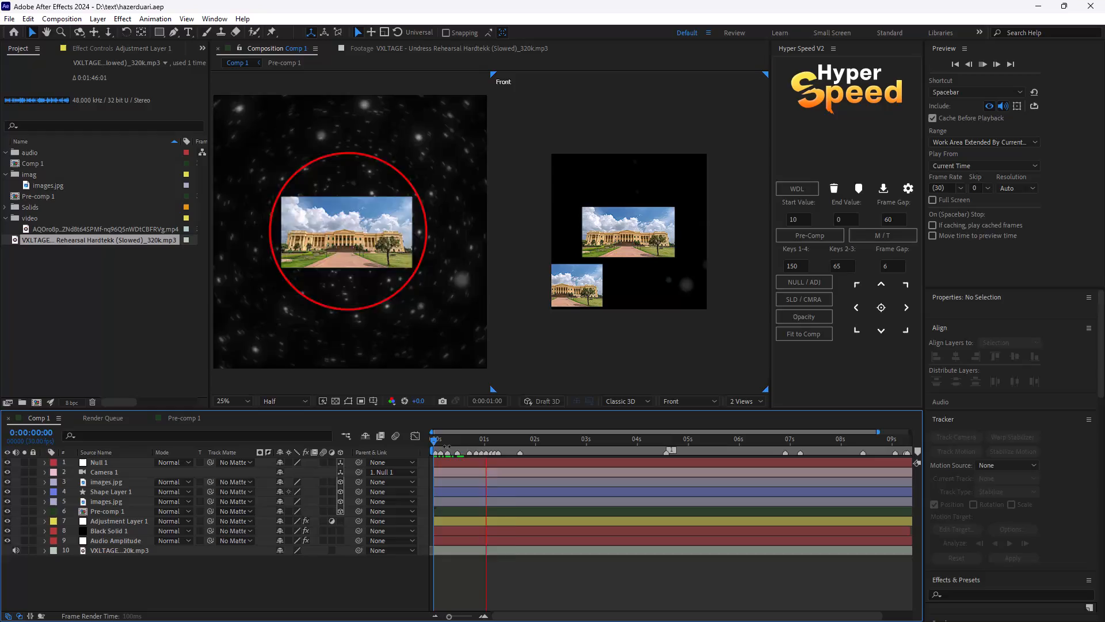
# Preview Comp 1 and scrub through its first second to review the circle and image animation.
pyautogui.press('space')
pyautogui.press('space')
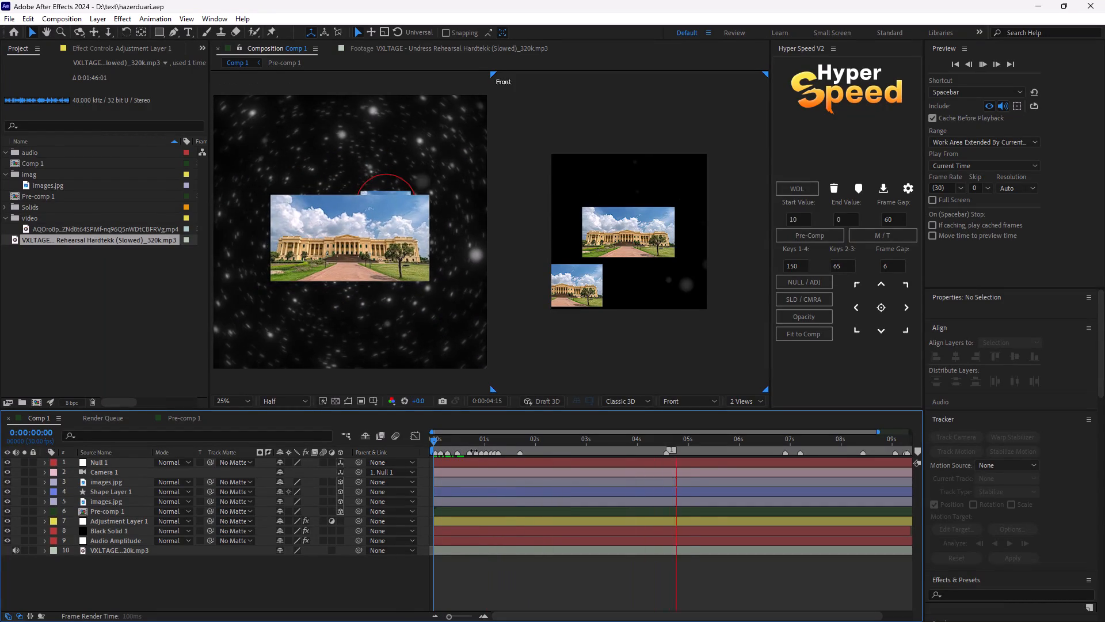
pyautogui.press('space')
pyautogui.moveTo(439, 442); pyautogui.dragTo(447, 469)
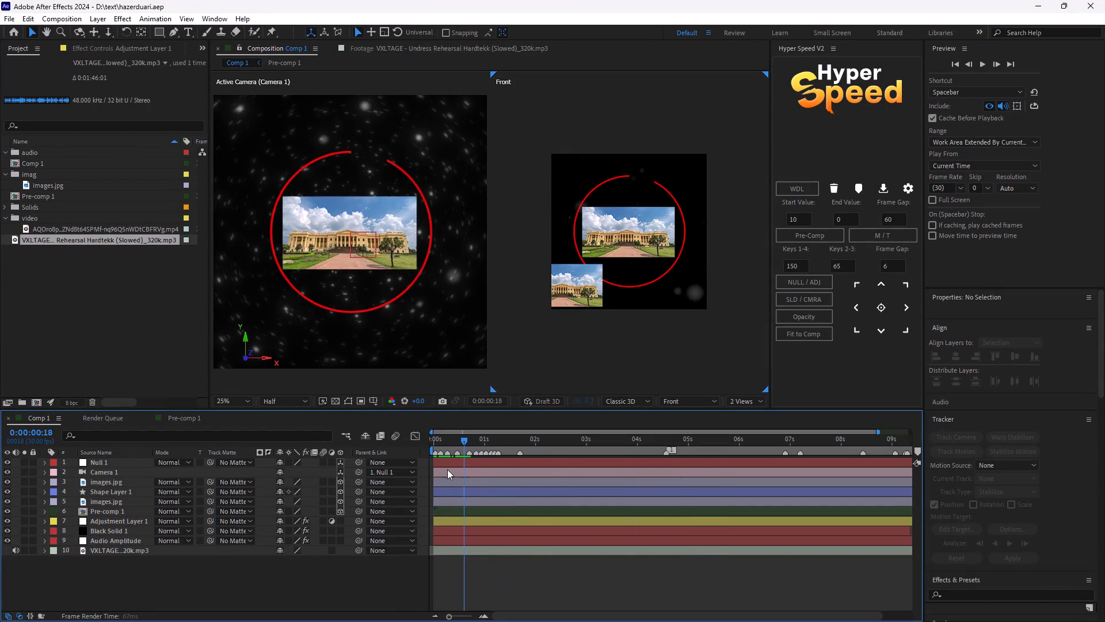
pyautogui.moveTo(447, 469); pyautogui.dragTo(465, 483)
pyautogui.moveTo(465, 483); pyautogui.dragTo(449, 484)
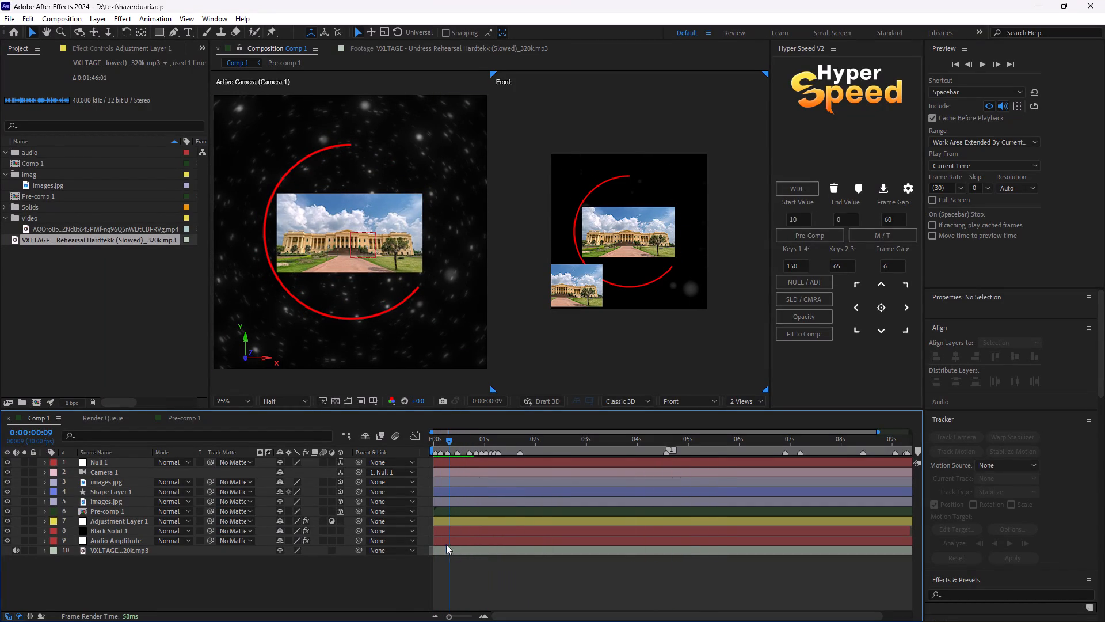
# Open Pre-comp 1 at its first frame, showing layer bars instead of the graph editor, with the images.jpg layer selected.
pyautogui.doubleClick(456, 511)
pyautogui.moveTo(452, 438); pyautogui.dragTo(414, 452)
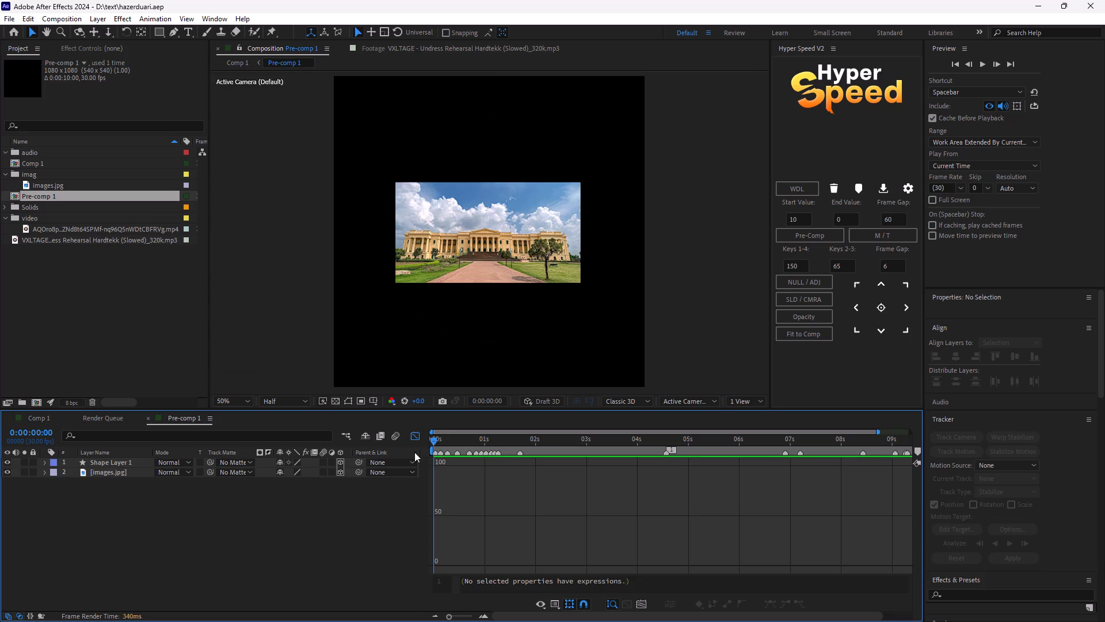
pyautogui.moveTo(414, 452); pyautogui.dragTo(420, 450)
pyautogui.click(413, 434)
pyautogui.click(447, 469)
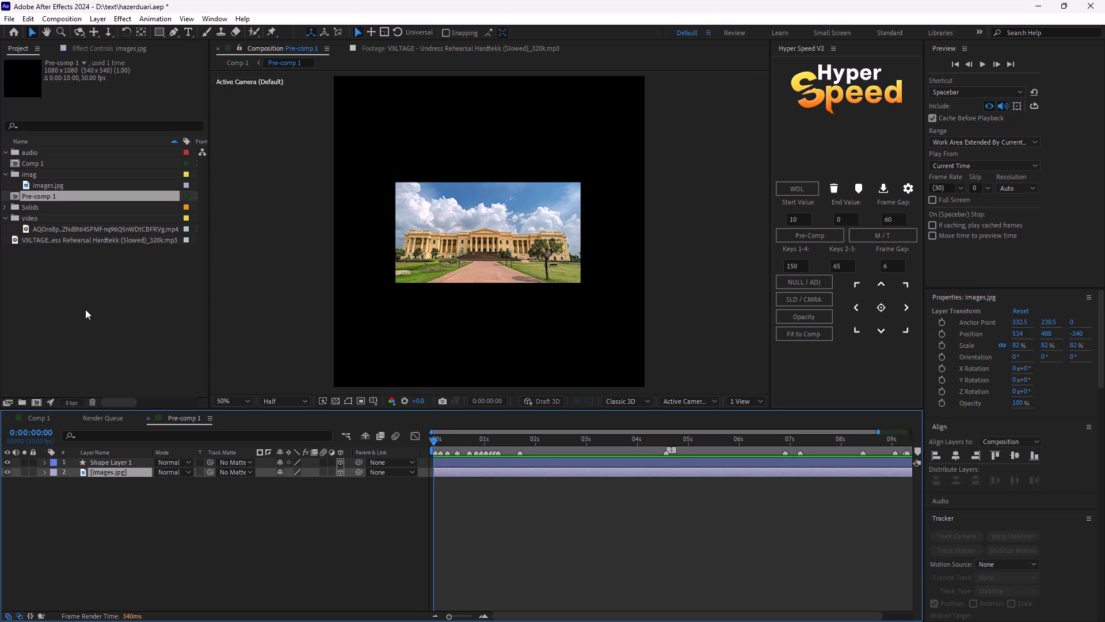
# Start a file import and browse the F: drive to the murshidabad folder inside new eedit.
pyautogui.doubleClick(83, 304)
pyautogui.scroll(-3, 436, 225)
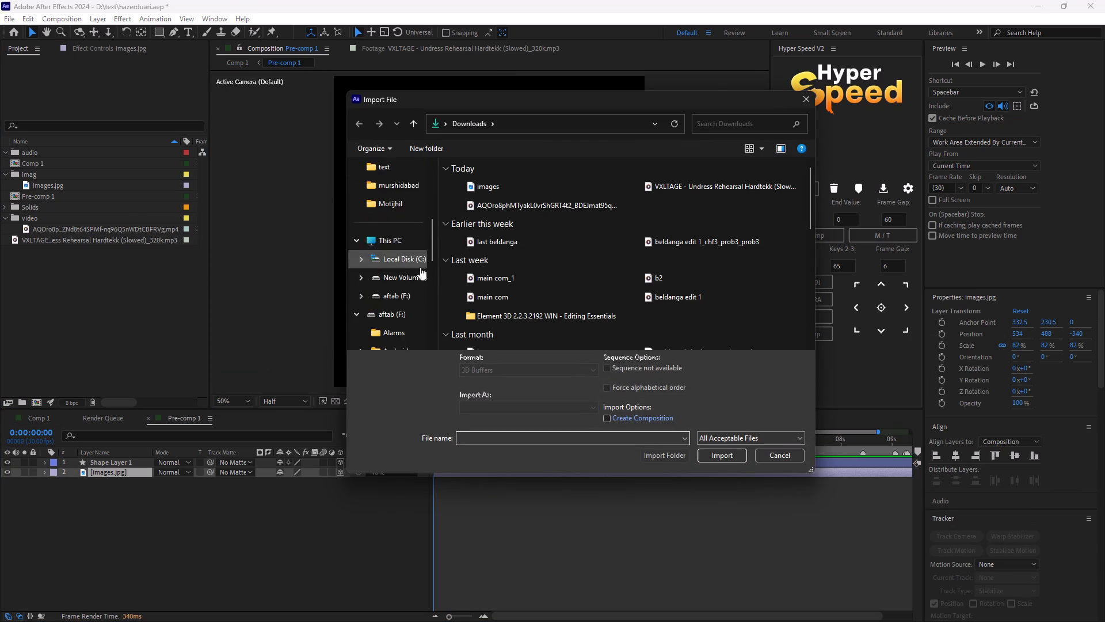
pyautogui.scroll(-3, 420, 267)
pyautogui.scroll(-4, 416, 317)
pyautogui.click(405, 194)
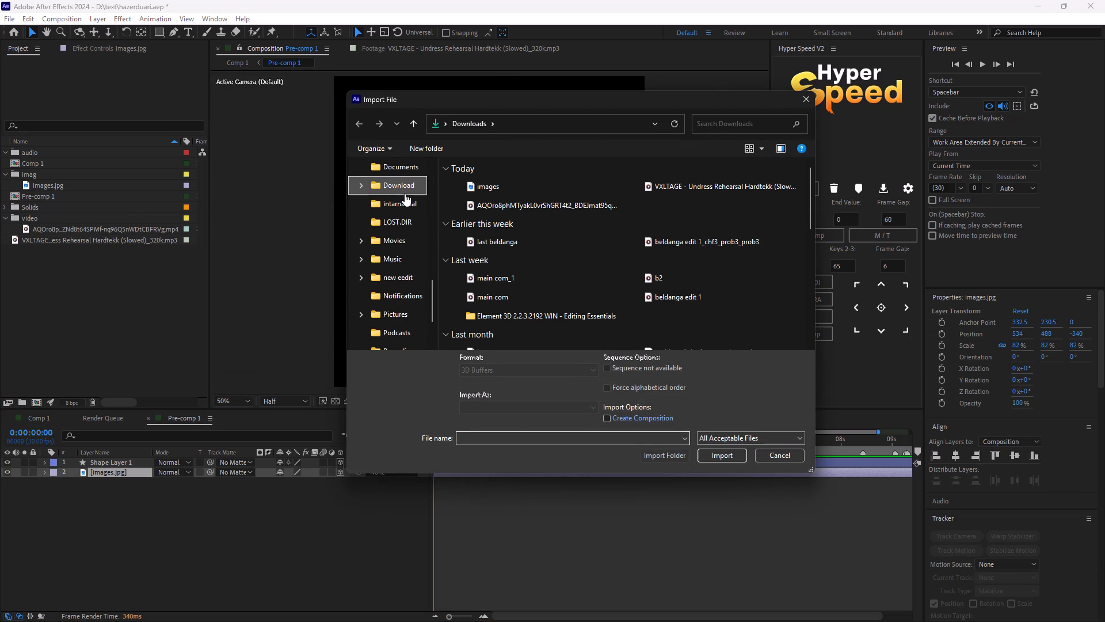
pyautogui.scroll(-6, 481, 229)
pyautogui.scroll(-5, 475, 293)
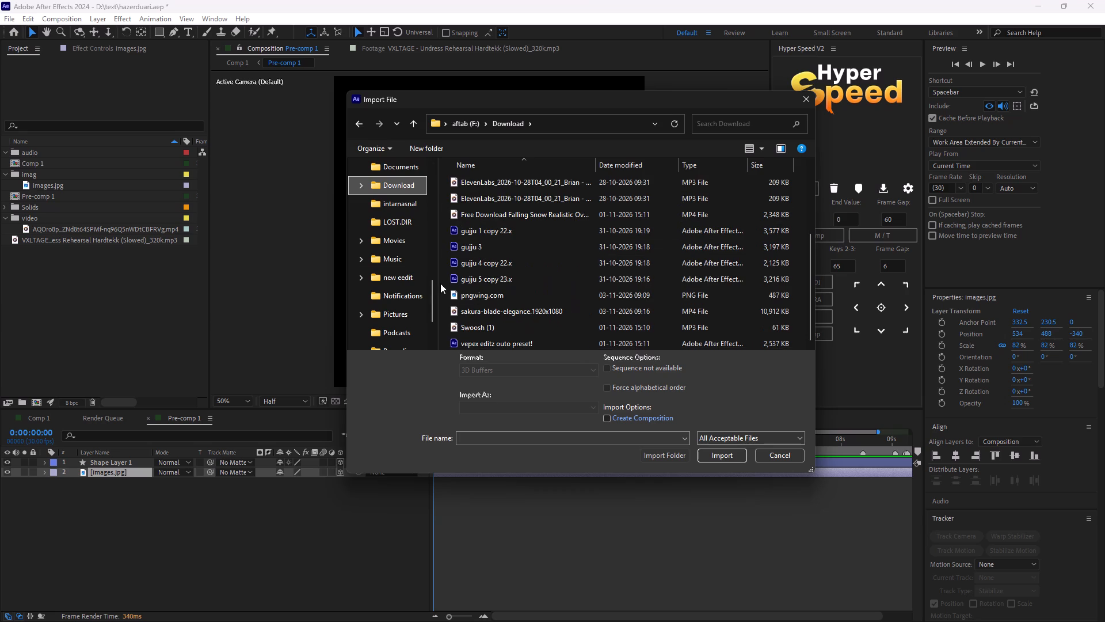
pyautogui.click(416, 271)
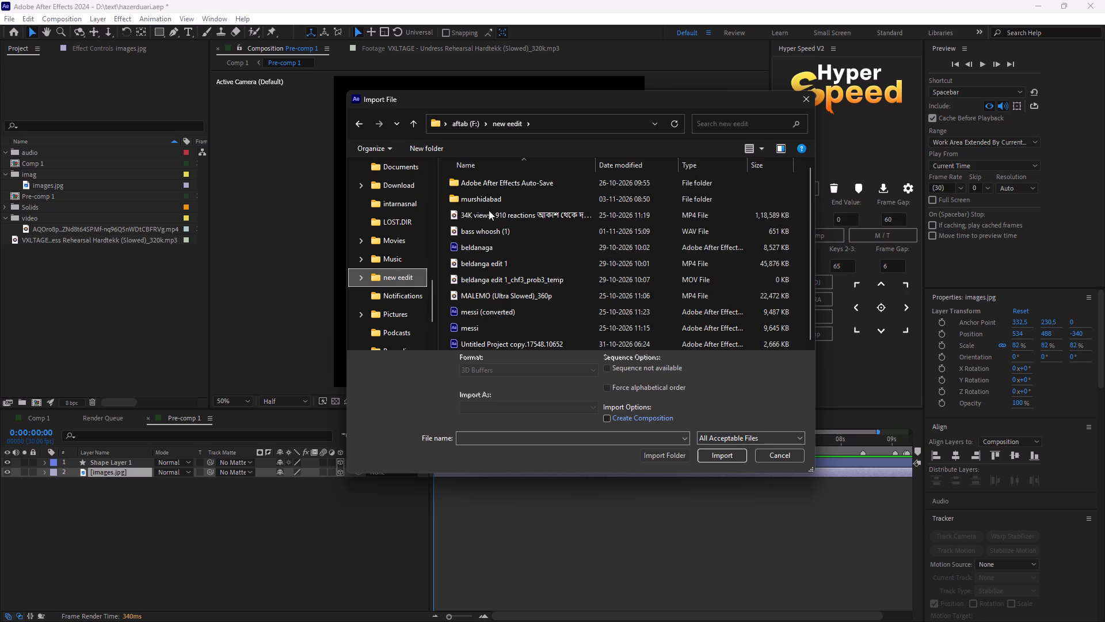
pyautogui.doubleClick(495, 204)
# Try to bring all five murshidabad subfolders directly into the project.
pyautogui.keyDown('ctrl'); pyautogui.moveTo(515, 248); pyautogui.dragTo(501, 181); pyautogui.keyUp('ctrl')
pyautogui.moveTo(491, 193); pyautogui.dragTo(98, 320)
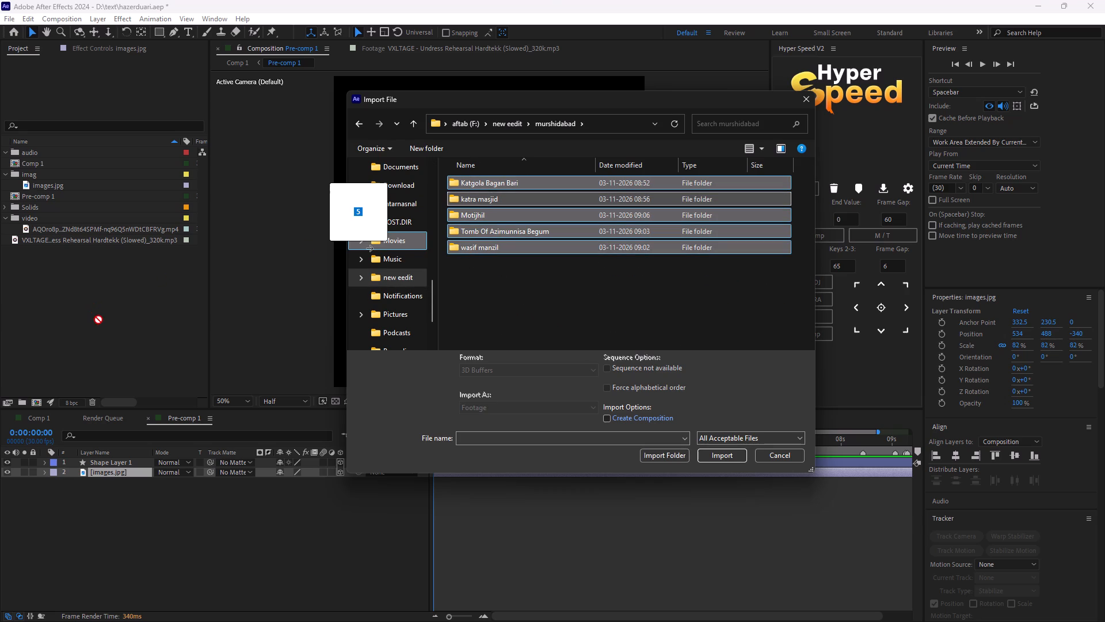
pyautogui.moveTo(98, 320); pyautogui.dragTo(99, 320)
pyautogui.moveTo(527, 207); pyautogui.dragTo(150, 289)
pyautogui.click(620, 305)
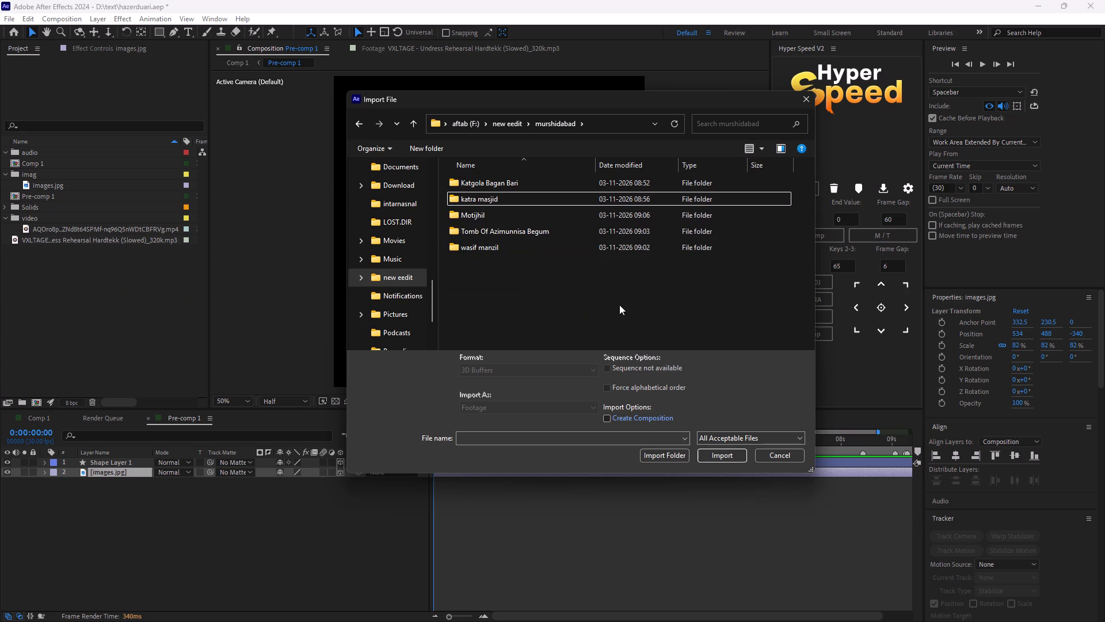
# Import the images 2, 3 and unnamed (3) from the Katgola Bagan Bari folder as footage.
pyautogui.moveTo(637, 297); pyautogui.dragTo(538, 178)
pyautogui.click(711, 461)
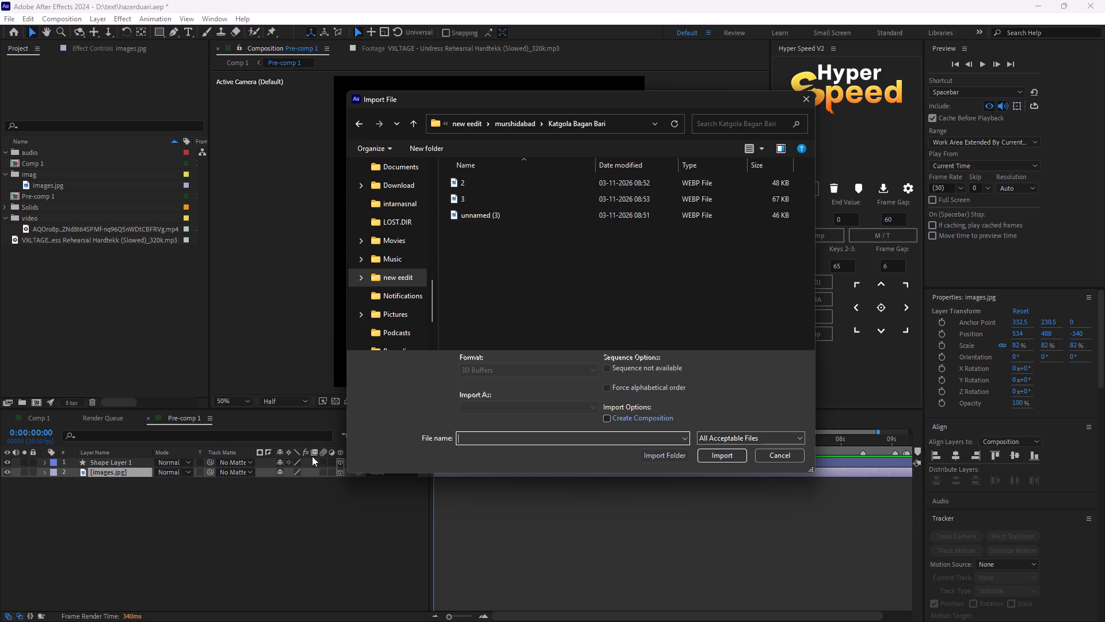
pyautogui.moveTo(618, 270); pyautogui.dragTo(469, 176)
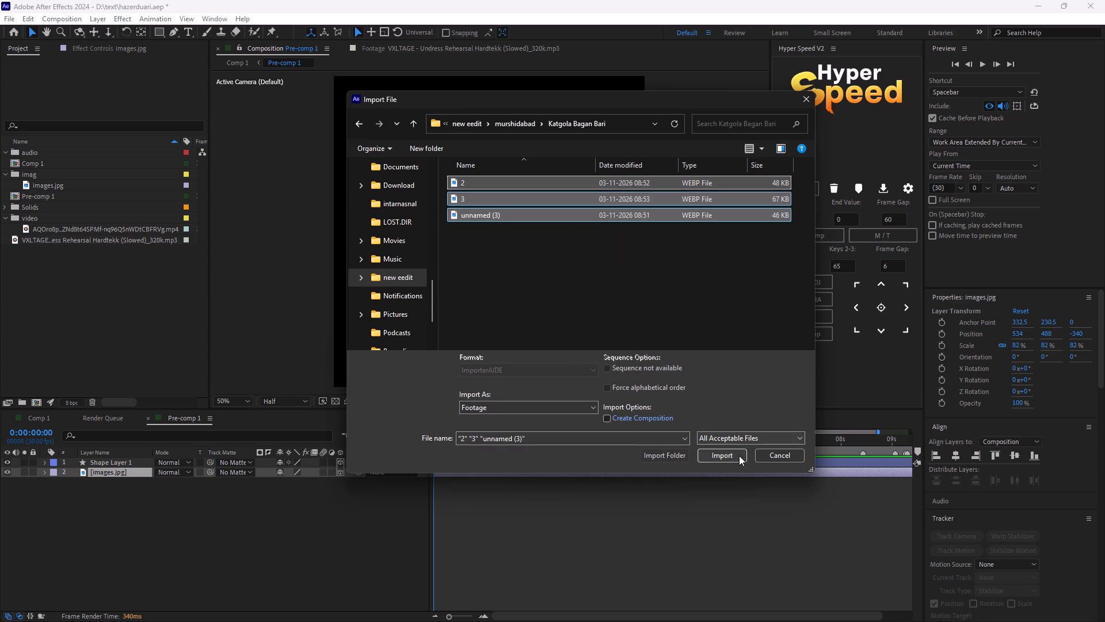
pyautogui.click(739, 456)
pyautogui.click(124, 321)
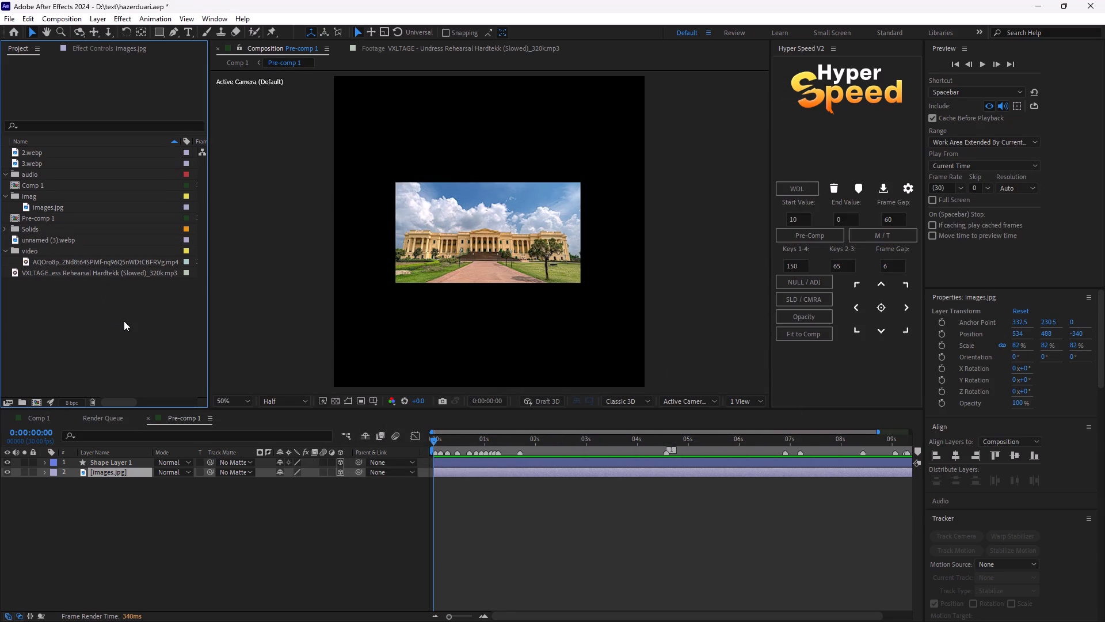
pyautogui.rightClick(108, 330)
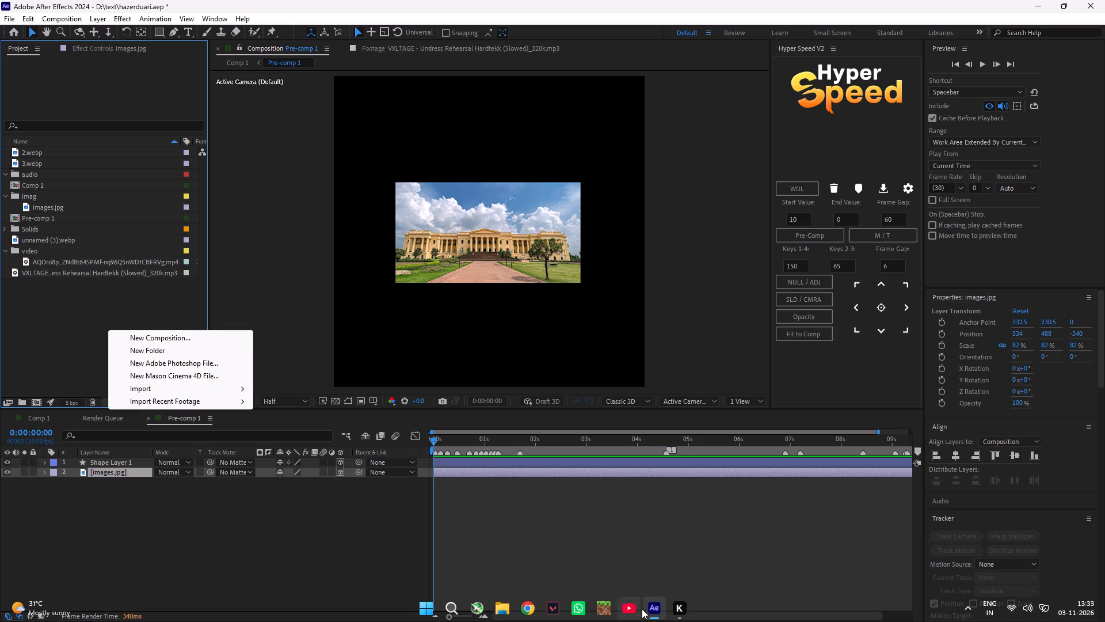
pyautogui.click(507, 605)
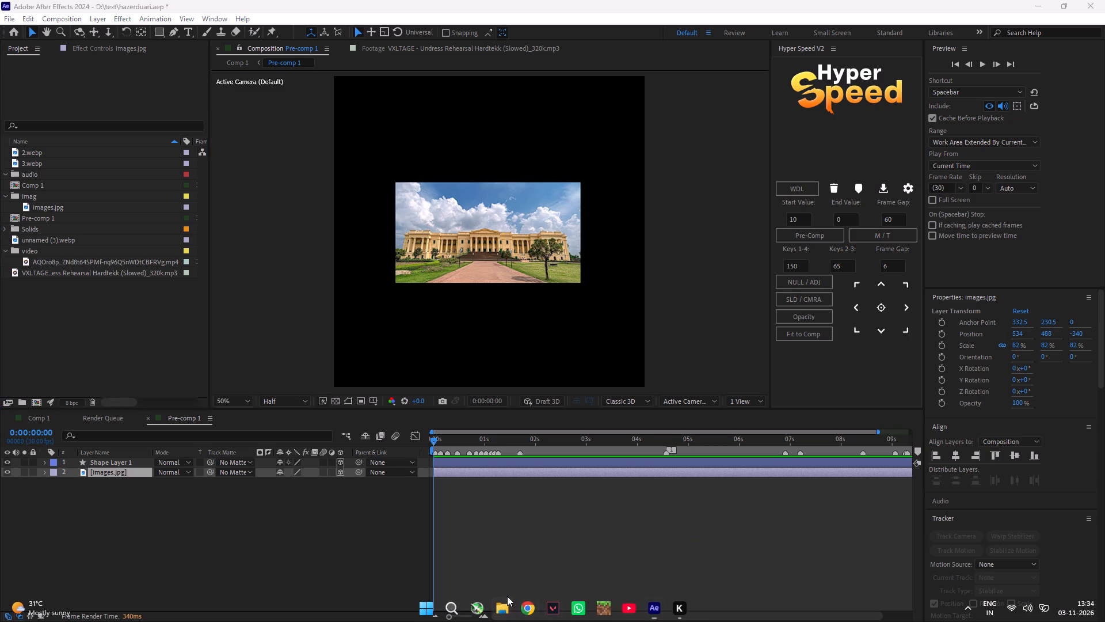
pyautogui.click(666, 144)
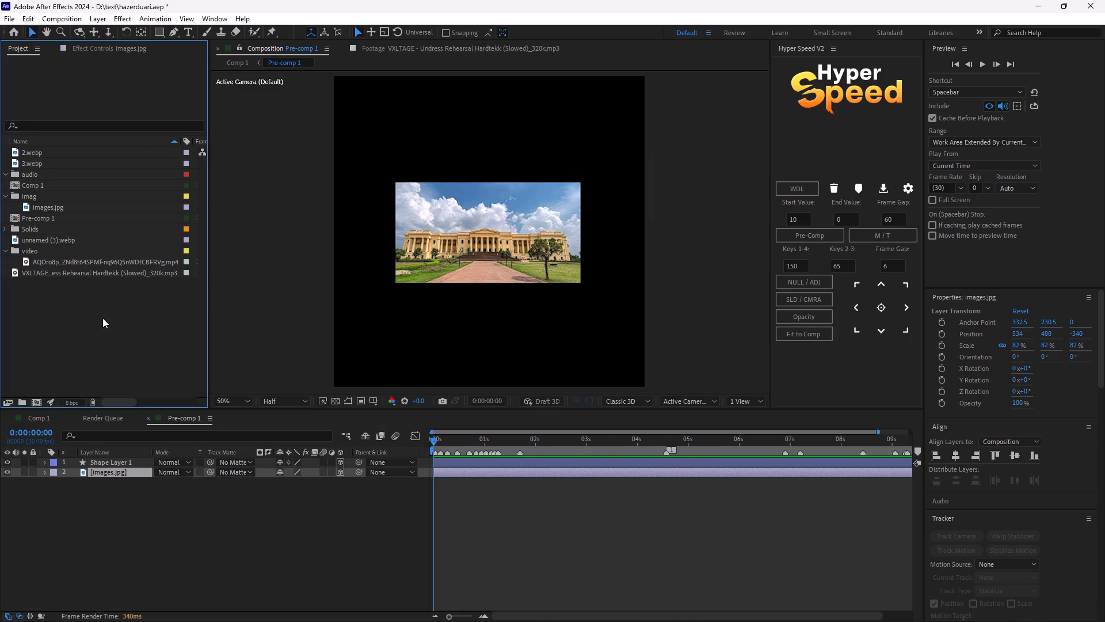
# Copy the name of the Katgola Bagan Bari folder from the murshidabad directory, without importing anything.
pyautogui.doubleClick(102, 318)
pyautogui.click(567, 128)
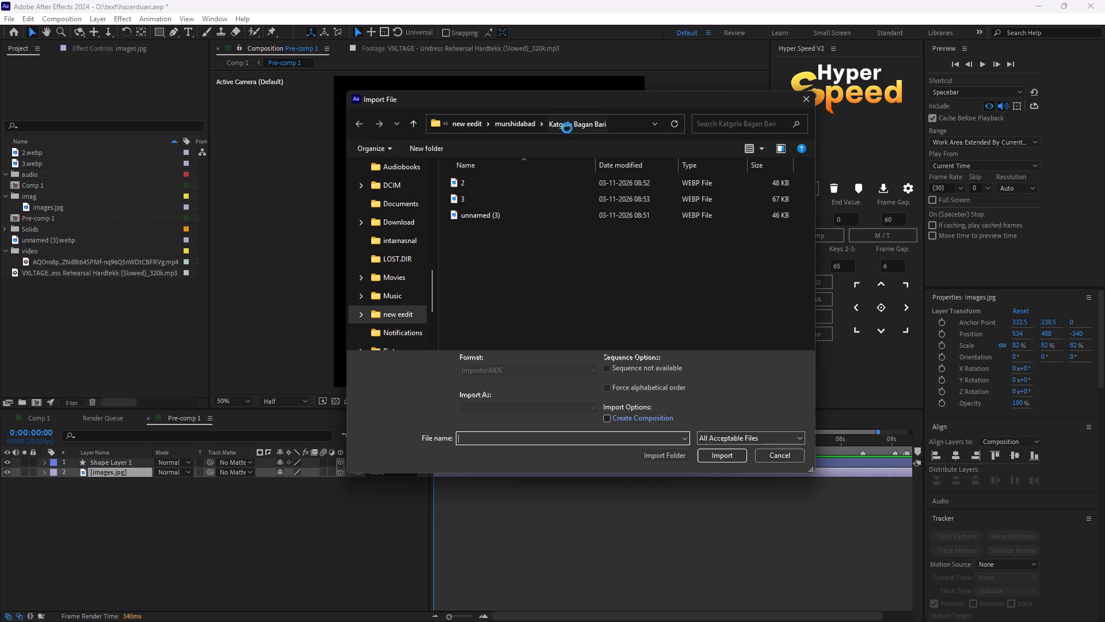
pyautogui.click(530, 264)
pyautogui.click(588, 126)
pyautogui.click(516, 119)
pyautogui.rightClick(508, 183)
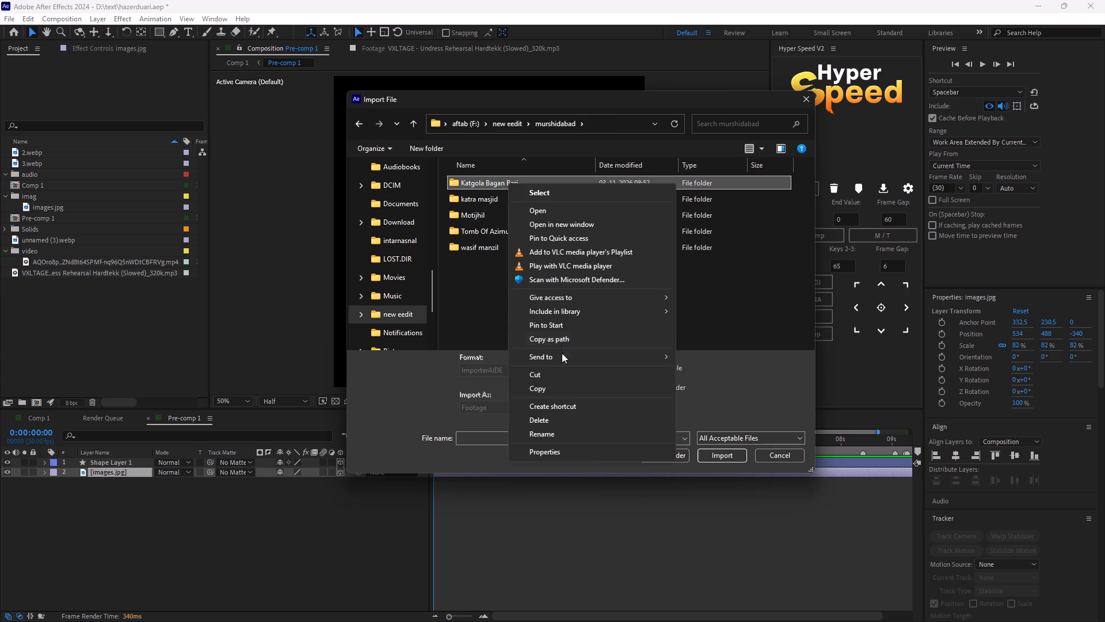
pyautogui.click(562, 434)
pyautogui.hotkey('ctrl', 'c')
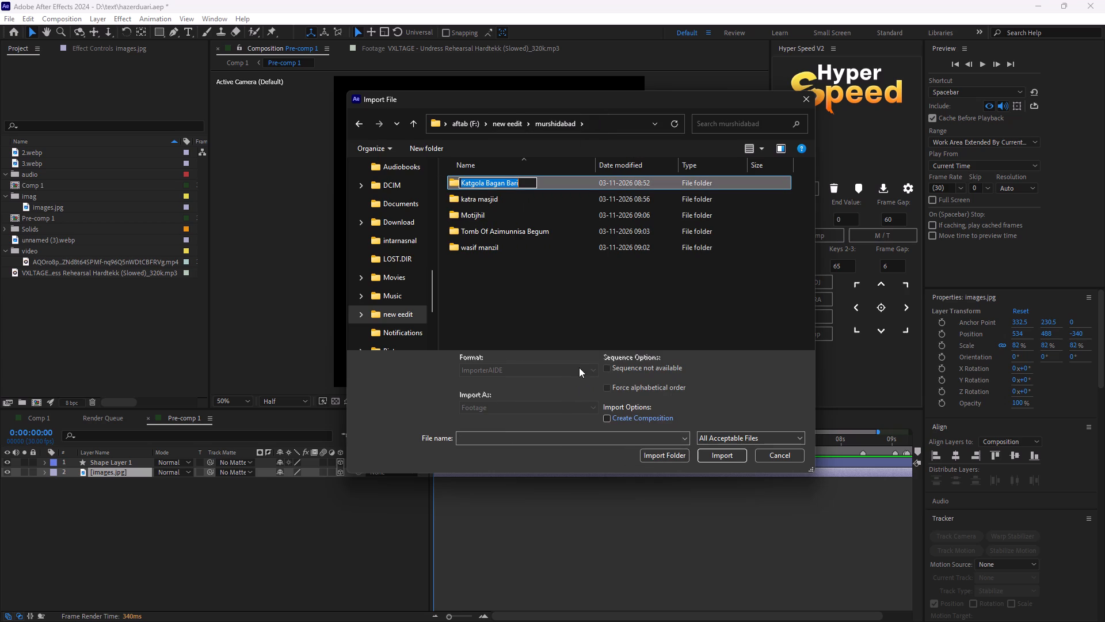
pyautogui.hotkey('ctrl', 'c')
pyautogui.click(170, 348)
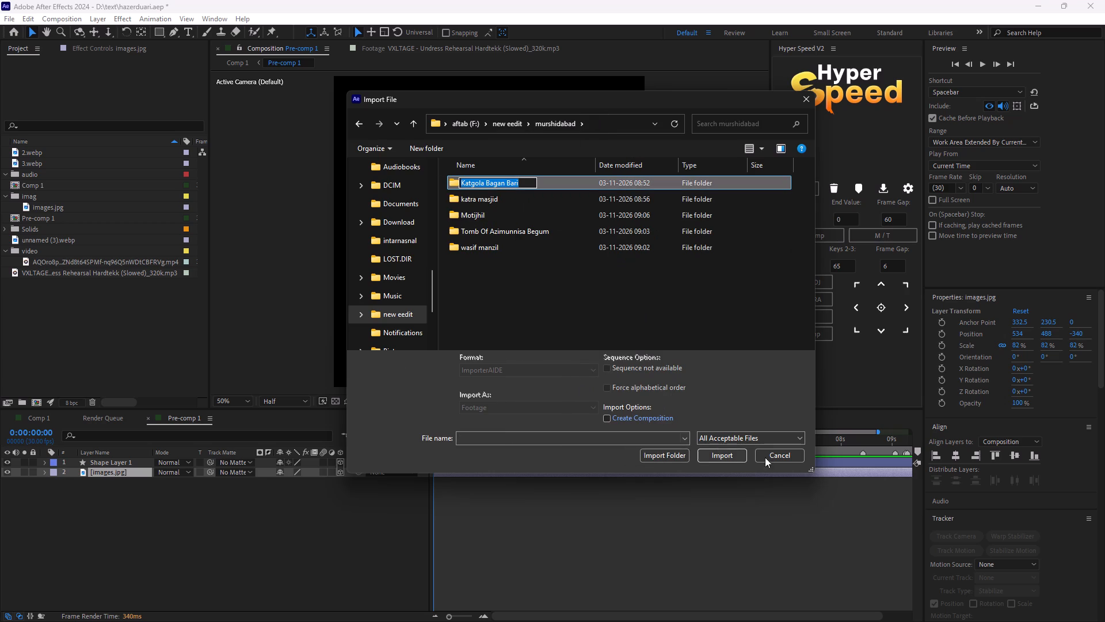
pyautogui.click(771, 454)
pyautogui.rightClick(86, 301)
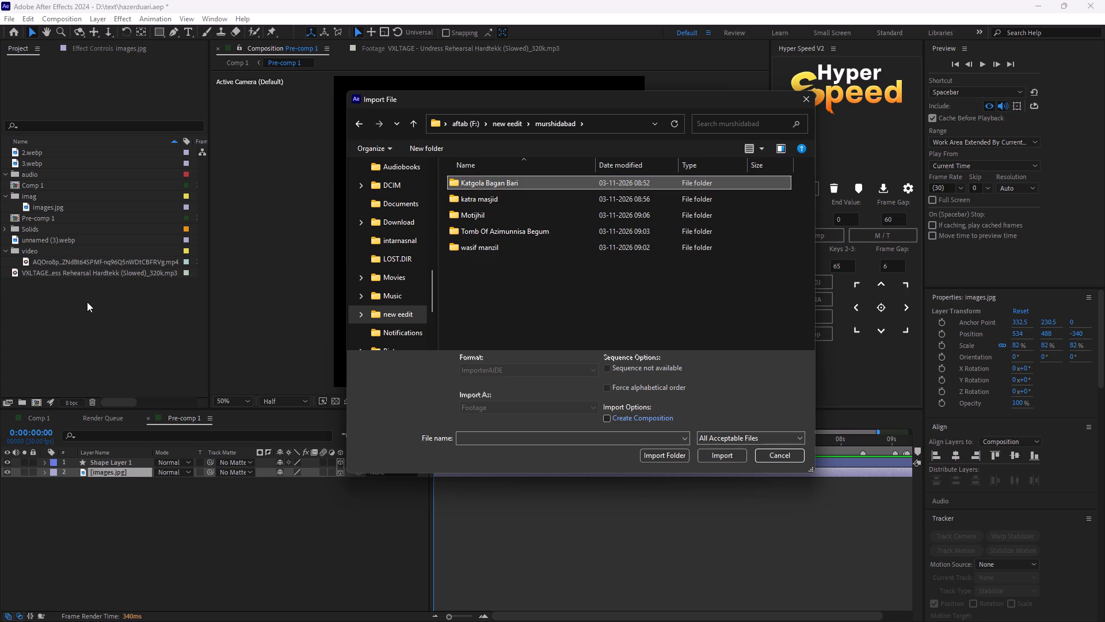
pyautogui.click(768, 458)
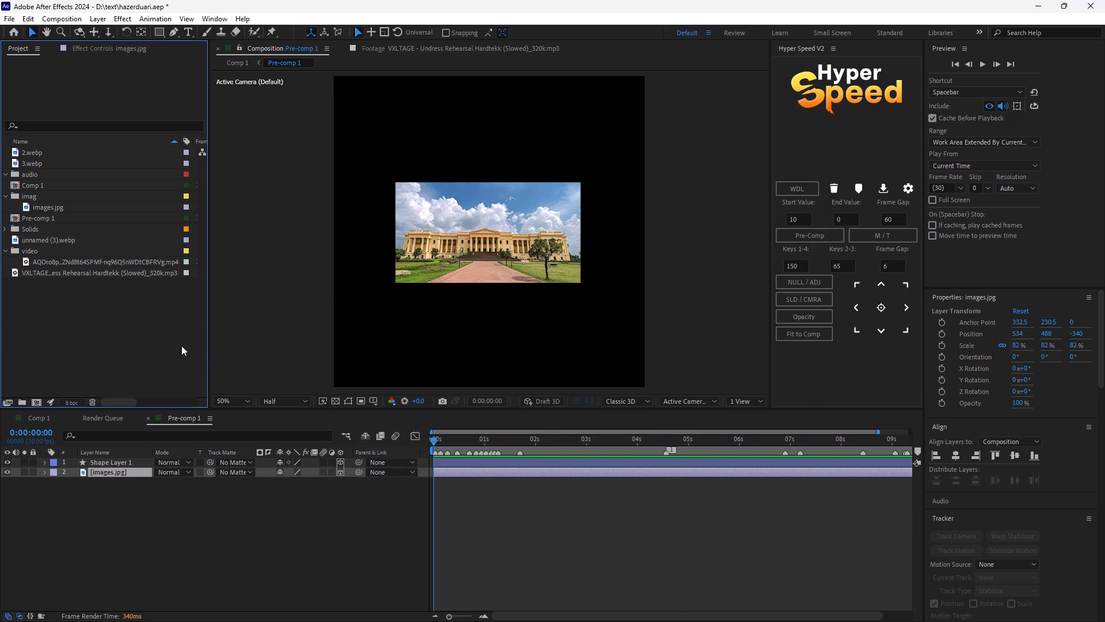
# Create a new project folder named Katgola Bagan Bari using the copied name.
pyautogui.rightClick(172, 343)
pyautogui.moveTo(222, 358); pyautogui.dragTo(227, 362)
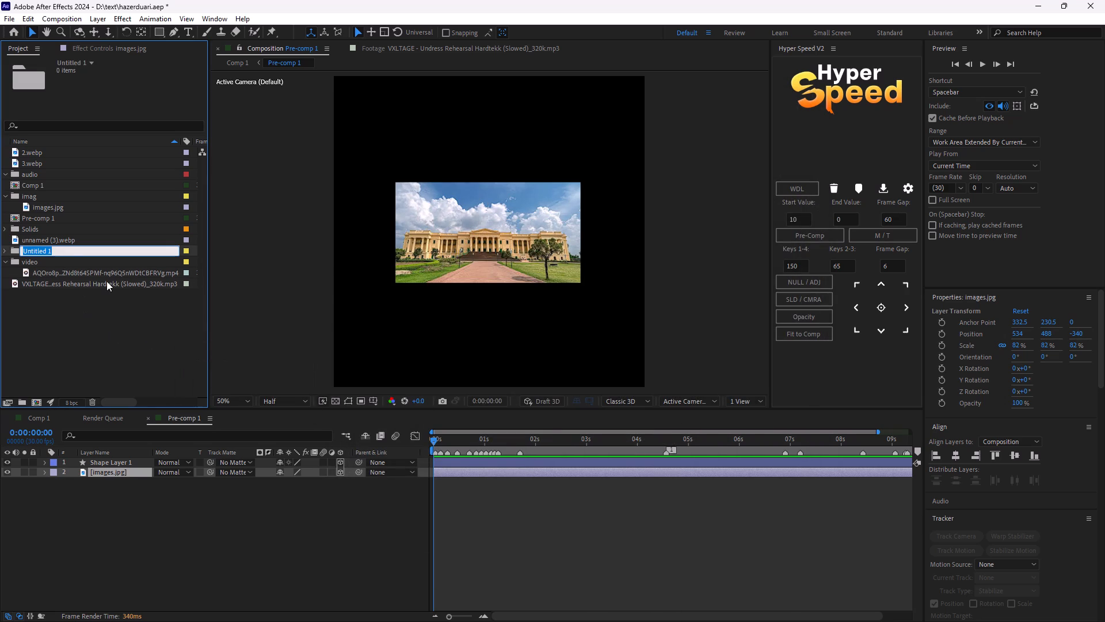
pyautogui.hotkey('ctrl', 'v')
pyautogui.click(66, 320)
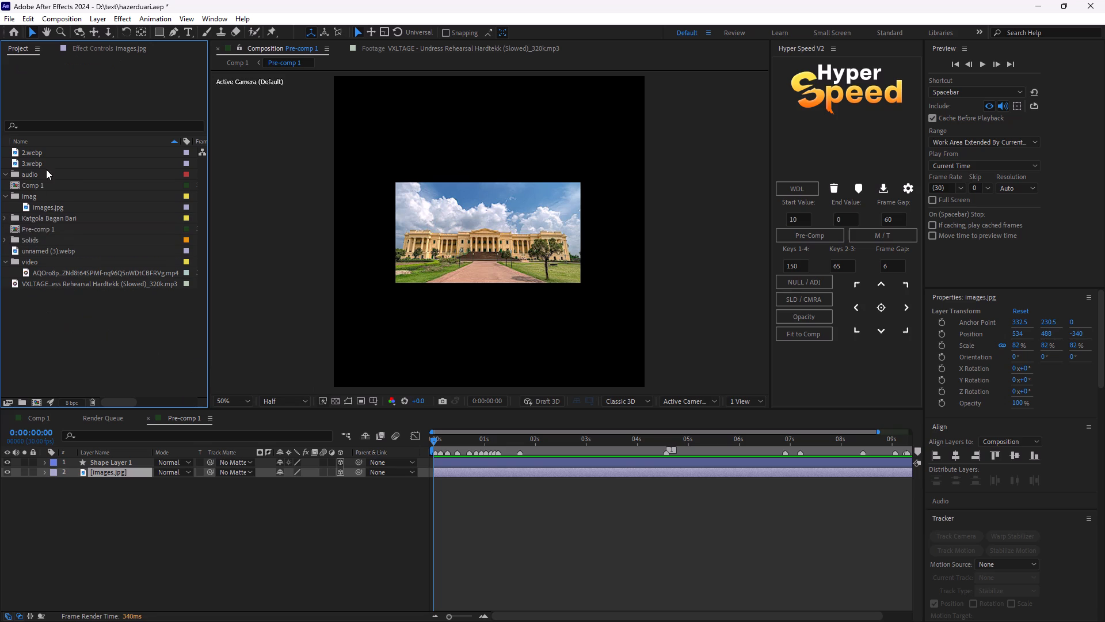
# Move 2.webp, 3.webp and unnamed (3).webp into the Katgola Bagan Bari project folder.
pyautogui.keyDown('ctrl'); pyautogui.click(30, 161); pyautogui.keyUp('ctrl')
pyautogui.keyDown('ctrl'); pyautogui.click(37, 151); pyautogui.keyUp('ctrl')
pyautogui.keyDown('ctrl'); pyautogui.click(45, 206); pyautogui.keyUp('ctrl')
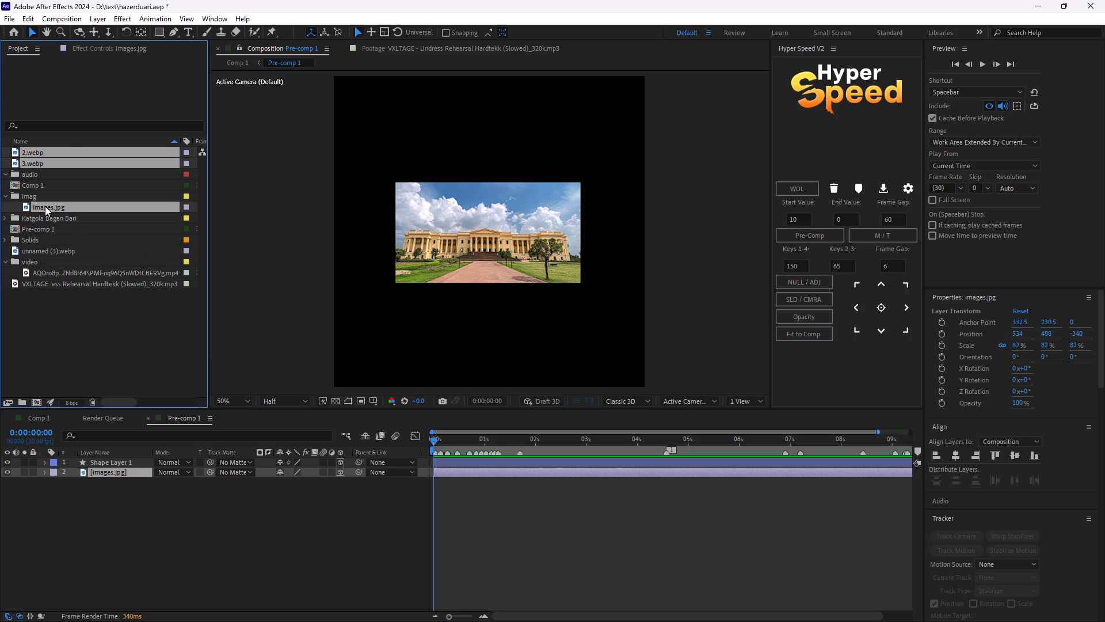
pyautogui.keyDown('ctrl'); pyautogui.click(45, 206); pyautogui.keyUp('ctrl')
pyautogui.keyDown('ctrl'); pyautogui.click(52, 254); pyautogui.keyUp('ctrl')
pyautogui.moveTo(63, 158); pyautogui.dragTo(60, 214)
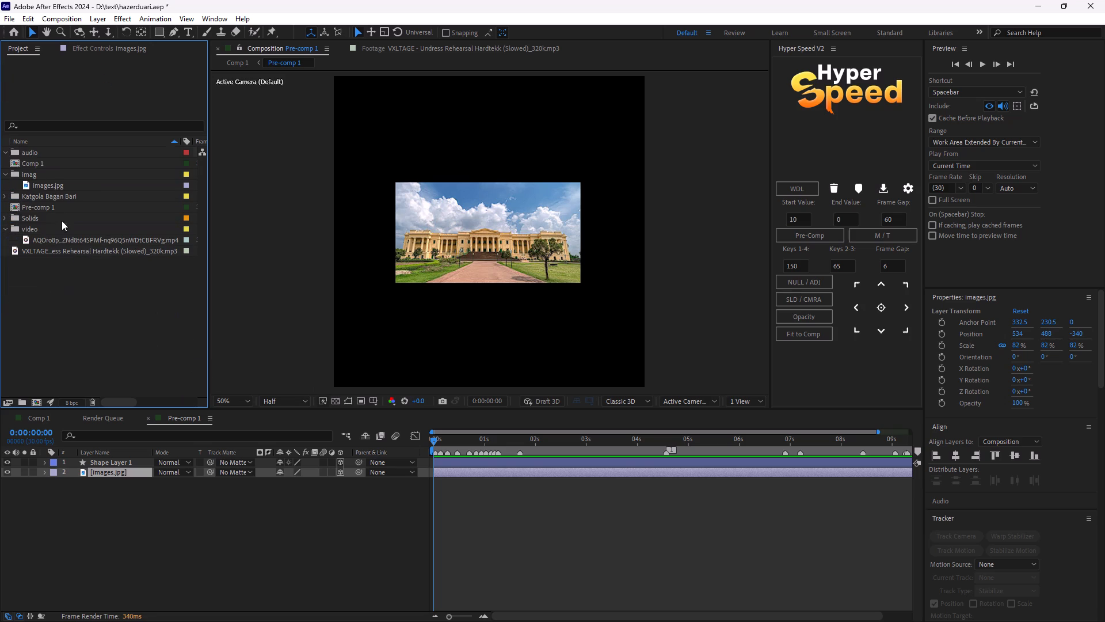
# Create another project folder at the root level, keeping its default name, and expand it.
pyautogui.click(102, 321)
pyautogui.rightClick(102, 321)
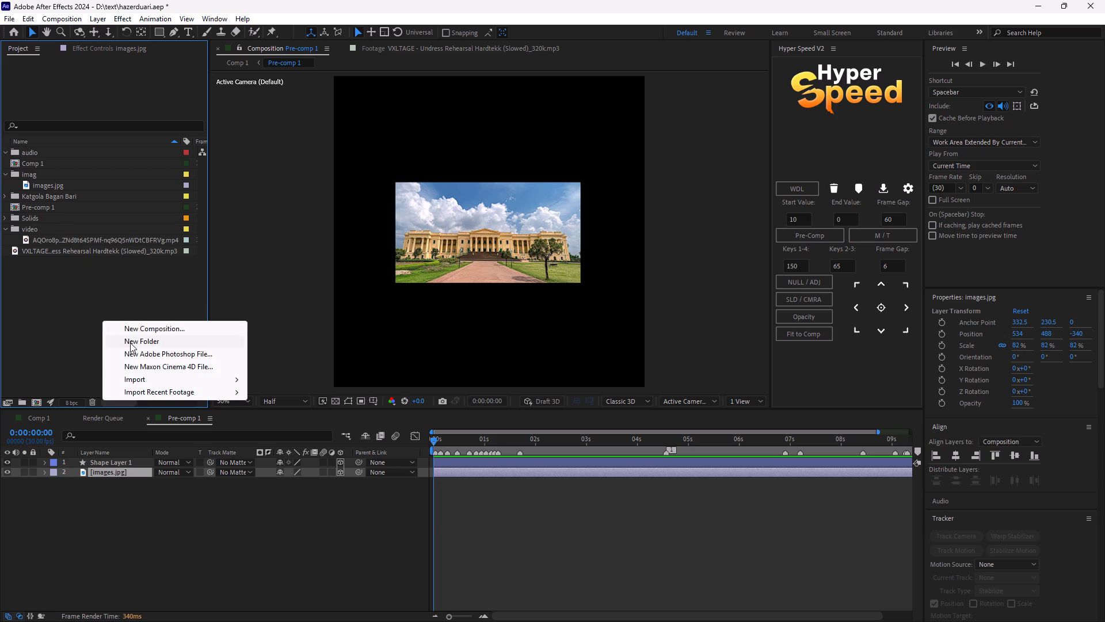
pyautogui.click(130, 343)
pyautogui.click(110, 320)
pyautogui.click(2, 228)
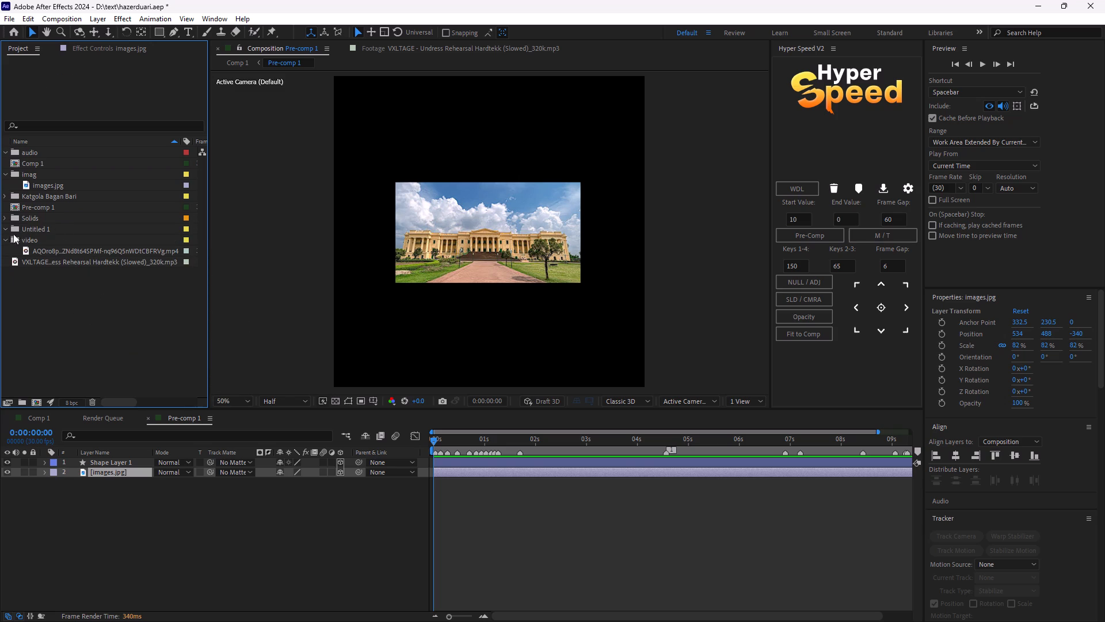
pyautogui.doubleClick(25, 230)
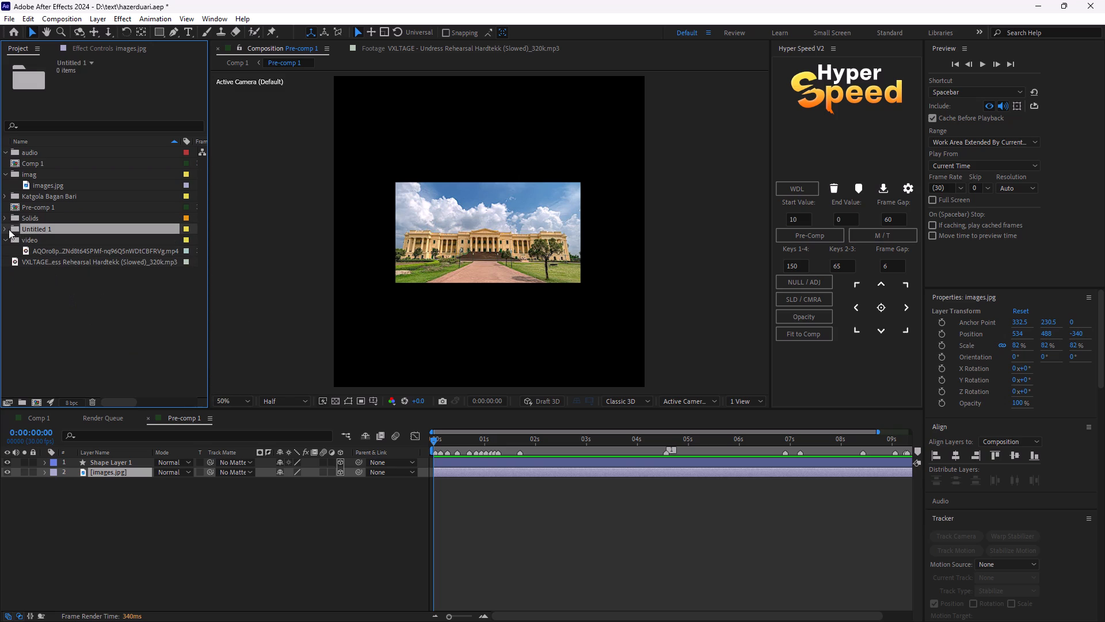
pyautogui.click(3, 226)
# Import u1.webp and unnamed.webp from the katra masjid directory inside murshidabad.
pyautogui.doubleClick(89, 334)
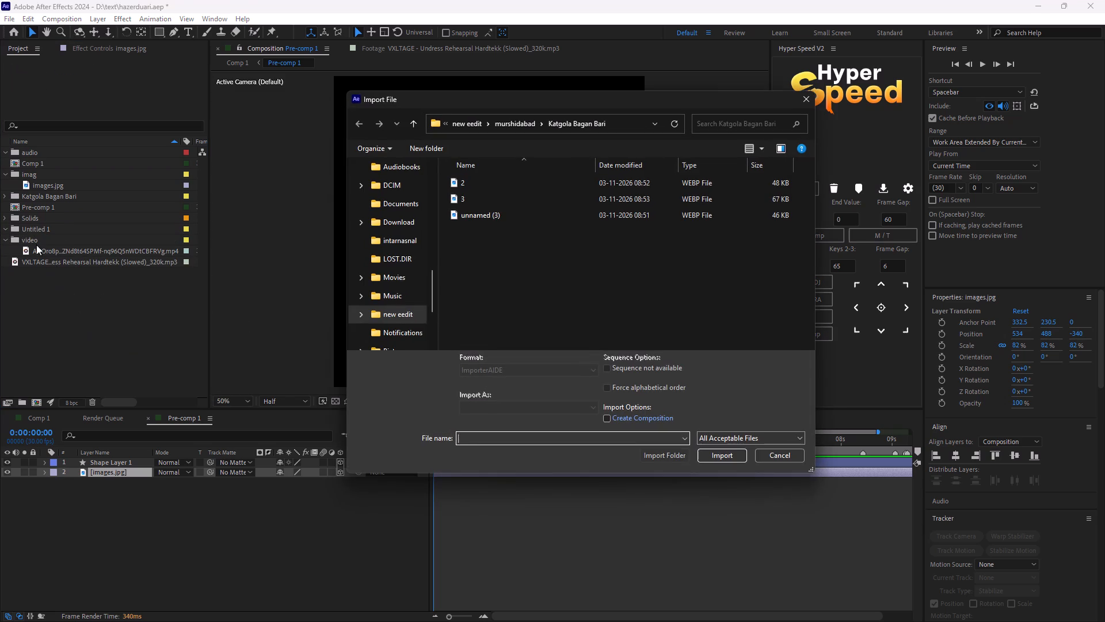
pyautogui.click(38, 227)
pyautogui.click(506, 124)
pyautogui.click(480, 189)
pyautogui.click(481, 192)
pyautogui.doubleClick(492, 201)
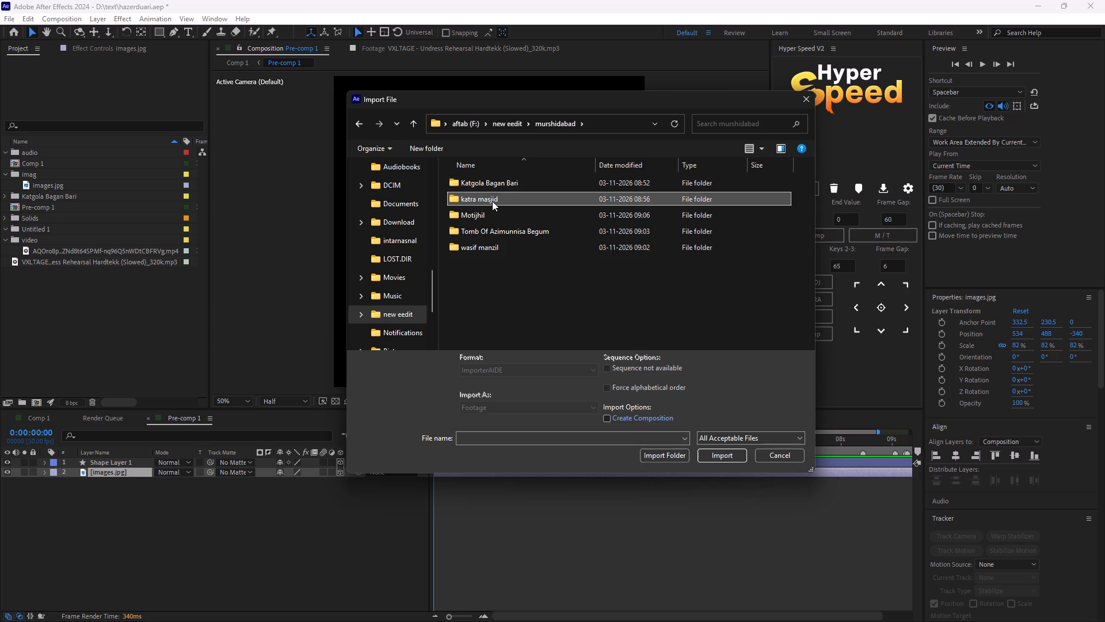
pyautogui.moveTo(520, 246); pyautogui.dragTo(480, 179)
pyautogui.click(729, 461)
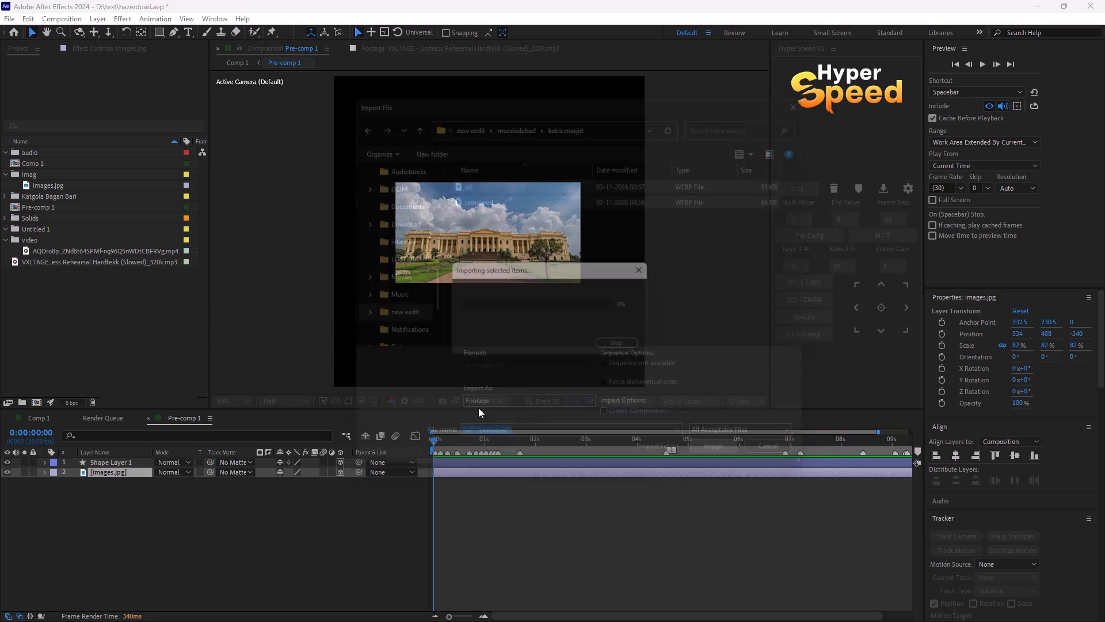
pyautogui.click(52, 255)
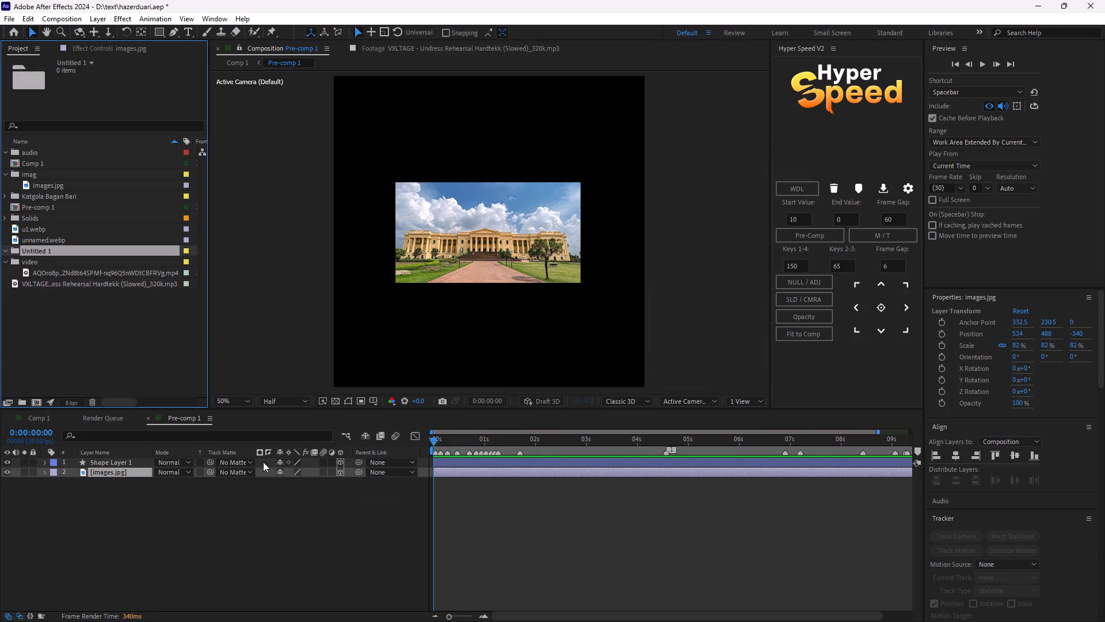
# Copy the name of the katra masjid folder from the murshidabad directory, without importing anything.
pyautogui.doubleClick(142, 365)
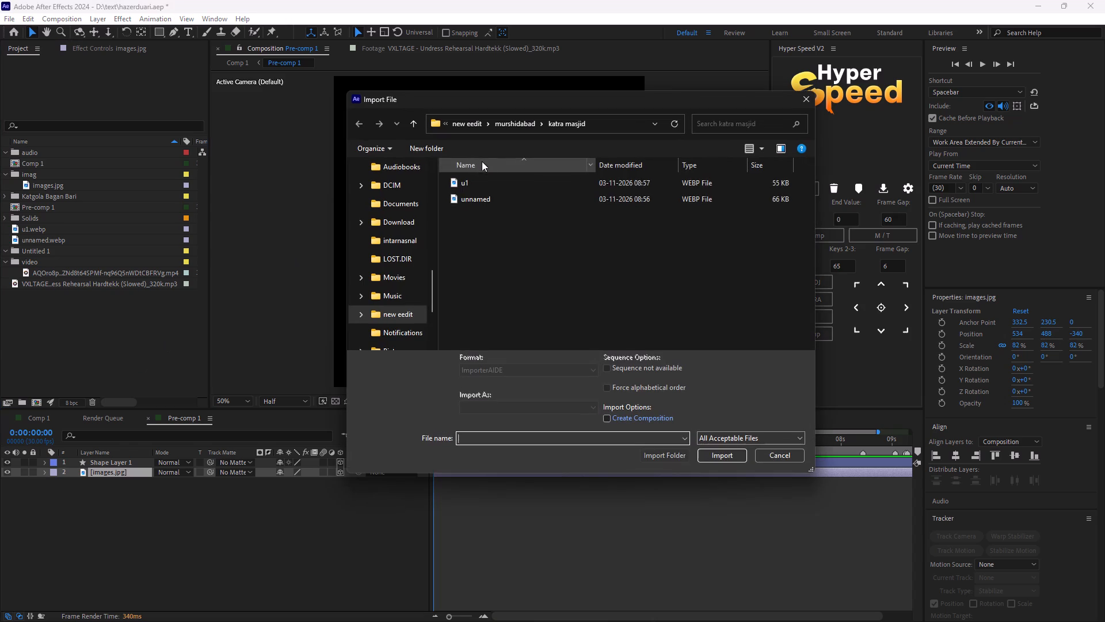
pyautogui.click(502, 204)
pyautogui.click(508, 116)
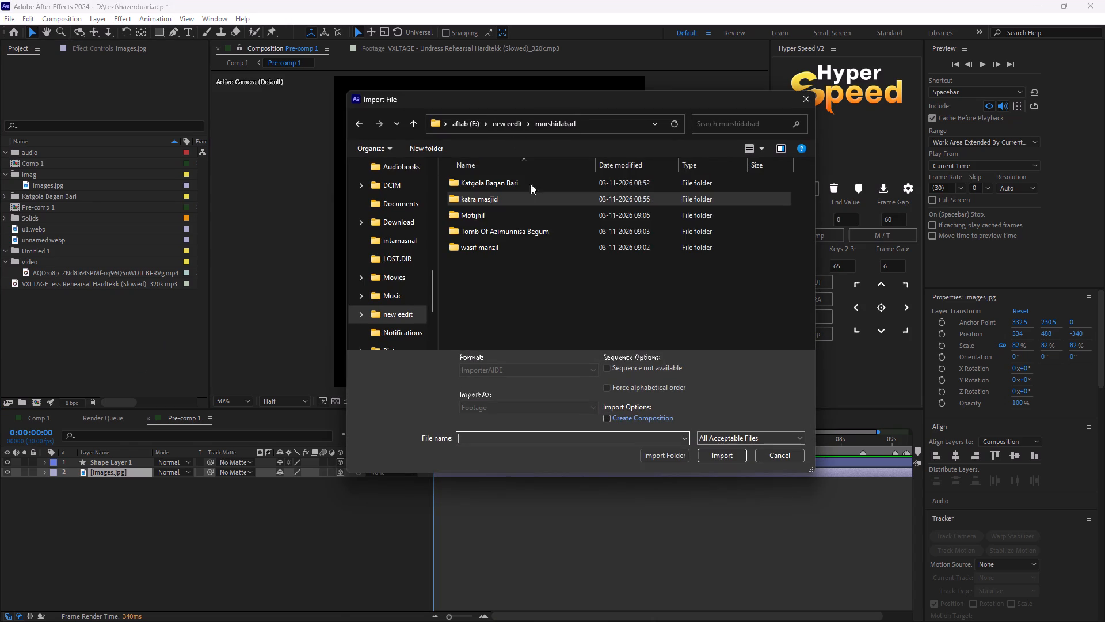
pyautogui.rightClick(504, 200)
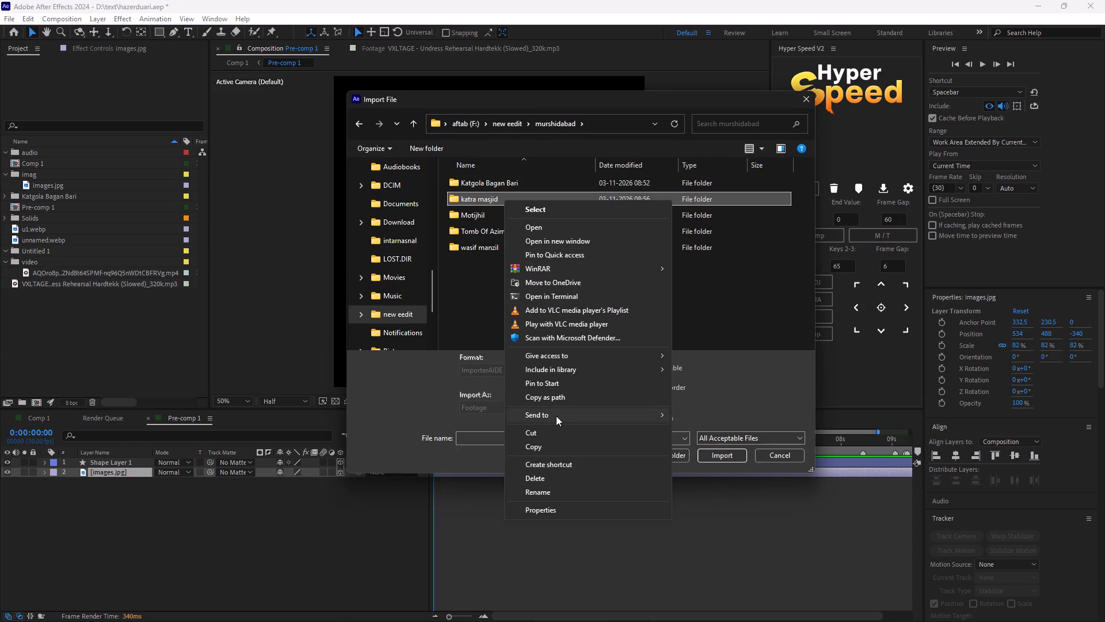
pyautogui.click(569, 491)
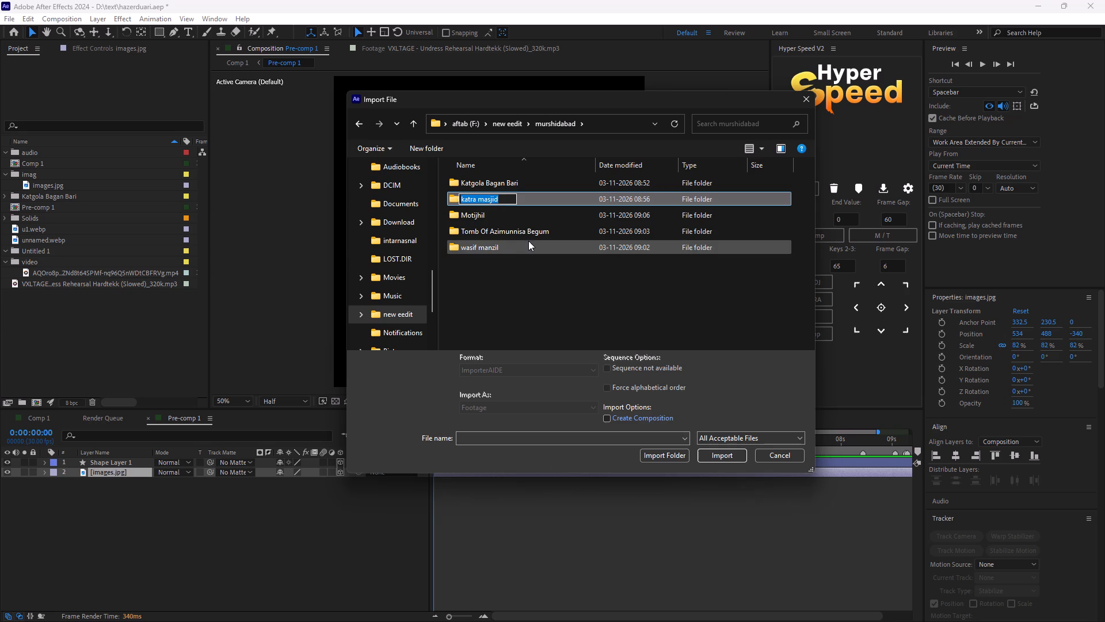
pyautogui.hotkey('ctrl', 'c')
pyautogui.keyDown('ctrl'); pyautogui.click(100, 325); pyautogui.keyUp('ctrl')
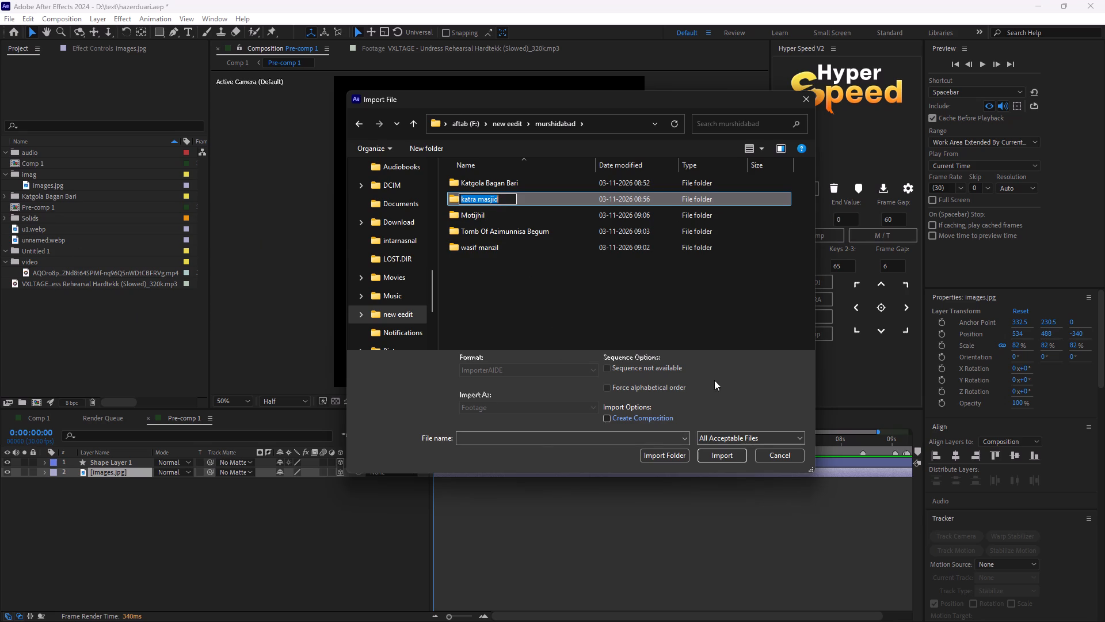
pyautogui.click(786, 459)
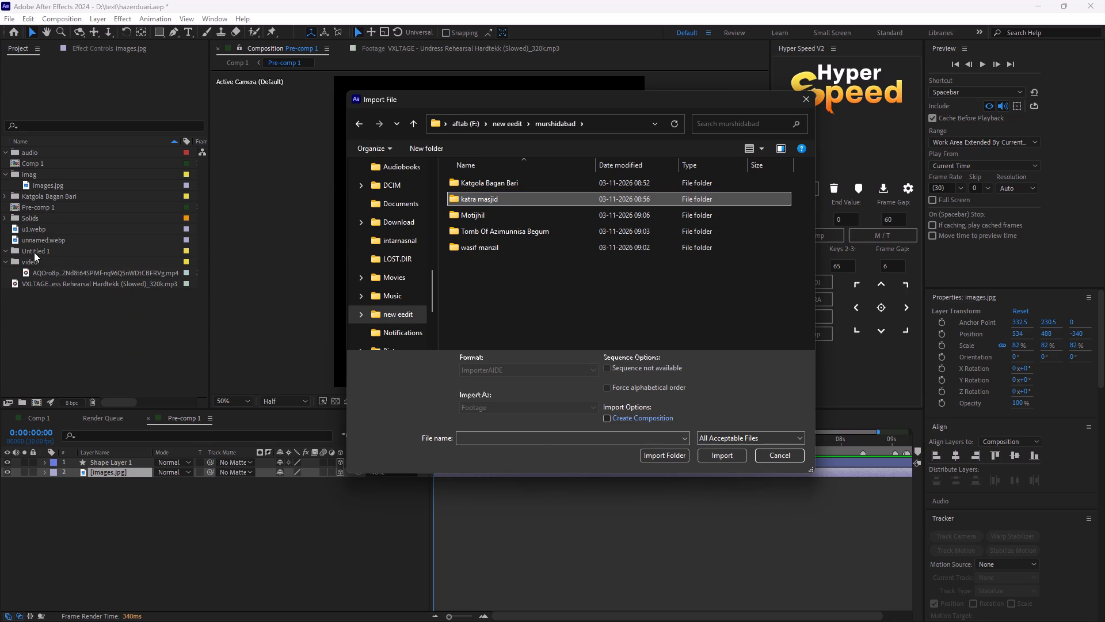
pyautogui.click(34, 252)
pyautogui.click(755, 453)
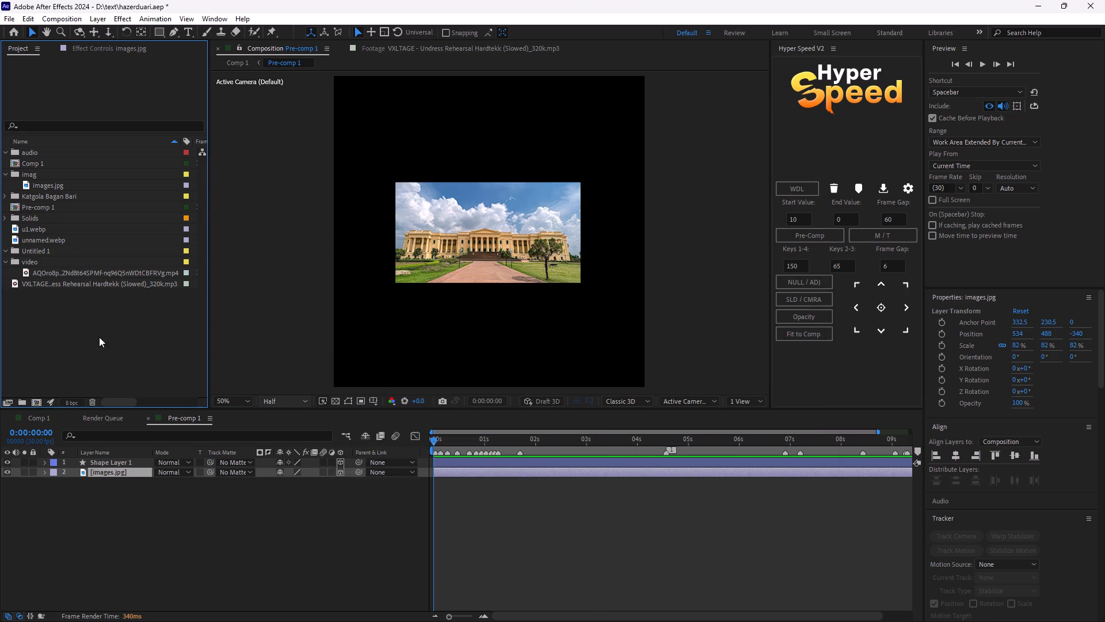
# Rename the Untitled 1 project folder as katra masjid using the copied name.
pyautogui.click(29, 256)
pyautogui.click(36, 252)
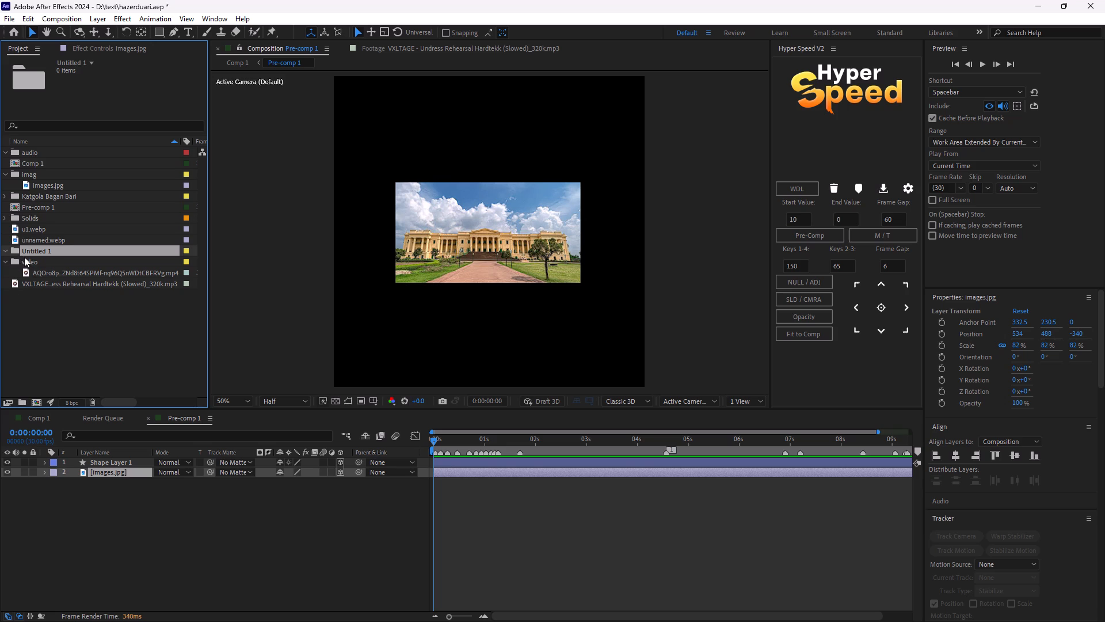
pyautogui.rightClick(46, 253)
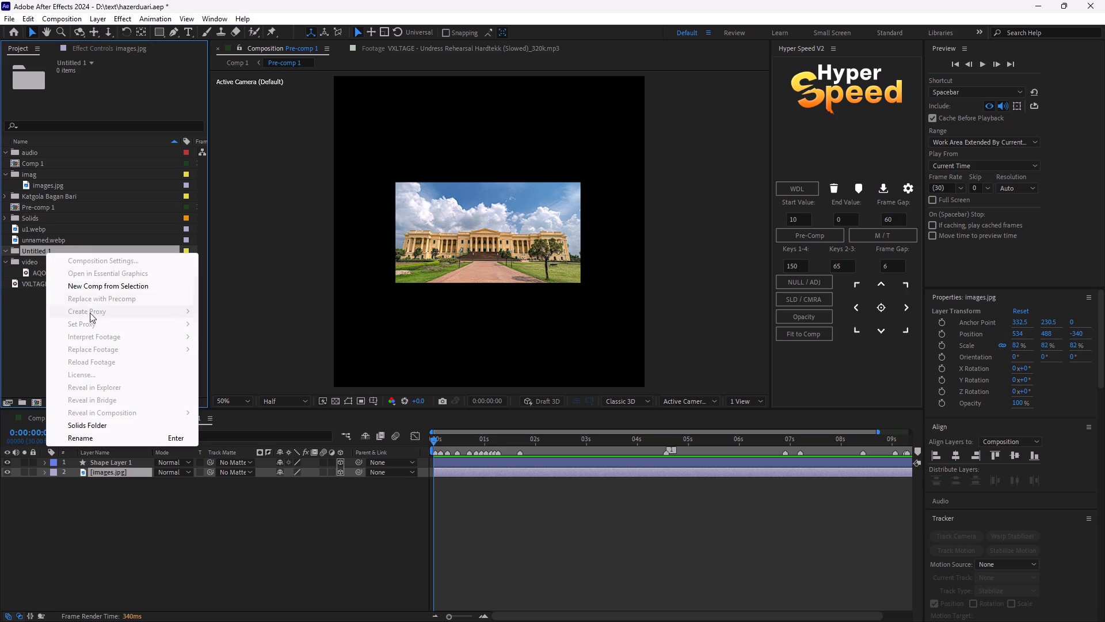
pyautogui.click(94, 437)
pyautogui.hotkey('ctrl', 'v')
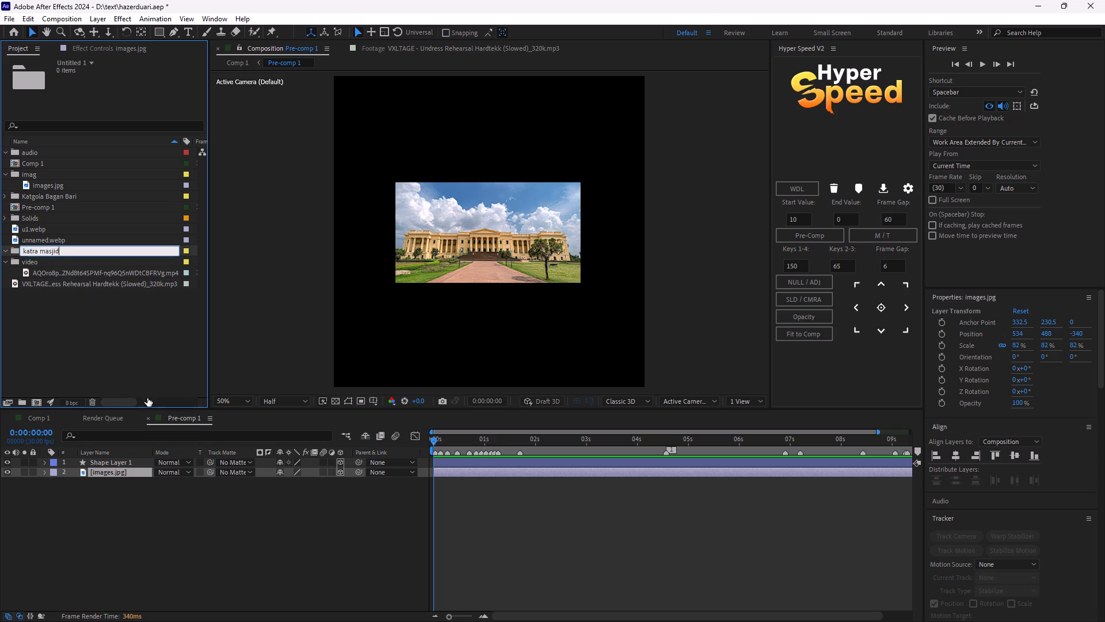
pyautogui.click(105, 344)
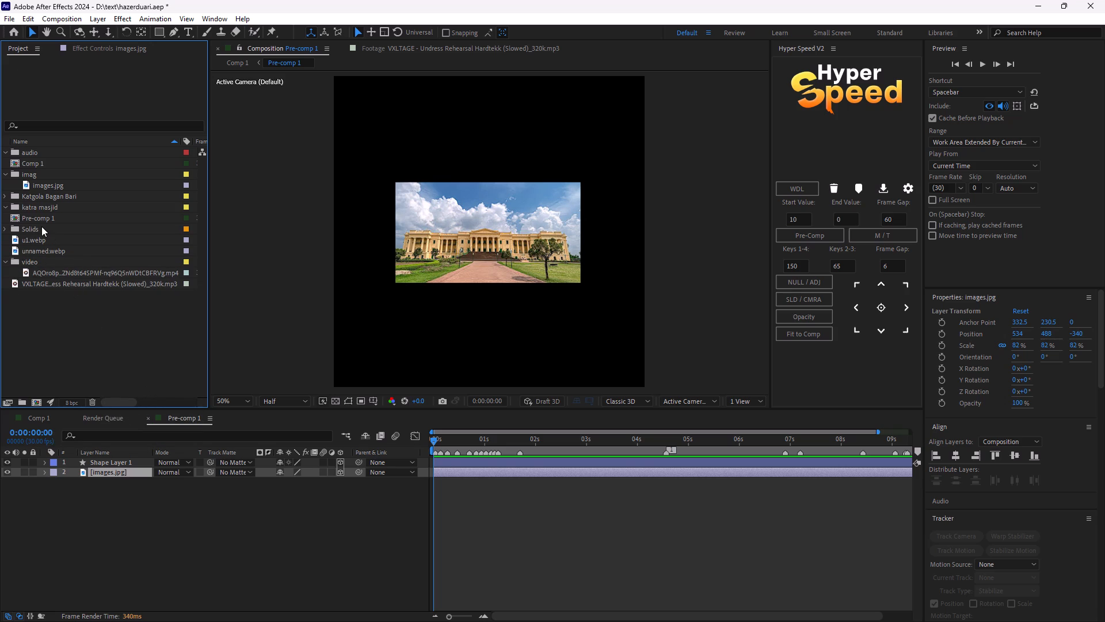
# Move u1.webp and unnamed.webp into the katra masjid project folder and collapse it.
pyautogui.keyDown('ctrl'); pyautogui.click(37, 250); pyautogui.keyUp('ctrl')
pyautogui.keyDown('ctrl'); pyautogui.click(38, 234); pyautogui.keyUp('ctrl')
pyautogui.keyDown('ctrl'); pyautogui.click(38, 221); pyautogui.keyUp('ctrl')
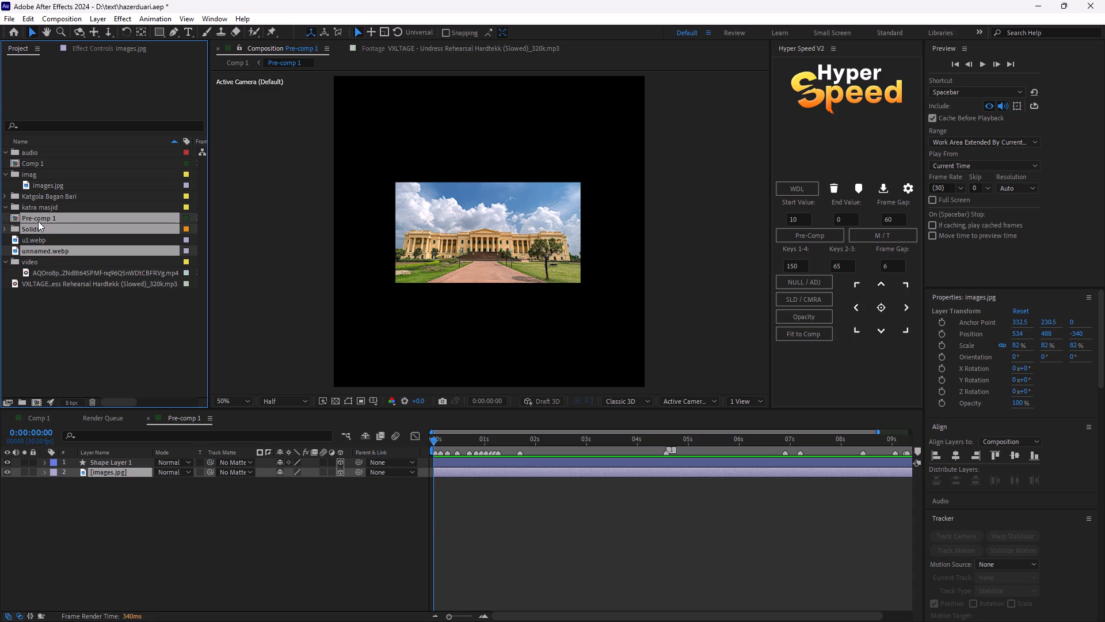
pyautogui.keyDown('ctrl'); pyautogui.click(39, 228); pyautogui.keyUp('ctrl')
pyautogui.keyDown('ctrl'); pyautogui.click(40, 221); pyautogui.keyUp('ctrl')
pyautogui.keyDown('ctrl'); pyautogui.click(44, 244); pyautogui.keyUp('ctrl')
pyautogui.moveTo(42, 251); pyautogui.dragTo(44, 211)
pyautogui.click(94, 335)
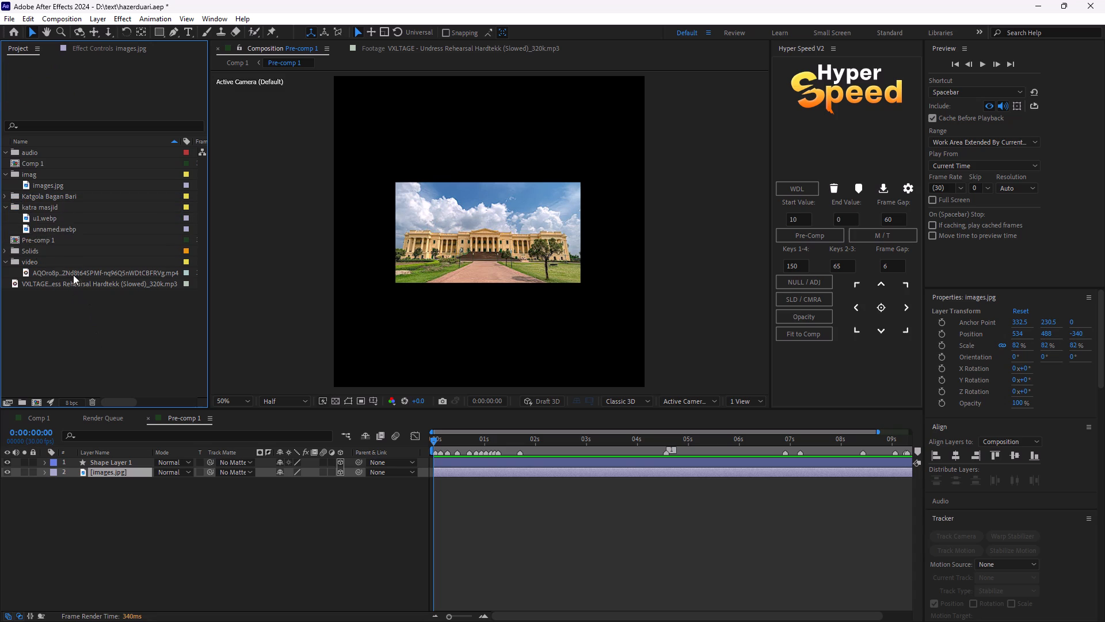
pyautogui.click(4, 208)
# Import all six images, unnamed (1) to unnamed (5) and unnamed, from the Motijhil directory inside murshidabad.
pyautogui.doubleClick(84, 329)
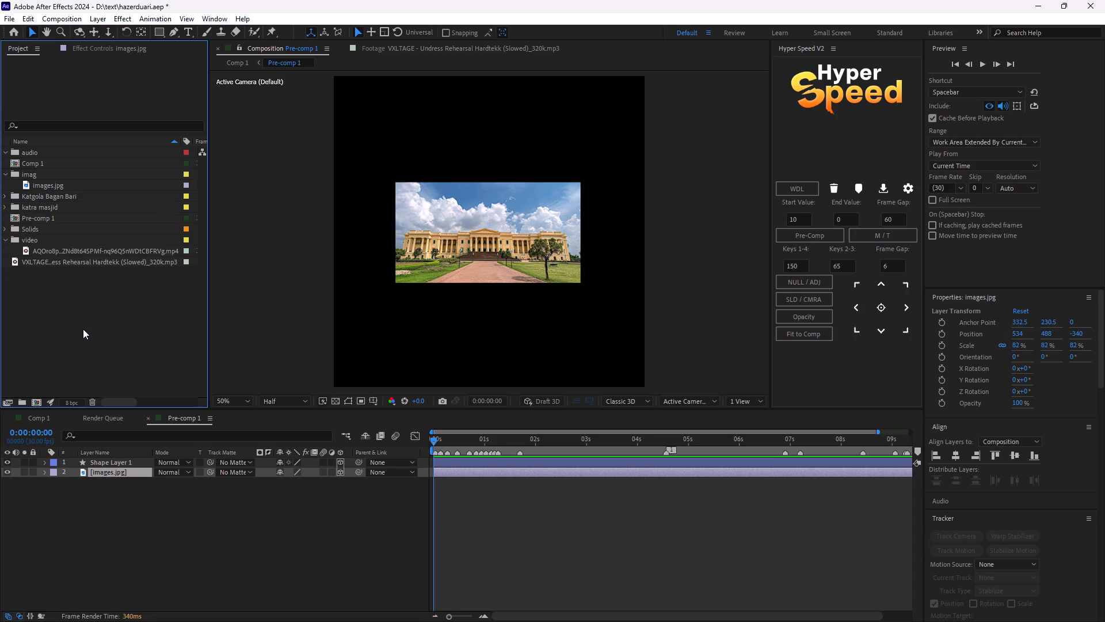
pyautogui.doubleClick(100, 303)
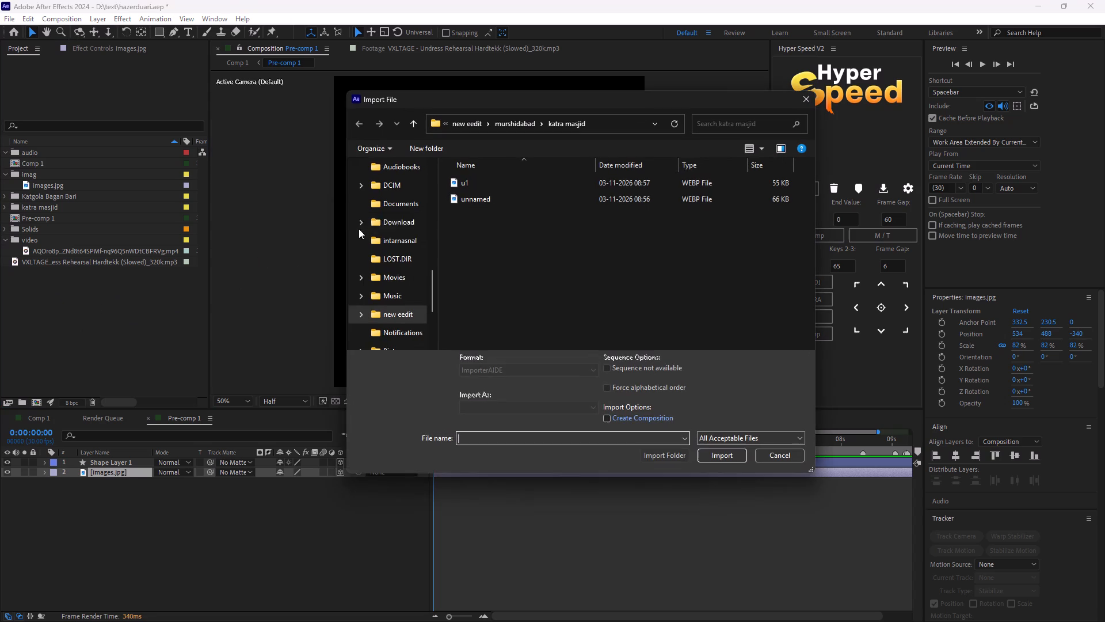
pyautogui.click(461, 223)
pyautogui.click(513, 126)
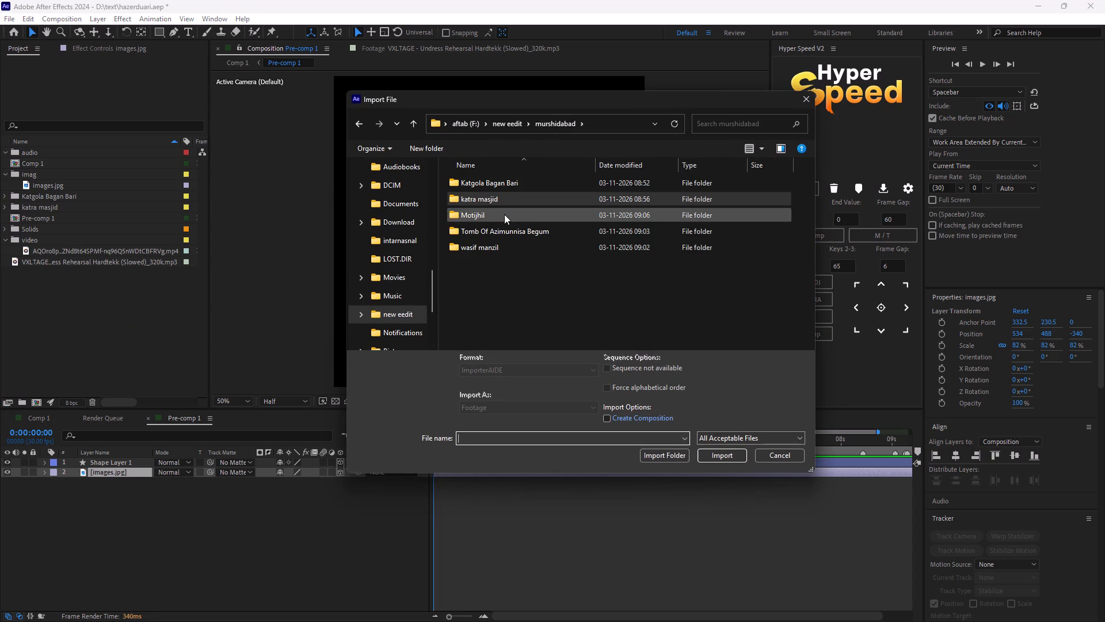
pyautogui.doubleClick(504, 214)
pyautogui.moveTo(555, 289); pyautogui.dragTo(509, 183)
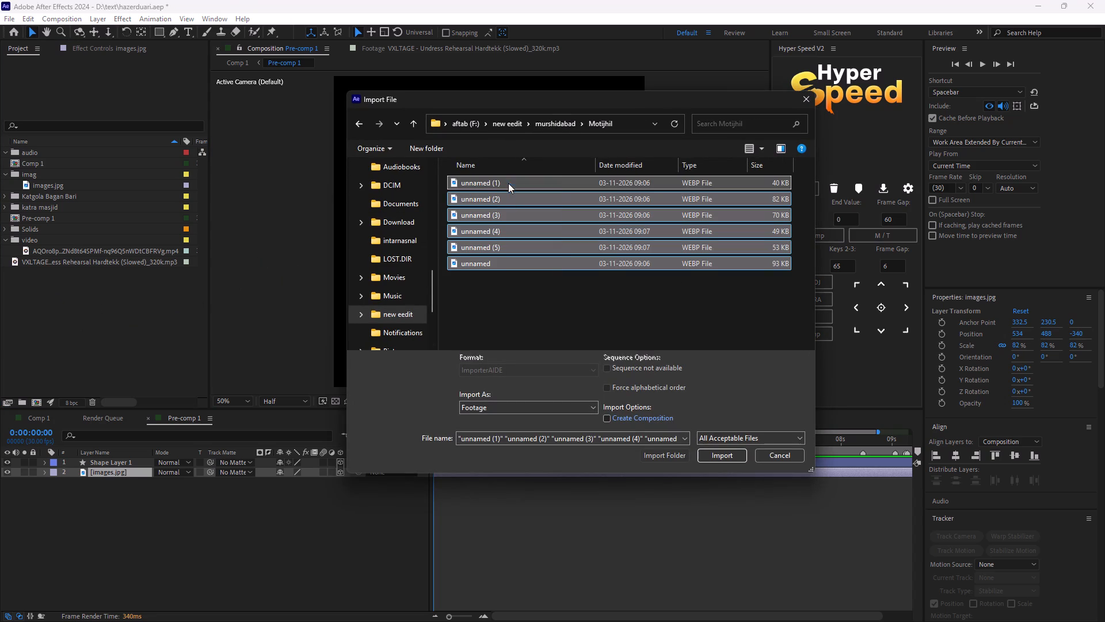
pyautogui.click(506, 219)
pyautogui.click(717, 455)
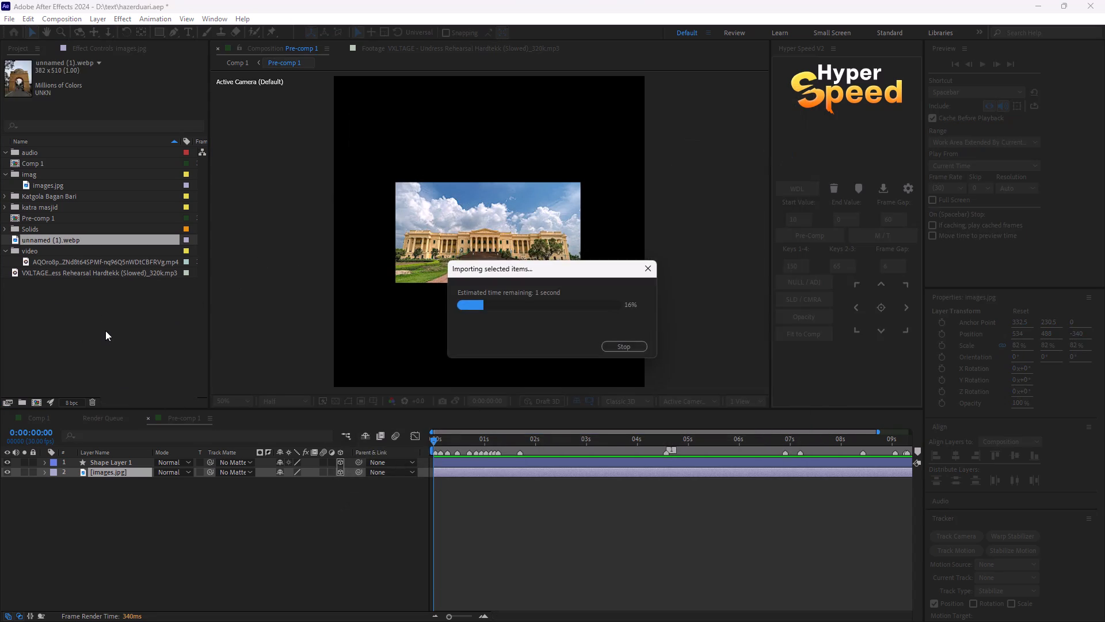
# Create a new root-level project folder named motijil.
pyautogui.click(136, 369)
pyautogui.rightClick(136, 369)
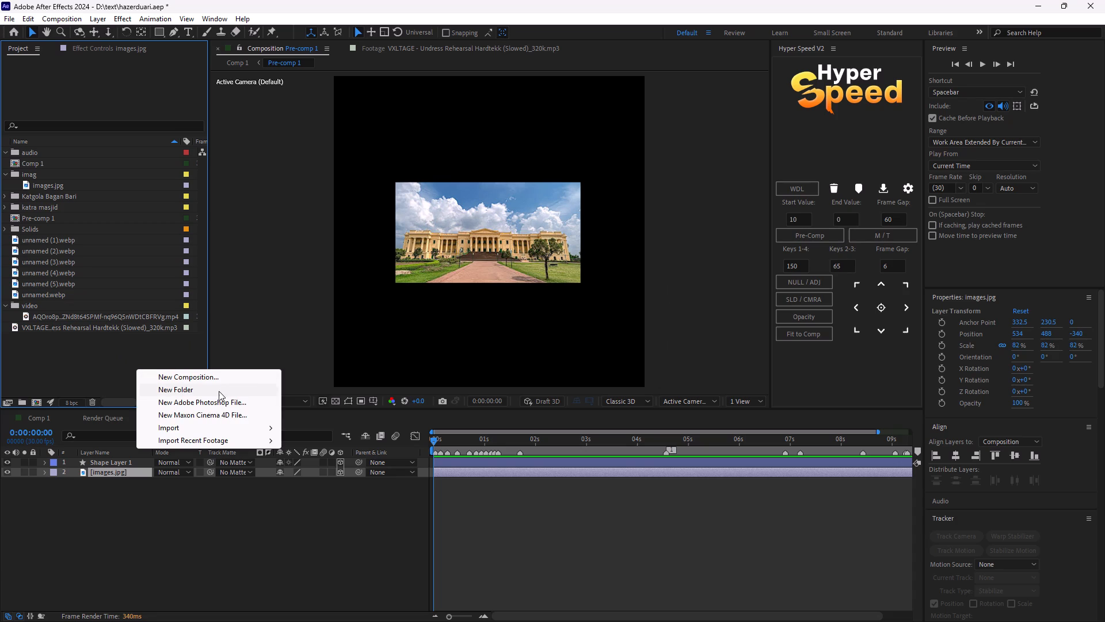
pyautogui.click(219, 391)
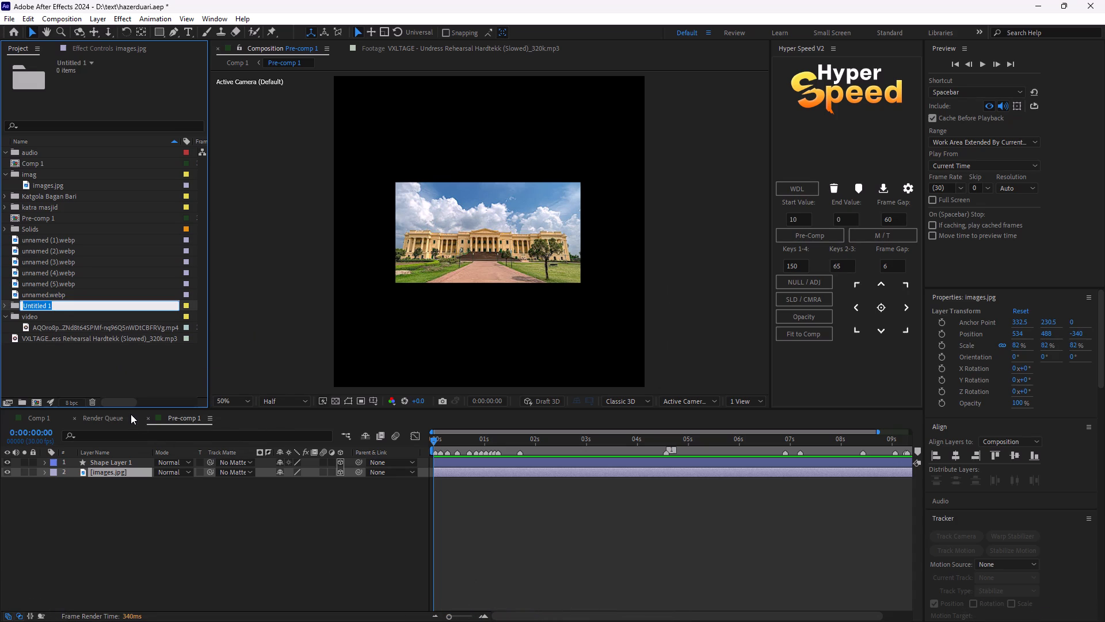
pyautogui.press('BackSpace')
pyautogui.write('mpo')
pyautogui.press('BackSpace')
pyautogui.press('BackSpace')
pyautogui.write('oti')
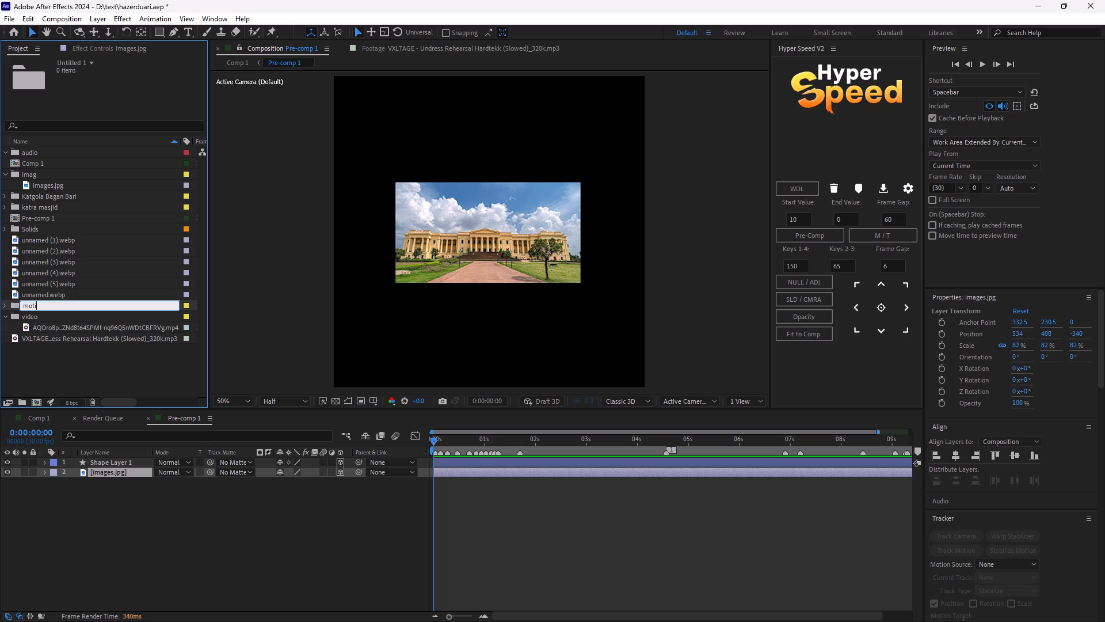
pyautogui.write('jil')
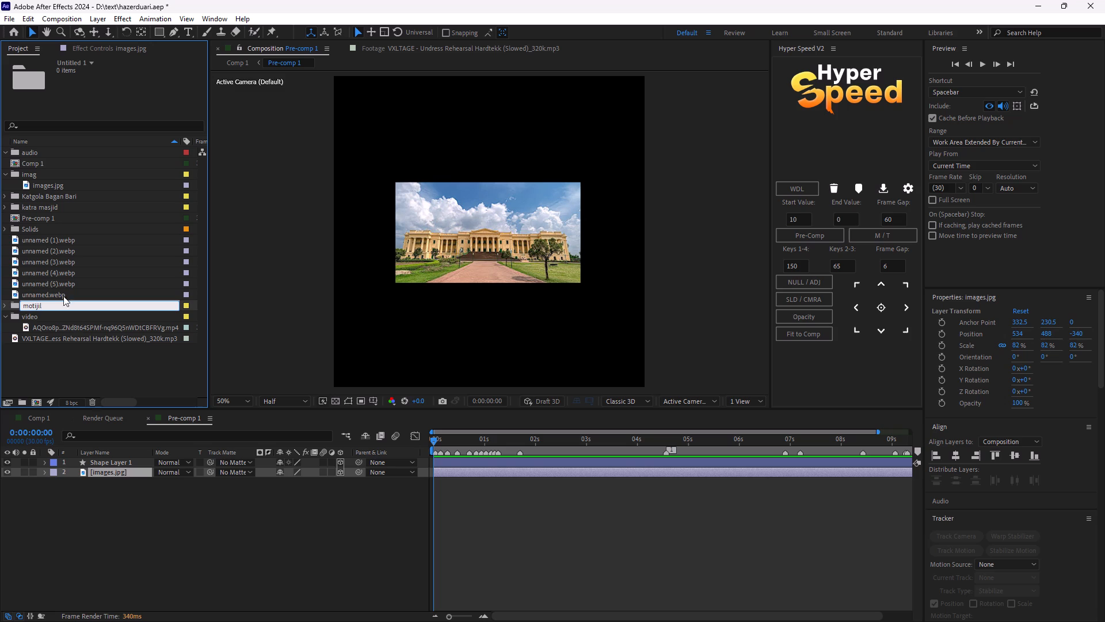
pyautogui.click(104, 378)
# Move unnamed (1).webp to unnamed (5).webp and unnamed.webp into the motijil project folder.
pyautogui.keyDown('ctrl'); pyautogui.click(58, 300); pyautogui.keyUp('ctrl')
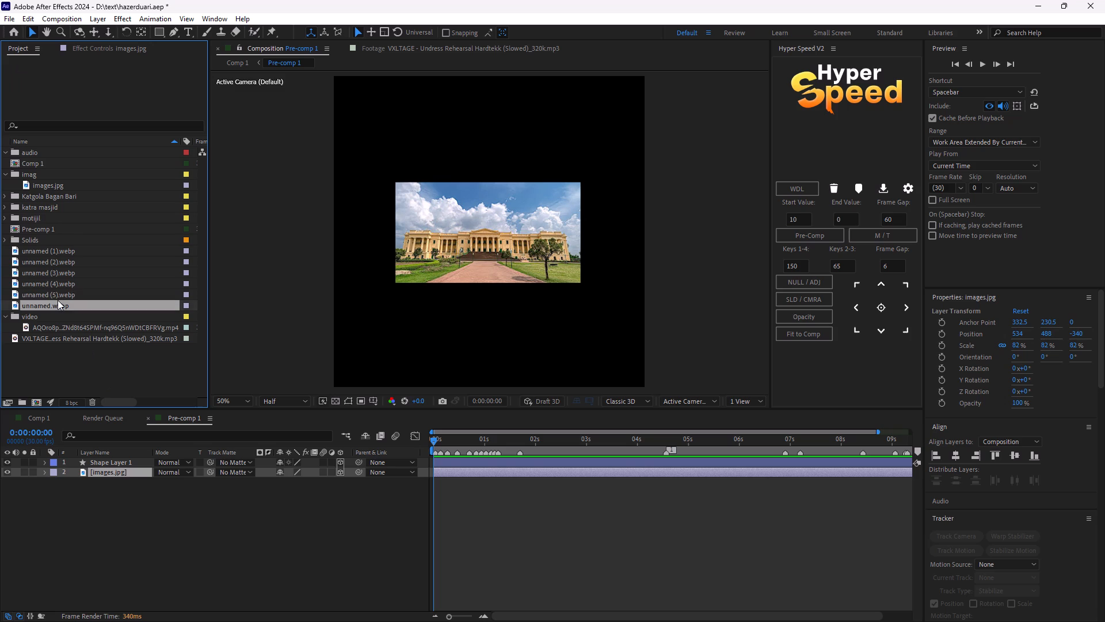
pyautogui.keyDown('ctrl'); pyautogui.click(62, 295); pyautogui.keyUp('ctrl')
pyautogui.keyDown('ctrl'); pyautogui.click(65, 289); pyautogui.keyUp('ctrl')
pyautogui.keyDown('ctrl'); pyautogui.click(70, 269); pyautogui.keyUp('ctrl')
pyautogui.keyDown('ctrl'); pyautogui.click(70, 262); pyautogui.keyUp('ctrl')
pyautogui.keyDown('ctrl'); pyautogui.click(73, 253); pyautogui.keyUp('ctrl')
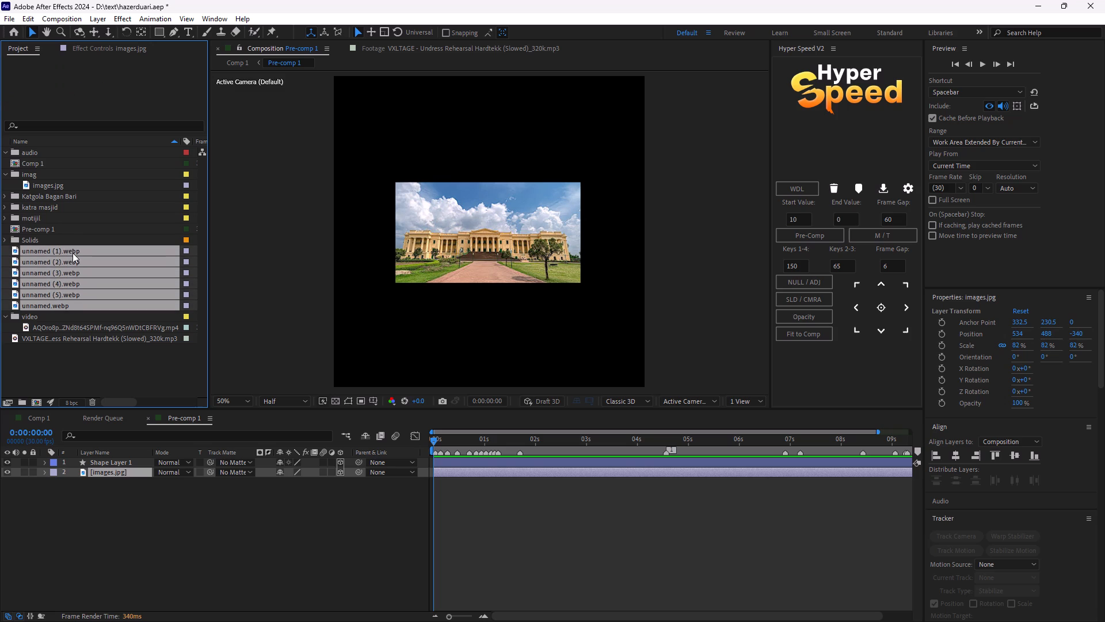
pyautogui.moveTo(55, 287); pyautogui.dragTo(52, 218)
# Browse the image files in the Tomb Of Azimunnisa Begum and wasif manzil directories, without importing anything.
pyautogui.doubleClick(107, 326)
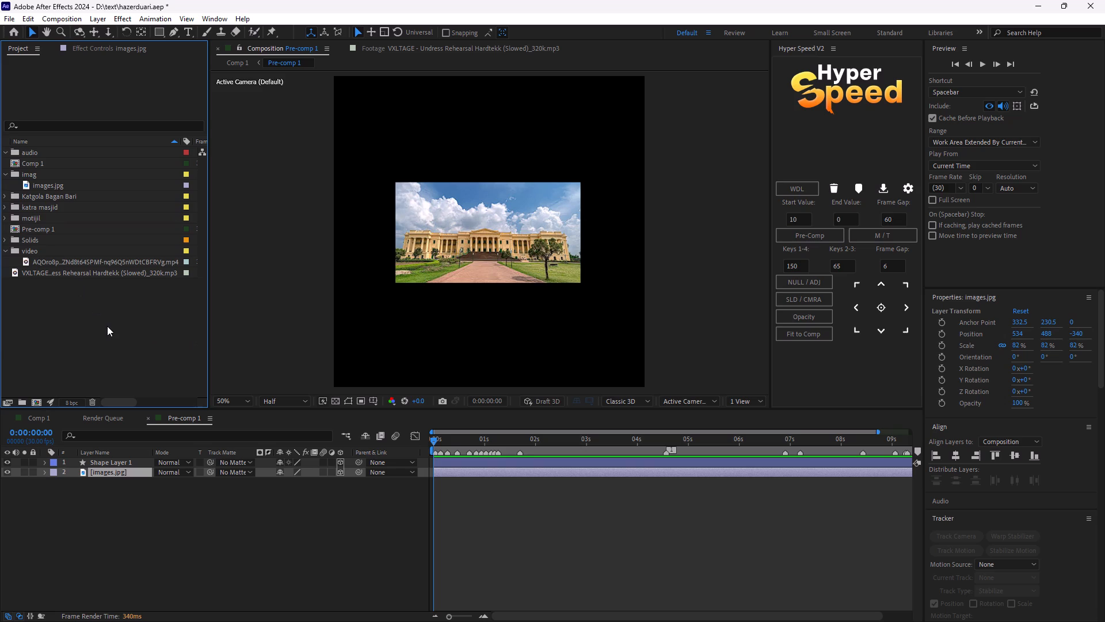
pyautogui.click(509, 305)
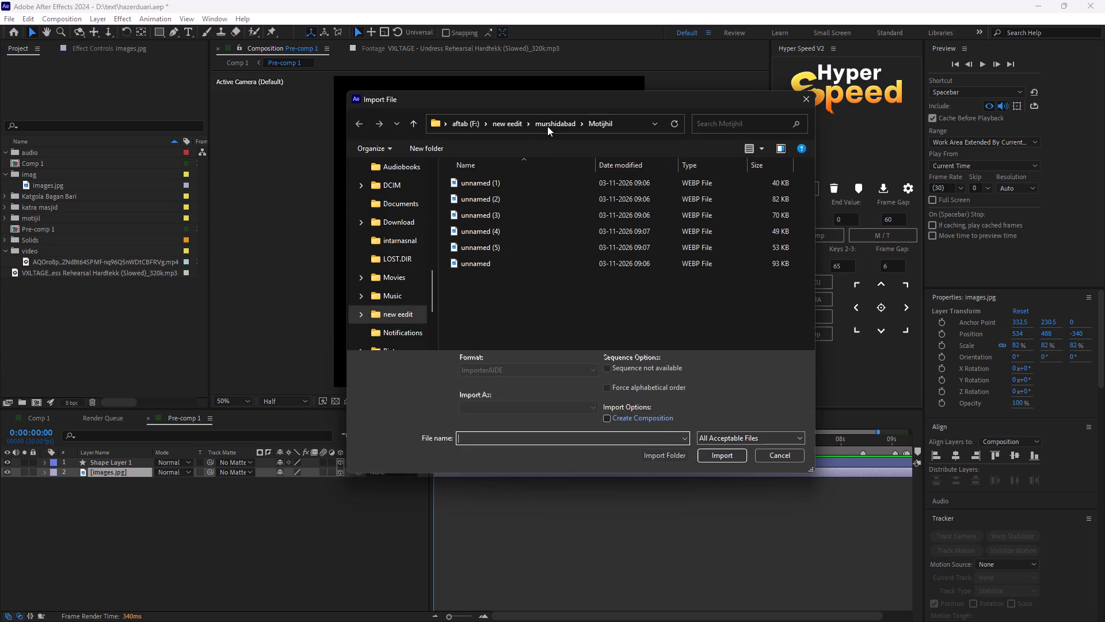
pyautogui.click(547, 126)
pyautogui.doubleClick(518, 233)
pyautogui.moveTo(550, 262); pyautogui.dragTo(486, 168)
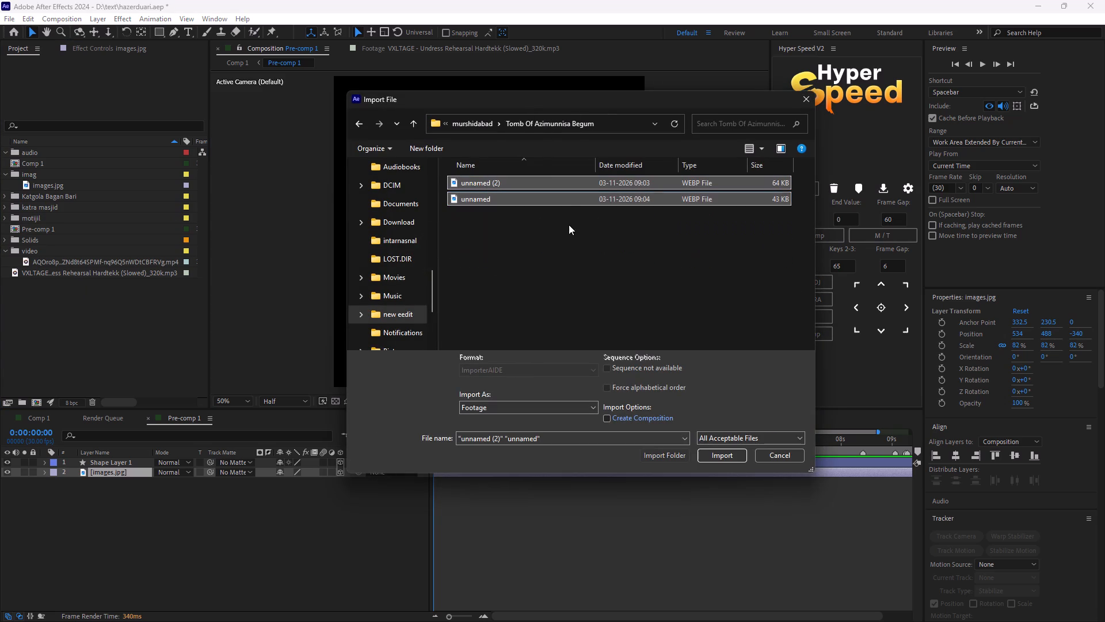
pyautogui.click(487, 128)
pyautogui.doubleClick(510, 248)
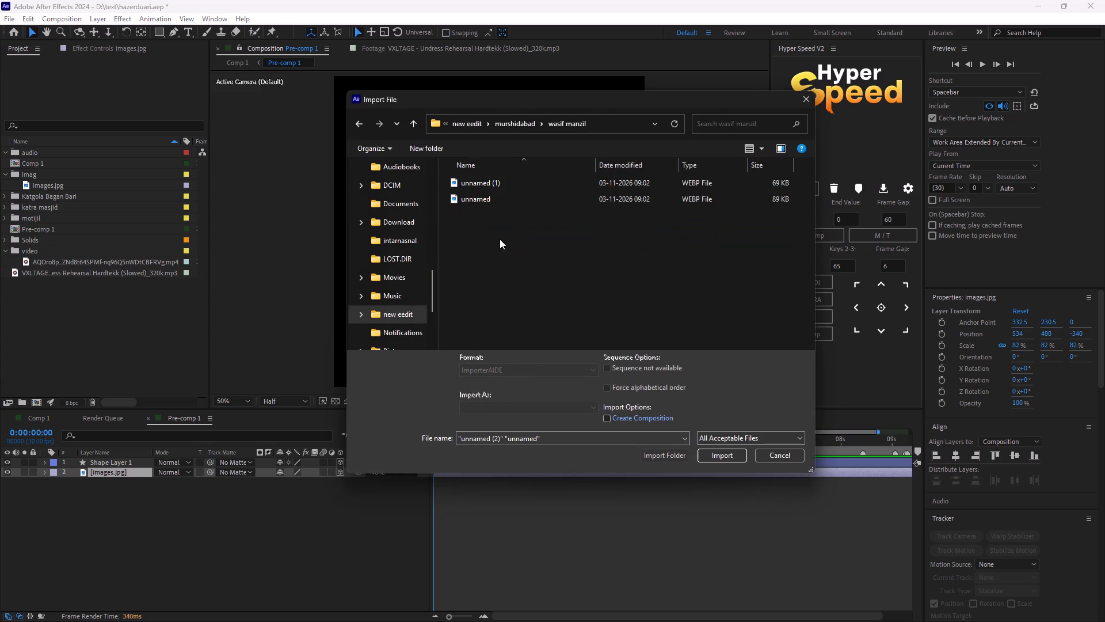
pyautogui.click(799, 105)
pyautogui.click(137, 279)
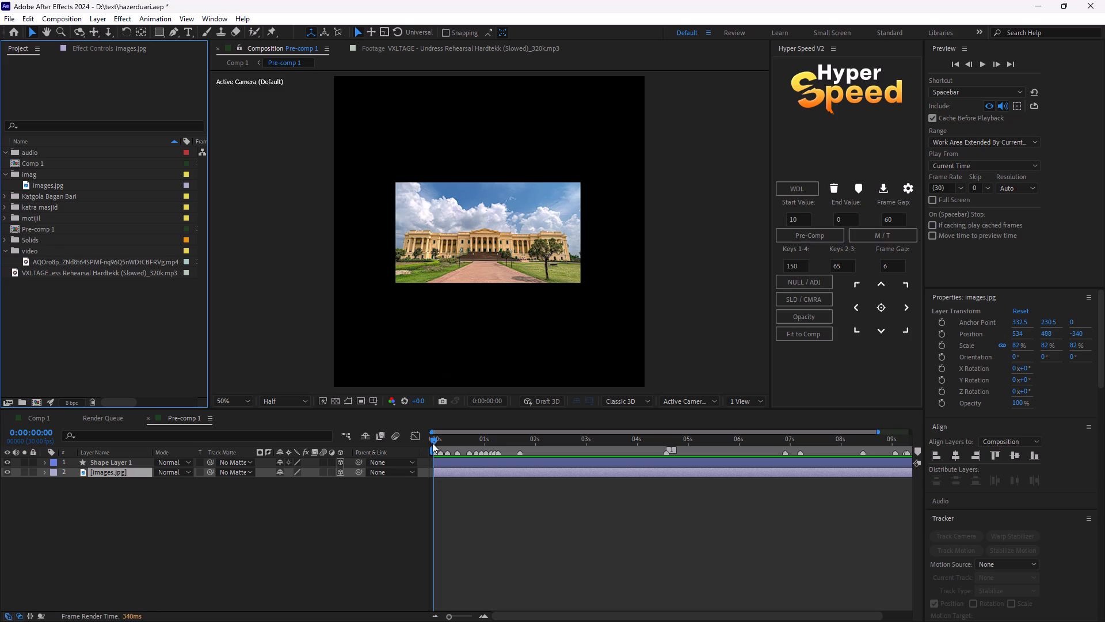
# Select the images.jpg layer in Pre-comp 1 and expand the katra masjid and Katgola Bagan Bari project folders.
pyautogui.moveTo(432, 443); pyautogui.dragTo(395, 434)
pyautogui.click(462, 466)
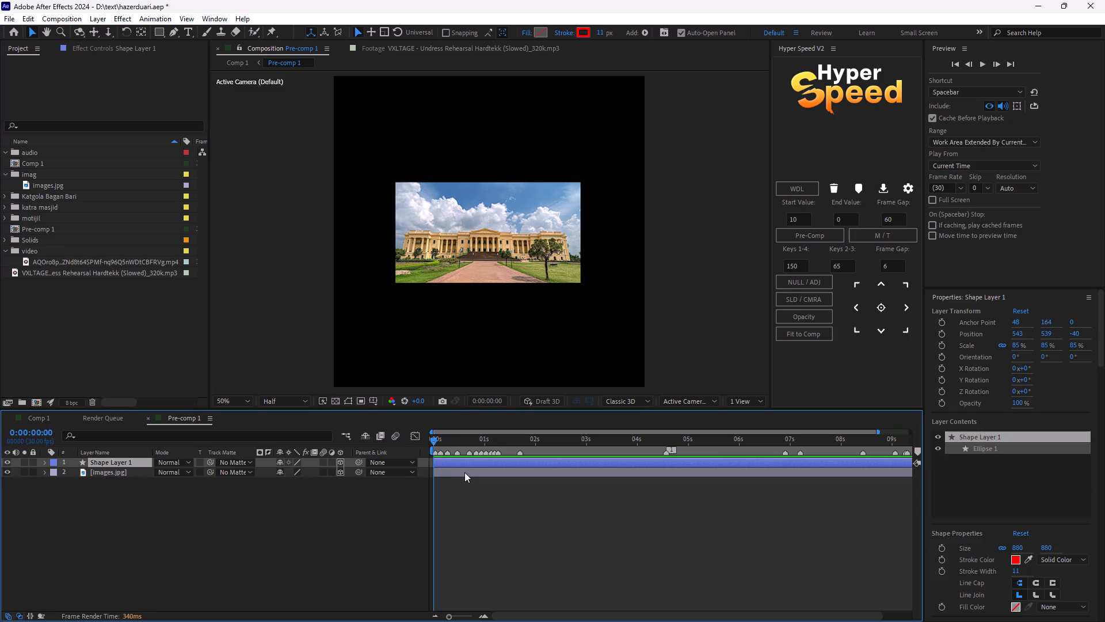
pyautogui.click(464, 474)
pyautogui.click(47, 183)
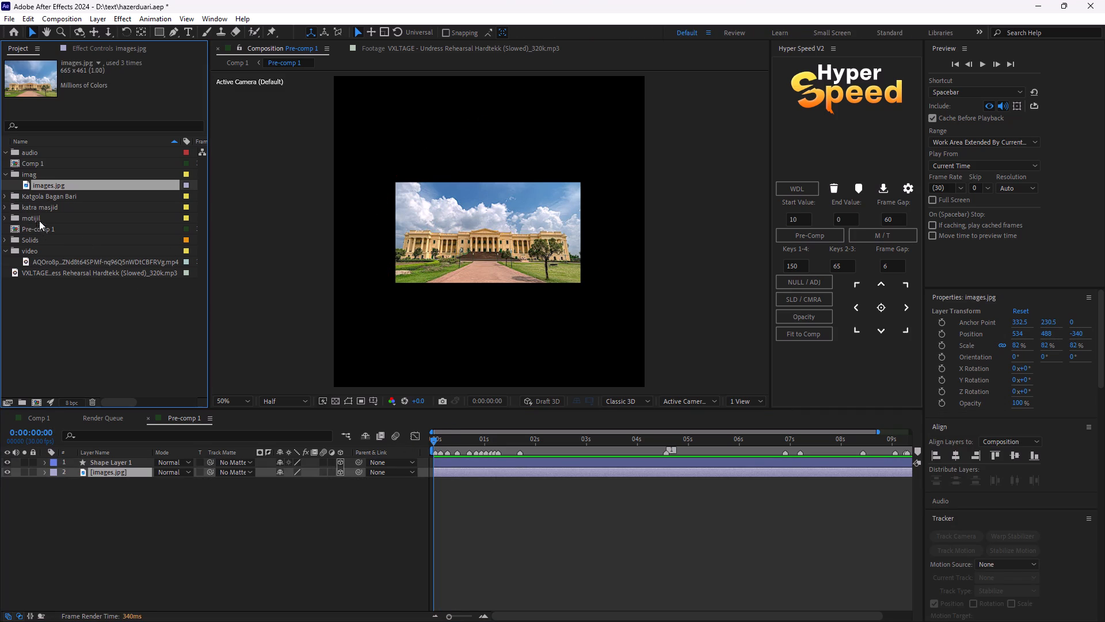
pyautogui.click(449, 473)
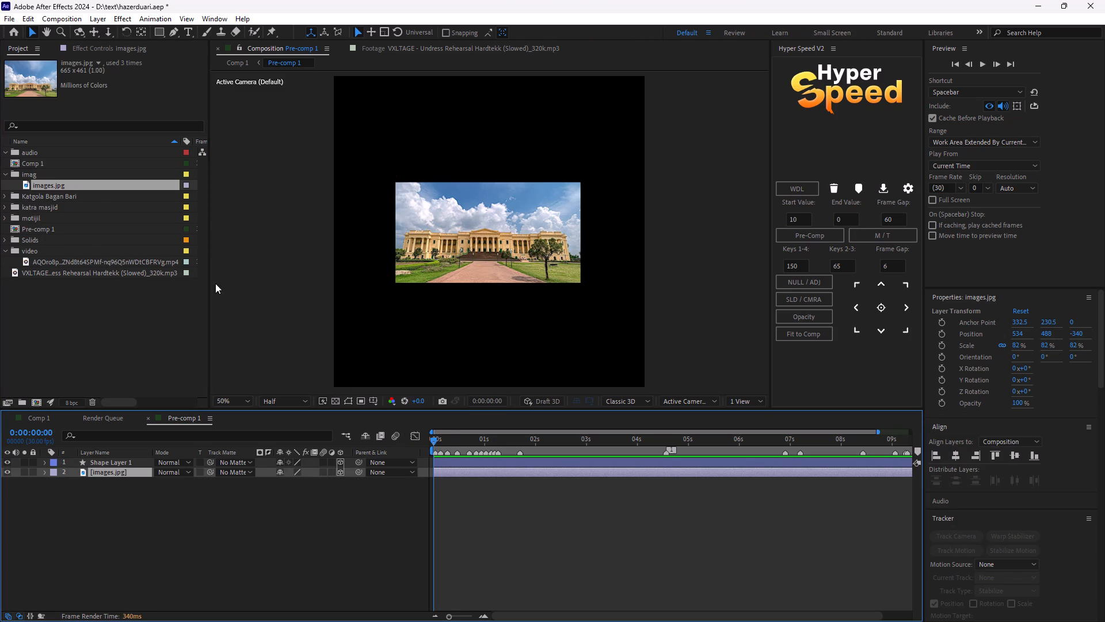
pyautogui.click(60, 188)
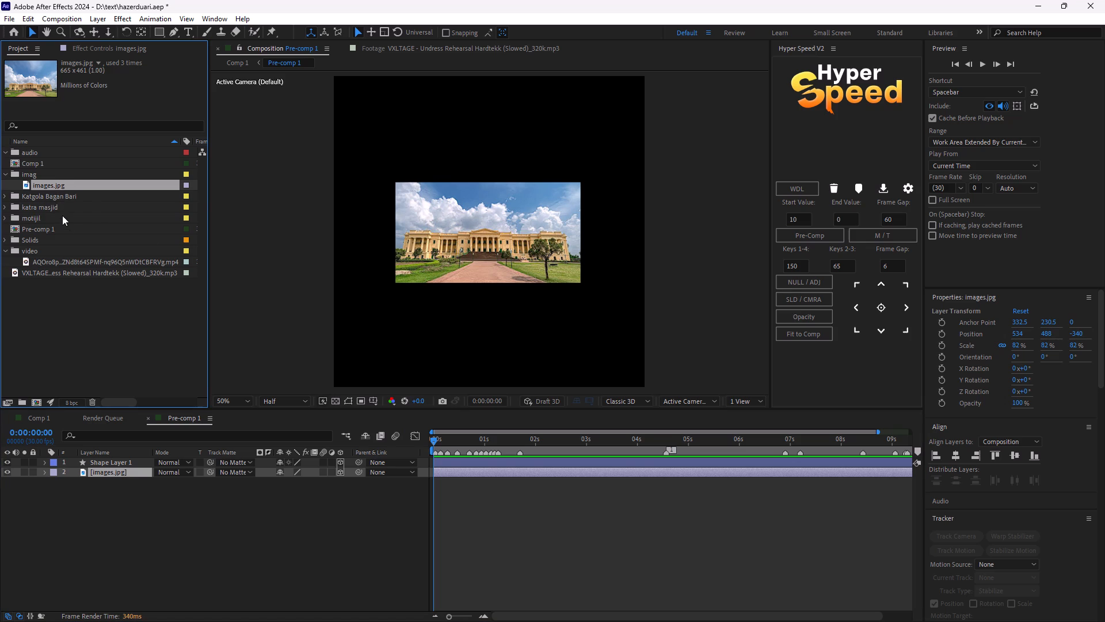
pyautogui.click(5, 203)
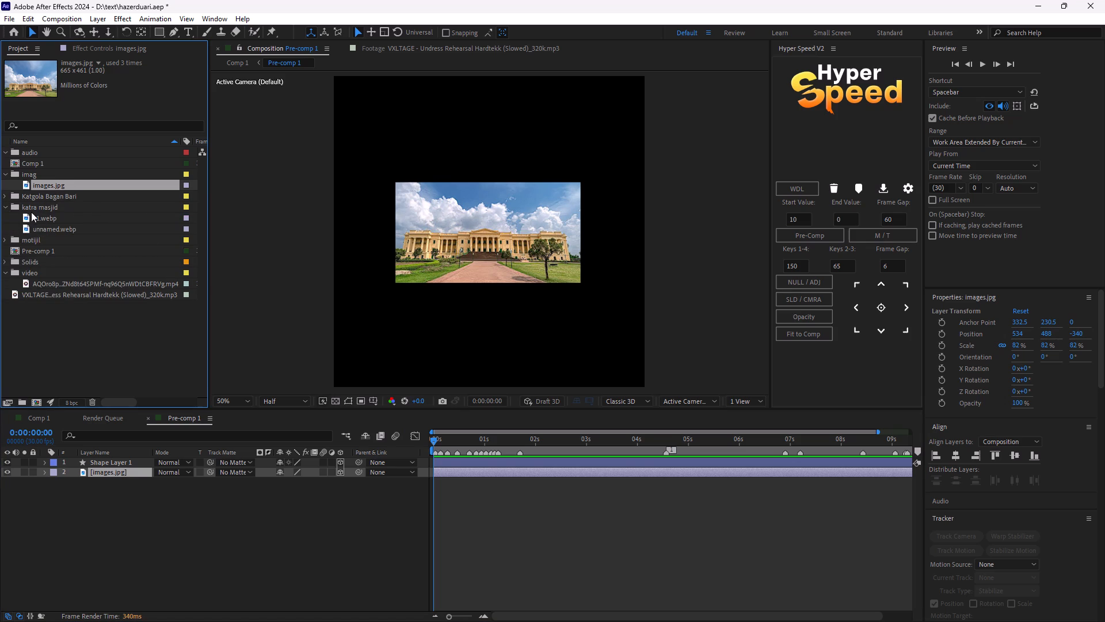
pyautogui.click(8, 196)
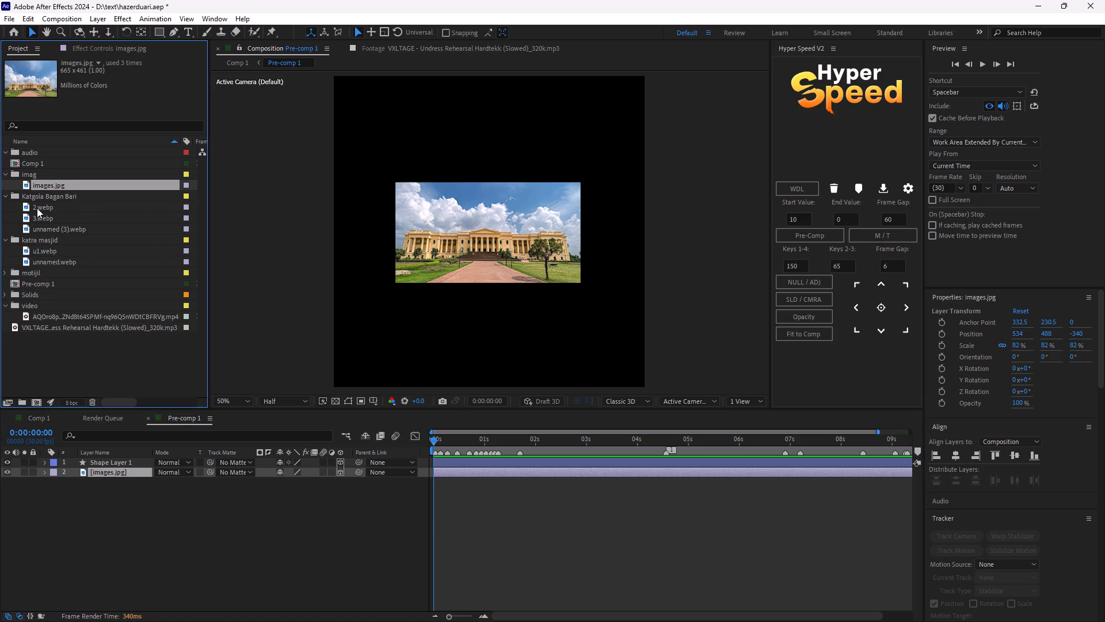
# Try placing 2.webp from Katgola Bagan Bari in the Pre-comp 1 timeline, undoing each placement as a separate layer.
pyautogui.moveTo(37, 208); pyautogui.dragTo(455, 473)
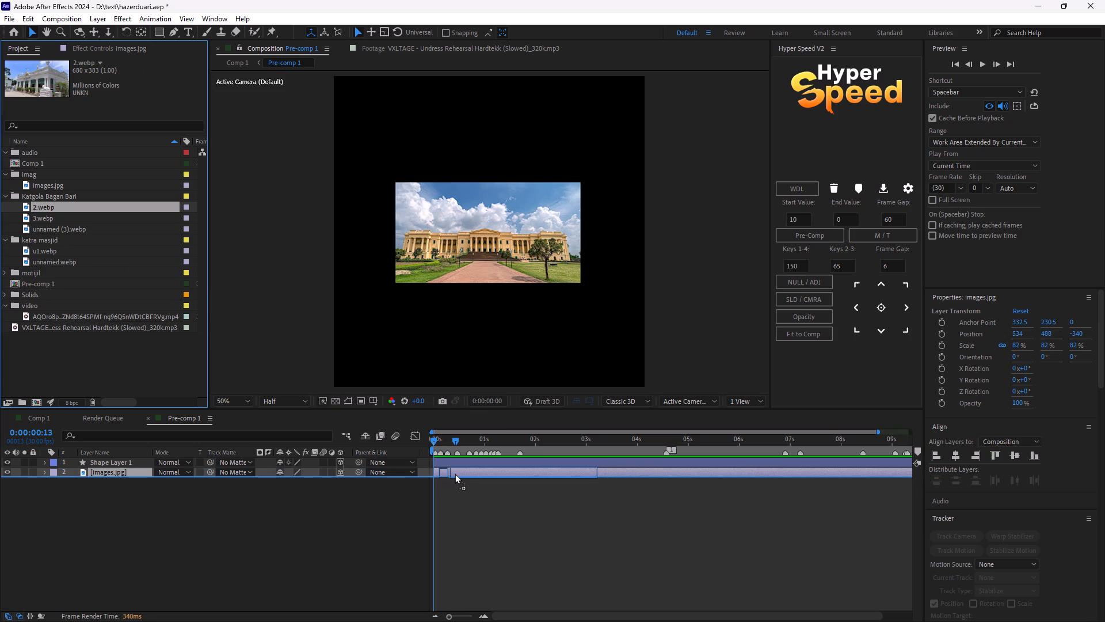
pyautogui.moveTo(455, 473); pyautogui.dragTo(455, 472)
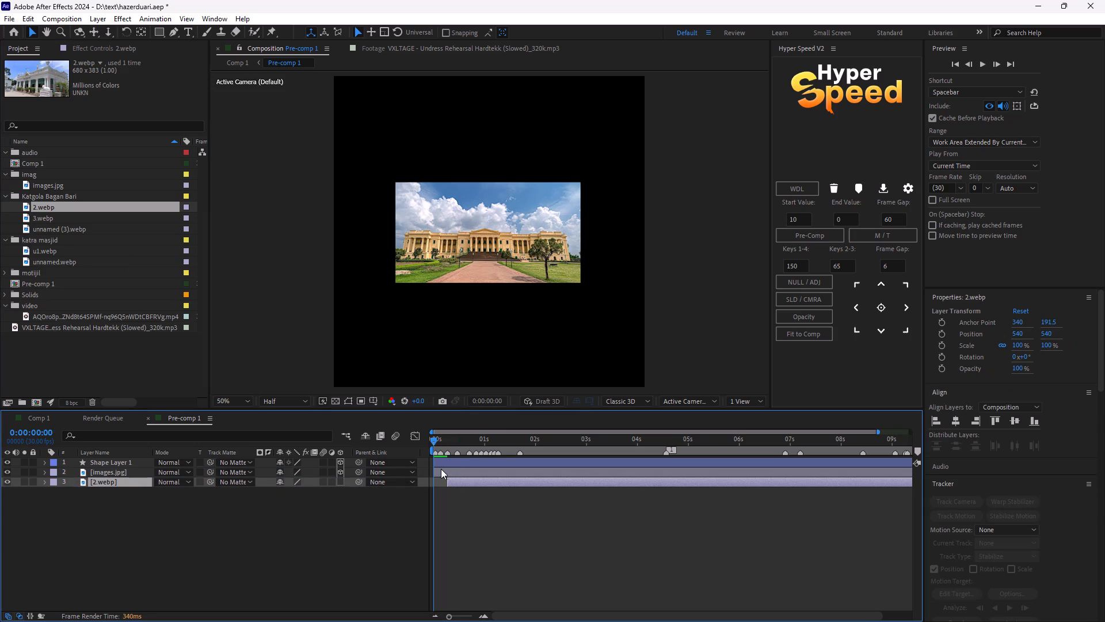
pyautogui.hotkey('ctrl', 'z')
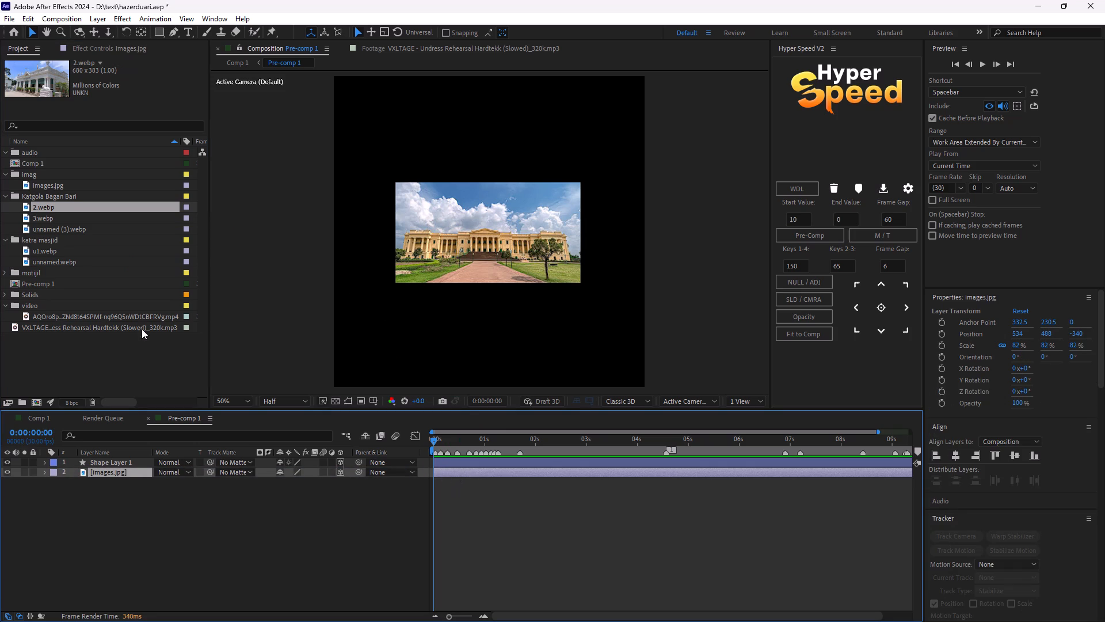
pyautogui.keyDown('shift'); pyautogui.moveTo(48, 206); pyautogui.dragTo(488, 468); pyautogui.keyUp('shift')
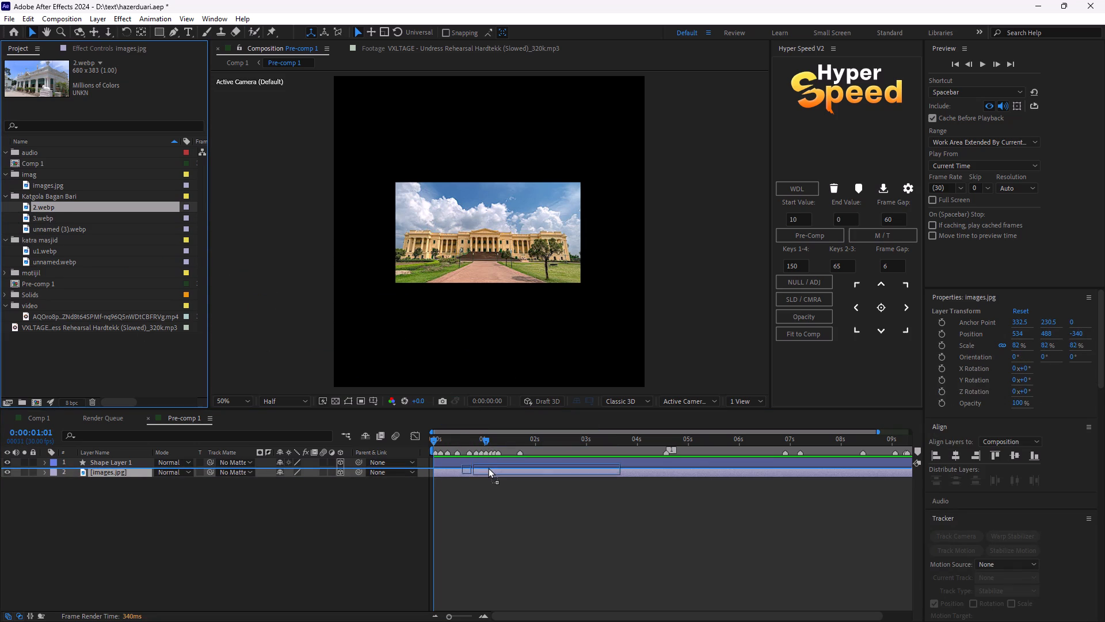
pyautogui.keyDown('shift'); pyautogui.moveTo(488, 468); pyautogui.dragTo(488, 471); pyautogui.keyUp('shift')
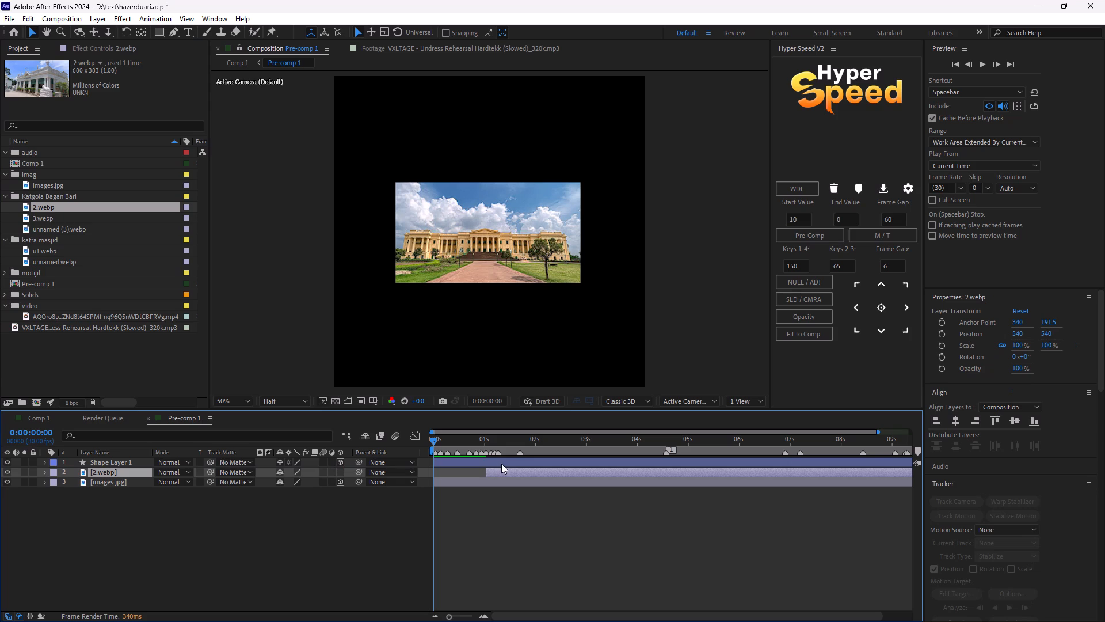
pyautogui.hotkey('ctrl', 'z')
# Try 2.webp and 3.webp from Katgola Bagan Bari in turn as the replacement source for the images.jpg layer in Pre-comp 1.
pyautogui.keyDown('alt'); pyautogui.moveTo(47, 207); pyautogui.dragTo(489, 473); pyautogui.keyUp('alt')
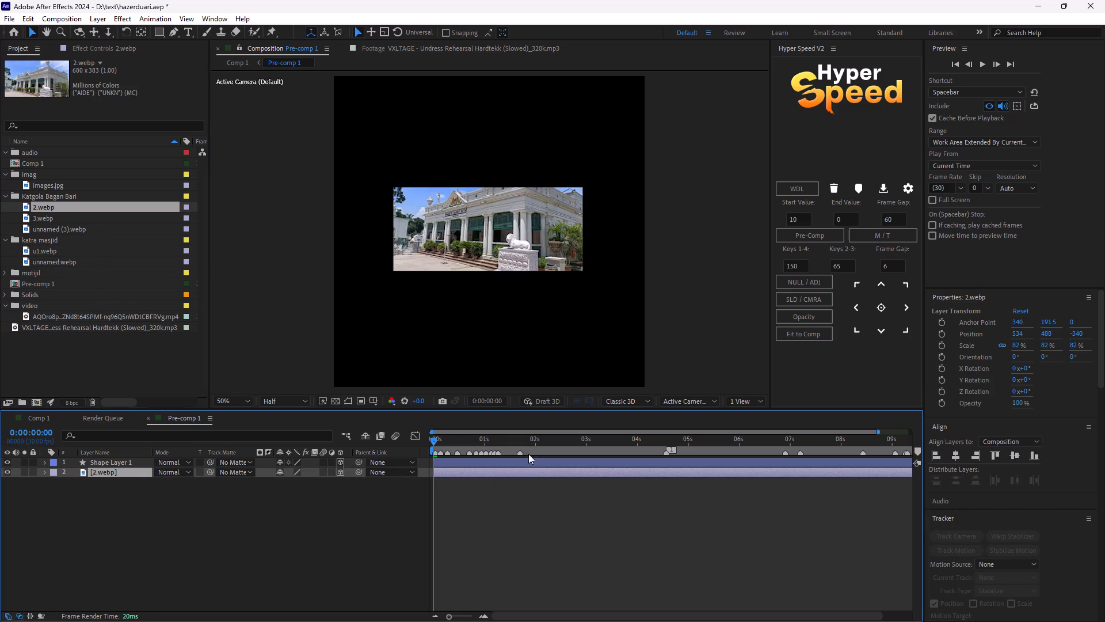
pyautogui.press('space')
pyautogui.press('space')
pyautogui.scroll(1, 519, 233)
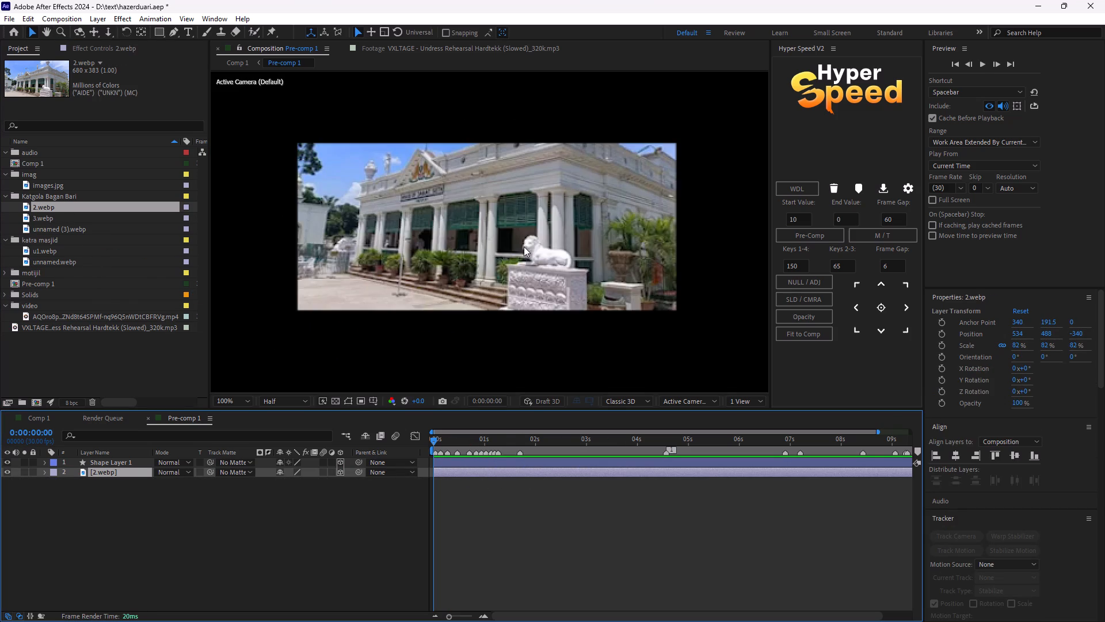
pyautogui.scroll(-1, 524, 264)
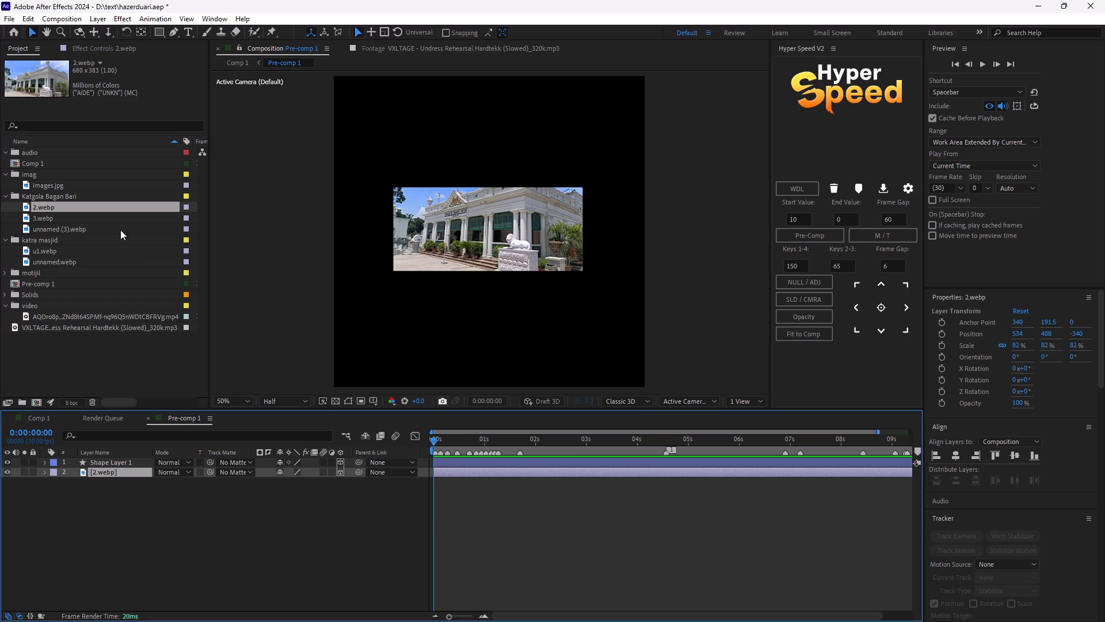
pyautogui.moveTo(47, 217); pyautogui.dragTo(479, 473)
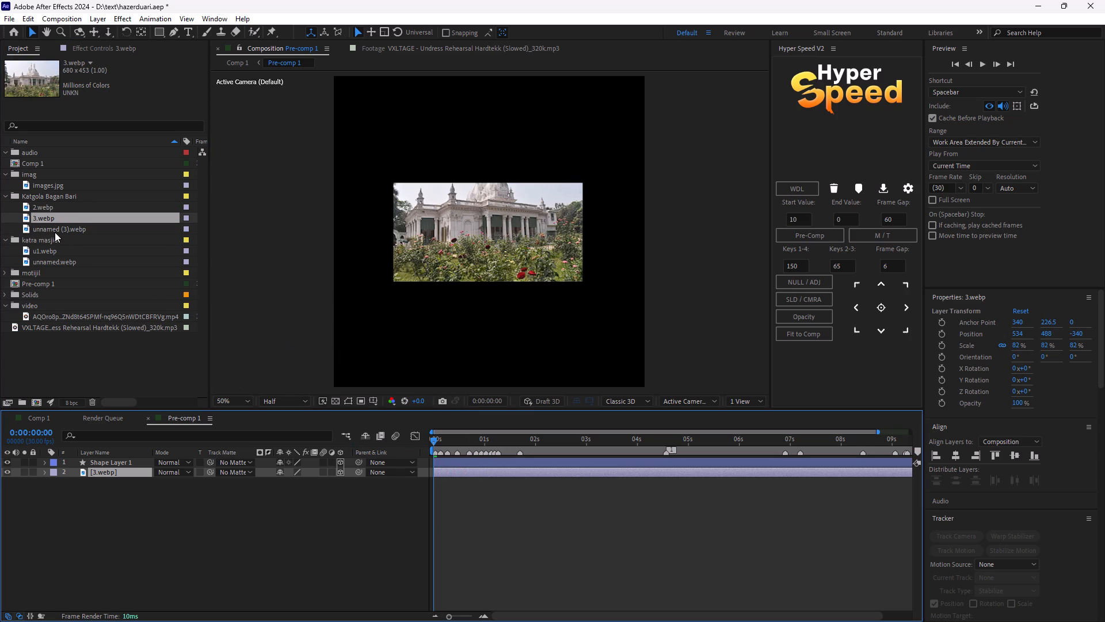
# Replace the image layer's source in Pre-comp 1 with unnamed (3).webp from Katgola Bagan Bari and preview the animation.
pyautogui.keyDown('alt'); pyautogui.moveTo(55, 231); pyautogui.dragTo(465, 474); pyautogui.keyUp('alt')
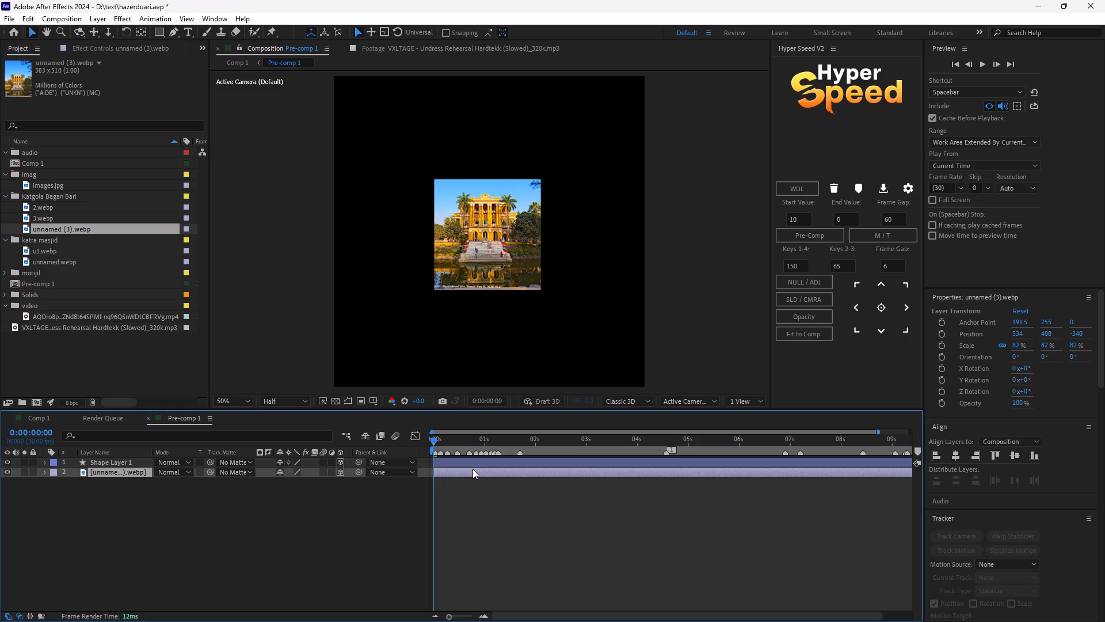
pyautogui.press('space')
pyautogui.press('space')
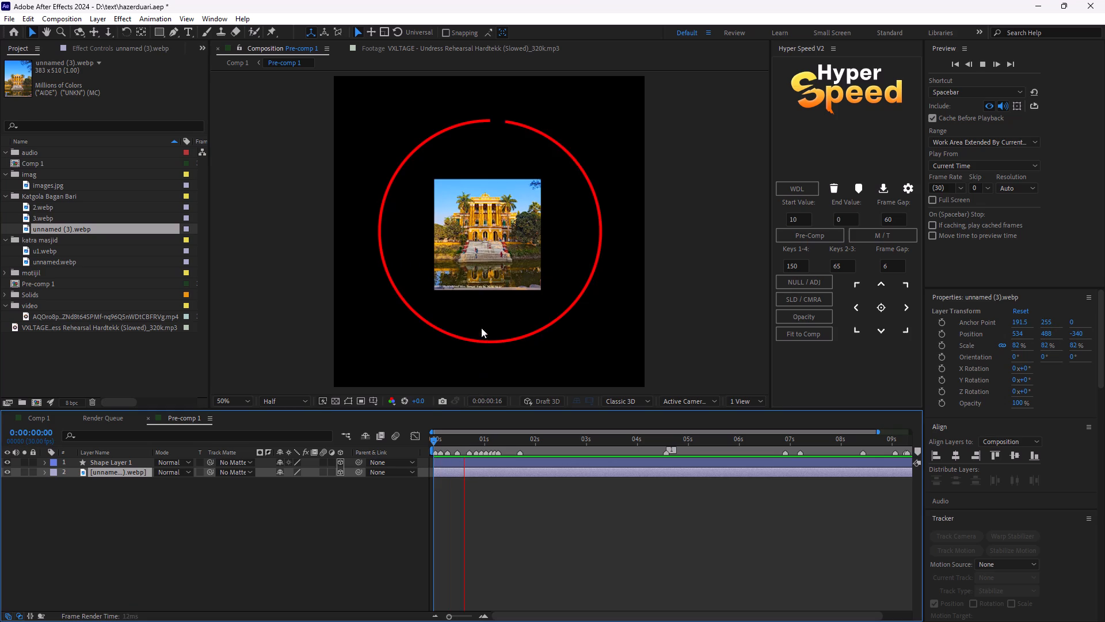
pyautogui.press('space')
pyautogui.press('space')
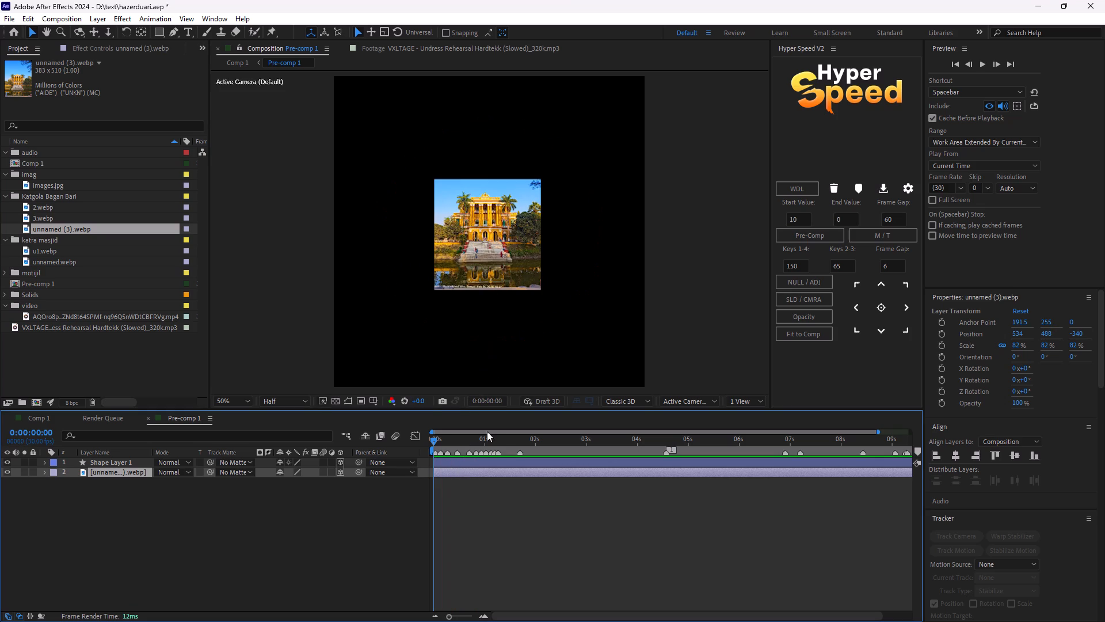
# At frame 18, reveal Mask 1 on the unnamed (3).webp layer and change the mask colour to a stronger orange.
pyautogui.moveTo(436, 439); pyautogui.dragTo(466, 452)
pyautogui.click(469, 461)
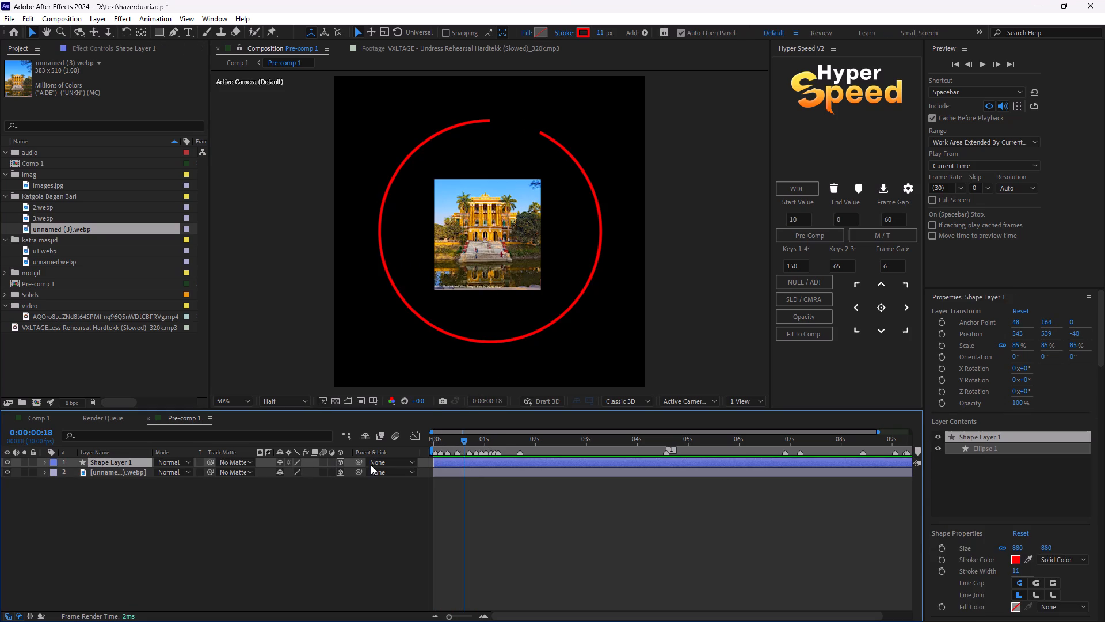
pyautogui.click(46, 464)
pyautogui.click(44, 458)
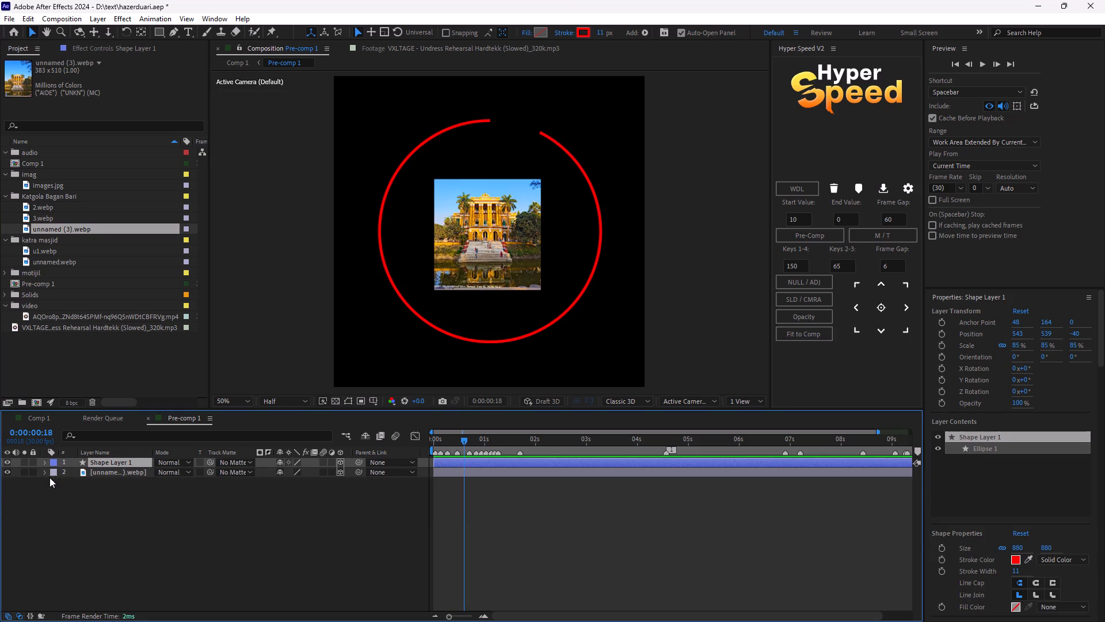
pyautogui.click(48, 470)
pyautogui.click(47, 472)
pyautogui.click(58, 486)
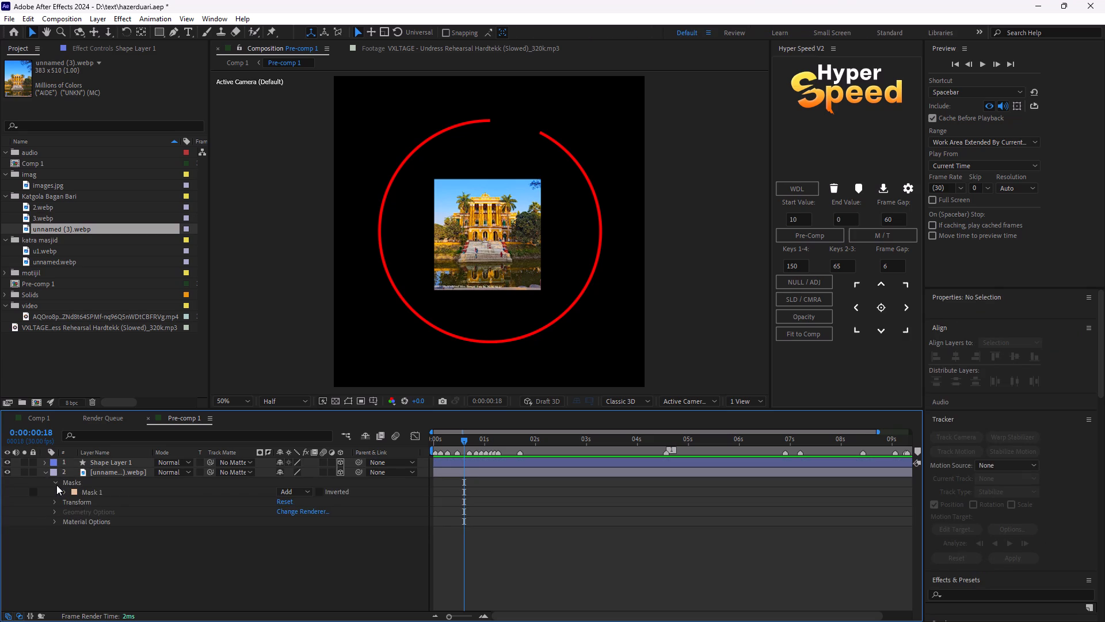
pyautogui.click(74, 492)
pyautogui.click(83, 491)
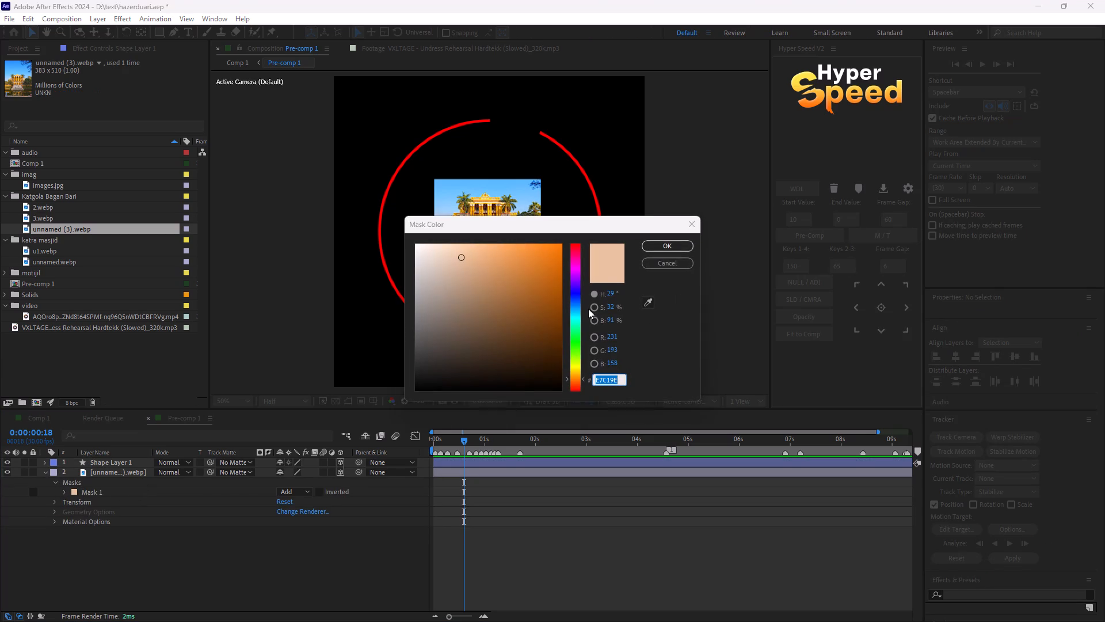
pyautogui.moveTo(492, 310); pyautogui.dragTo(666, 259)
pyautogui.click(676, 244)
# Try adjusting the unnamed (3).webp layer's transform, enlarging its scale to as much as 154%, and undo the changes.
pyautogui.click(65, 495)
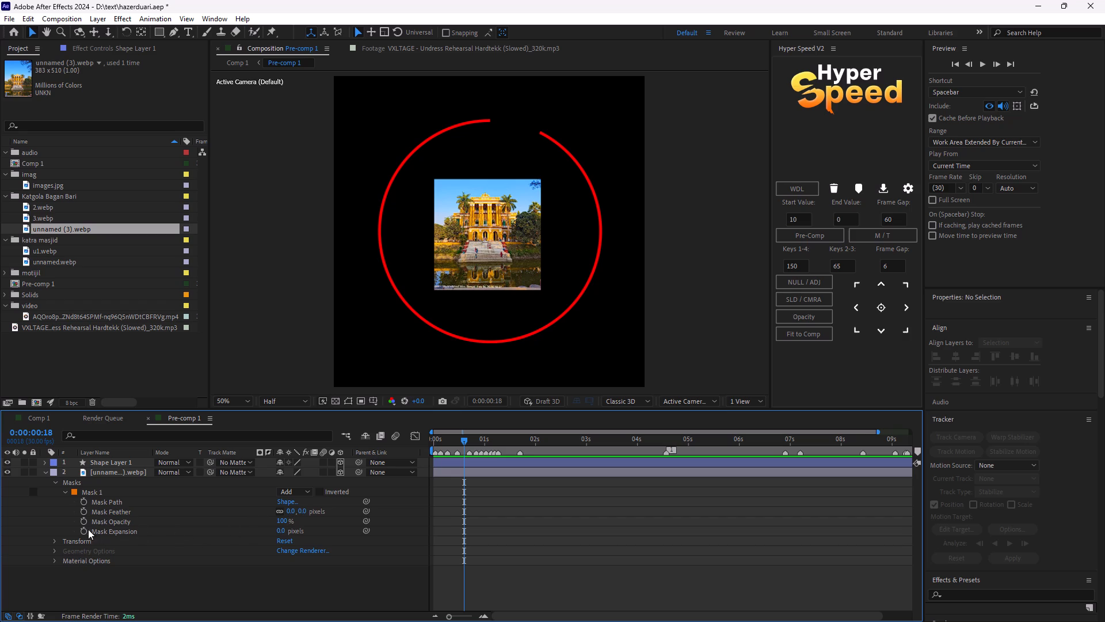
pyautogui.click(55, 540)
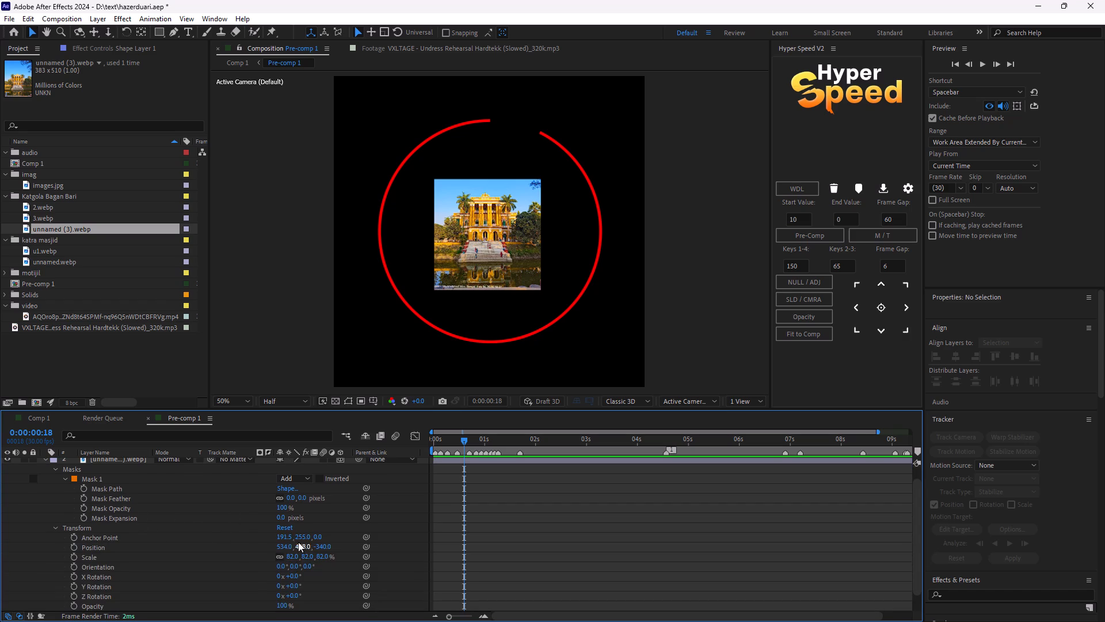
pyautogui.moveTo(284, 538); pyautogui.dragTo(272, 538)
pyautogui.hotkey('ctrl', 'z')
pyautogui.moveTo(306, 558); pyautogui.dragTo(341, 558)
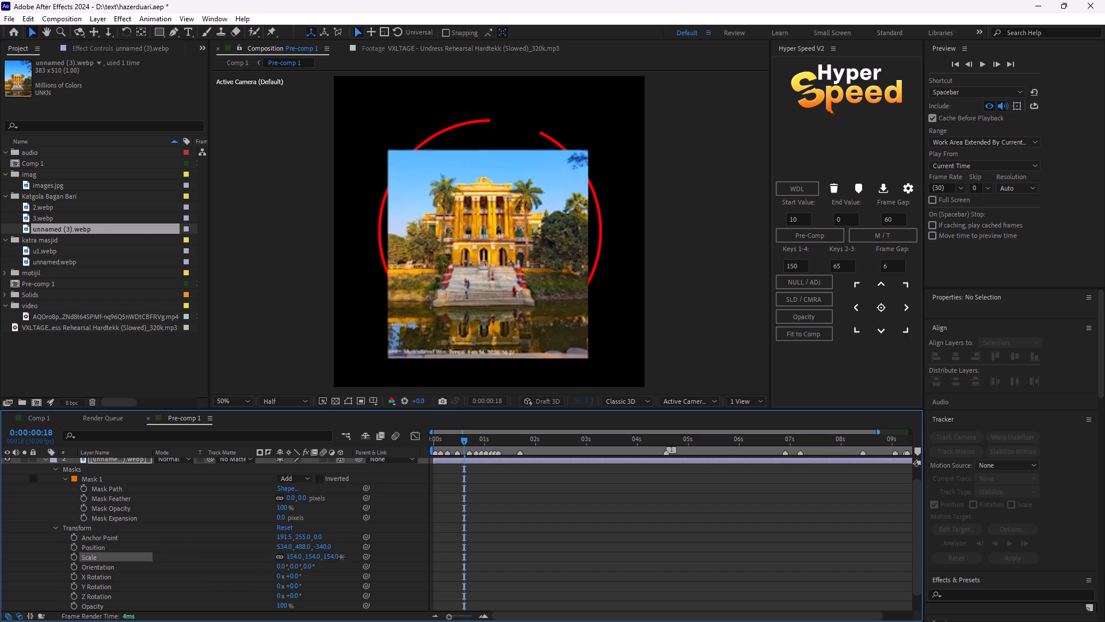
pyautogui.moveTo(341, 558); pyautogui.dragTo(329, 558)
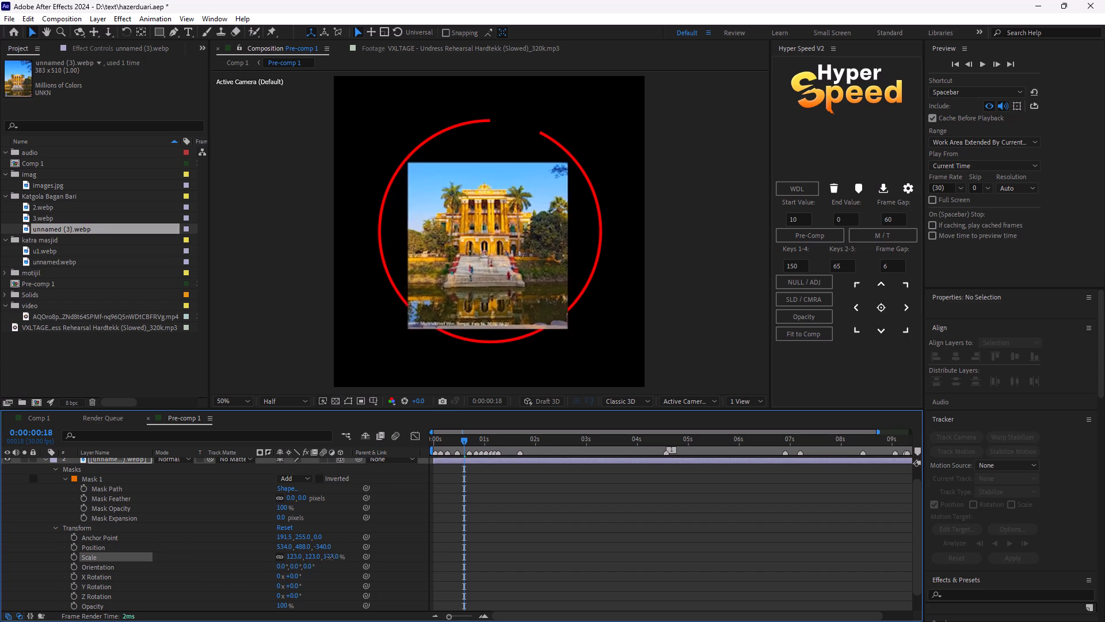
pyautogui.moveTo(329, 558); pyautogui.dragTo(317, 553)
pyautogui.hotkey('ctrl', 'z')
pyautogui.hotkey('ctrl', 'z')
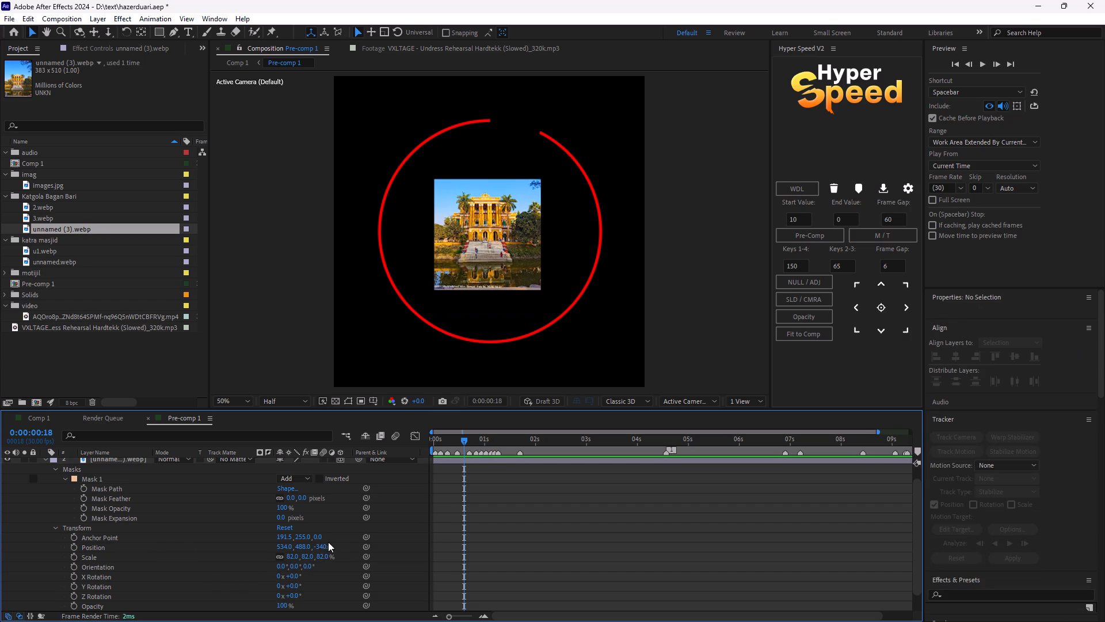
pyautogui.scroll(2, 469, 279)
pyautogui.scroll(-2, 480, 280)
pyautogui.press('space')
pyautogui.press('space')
# Switch to Comp 1 and review the opening frames of the animation with the replaced landmark image.
pyautogui.click(52, 421)
pyautogui.moveTo(469, 437); pyautogui.dragTo(376, 448)
pyautogui.press('space')
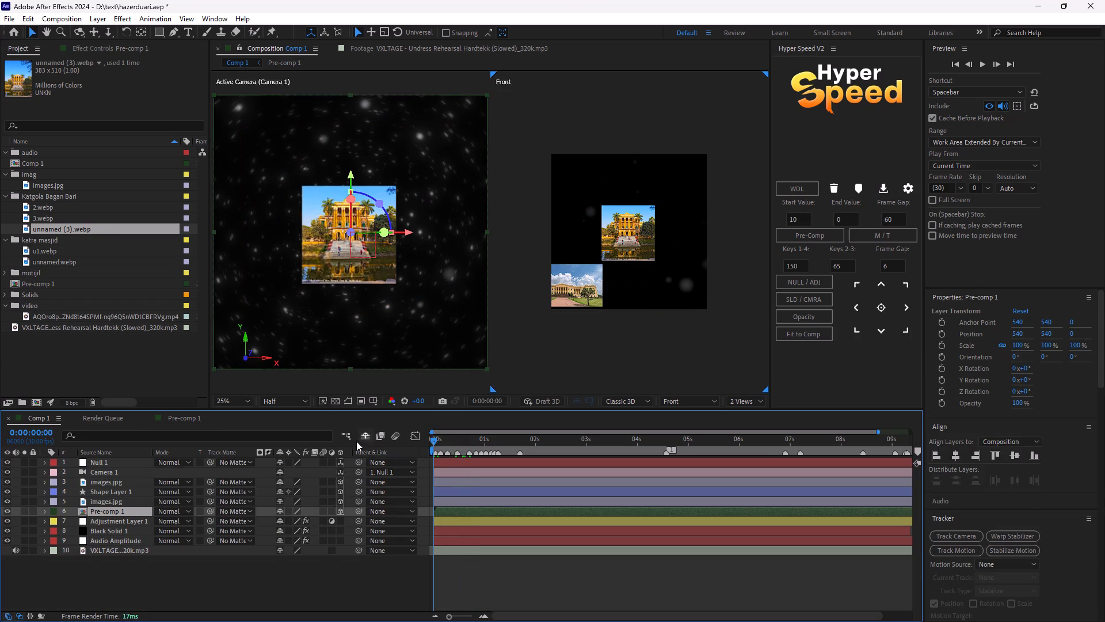
pyautogui.press('space')
pyautogui.press('space')
pyautogui.press('space')
pyautogui.moveTo(437, 438); pyautogui.dragTo(455, 446)
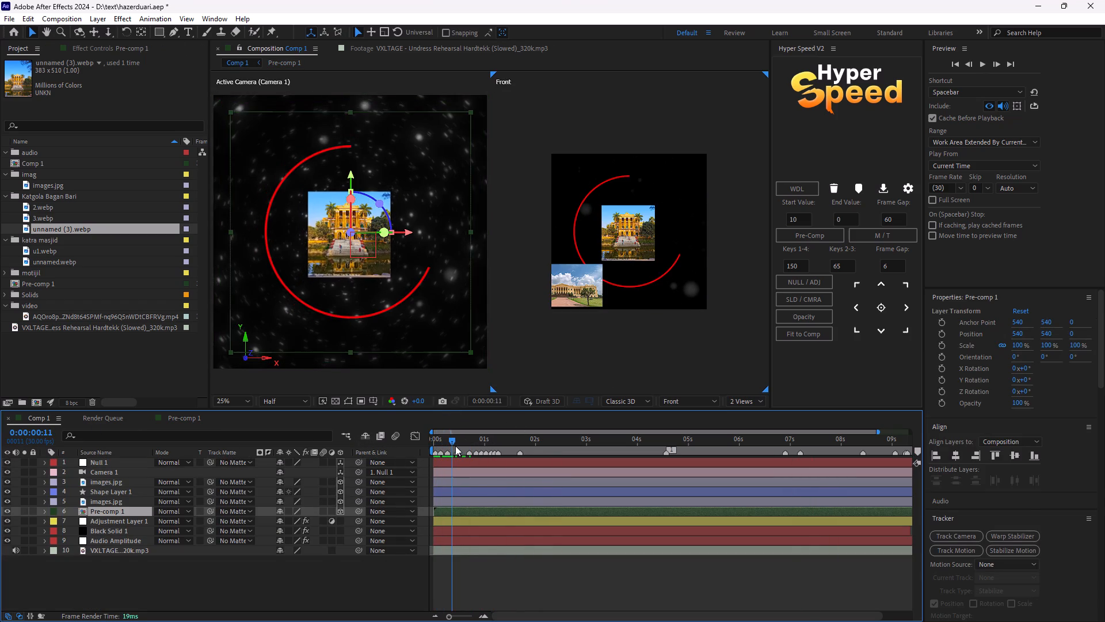
pyautogui.moveTo(455, 446); pyautogui.dragTo(458, 447)
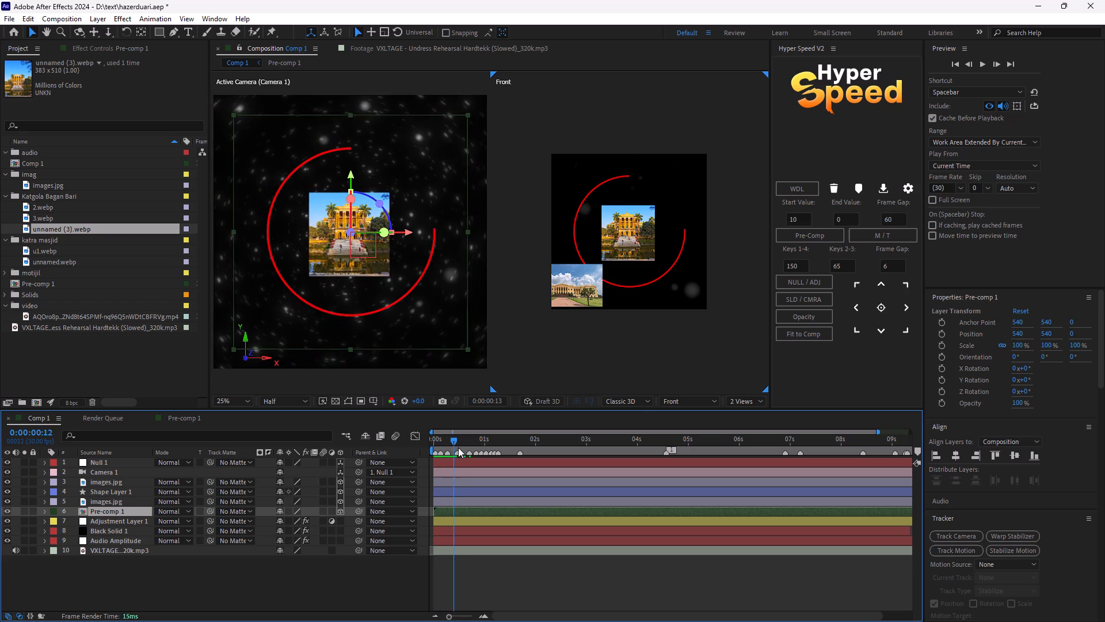
pyautogui.moveTo(458, 447); pyautogui.dragTo(441, 448)
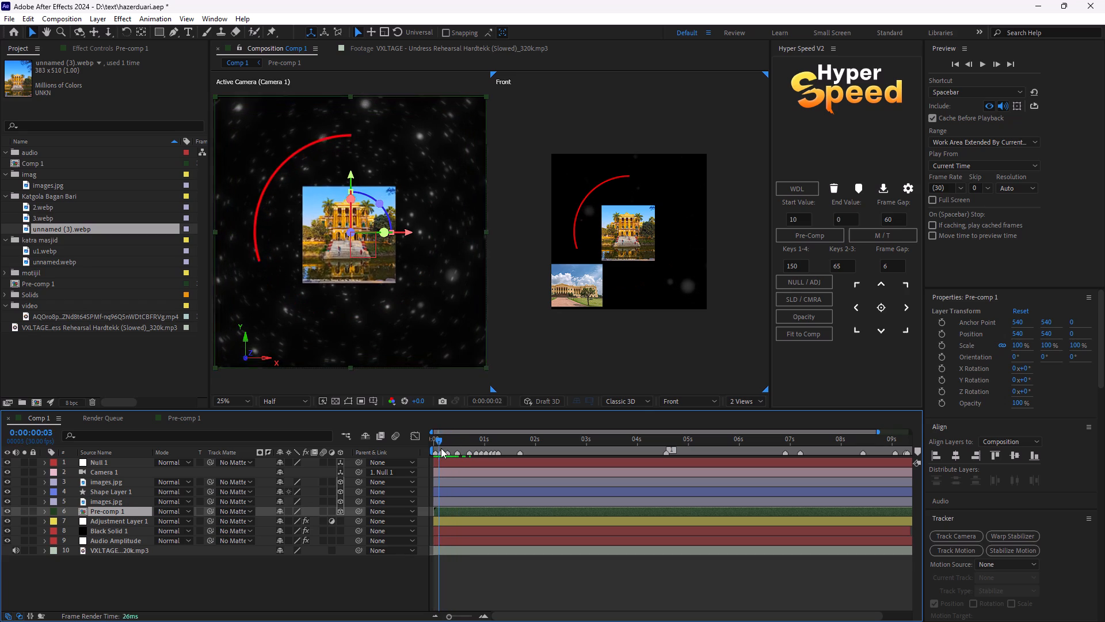
# Open Pre-comp 1 at its first frame and add 3.webp and 2.webp from Katgola Bagan Bari beneath the existing layers.
pyautogui.moveTo(441, 448); pyautogui.dragTo(433, 450)
pyautogui.doubleClick(475, 513)
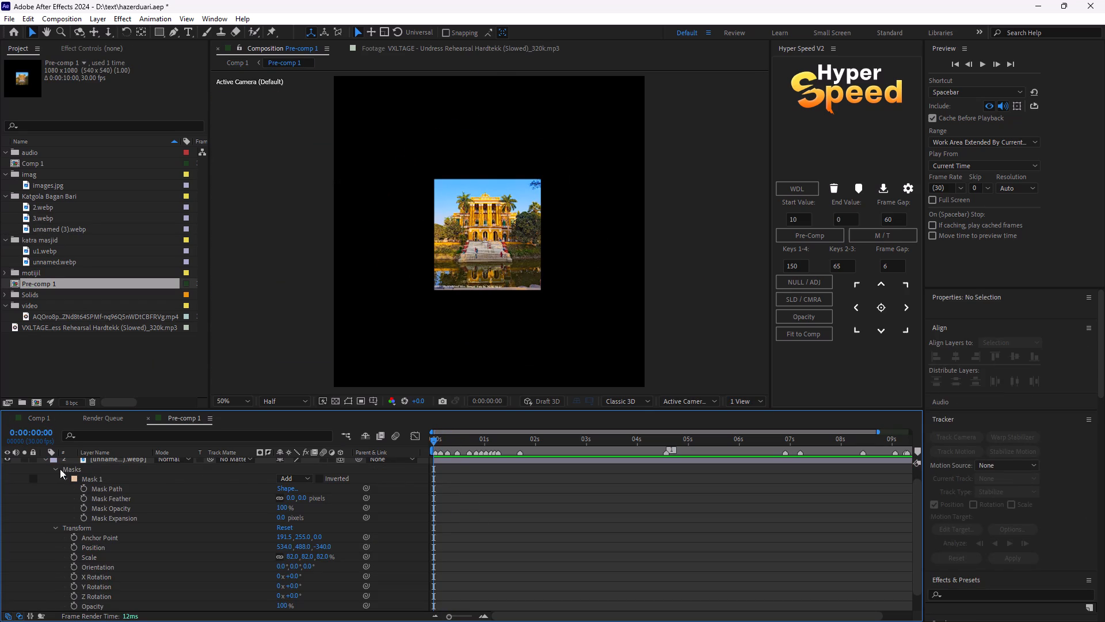
pyautogui.click(47, 458)
pyautogui.click(93, 482)
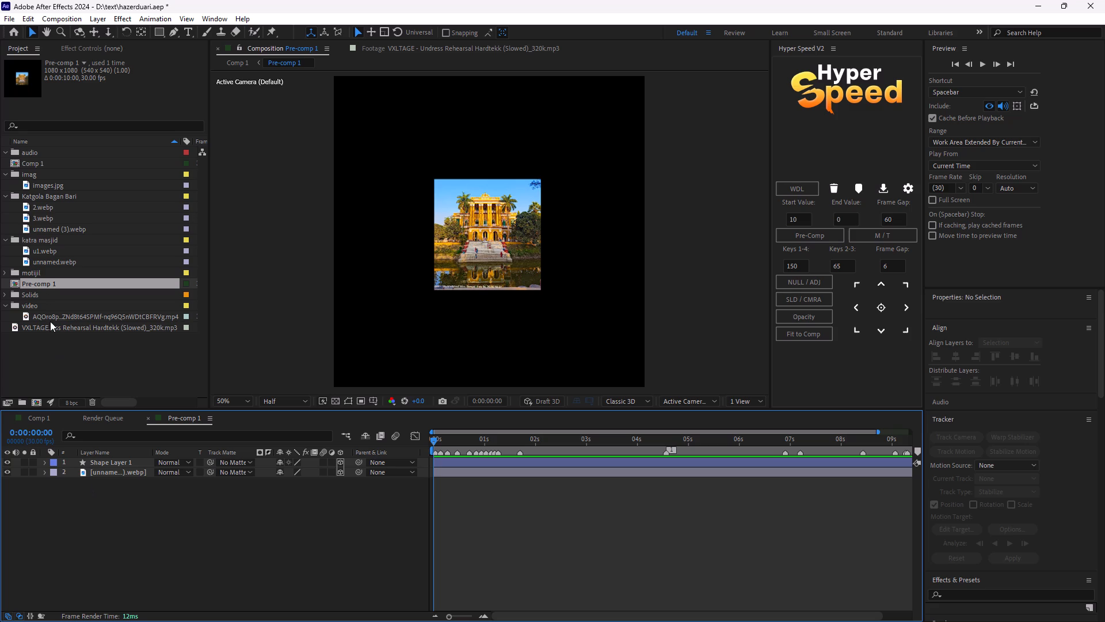
pyautogui.moveTo(48, 218); pyautogui.dragTo(63, 219)
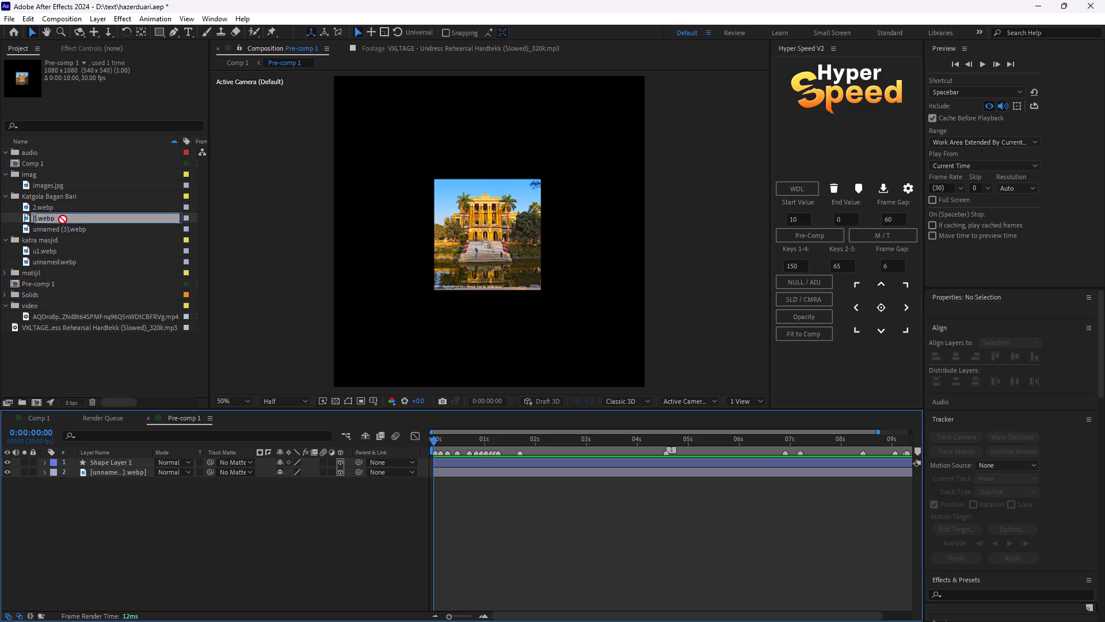
pyautogui.moveTo(63, 219); pyautogui.dragTo(249, 492)
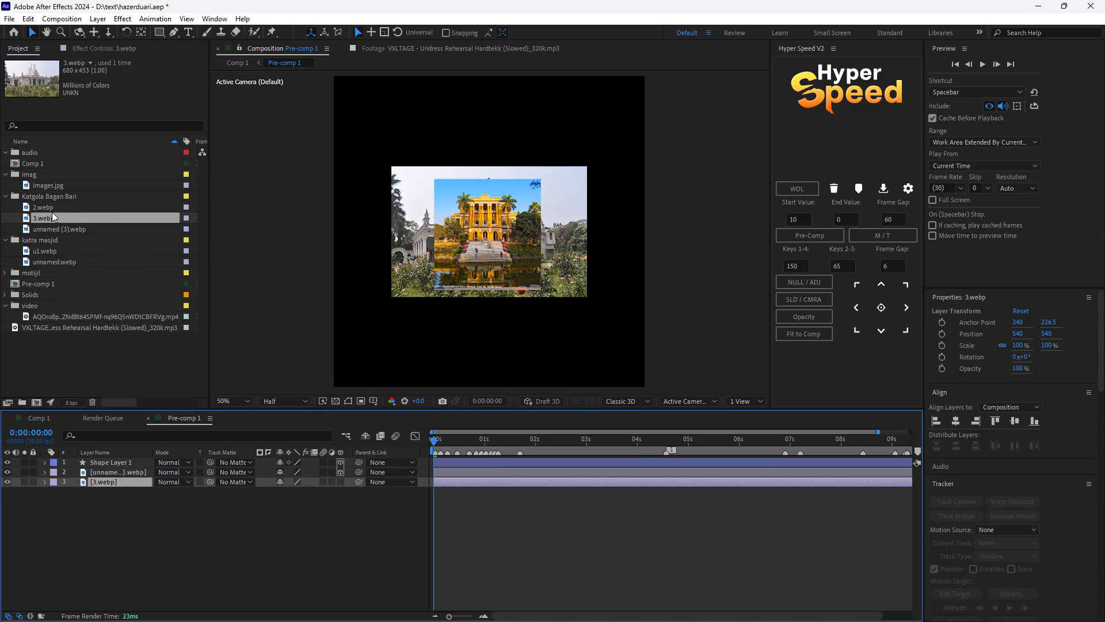
pyautogui.moveTo(52, 211); pyautogui.dragTo(154, 520)
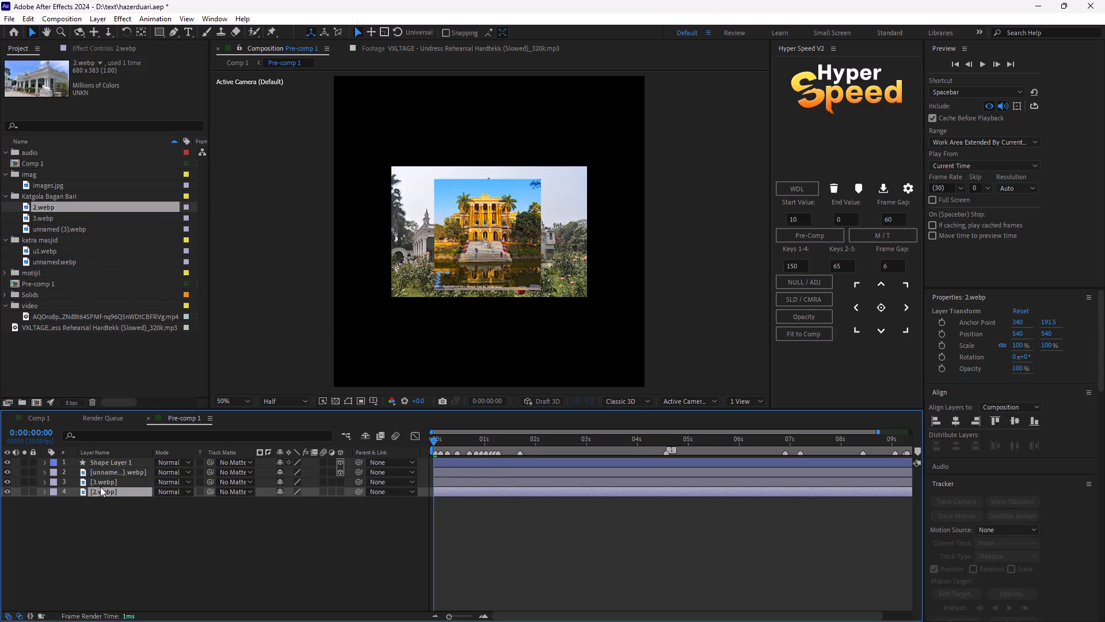
# At frame 21, hide the unnamed (3).webp and 3.webp layers and select the 2.webp layer.
pyautogui.click(431, 434)
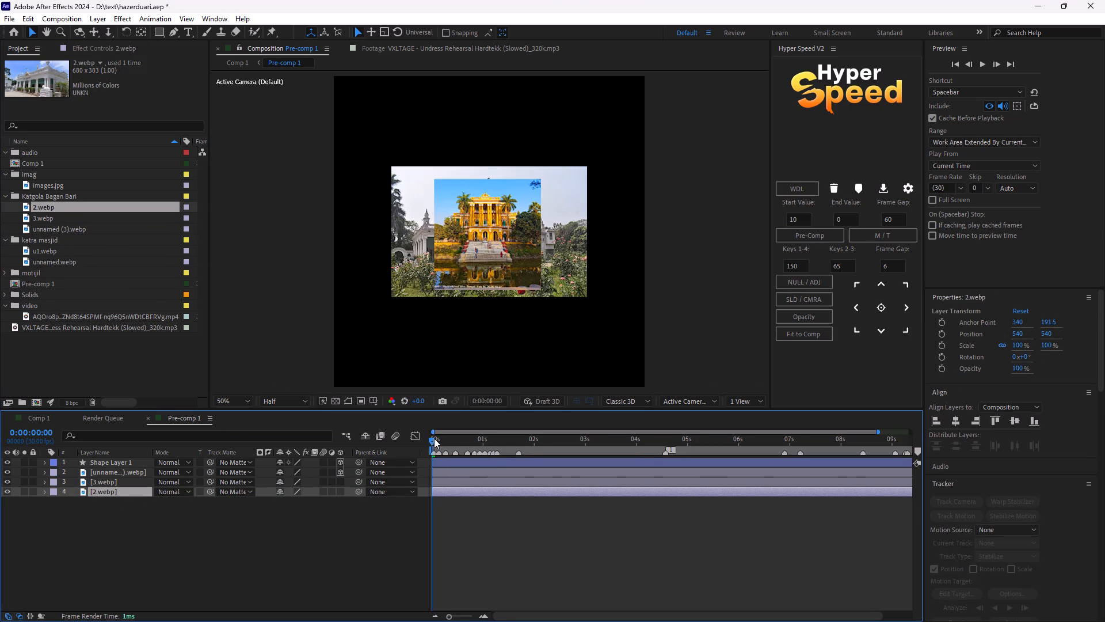
pyautogui.moveTo(434, 438); pyautogui.dragTo(492, 461)
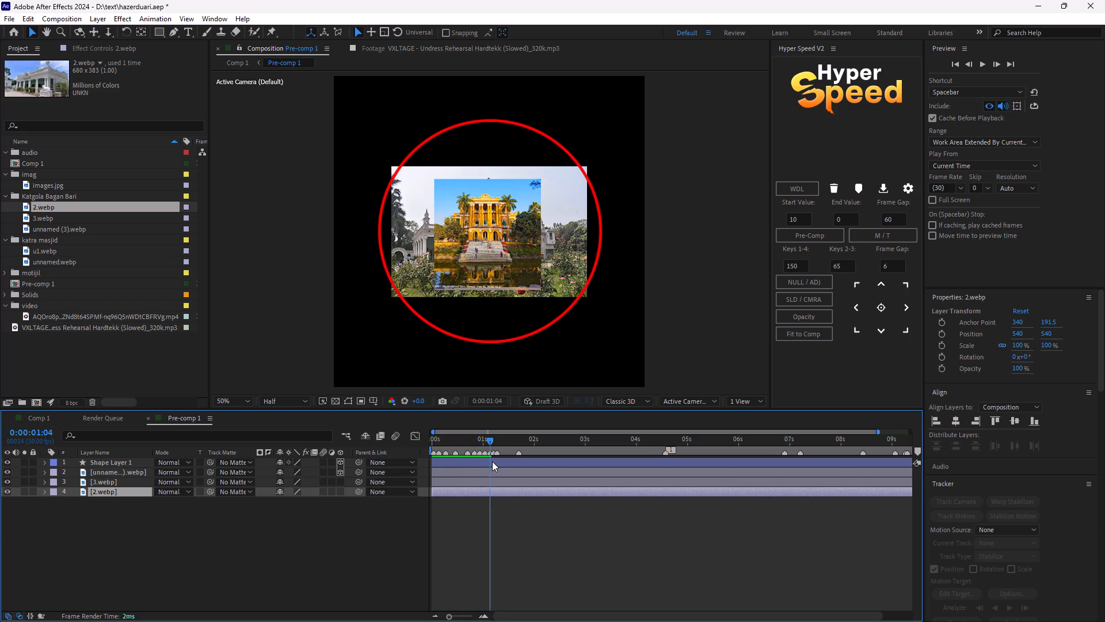
pyautogui.moveTo(492, 461); pyautogui.dragTo(470, 469)
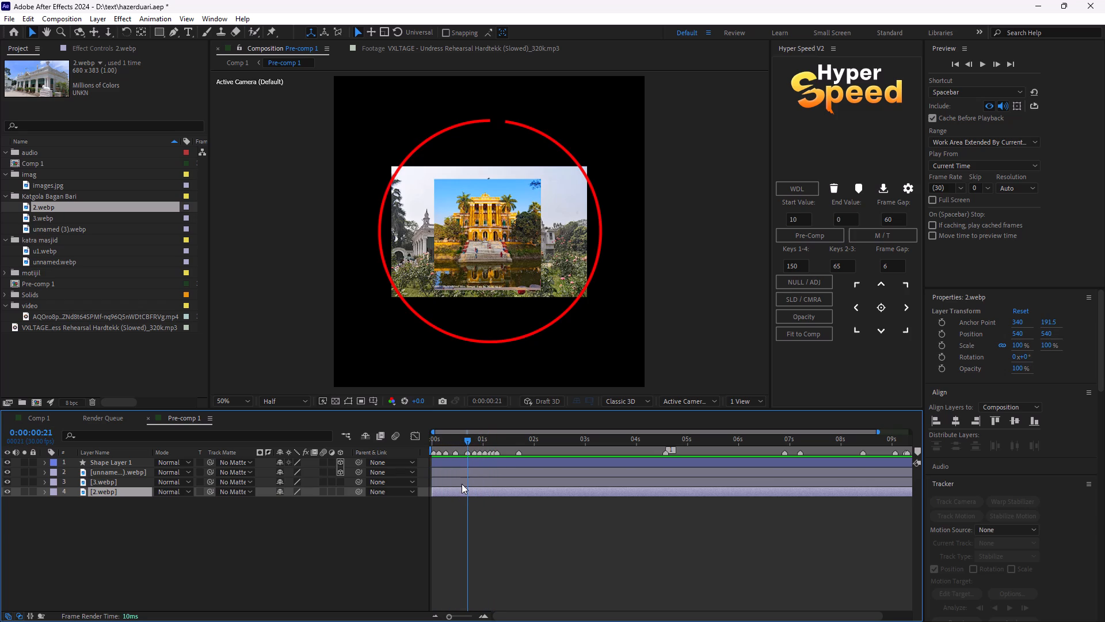
pyautogui.click(462, 484)
pyautogui.click(476, 499)
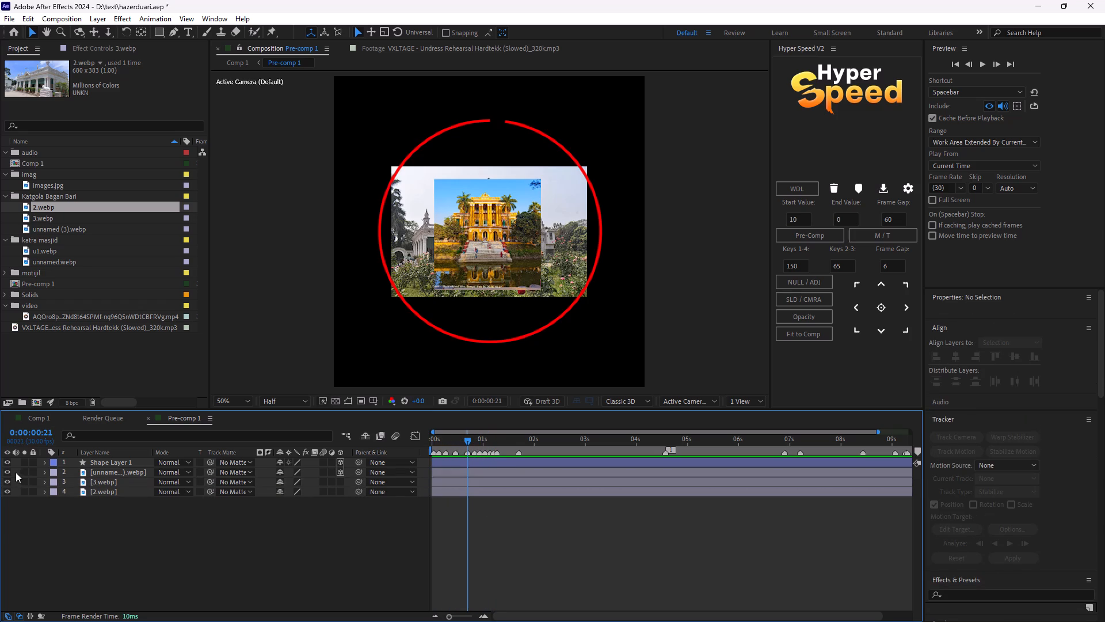
pyautogui.click(7, 472)
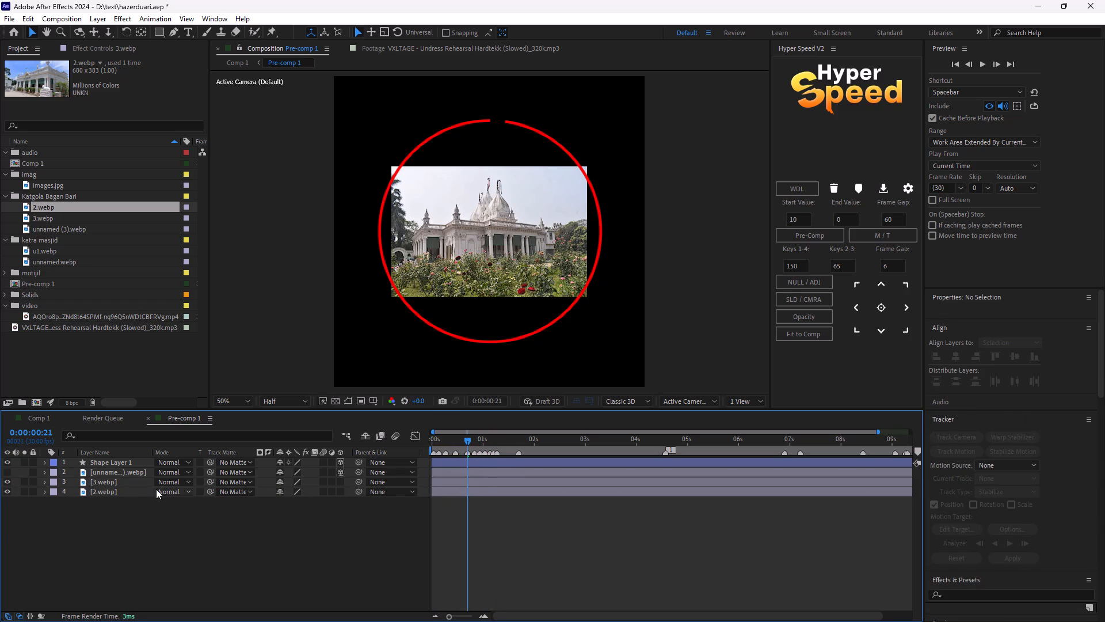
pyautogui.click(482, 483)
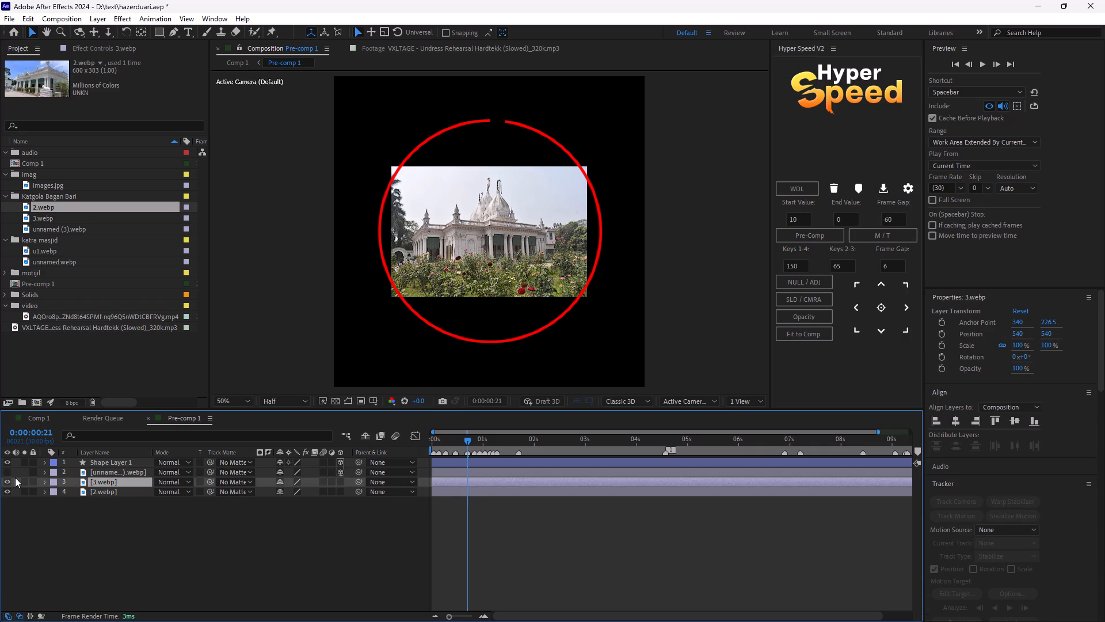
pyautogui.click(6, 481)
pyautogui.click(468, 493)
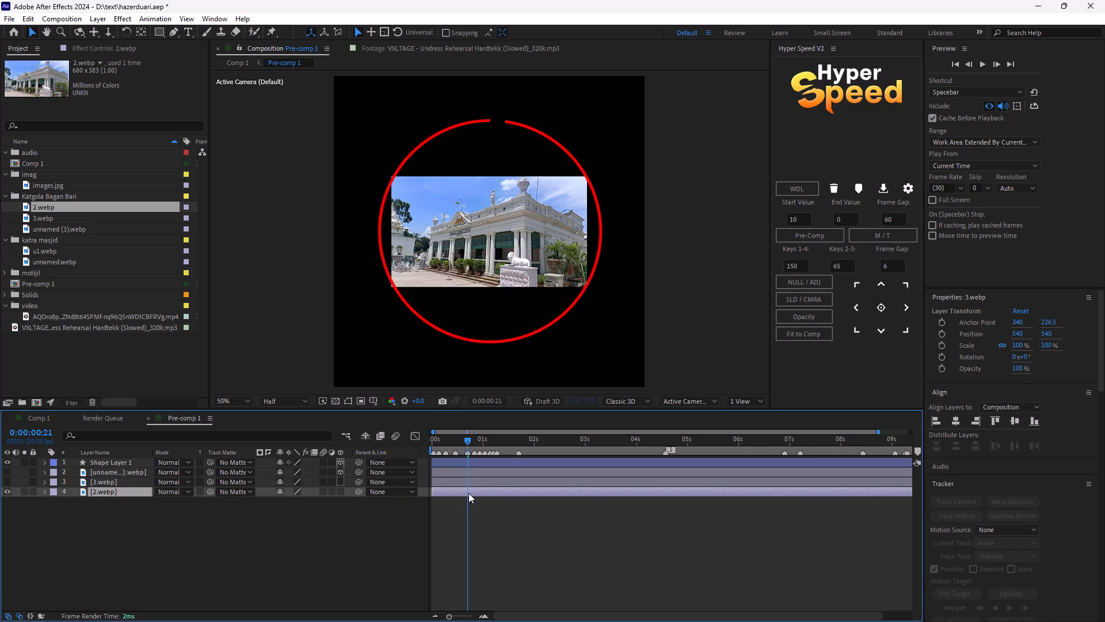
# Set the Pre-comp 1 preview resolution to Full for masking the 2.webp image.
pyautogui.click(158, 33)
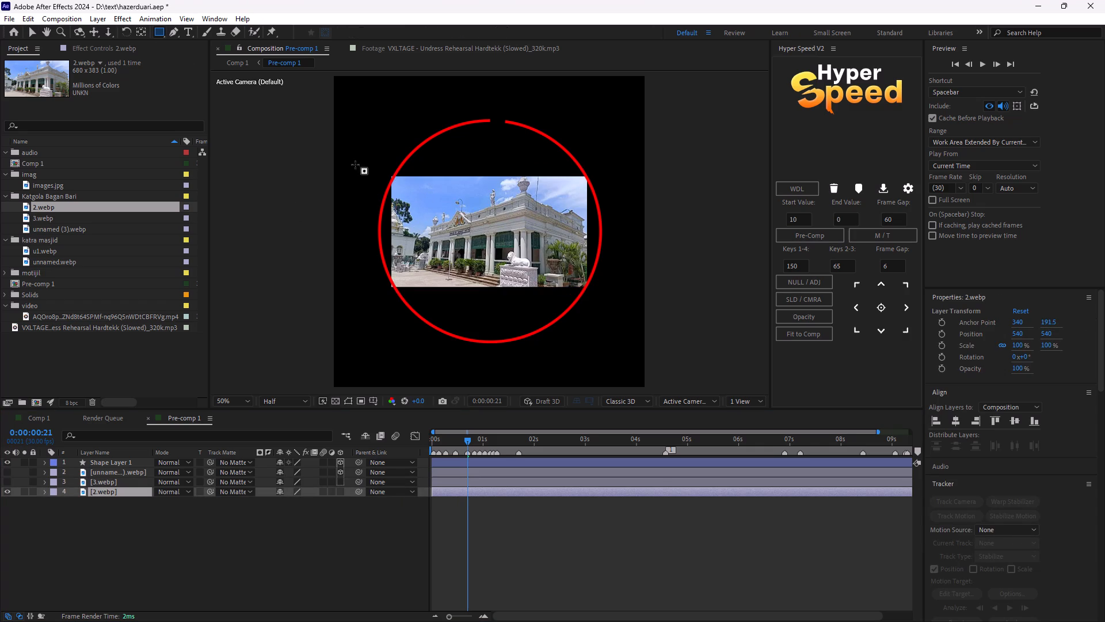
pyautogui.scroll(1, 436, 154)
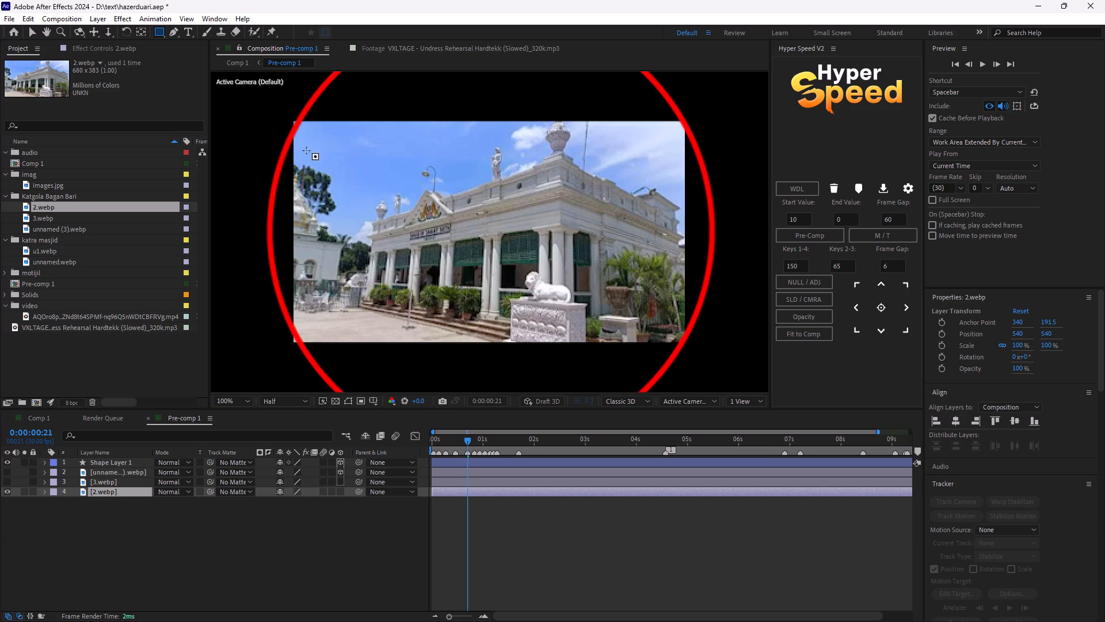
pyautogui.click(300, 399)
pyautogui.click(295, 426)
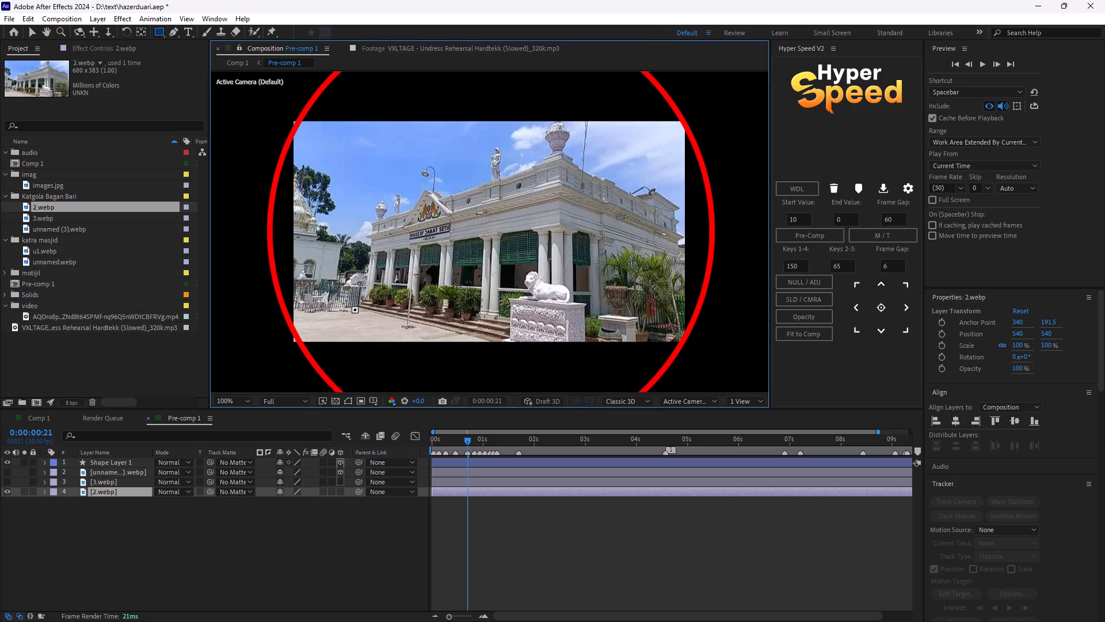
# Start a Pen tool mask on 2.webp at the roof's far-left corner and trace up the left side of the small urn.
pyautogui.click(168, 35)
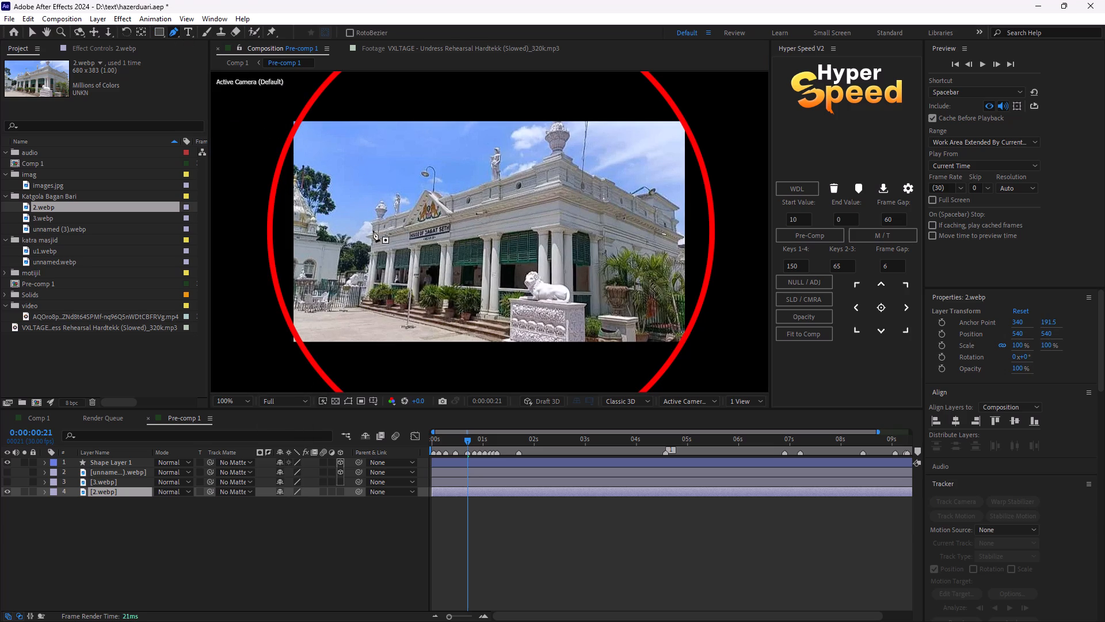
pyautogui.click(370, 221)
pyautogui.scroll(2, 380, 219)
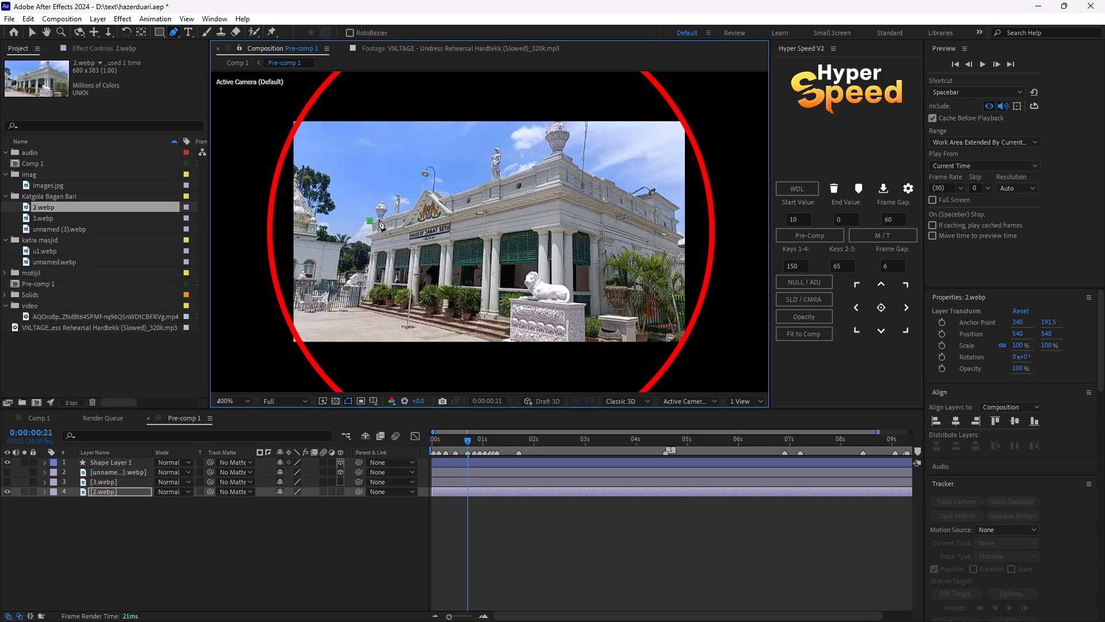
pyautogui.press('space')
pyautogui.press('space')
pyautogui.press('space')
pyautogui.press('space')
pyautogui.press('space')
pyautogui.press('space')
pyautogui.press('space')
pyautogui.press('space')
pyautogui.press('space')
pyautogui.press('space')
pyautogui.press('space')
pyautogui.press('space')
pyautogui.press('space')
pyautogui.press('space')
pyautogui.moveTo(479, 236); pyautogui.dragTo(341, 301)
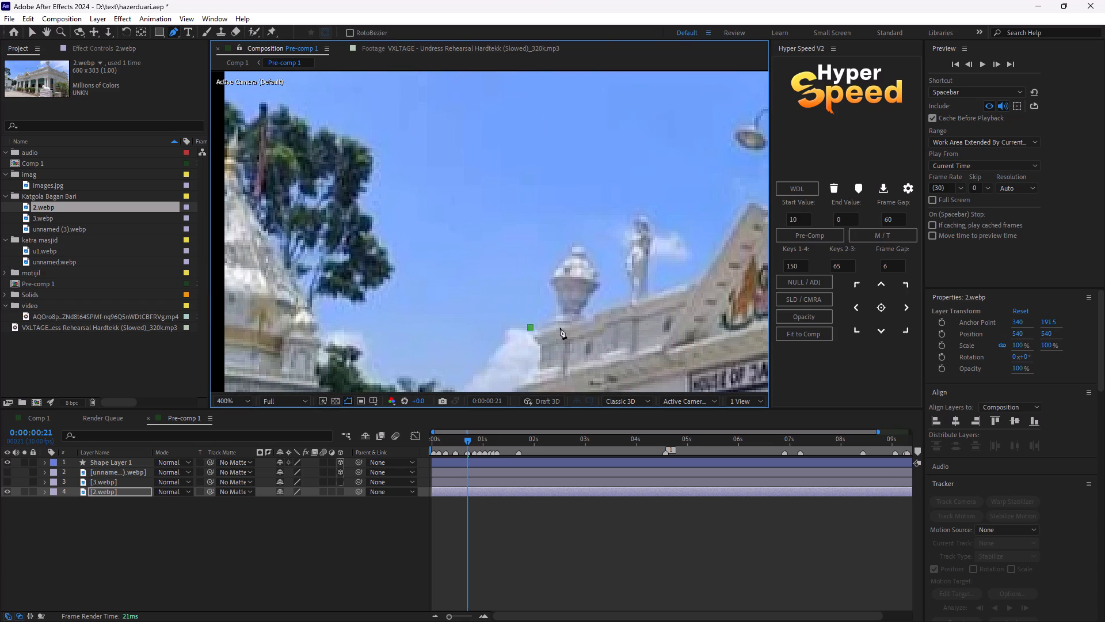
pyautogui.click(548, 323)
pyautogui.click(560, 318)
pyautogui.click(559, 306)
pyautogui.click(551, 292)
pyautogui.click(545, 280)
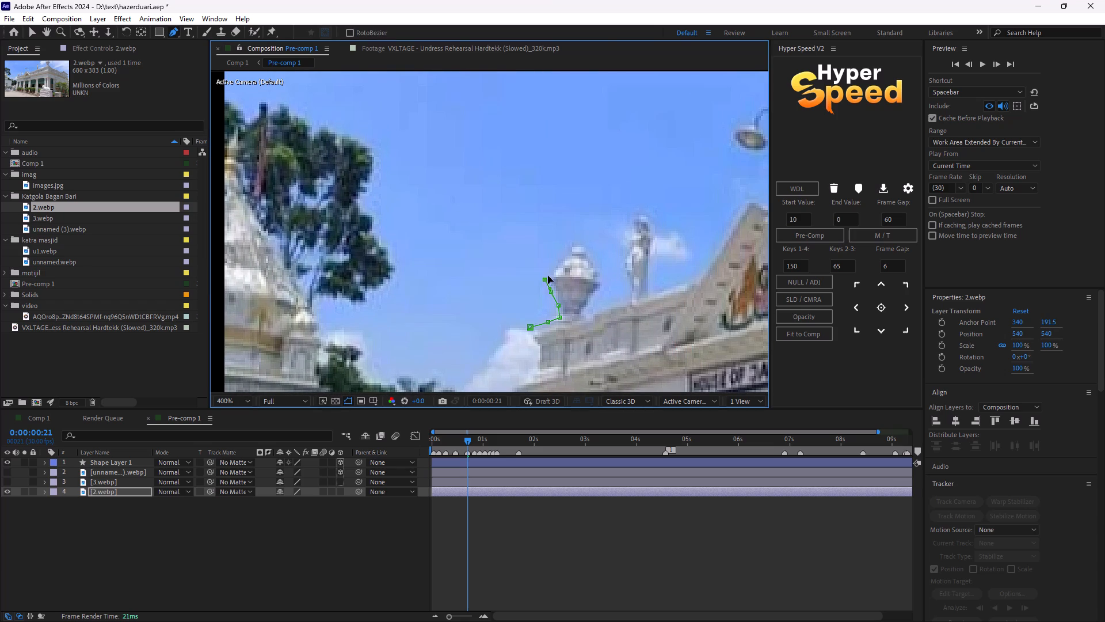
# Continue the 2.webp mask over the small urn's top and down its right side to the roofline.
pyautogui.click(552, 271)
pyautogui.click(560, 257)
pyautogui.click(573, 244)
pyautogui.click(583, 242)
pyautogui.click(592, 251)
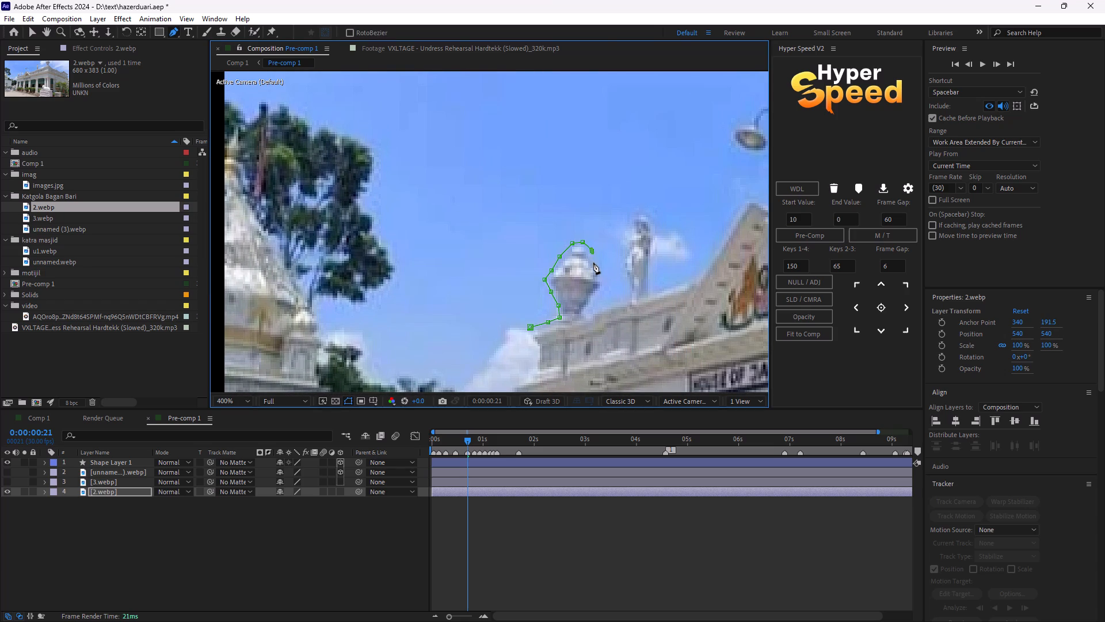
pyautogui.click(593, 263)
pyautogui.moveTo(602, 272); pyautogui.dragTo(605, 282)
pyautogui.moveTo(606, 290); pyautogui.dragTo(601, 298)
pyautogui.click(593, 306)
pyautogui.click(584, 310)
pyautogui.moveTo(589, 314); pyautogui.dragTo(596, 314)
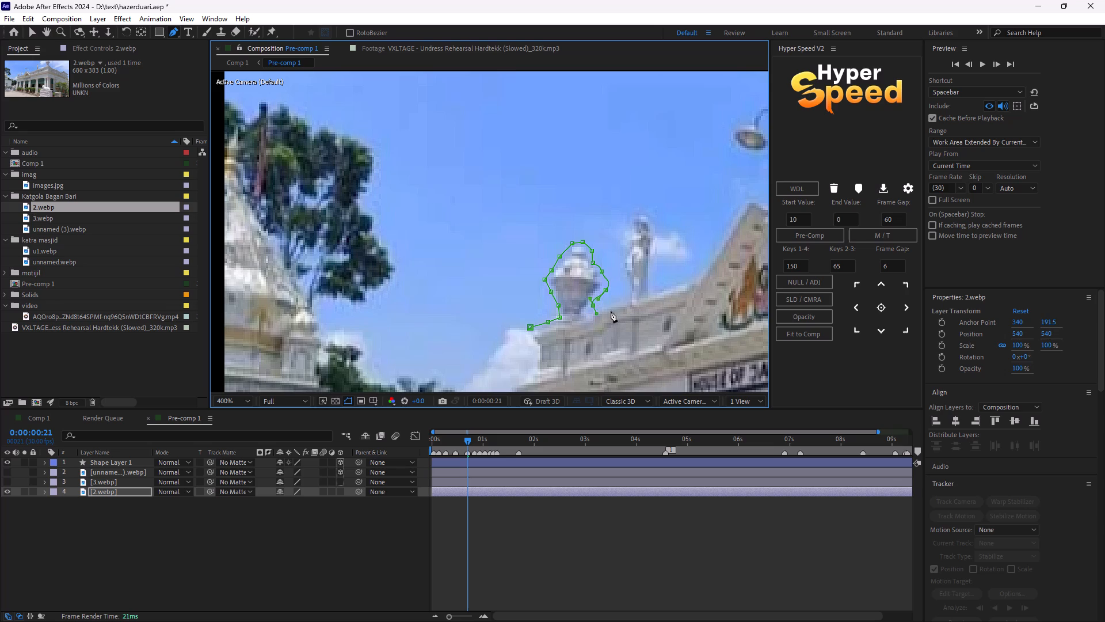
# Extend the mask along the roofline and trace around the small statue beside the urn.
pyautogui.click(612, 310)
pyautogui.click(619, 306)
pyautogui.click(636, 300)
pyautogui.click(634, 298)
pyautogui.moveTo(628, 285); pyautogui.dragTo(628, 276)
pyautogui.click(629, 268)
pyautogui.moveTo(630, 257); pyautogui.dragTo(630, 252)
pyautogui.click(630, 242)
pyautogui.click(634, 219)
pyautogui.moveTo(641, 215); pyautogui.dragTo(646, 214)
pyautogui.moveTo(651, 217); pyautogui.dragTo(654, 225)
pyautogui.moveTo(655, 238); pyautogui.dragTo(656, 249)
pyautogui.moveTo(656, 253); pyautogui.dragTo(653, 266)
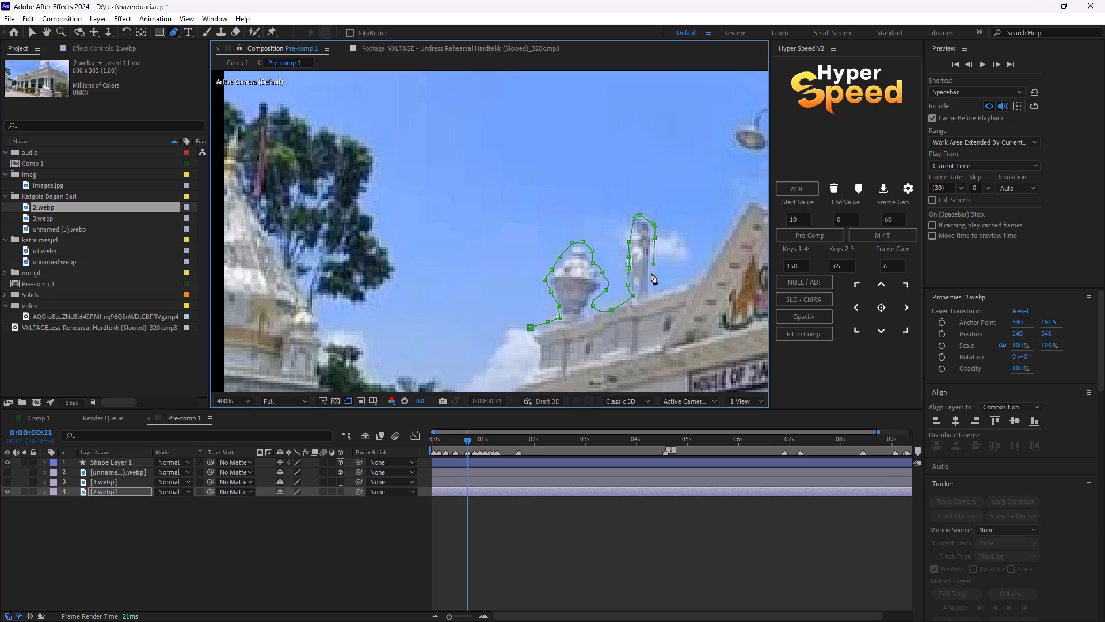
pyautogui.moveTo(651, 273); pyautogui.dragTo(651, 282)
pyautogui.click(652, 290)
# Trace the mask from the small statue's base along the roofline up to the pediment's peak.
pyautogui.moveTo(652, 294); pyautogui.dragTo(658, 294)
pyautogui.moveTo(669, 292); pyautogui.dragTo(677, 290)
pyautogui.click(684, 286)
pyautogui.click(694, 279)
pyautogui.click(700, 273)
pyautogui.moveTo(708, 264); pyautogui.dragTo(713, 256)
pyautogui.click(724, 242)
pyautogui.moveTo(733, 227); pyautogui.dragTo(737, 221)
pyautogui.click(748, 207)
pyautogui.click(753, 202)
pyautogui.scroll(-1, 725, 257)
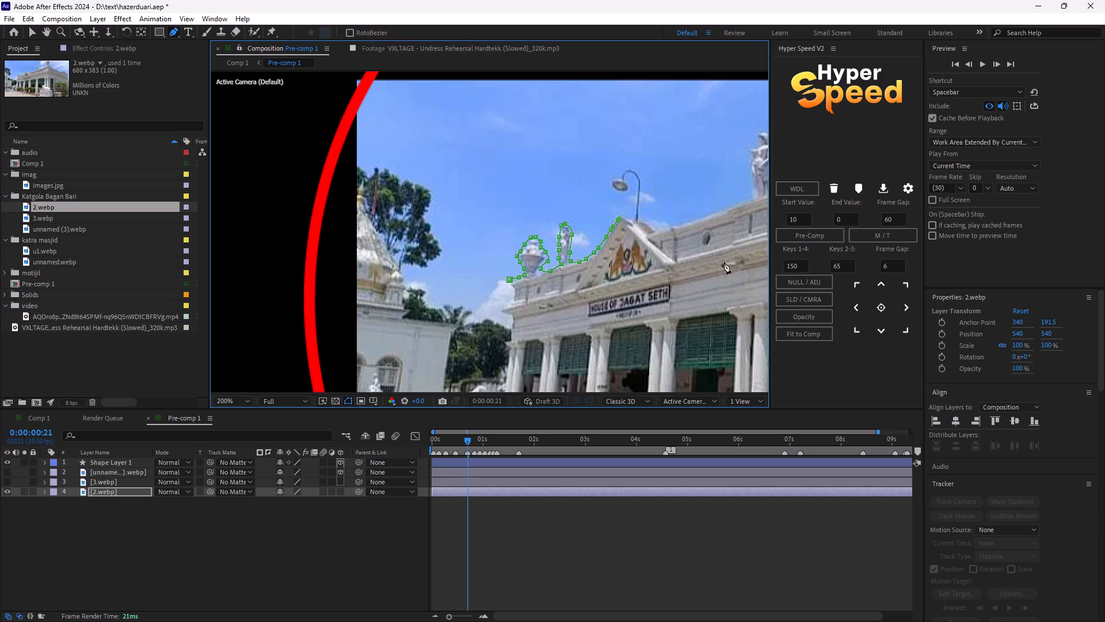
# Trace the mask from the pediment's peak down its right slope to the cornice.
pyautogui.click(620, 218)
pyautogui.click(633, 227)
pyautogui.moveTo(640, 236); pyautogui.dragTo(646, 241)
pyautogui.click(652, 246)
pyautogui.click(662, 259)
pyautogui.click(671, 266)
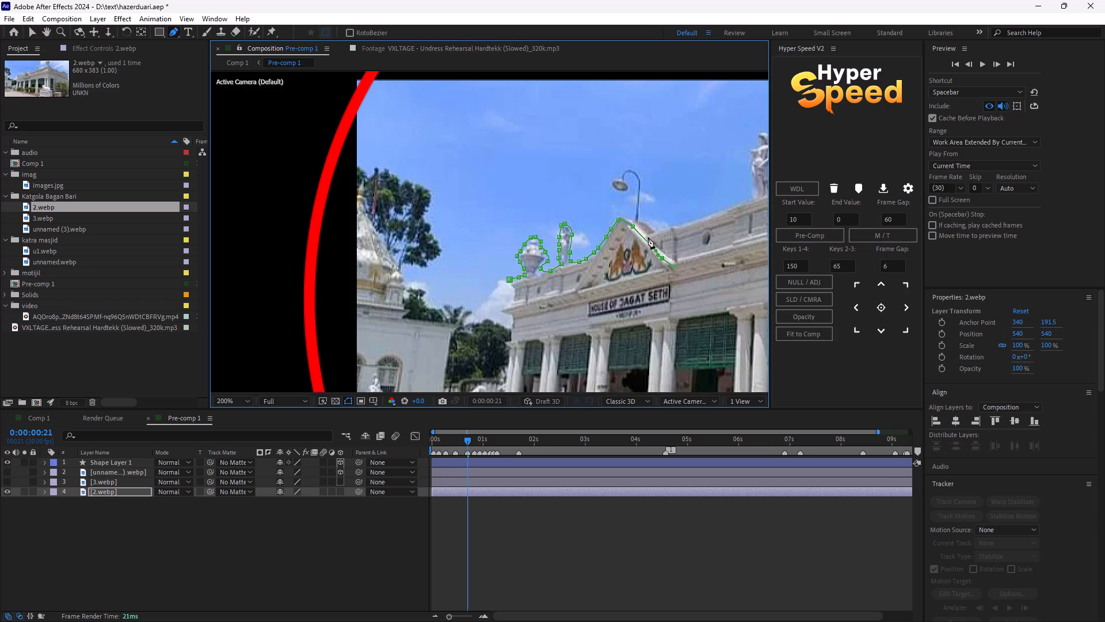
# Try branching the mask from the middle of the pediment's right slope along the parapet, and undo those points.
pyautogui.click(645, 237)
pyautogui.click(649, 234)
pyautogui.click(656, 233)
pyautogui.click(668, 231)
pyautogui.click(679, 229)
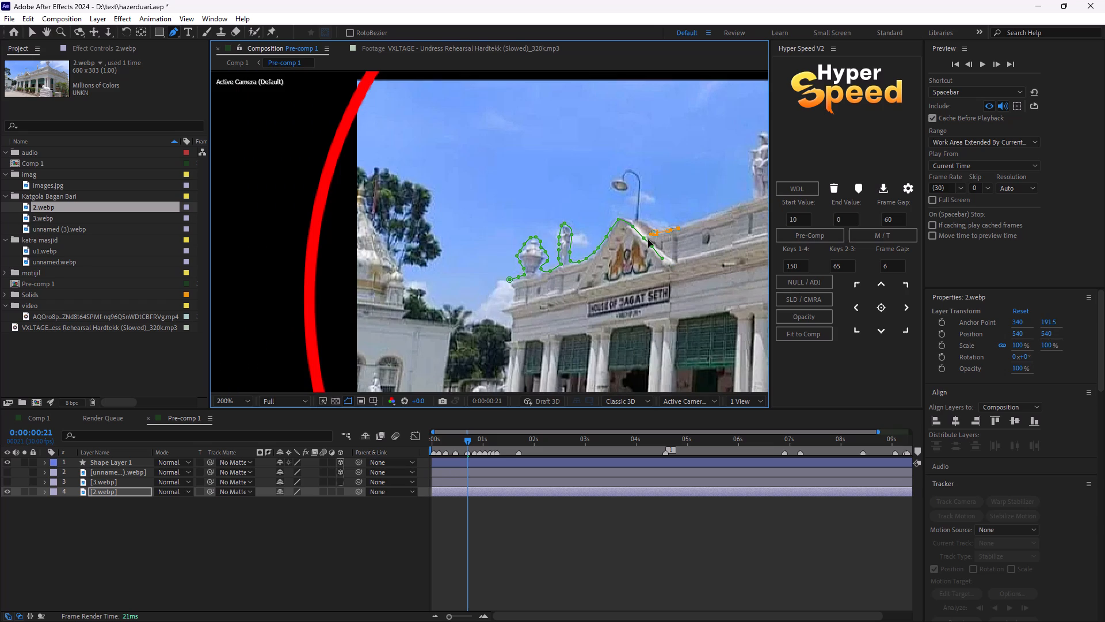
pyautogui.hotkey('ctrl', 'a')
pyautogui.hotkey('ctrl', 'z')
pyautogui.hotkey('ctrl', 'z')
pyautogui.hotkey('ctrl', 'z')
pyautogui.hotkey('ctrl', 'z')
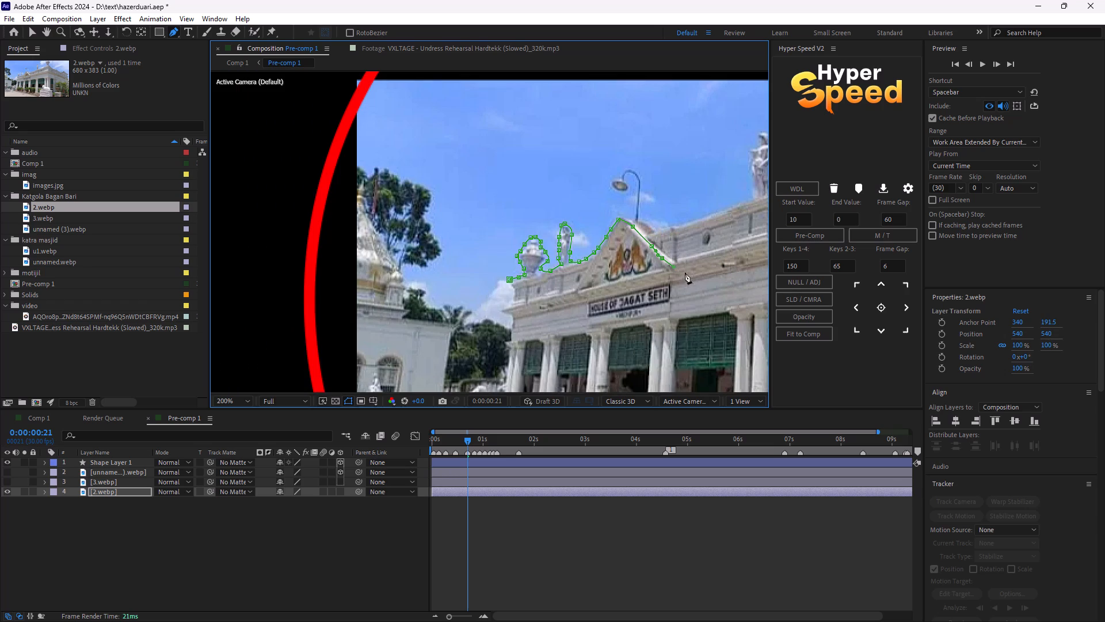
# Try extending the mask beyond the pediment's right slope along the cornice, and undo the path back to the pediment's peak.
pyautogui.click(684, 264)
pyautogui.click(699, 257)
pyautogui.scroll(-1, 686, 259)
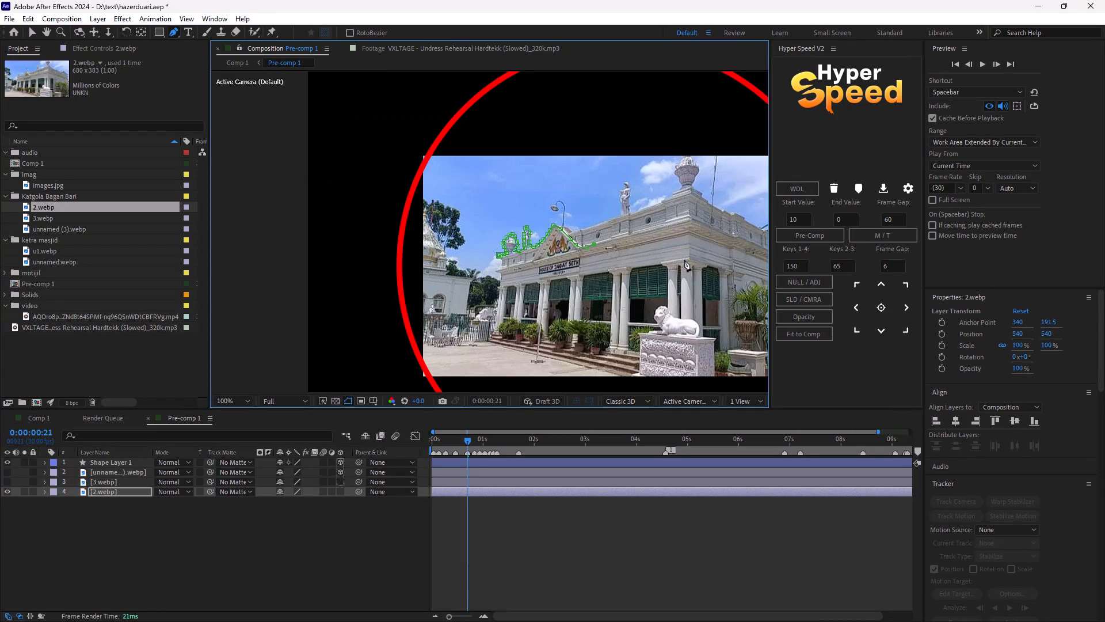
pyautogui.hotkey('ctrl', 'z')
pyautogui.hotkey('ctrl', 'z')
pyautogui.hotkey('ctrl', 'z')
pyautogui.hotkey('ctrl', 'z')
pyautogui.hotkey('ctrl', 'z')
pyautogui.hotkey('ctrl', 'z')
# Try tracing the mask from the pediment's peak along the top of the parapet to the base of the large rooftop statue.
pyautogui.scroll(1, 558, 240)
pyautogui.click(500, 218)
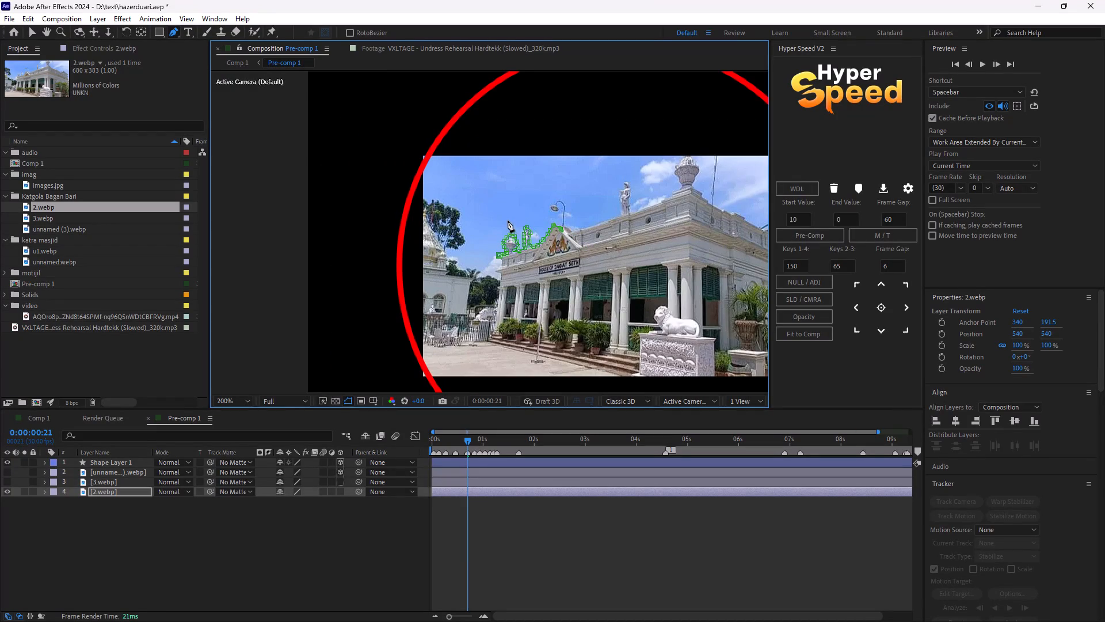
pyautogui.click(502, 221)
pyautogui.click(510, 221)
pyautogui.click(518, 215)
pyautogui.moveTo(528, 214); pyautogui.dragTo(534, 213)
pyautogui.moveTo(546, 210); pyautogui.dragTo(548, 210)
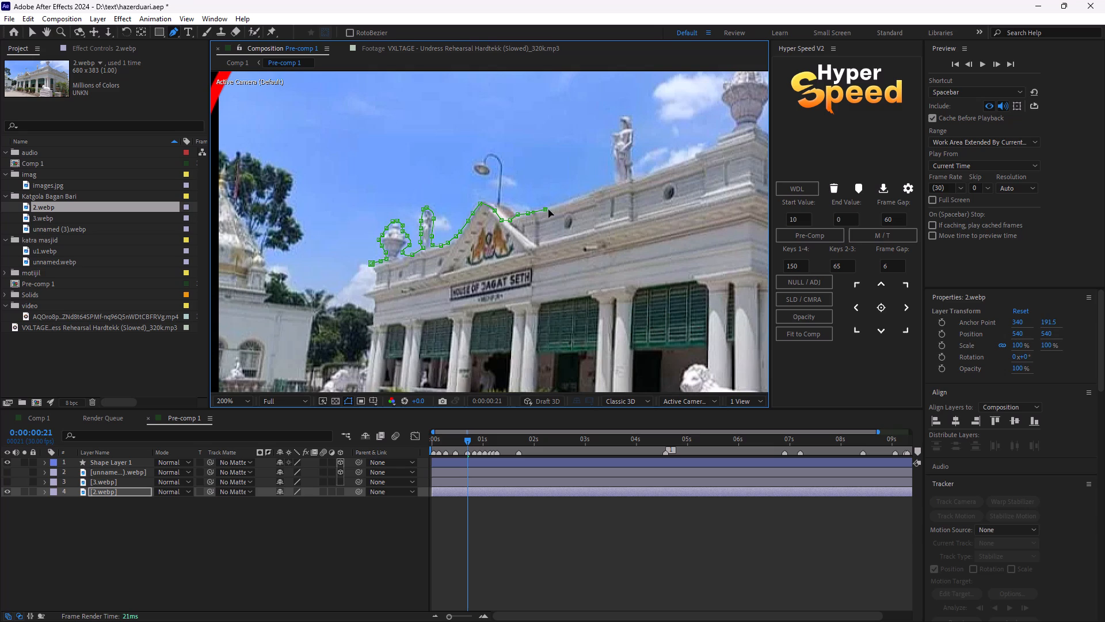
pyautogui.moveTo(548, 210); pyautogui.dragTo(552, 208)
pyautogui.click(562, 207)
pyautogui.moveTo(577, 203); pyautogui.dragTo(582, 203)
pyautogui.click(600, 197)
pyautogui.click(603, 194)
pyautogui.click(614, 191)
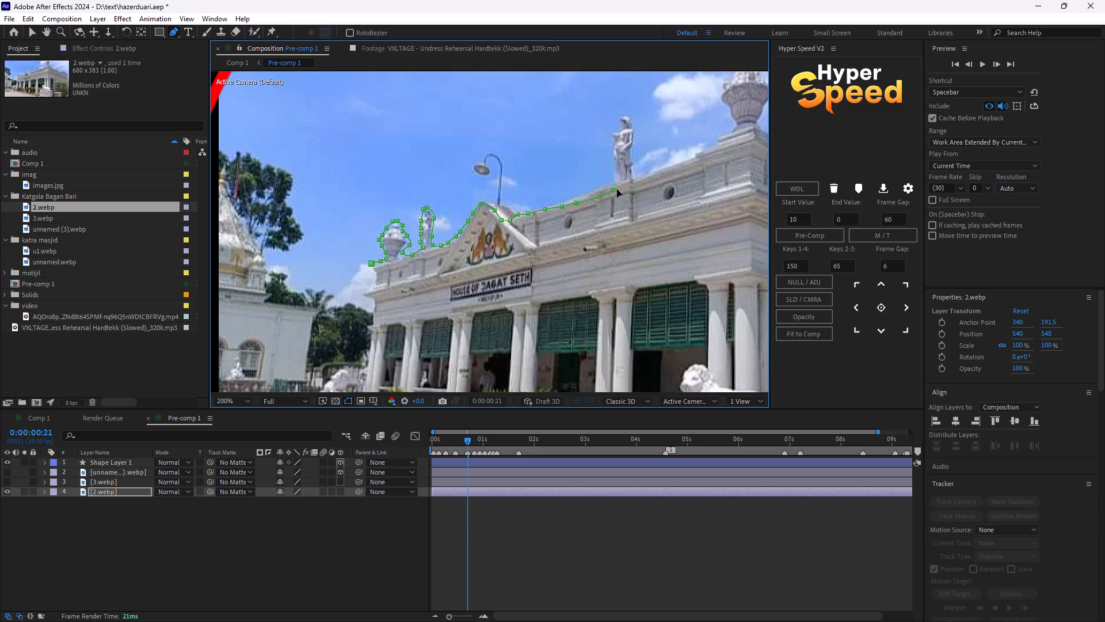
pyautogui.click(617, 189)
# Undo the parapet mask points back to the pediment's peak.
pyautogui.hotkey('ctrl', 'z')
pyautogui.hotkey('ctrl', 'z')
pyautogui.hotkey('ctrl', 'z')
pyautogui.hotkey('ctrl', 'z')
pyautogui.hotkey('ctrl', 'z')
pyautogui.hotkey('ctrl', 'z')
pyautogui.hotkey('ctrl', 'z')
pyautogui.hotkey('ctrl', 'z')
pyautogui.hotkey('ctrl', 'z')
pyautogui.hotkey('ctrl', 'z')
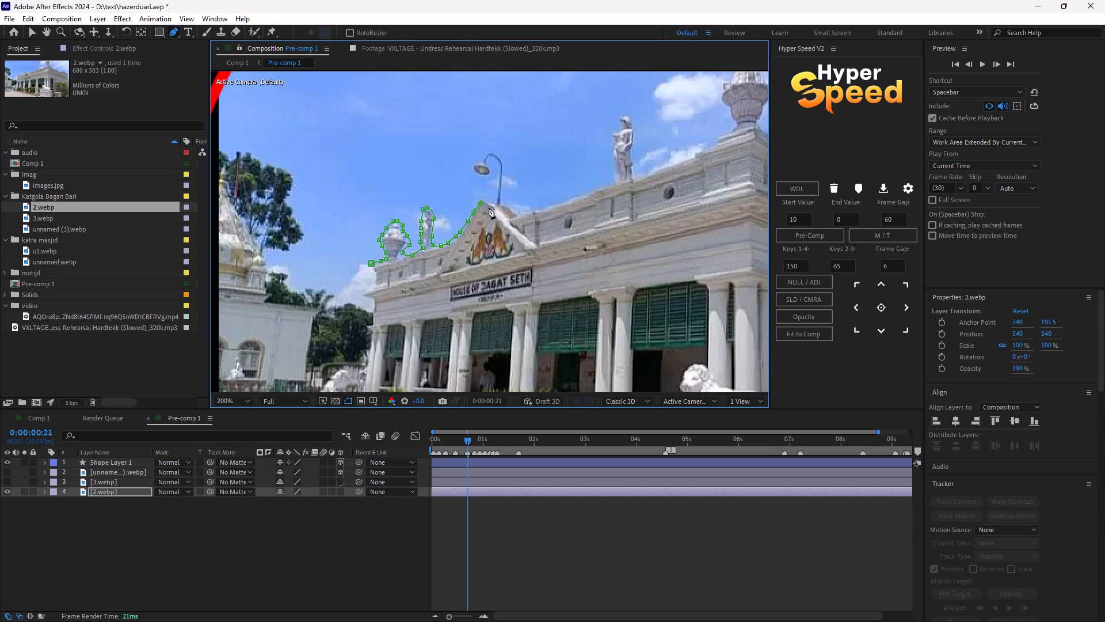
# Trace the 2.webp mask from the pediment's peak up the lamp post's left edge and around the inside of its curved arm.
pyautogui.click(485, 204)
pyautogui.click(497, 203)
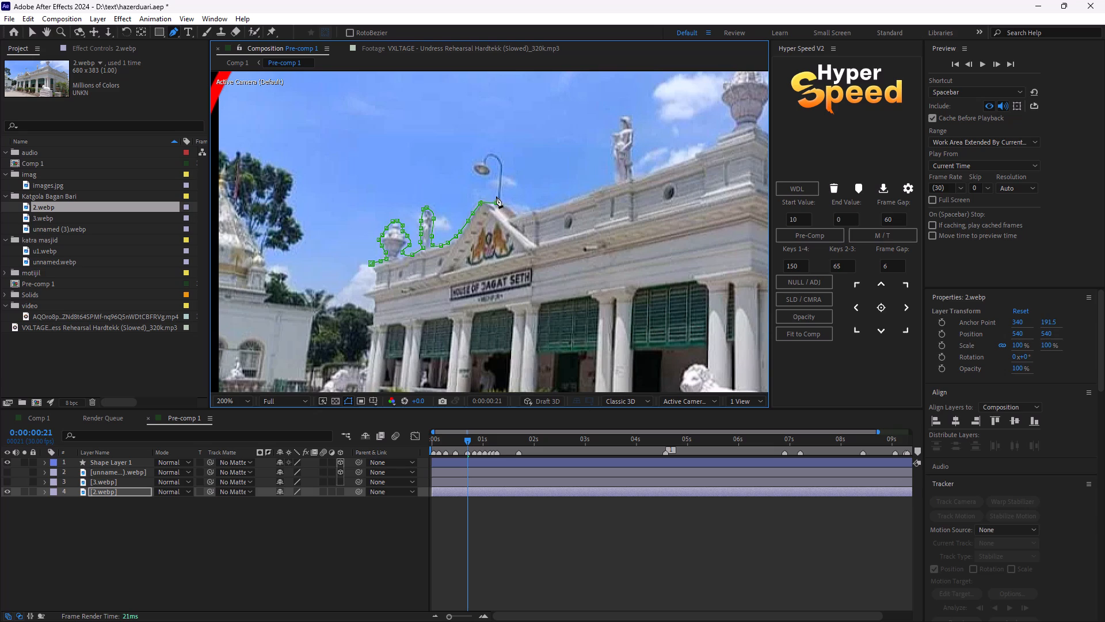
pyautogui.click(498, 193)
pyautogui.click(499, 180)
pyautogui.click(499, 166)
pyautogui.click(494, 162)
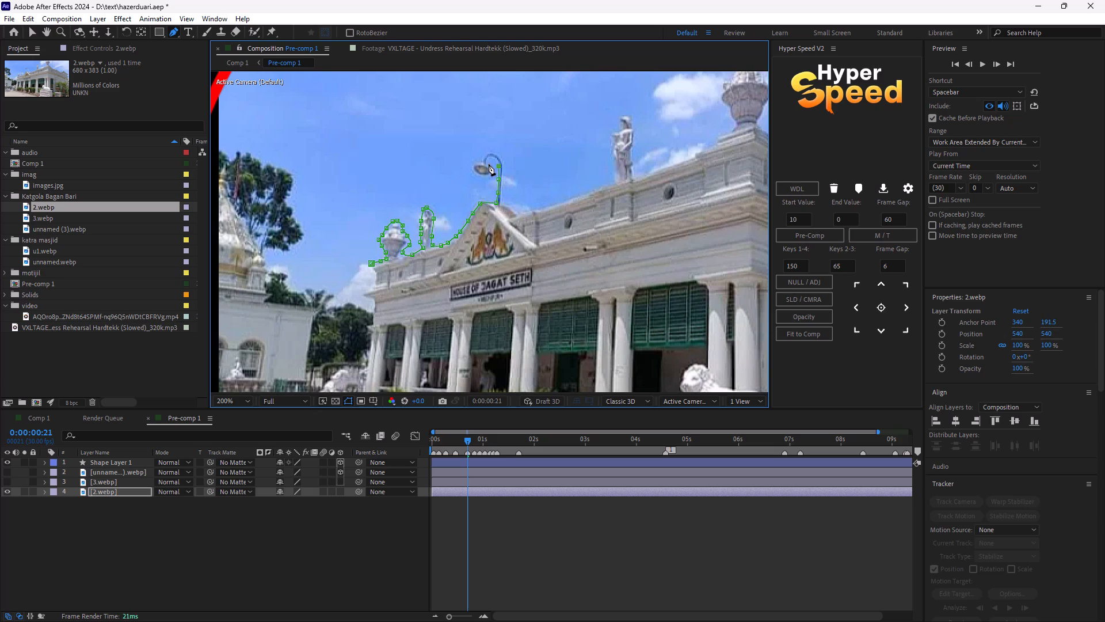
pyautogui.click(494, 160)
pyautogui.click(489, 160)
pyautogui.click(486, 163)
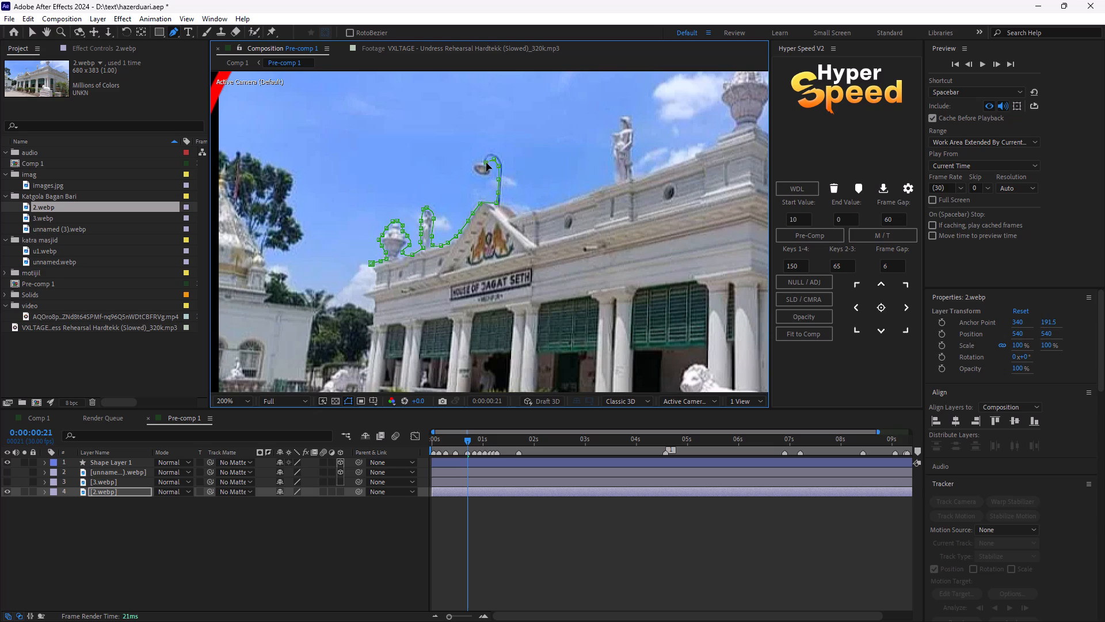
# Continue the mask around the underside and outer edge of the lamp head to the top of the curved arm.
pyautogui.click(491, 170)
pyautogui.click(486, 177)
pyautogui.click(474, 177)
pyautogui.click(473, 169)
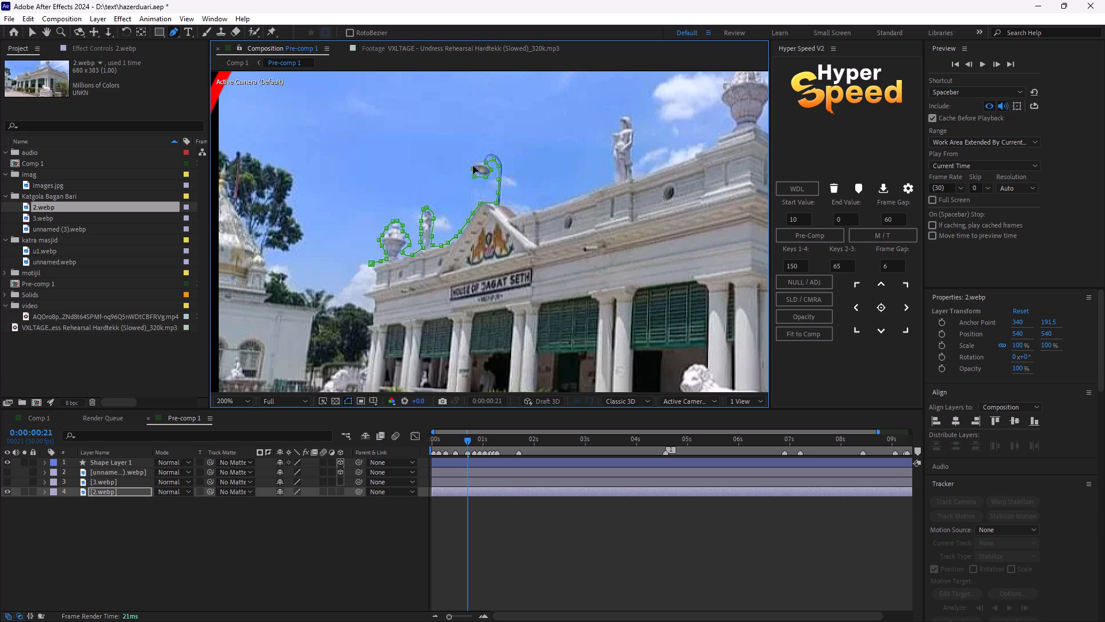
pyautogui.click(477, 162)
pyautogui.click(482, 161)
pyautogui.click(486, 154)
pyautogui.click(493, 151)
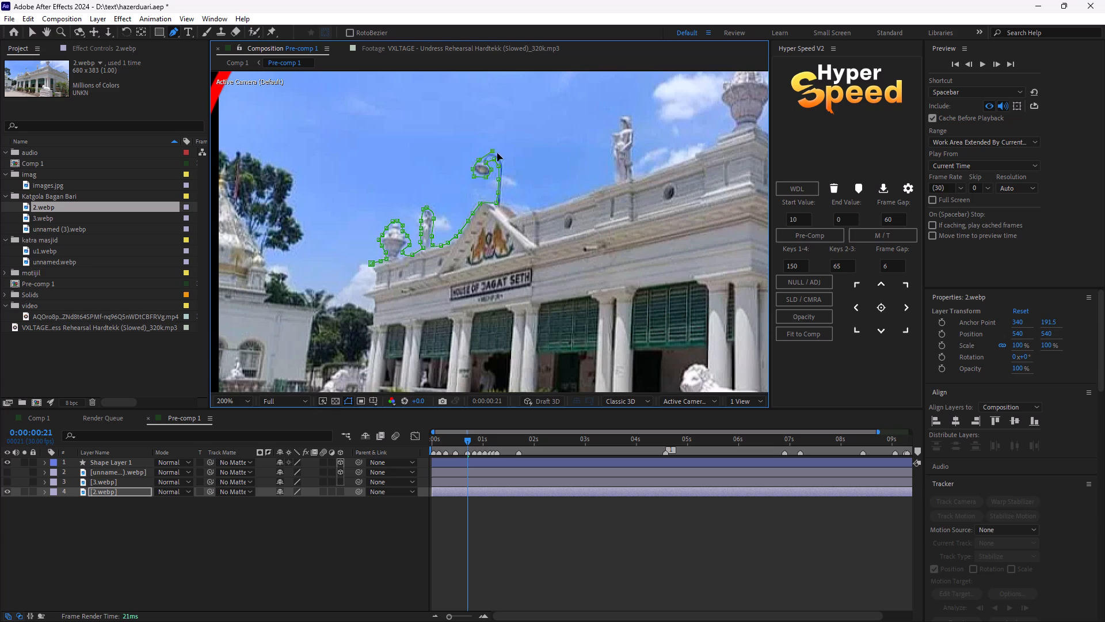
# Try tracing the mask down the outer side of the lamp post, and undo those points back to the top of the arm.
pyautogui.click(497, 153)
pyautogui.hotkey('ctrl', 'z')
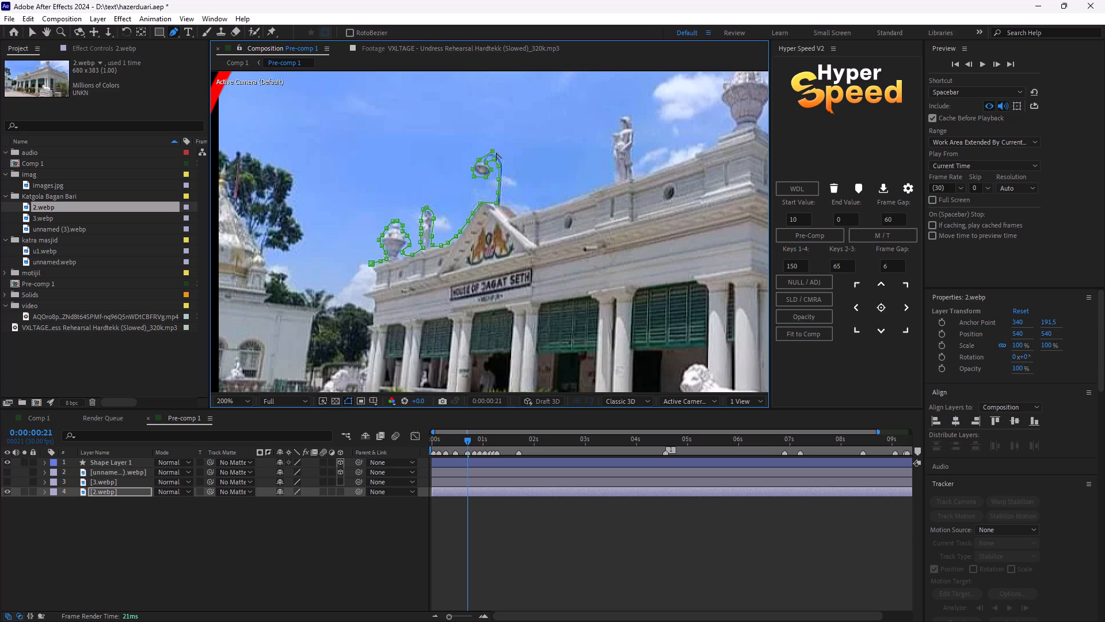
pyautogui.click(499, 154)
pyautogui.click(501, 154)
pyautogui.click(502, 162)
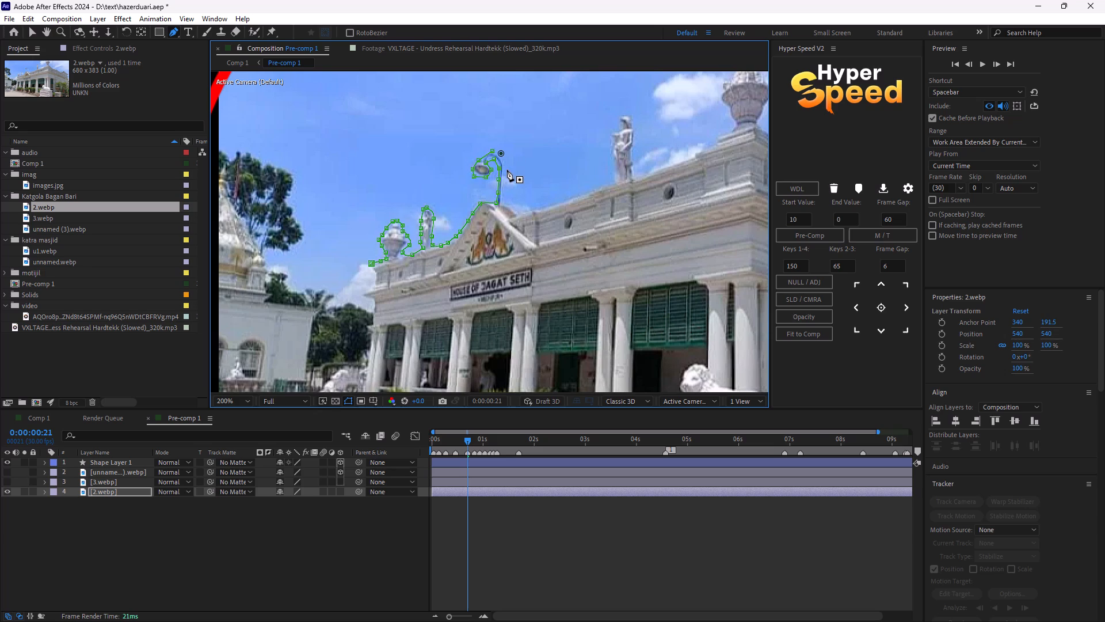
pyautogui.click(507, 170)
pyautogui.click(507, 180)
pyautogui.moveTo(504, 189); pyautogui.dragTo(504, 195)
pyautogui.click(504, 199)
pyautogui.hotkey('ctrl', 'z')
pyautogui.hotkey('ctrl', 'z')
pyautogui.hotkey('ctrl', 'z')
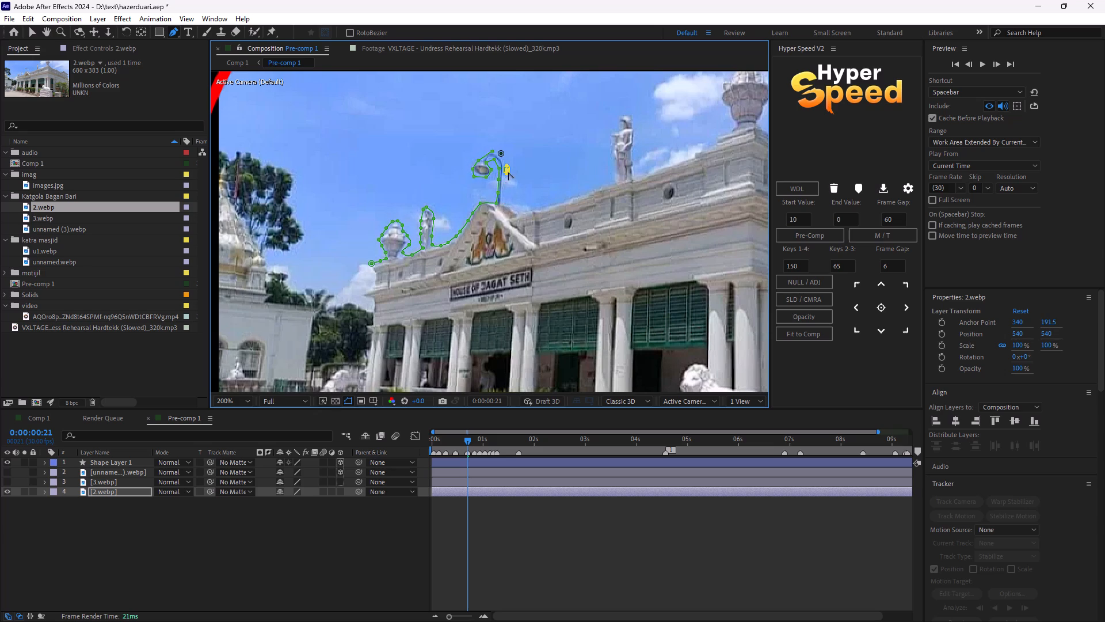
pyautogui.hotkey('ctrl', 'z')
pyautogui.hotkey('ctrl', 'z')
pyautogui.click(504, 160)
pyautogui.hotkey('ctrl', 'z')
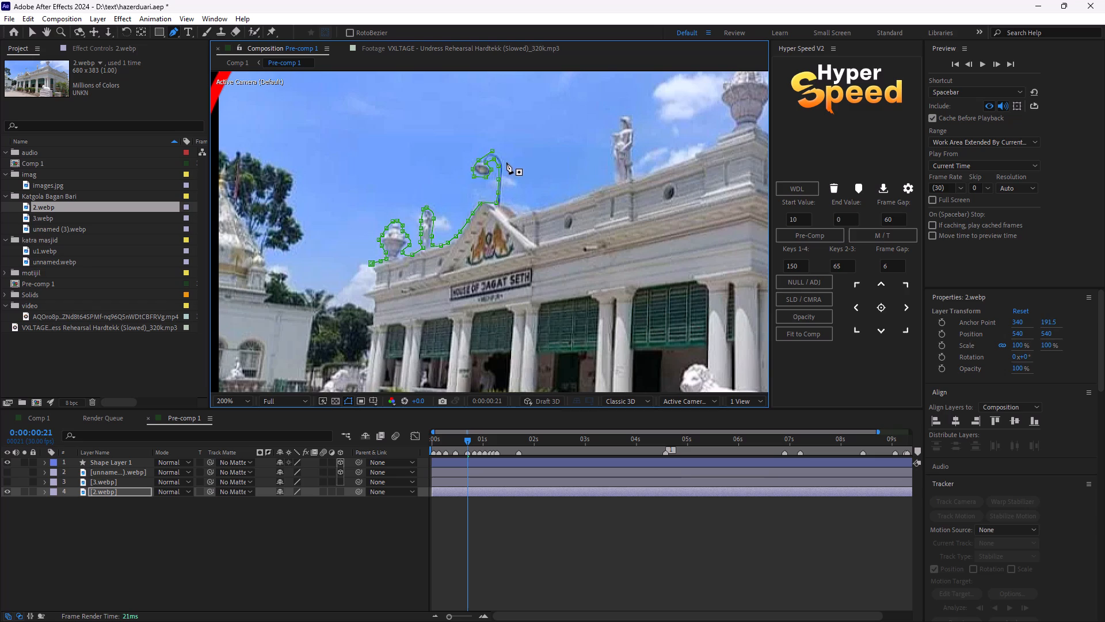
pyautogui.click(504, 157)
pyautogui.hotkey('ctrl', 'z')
# Trace the mask closely over the lamp arm and down the post's right edge to its foot on the pediment.
pyautogui.scroll(1, 490, 155)
pyautogui.press('space')
pyautogui.press('space')
pyautogui.press('space')
pyautogui.press('space')
pyautogui.press('space')
pyautogui.press('space')
pyautogui.press('space')
pyautogui.press('space')
pyautogui.press('space')
pyautogui.press('space')
pyautogui.press('space')
pyautogui.press('space')
pyautogui.press('space')
pyautogui.moveTo(518, 145); pyautogui.dragTo(517, 203)
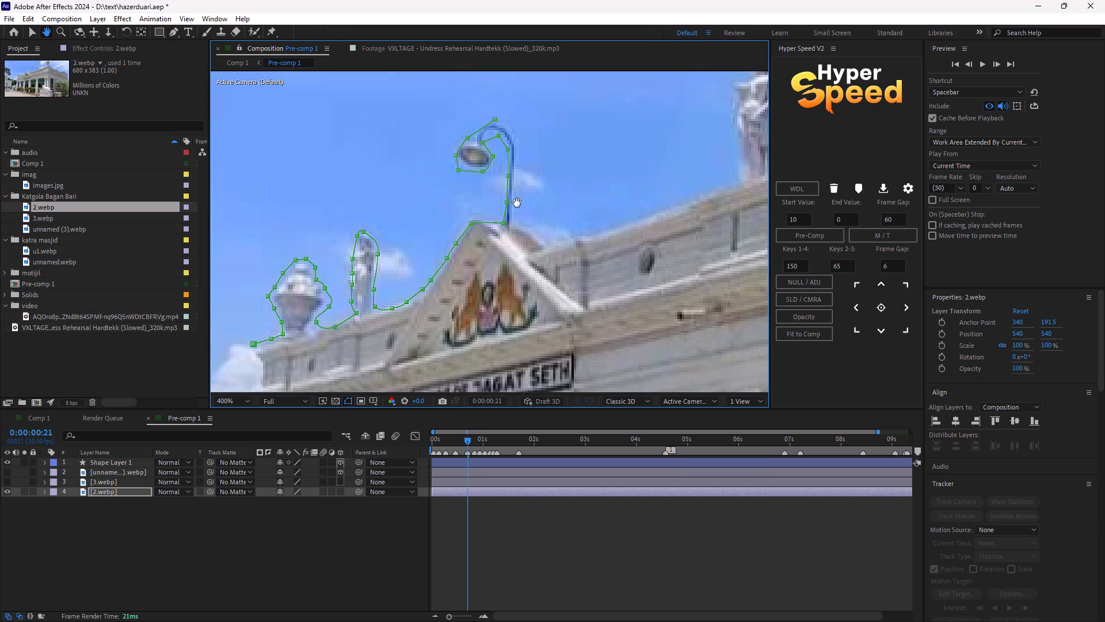
pyautogui.moveTo(517, 203); pyautogui.dragTo(513, 222)
pyautogui.click(494, 149)
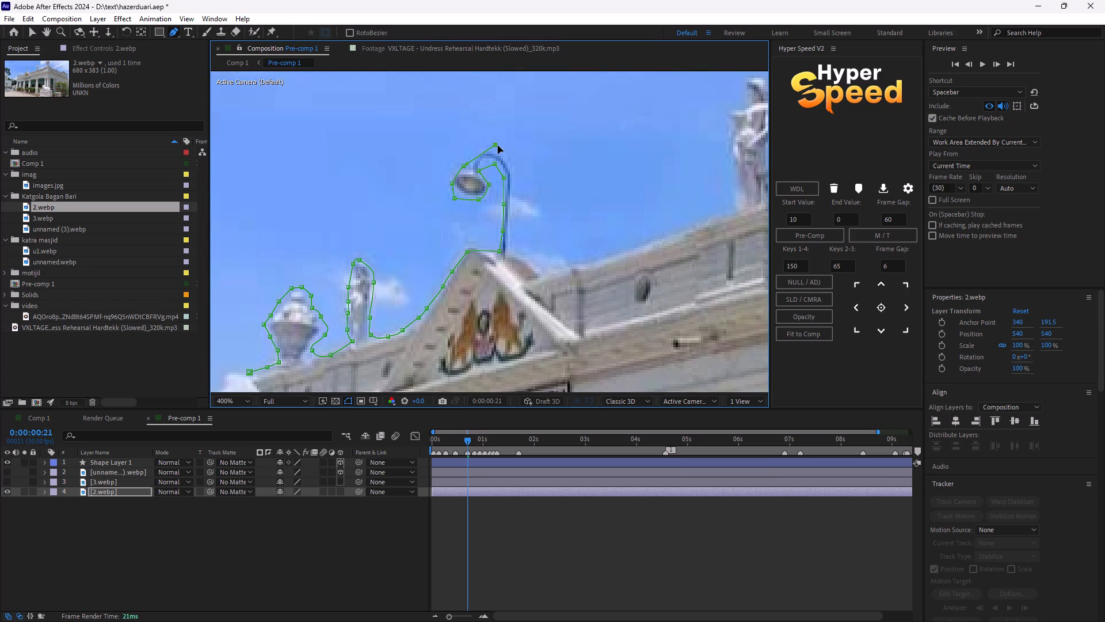
pyautogui.click(505, 151)
pyautogui.click(509, 164)
pyautogui.click(516, 179)
pyautogui.moveTo(516, 193); pyautogui.dragTo(516, 194)
pyautogui.moveTo(516, 194); pyautogui.dragTo(515, 202)
pyautogui.moveTo(514, 206); pyautogui.dragTo(514, 215)
pyautogui.click(514, 229)
pyautogui.moveTo(515, 248); pyautogui.dragTo(515, 256)
pyautogui.click(515, 266)
# Extend the mask from the lamp post's foot over the pediment's right shoulder onto the start of the parapet.
pyautogui.click(527, 257)
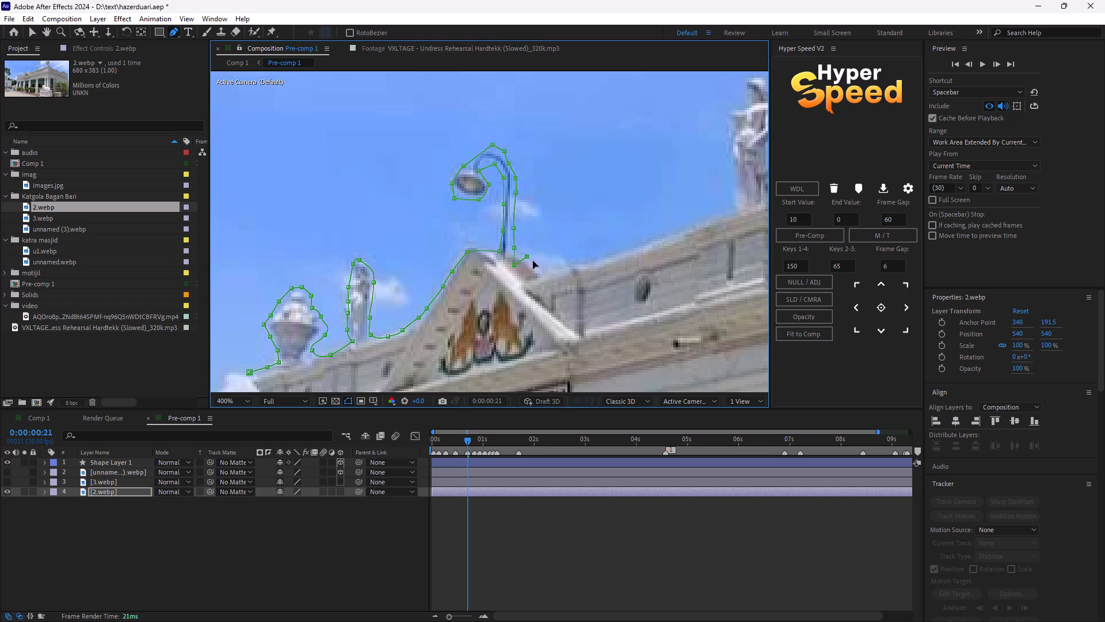
pyautogui.moveTo(535, 262); pyautogui.dragTo(540, 268)
pyautogui.click(542, 268)
pyautogui.click(565, 265)
pyautogui.moveTo(576, 260); pyautogui.dragTo(584, 259)
pyautogui.click(599, 255)
# Continue the mask along the top of the parapet to the base of the large rooftop statue.
pyautogui.scroll(-4, 616, 242)
pyautogui.scroll(2, 611, 242)
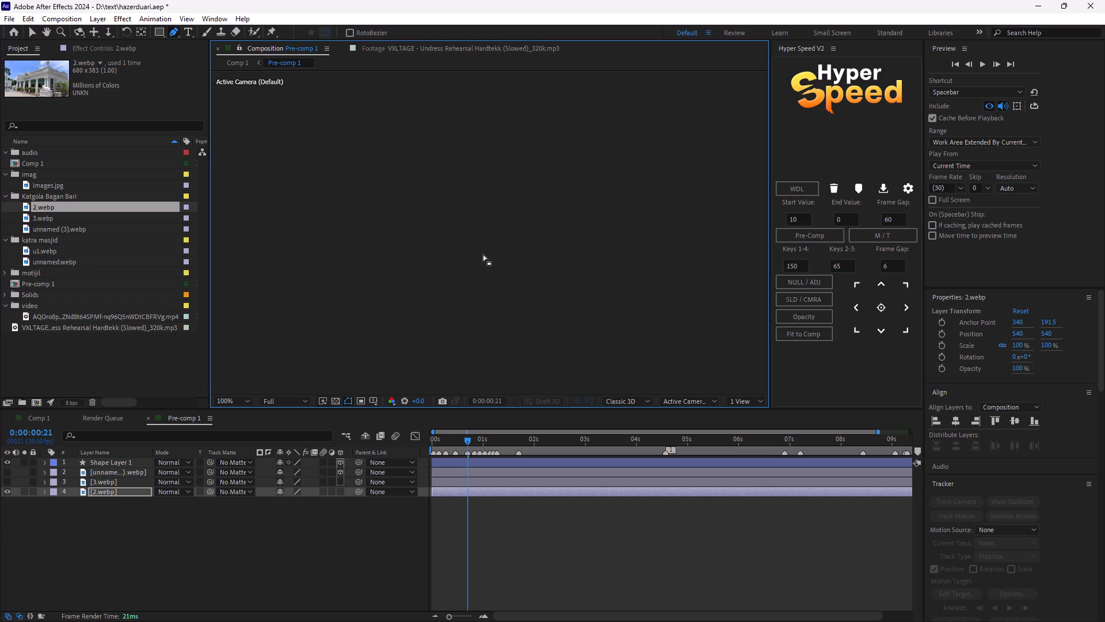
pyautogui.hotkey('ctrl', 'z')
pyautogui.scroll(-1, 427, 256)
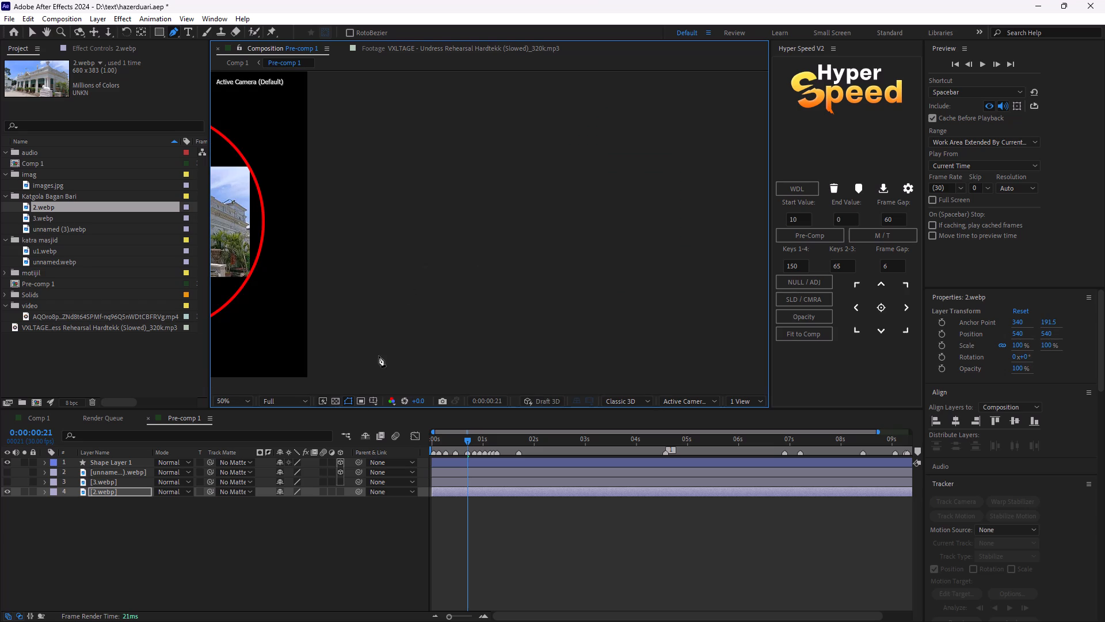
pyautogui.click(242, 402)
pyautogui.click(239, 409)
pyautogui.scroll(1, 503, 249)
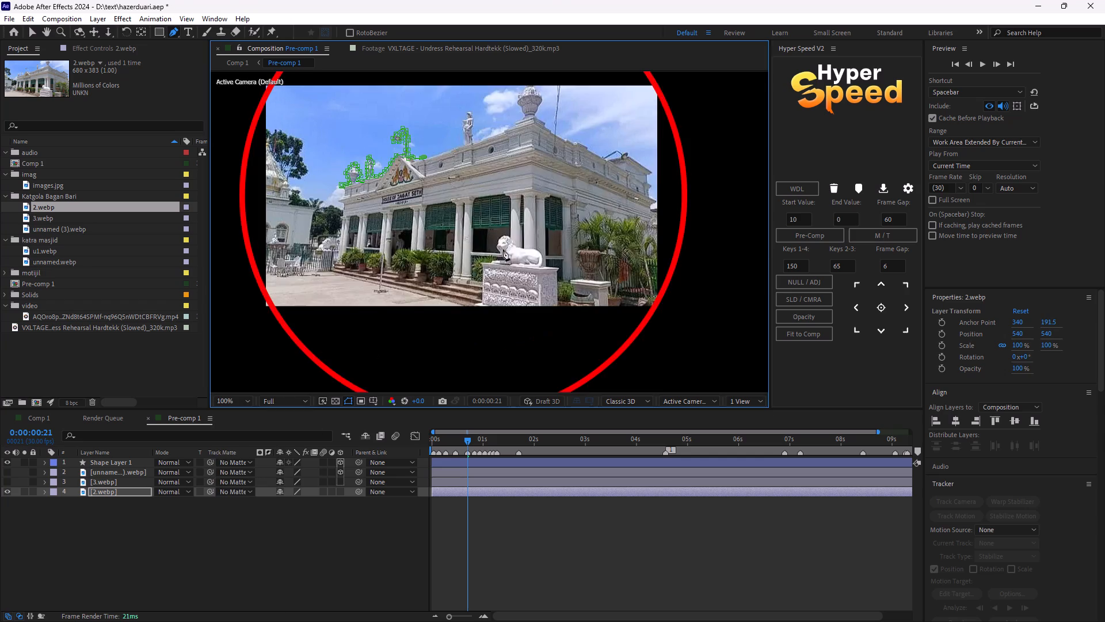
pyautogui.scroll(1, 503, 249)
pyautogui.press('space')
pyautogui.press('space')
pyautogui.press('space')
pyautogui.press('space')
pyautogui.press('space')
pyautogui.press('space')
pyautogui.press('space')
pyautogui.press('space')
pyautogui.press('space')
pyautogui.press('space')
pyautogui.press('space')
pyautogui.press('space')
pyautogui.moveTo(441, 245); pyautogui.dragTo(599, 398)
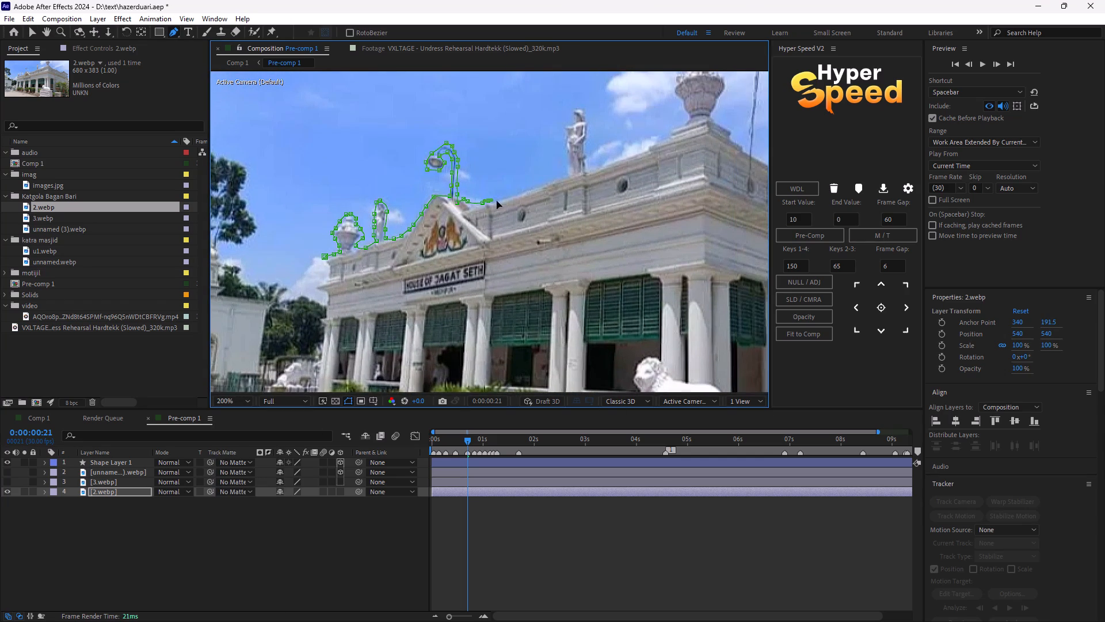
pyautogui.click(498, 198)
pyautogui.moveTo(535, 192); pyautogui.dragTo(541, 190)
pyautogui.hotkey('ctrl', 'z')
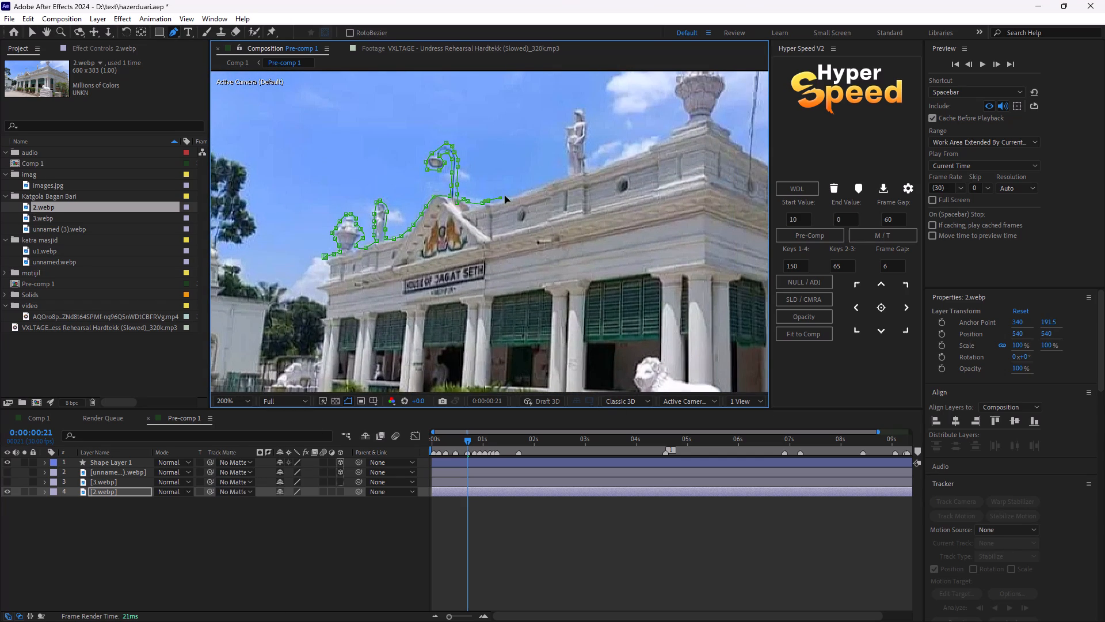
pyautogui.click(505, 196)
pyautogui.click(520, 192)
pyautogui.click(535, 188)
pyautogui.click(562, 177)
pyautogui.click(569, 172)
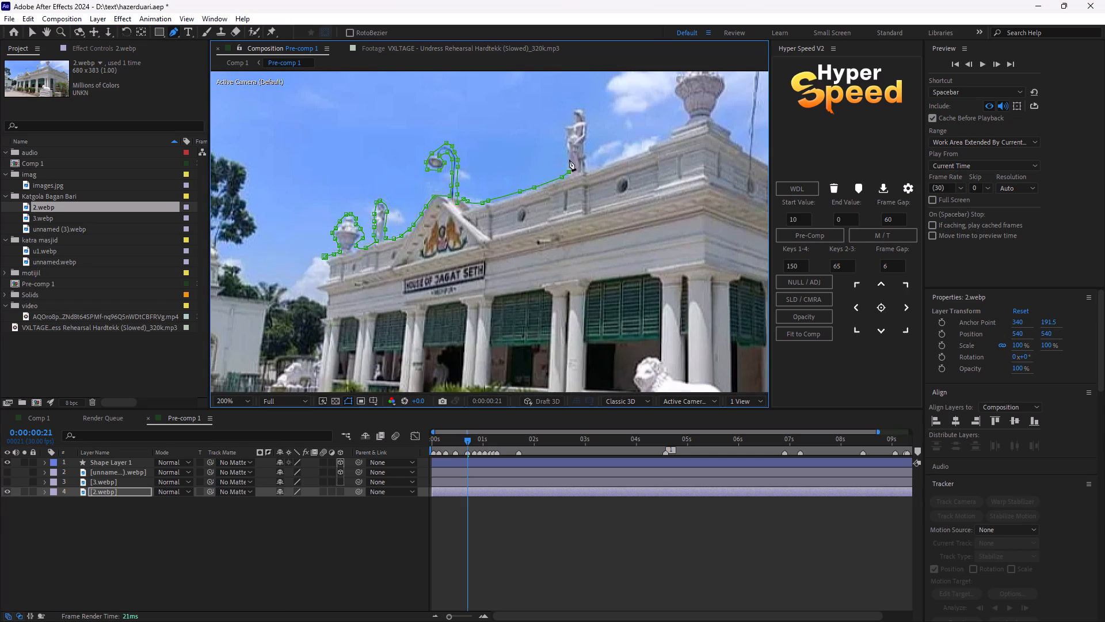
# Trace the mask up the left side of the large rooftop statue and around its head.
pyautogui.click(569, 159)
pyautogui.click(567, 147)
pyautogui.click(567, 131)
pyautogui.click(569, 121)
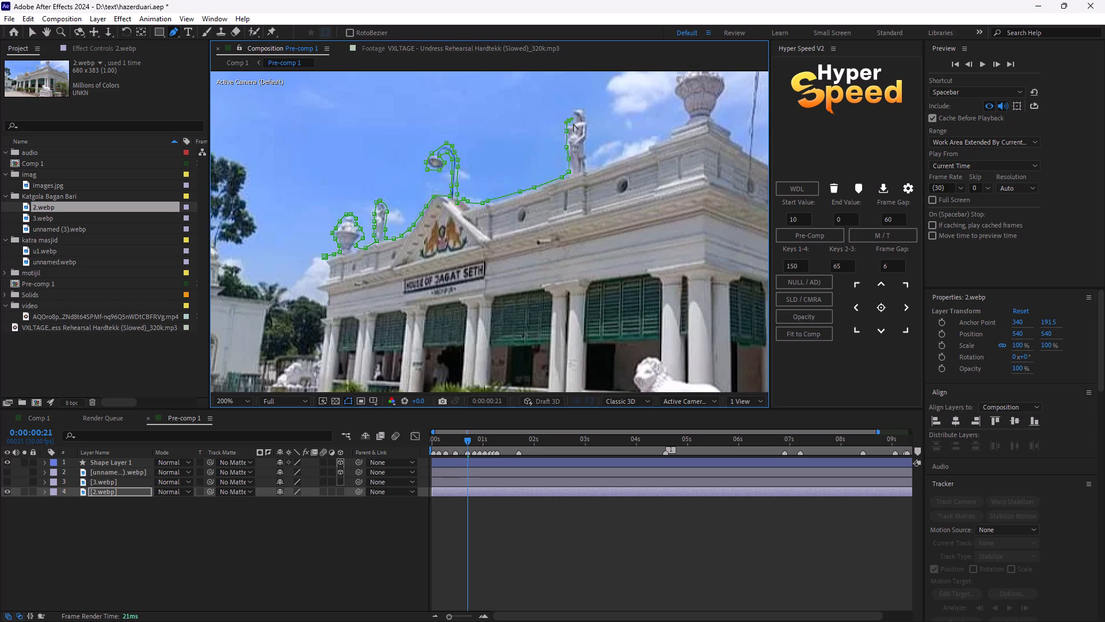
pyautogui.hotkey('ctrl', 'z')
pyautogui.click(571, 124)
pyautogui.click(574, 122)
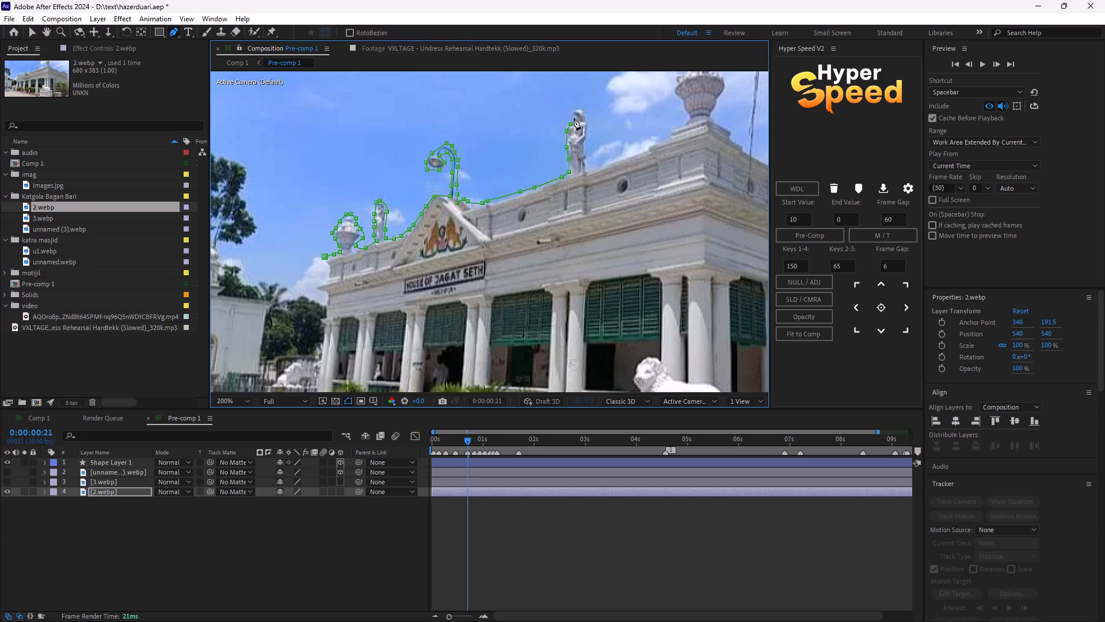
pyautogui.click(573, 116)
pyautogui.click(576, 108)
pyautogui.click(581, 109)
pyautogui.click(585, 115)
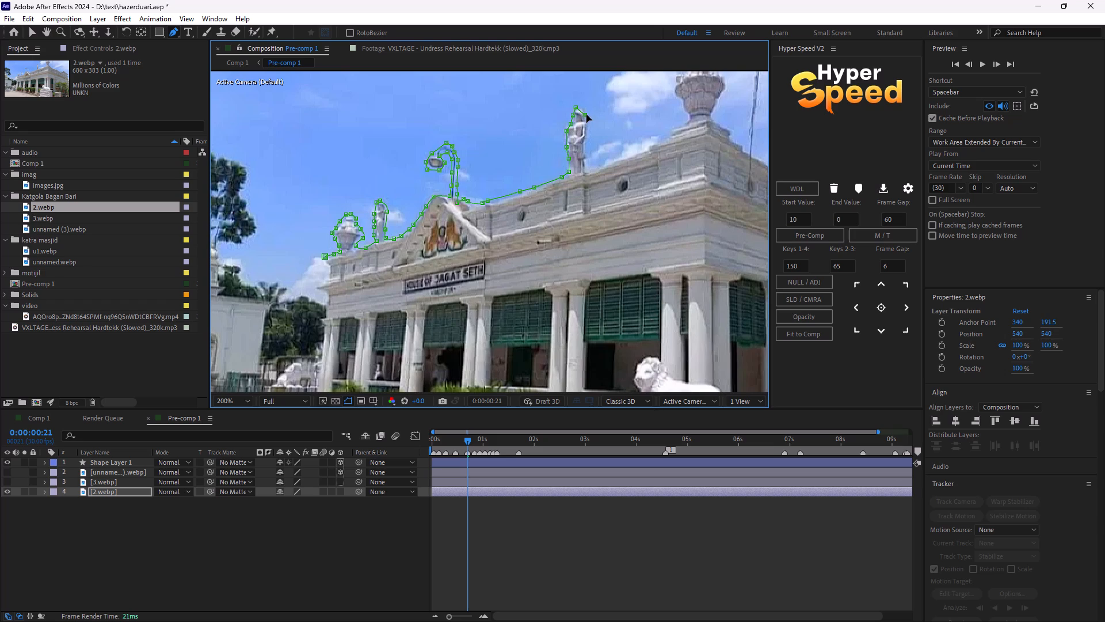
pyautogui.hotkey('ctrl', 'z')
pyautogui.click(582, 110)
pyautogui.click(585, 117)
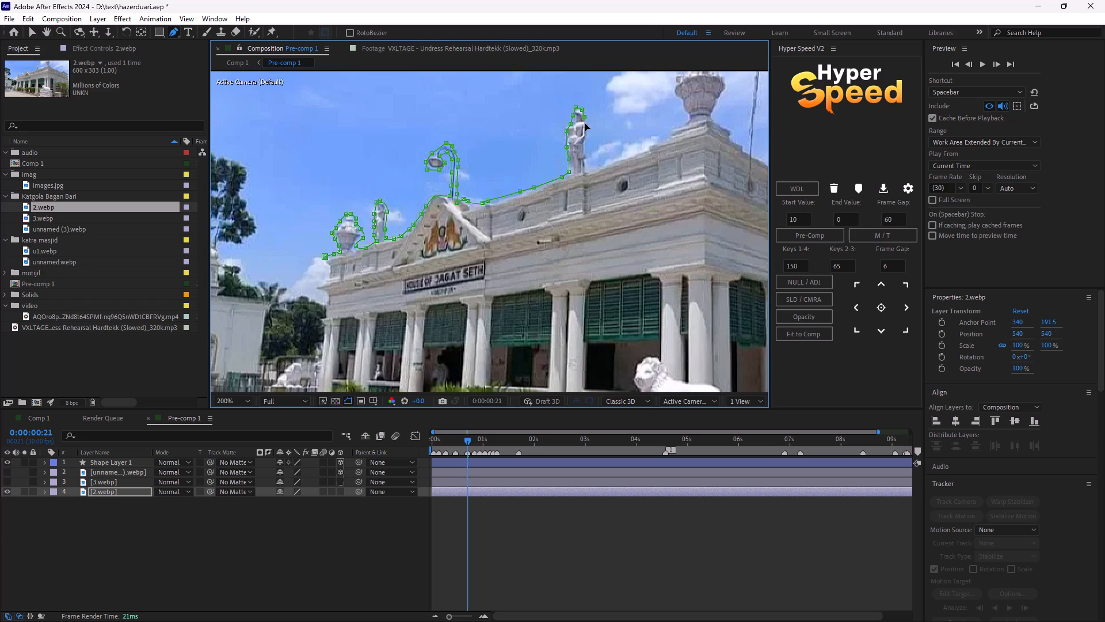
# Trace the mask down the statue's right side to its base on the parapet.
pyautogui.click(588, 127)
pyautogui.click(585, 142)
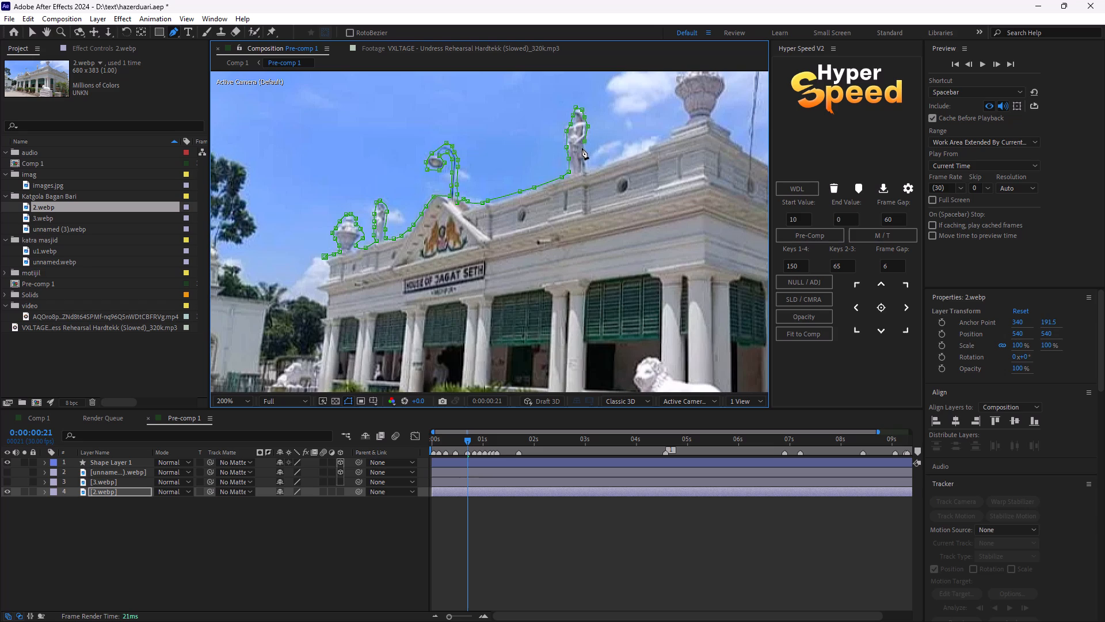
pyautogui.click(582, 148)
pyautogui.click(584, 158)
pyautogui.click(588, 170)
# Extend the mask from the statue's base along the parapet and up the corner steps to the foot of the large urn.
pyautogui.click(599, 165)
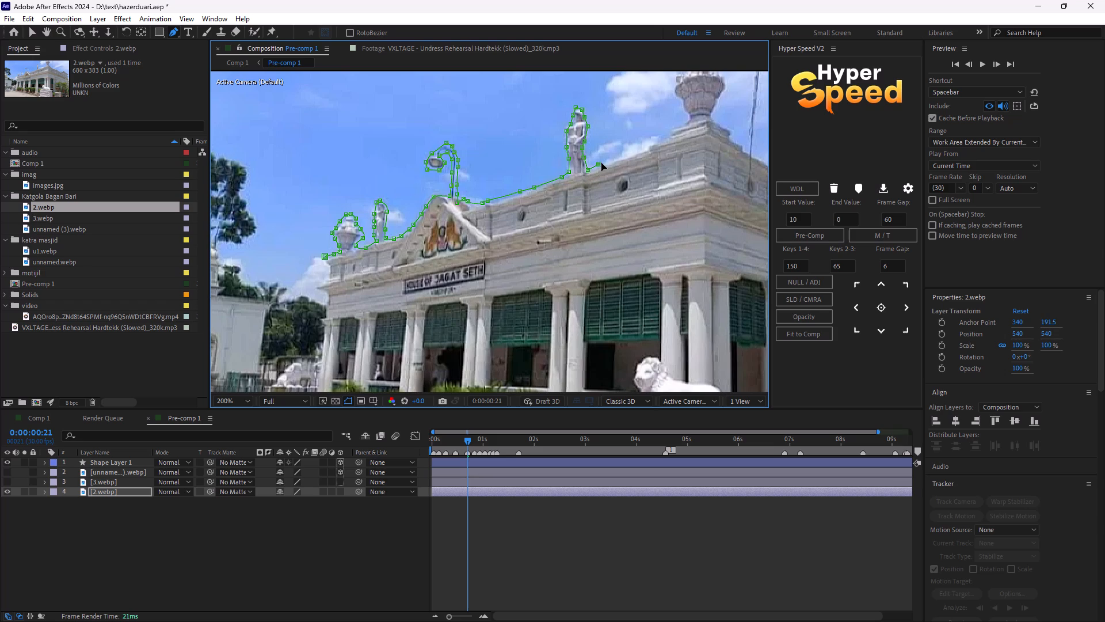
pyautogui.click(605, 161)
pyautogui.click(623, 157)
pyautogui.click(635, 154)
pyautogui.click(646, 150)
pyautogui.click(651, 146)
pyautogui.click(657, 141)
pyautogui.click(664, 139)
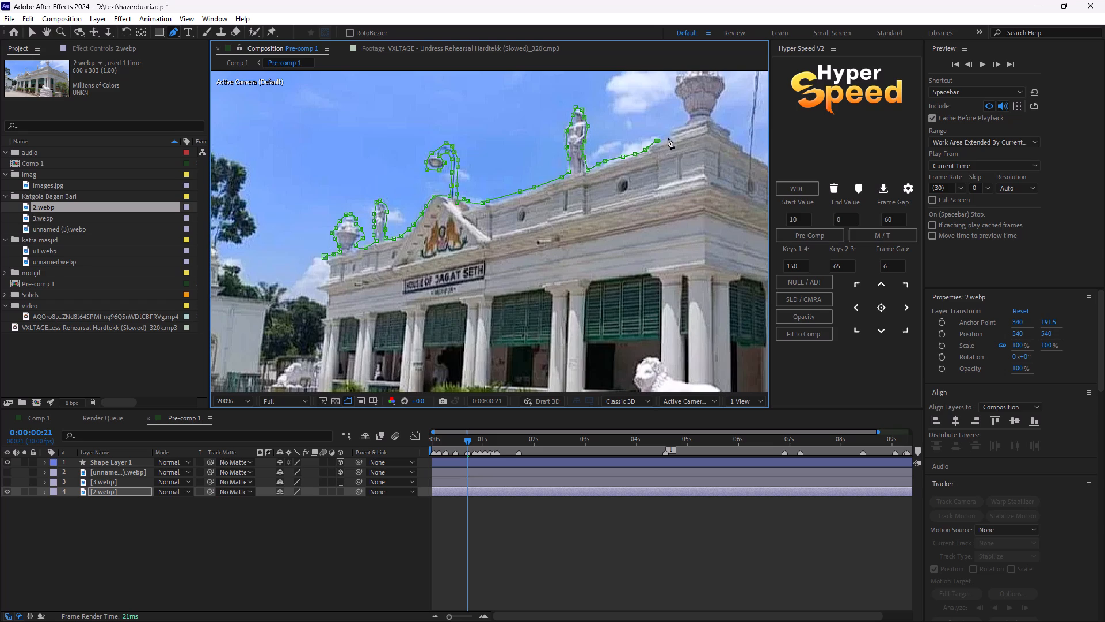
pyautogui.click(668, 137)
pyautogui.click(672, 130)
pyautogui.click(673, 126)
pyautogui.click(675, 128)
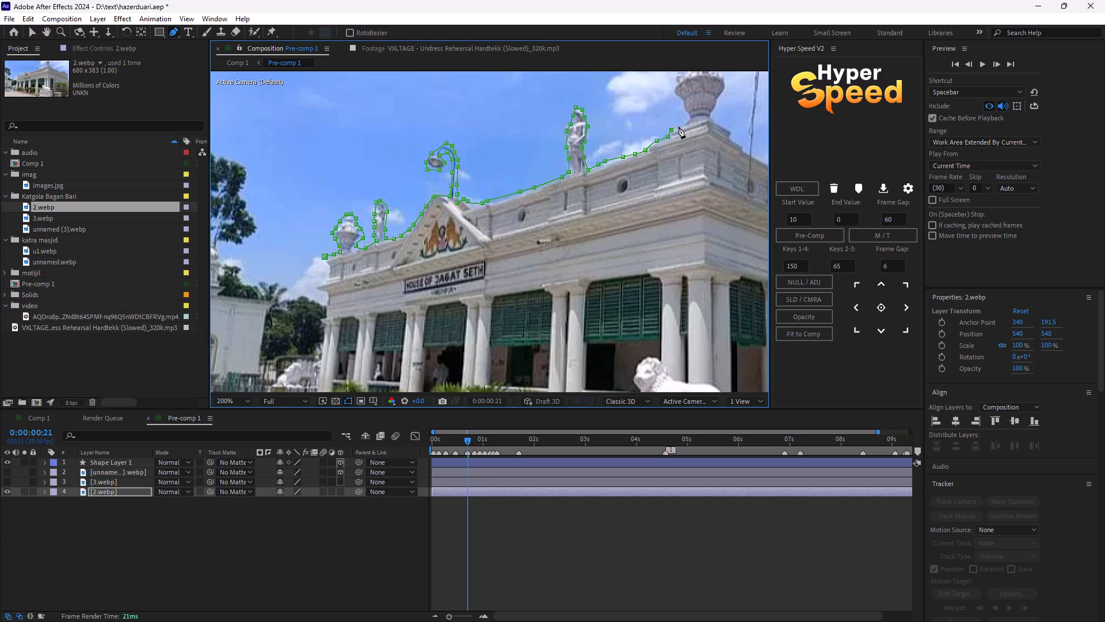
pyautogui.click(680, 126)
pyautogui.click(687, 122)
# Trace the mask up the left side of the large corner urn to near its top.
pyautogui.click(689, 115)
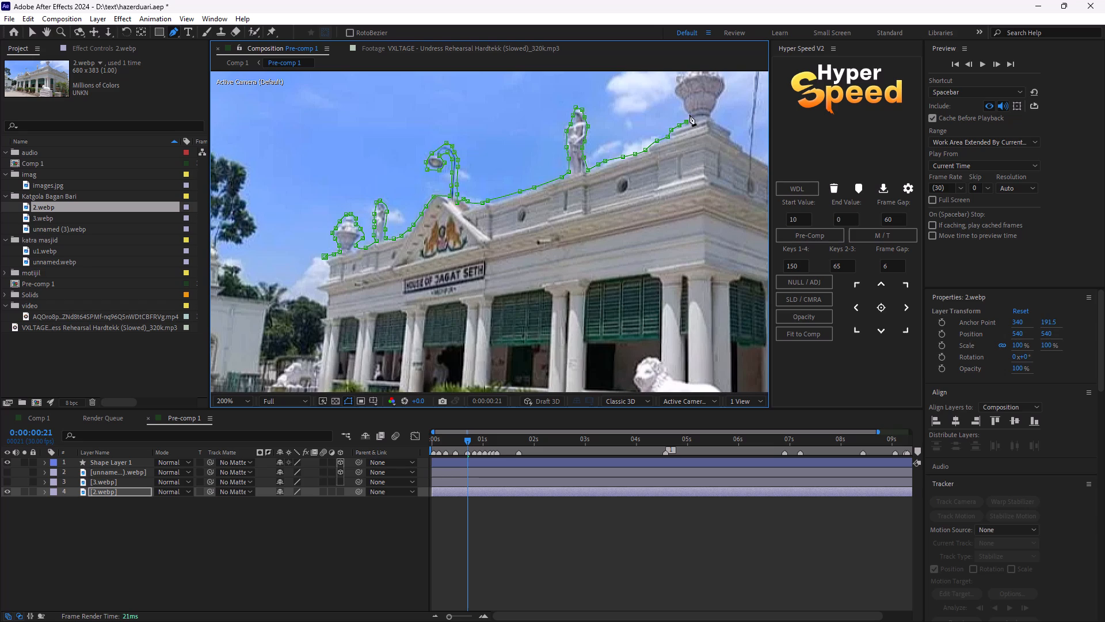
pyautogui.click(686, 109)
pyautogui.click(683, 99)
pyautogui.click(677, 95)
pyautogui.click(674, 93)
pyautogui.scroll(1, 672, 109)
pyautogui.click(500, 189)
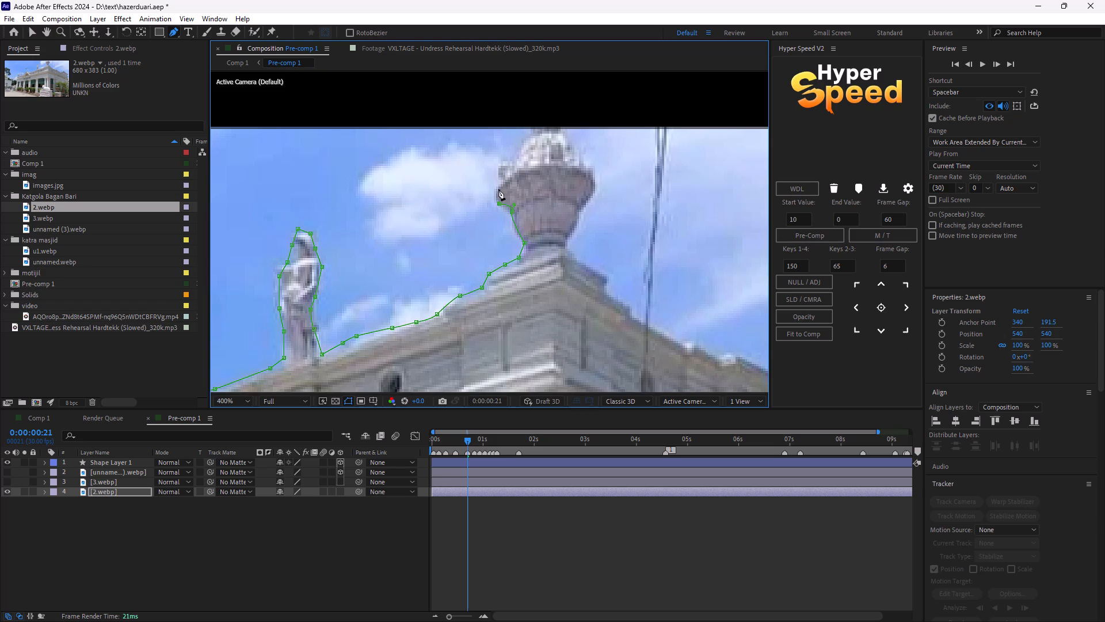
pyautogui.click(501, 175)
pyautogui.click(513, 155)
pyautogui.click(523, 146)
pyautogui.click(532, 134)
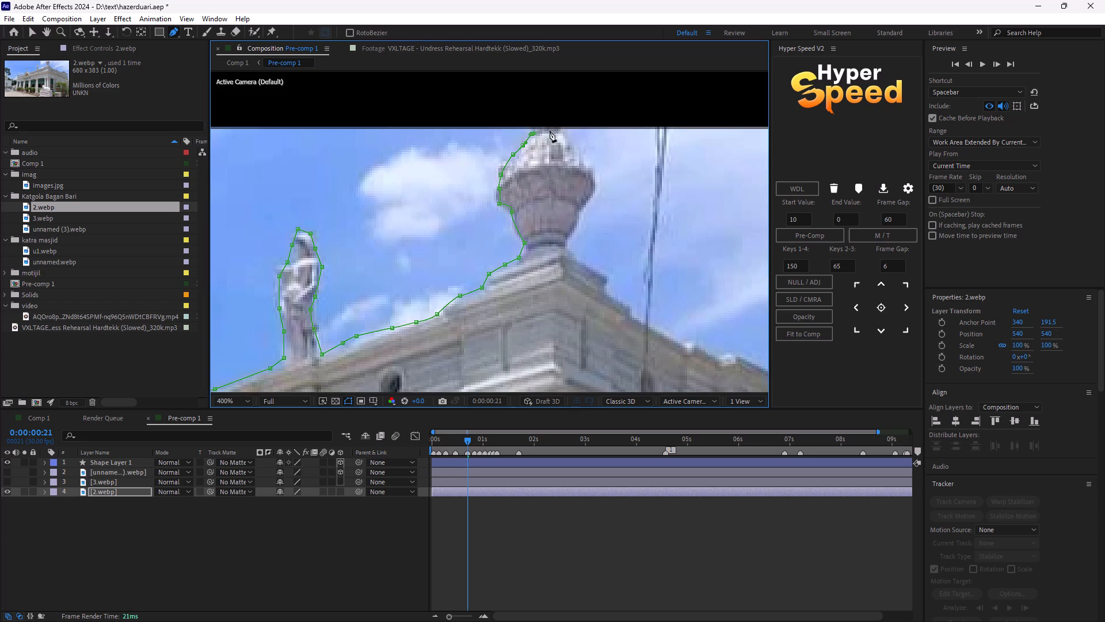
# Trace the mask over the large urn's top and down its right side to its base.
pyautogui.click(554, 129)
pyautogui.click(571, 133)
pyautogui.moveTo(575, 143); pyautogui.dragTo(582, 149)
pyautogui.moveTo(585, 153); pyautogui.dragTo(592, 160)
pyautogui.click(596, 166)
pyautogui.moveTo(599, 177); pyautogui.dragTo(600, 183)
pyautogui.moveTo(599, 191); pyautogui.dragTo(596, 201)
pyautogui.moveTo(586, 215); pyautogui.dragTo(581, 222)
pyautogui.moveTo(577, 225); pyautogui.dragTo(576, 231)
pyautogui.click(572, 242)
pyautogui.click(575, 255)
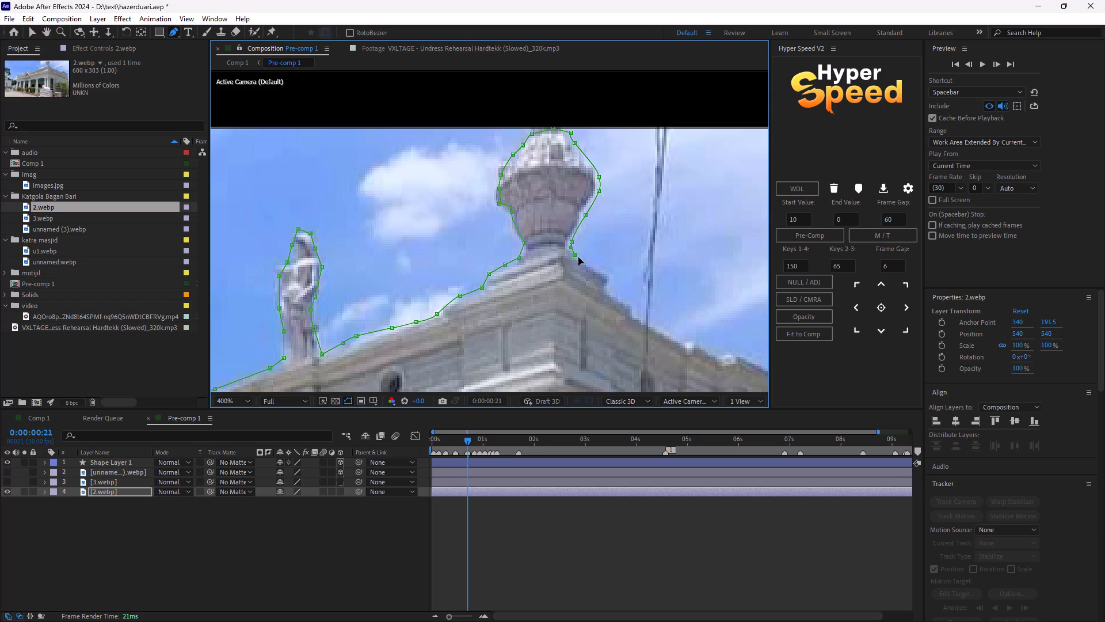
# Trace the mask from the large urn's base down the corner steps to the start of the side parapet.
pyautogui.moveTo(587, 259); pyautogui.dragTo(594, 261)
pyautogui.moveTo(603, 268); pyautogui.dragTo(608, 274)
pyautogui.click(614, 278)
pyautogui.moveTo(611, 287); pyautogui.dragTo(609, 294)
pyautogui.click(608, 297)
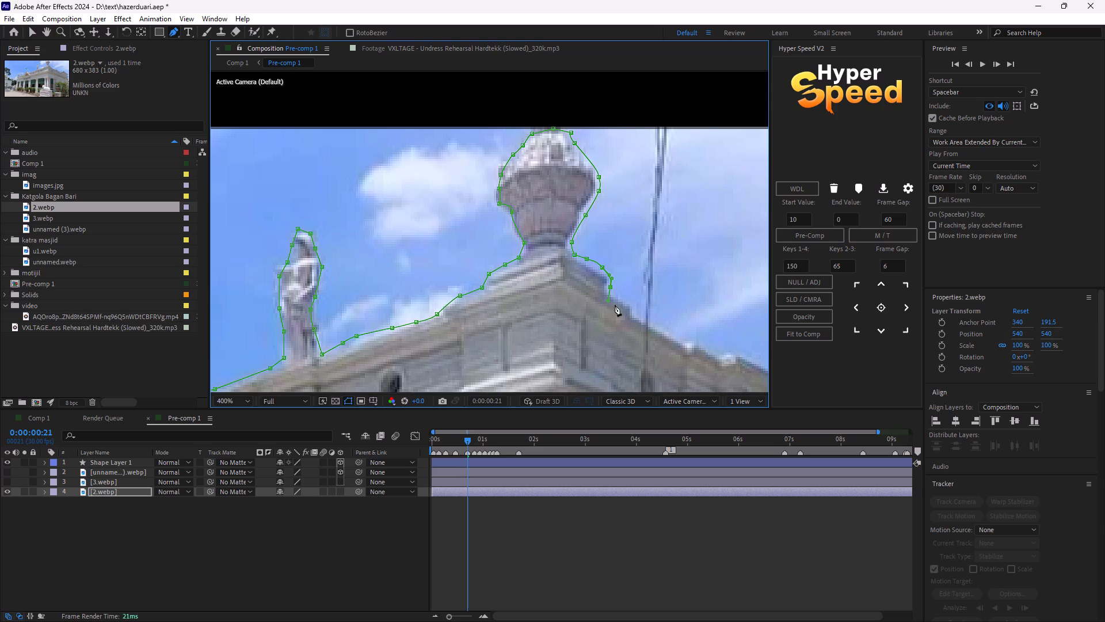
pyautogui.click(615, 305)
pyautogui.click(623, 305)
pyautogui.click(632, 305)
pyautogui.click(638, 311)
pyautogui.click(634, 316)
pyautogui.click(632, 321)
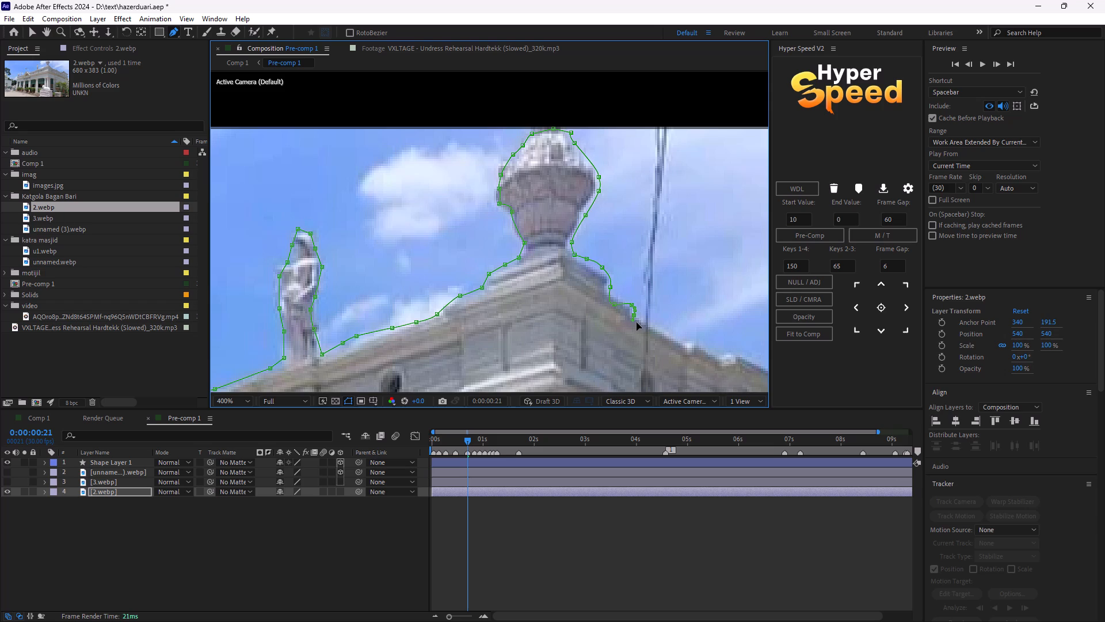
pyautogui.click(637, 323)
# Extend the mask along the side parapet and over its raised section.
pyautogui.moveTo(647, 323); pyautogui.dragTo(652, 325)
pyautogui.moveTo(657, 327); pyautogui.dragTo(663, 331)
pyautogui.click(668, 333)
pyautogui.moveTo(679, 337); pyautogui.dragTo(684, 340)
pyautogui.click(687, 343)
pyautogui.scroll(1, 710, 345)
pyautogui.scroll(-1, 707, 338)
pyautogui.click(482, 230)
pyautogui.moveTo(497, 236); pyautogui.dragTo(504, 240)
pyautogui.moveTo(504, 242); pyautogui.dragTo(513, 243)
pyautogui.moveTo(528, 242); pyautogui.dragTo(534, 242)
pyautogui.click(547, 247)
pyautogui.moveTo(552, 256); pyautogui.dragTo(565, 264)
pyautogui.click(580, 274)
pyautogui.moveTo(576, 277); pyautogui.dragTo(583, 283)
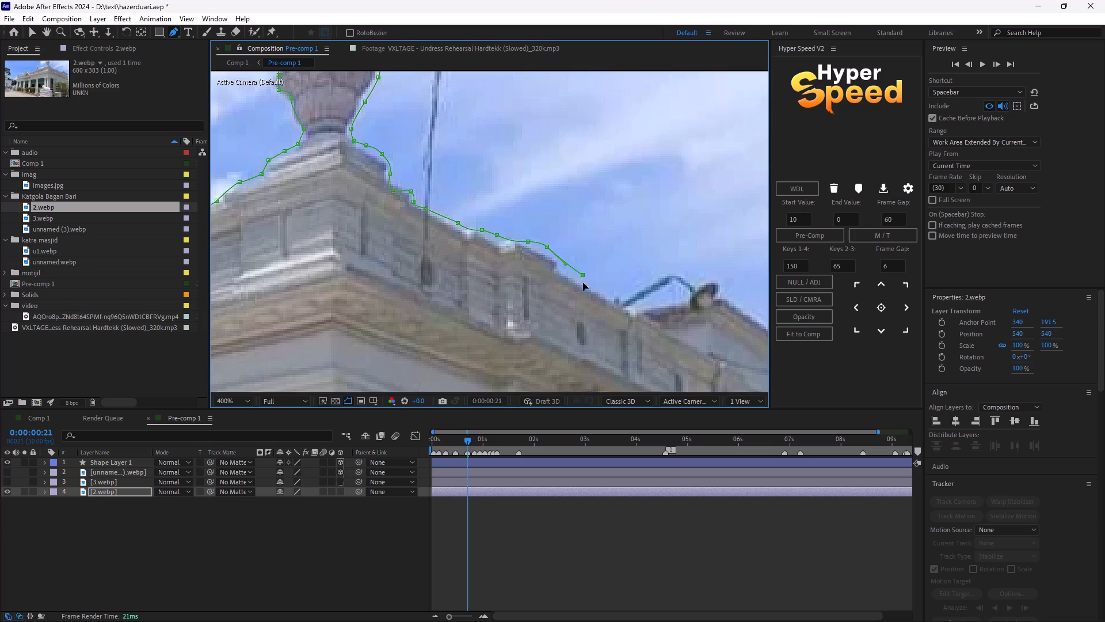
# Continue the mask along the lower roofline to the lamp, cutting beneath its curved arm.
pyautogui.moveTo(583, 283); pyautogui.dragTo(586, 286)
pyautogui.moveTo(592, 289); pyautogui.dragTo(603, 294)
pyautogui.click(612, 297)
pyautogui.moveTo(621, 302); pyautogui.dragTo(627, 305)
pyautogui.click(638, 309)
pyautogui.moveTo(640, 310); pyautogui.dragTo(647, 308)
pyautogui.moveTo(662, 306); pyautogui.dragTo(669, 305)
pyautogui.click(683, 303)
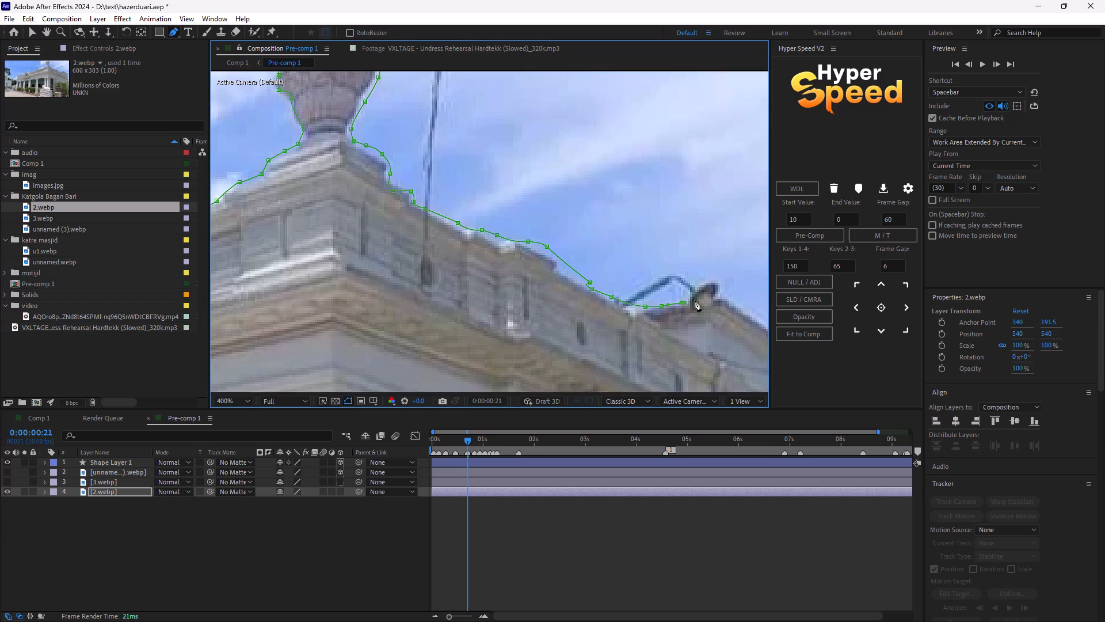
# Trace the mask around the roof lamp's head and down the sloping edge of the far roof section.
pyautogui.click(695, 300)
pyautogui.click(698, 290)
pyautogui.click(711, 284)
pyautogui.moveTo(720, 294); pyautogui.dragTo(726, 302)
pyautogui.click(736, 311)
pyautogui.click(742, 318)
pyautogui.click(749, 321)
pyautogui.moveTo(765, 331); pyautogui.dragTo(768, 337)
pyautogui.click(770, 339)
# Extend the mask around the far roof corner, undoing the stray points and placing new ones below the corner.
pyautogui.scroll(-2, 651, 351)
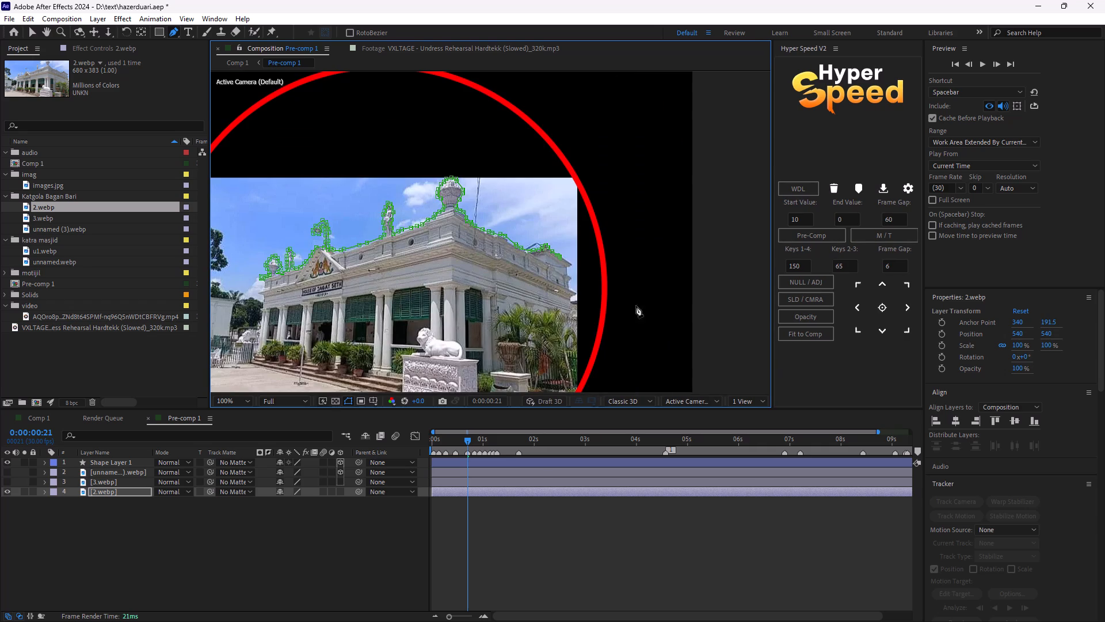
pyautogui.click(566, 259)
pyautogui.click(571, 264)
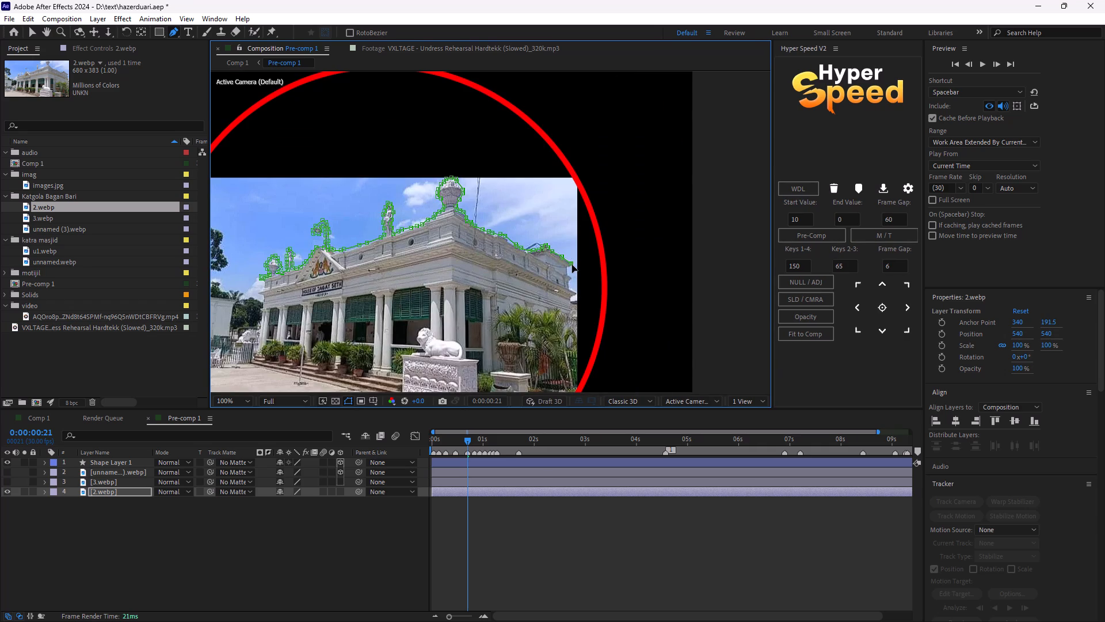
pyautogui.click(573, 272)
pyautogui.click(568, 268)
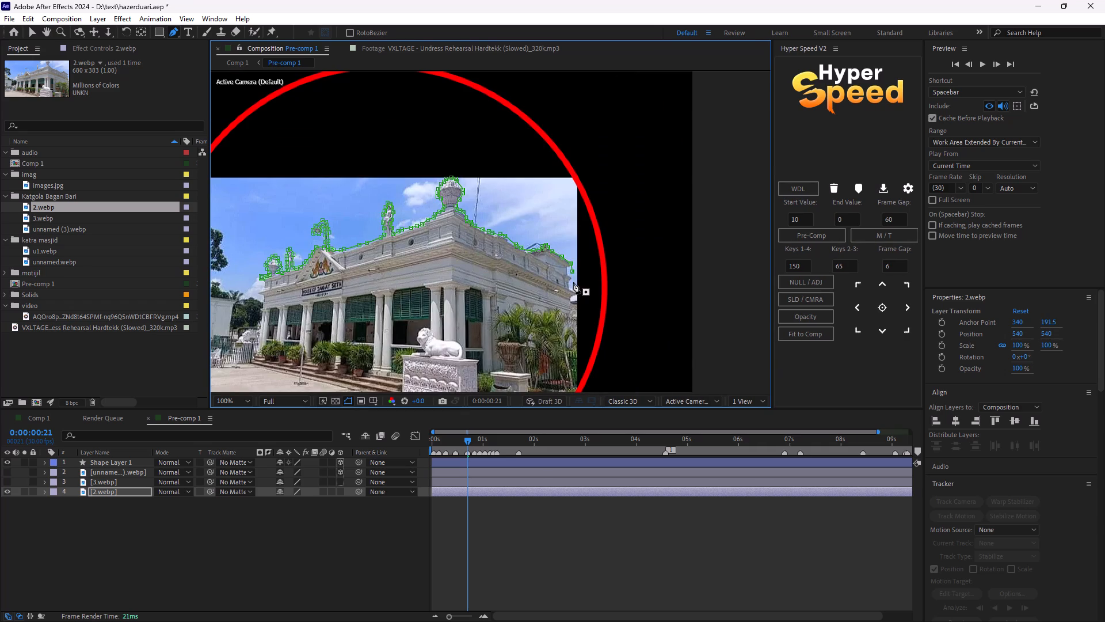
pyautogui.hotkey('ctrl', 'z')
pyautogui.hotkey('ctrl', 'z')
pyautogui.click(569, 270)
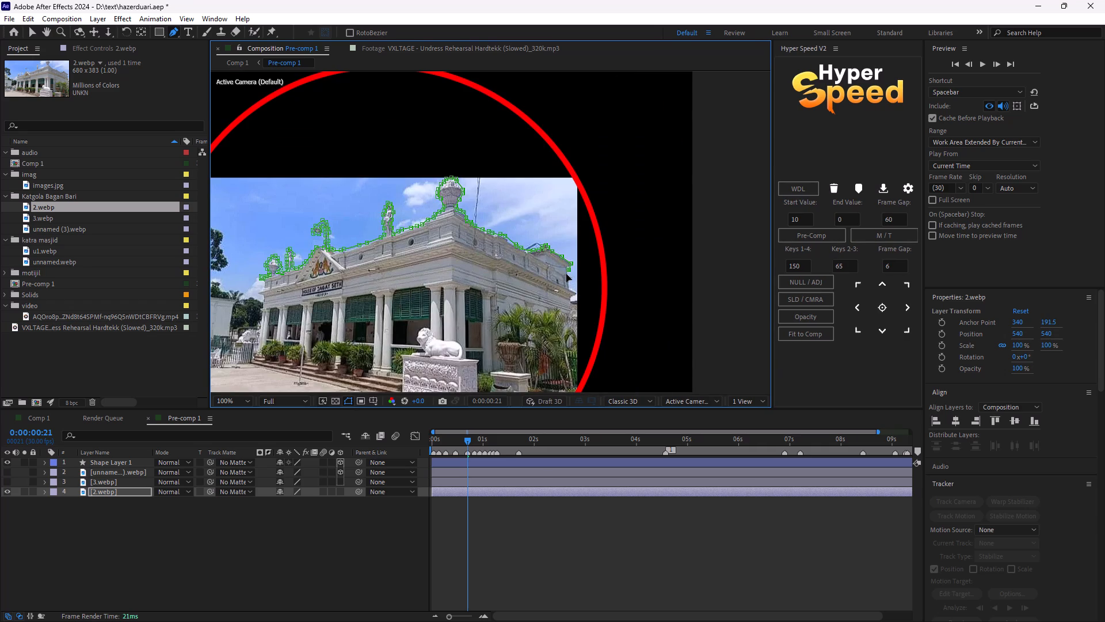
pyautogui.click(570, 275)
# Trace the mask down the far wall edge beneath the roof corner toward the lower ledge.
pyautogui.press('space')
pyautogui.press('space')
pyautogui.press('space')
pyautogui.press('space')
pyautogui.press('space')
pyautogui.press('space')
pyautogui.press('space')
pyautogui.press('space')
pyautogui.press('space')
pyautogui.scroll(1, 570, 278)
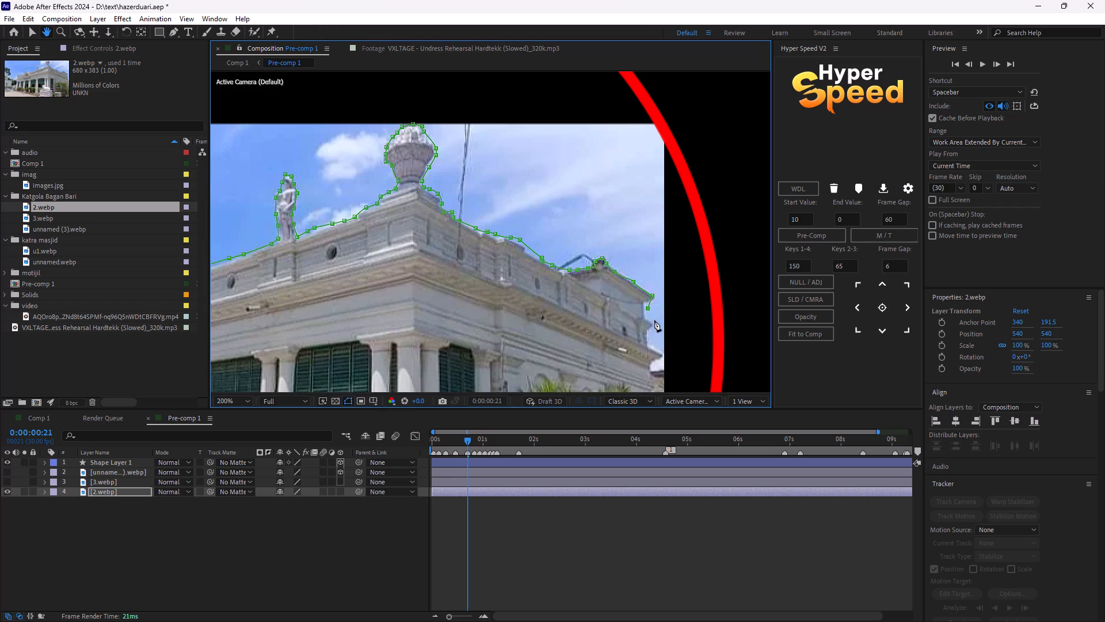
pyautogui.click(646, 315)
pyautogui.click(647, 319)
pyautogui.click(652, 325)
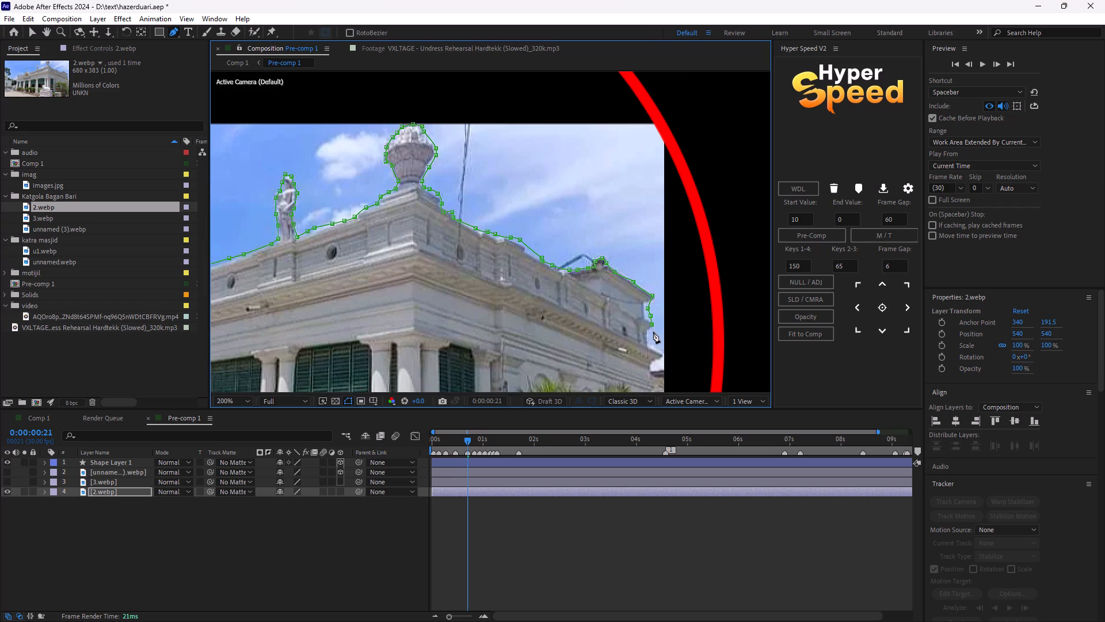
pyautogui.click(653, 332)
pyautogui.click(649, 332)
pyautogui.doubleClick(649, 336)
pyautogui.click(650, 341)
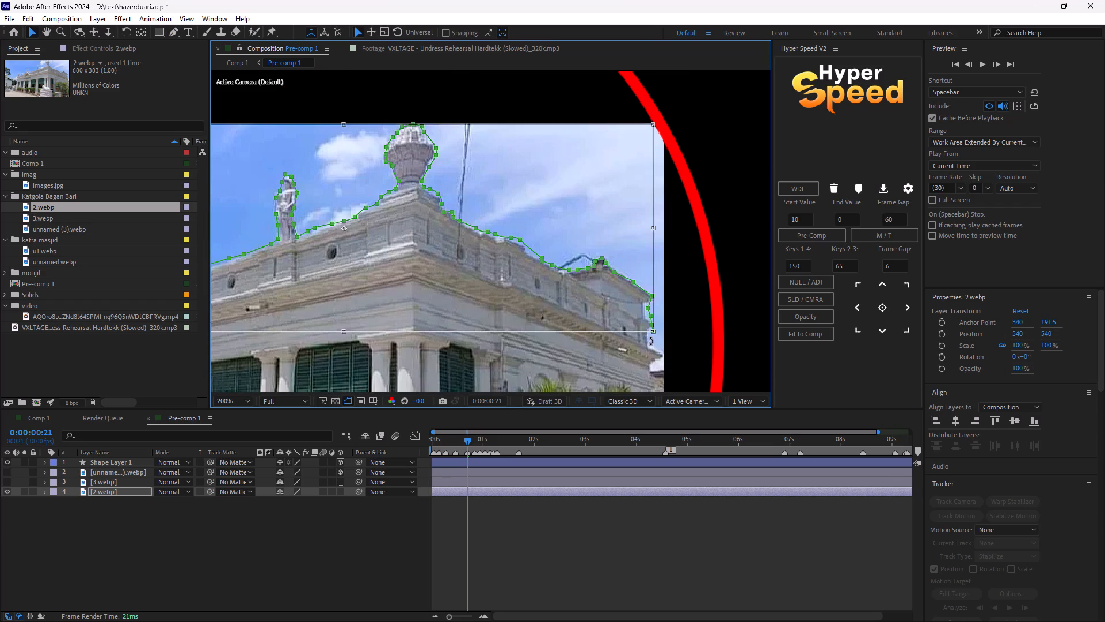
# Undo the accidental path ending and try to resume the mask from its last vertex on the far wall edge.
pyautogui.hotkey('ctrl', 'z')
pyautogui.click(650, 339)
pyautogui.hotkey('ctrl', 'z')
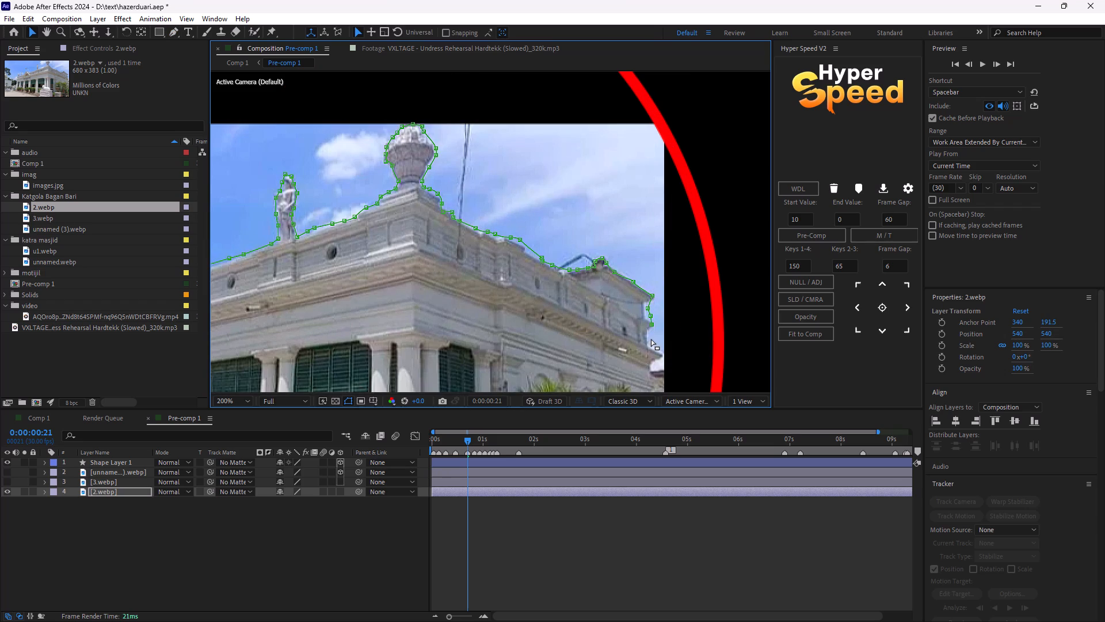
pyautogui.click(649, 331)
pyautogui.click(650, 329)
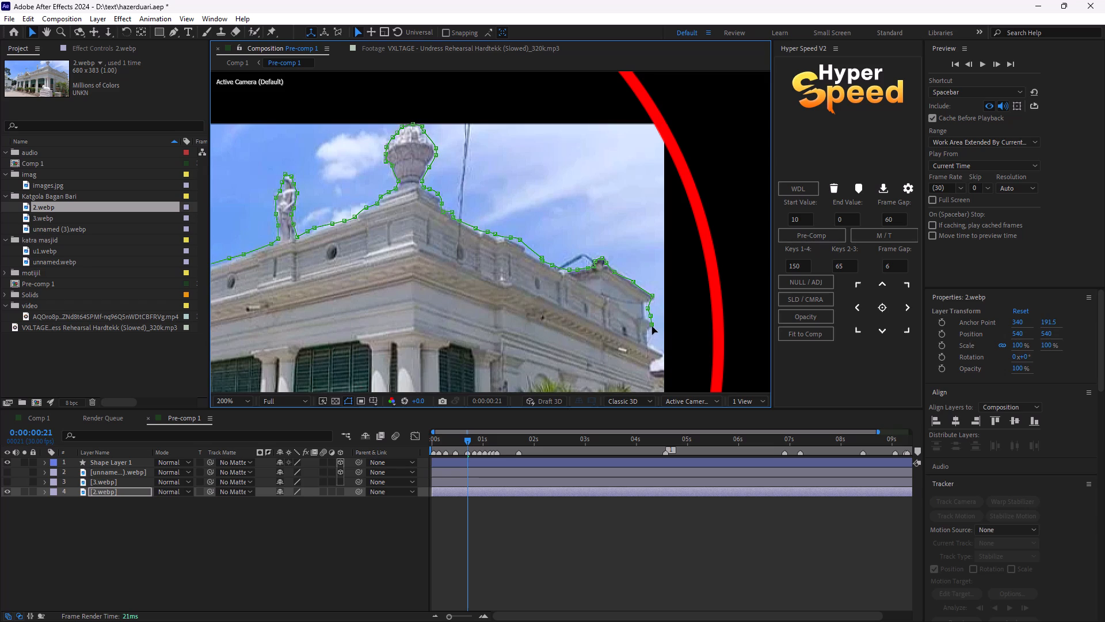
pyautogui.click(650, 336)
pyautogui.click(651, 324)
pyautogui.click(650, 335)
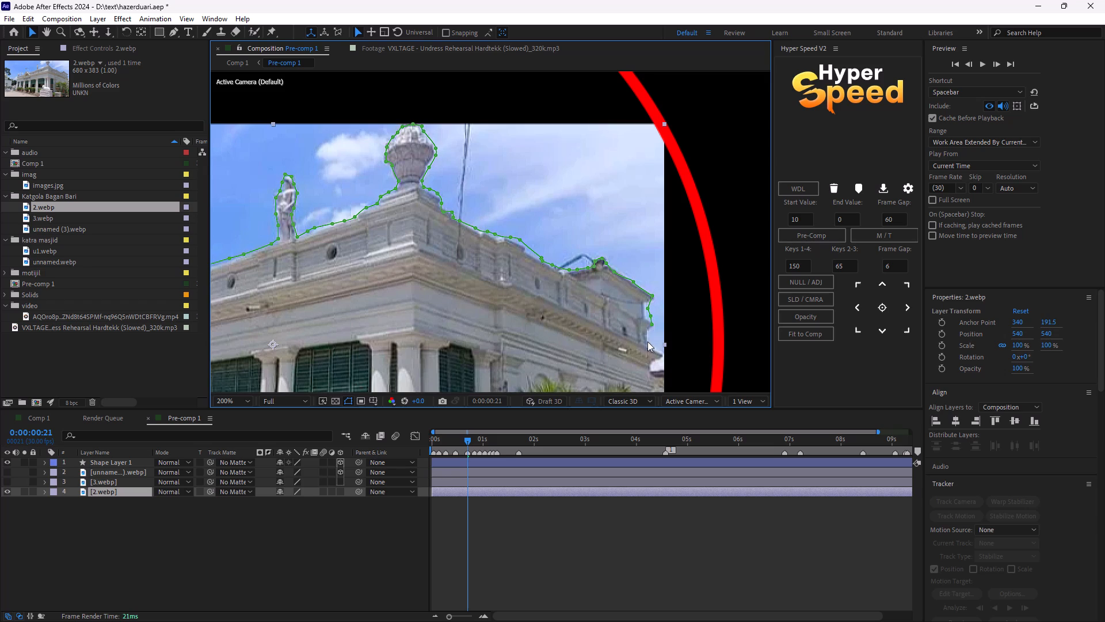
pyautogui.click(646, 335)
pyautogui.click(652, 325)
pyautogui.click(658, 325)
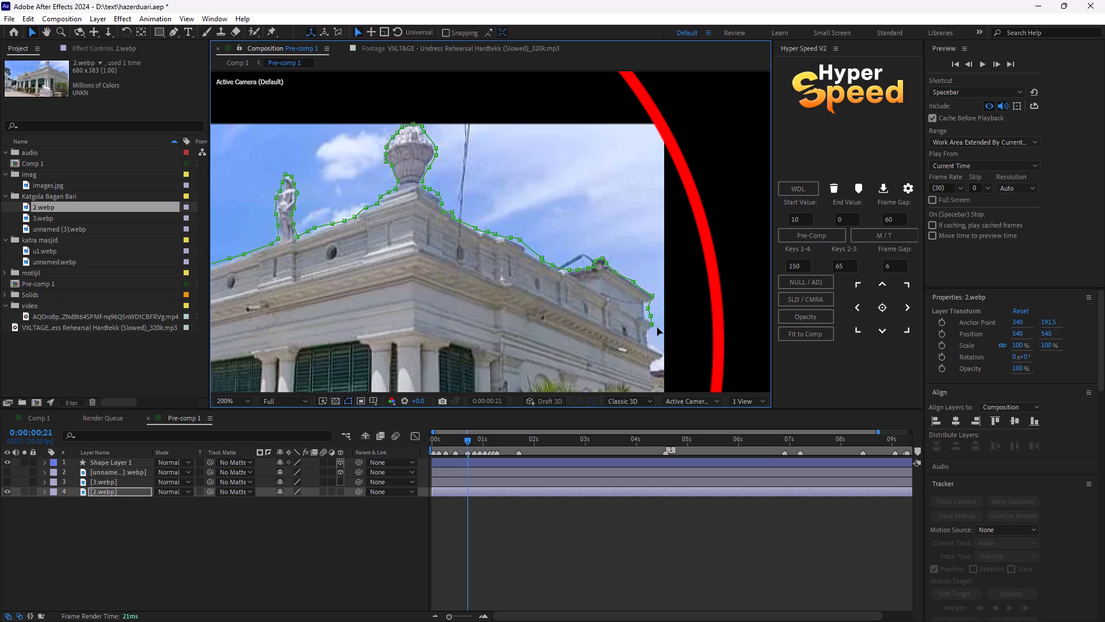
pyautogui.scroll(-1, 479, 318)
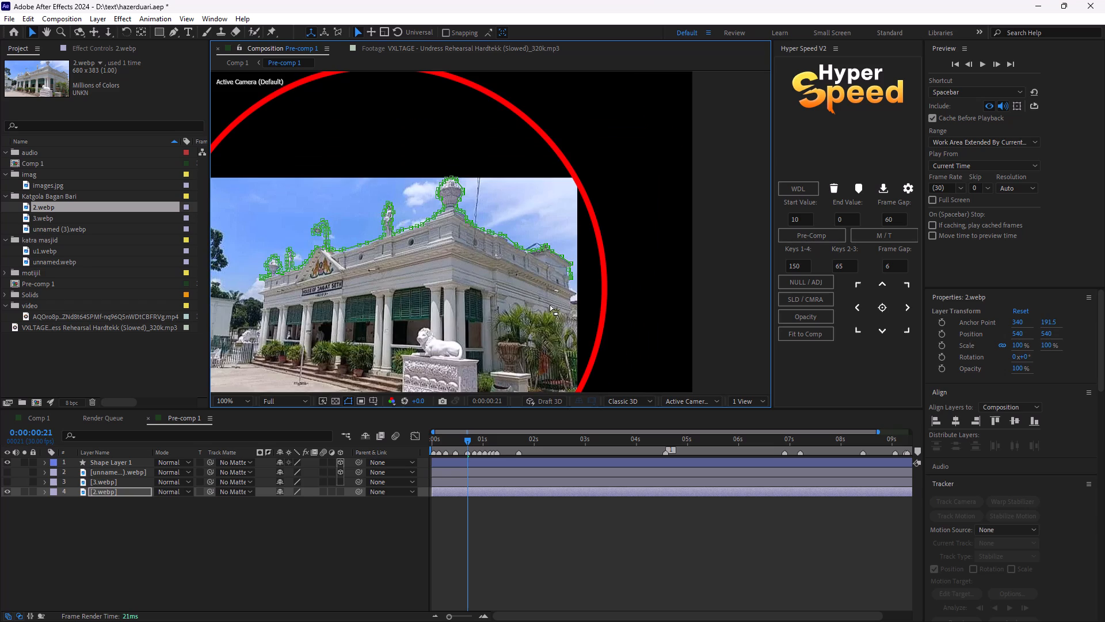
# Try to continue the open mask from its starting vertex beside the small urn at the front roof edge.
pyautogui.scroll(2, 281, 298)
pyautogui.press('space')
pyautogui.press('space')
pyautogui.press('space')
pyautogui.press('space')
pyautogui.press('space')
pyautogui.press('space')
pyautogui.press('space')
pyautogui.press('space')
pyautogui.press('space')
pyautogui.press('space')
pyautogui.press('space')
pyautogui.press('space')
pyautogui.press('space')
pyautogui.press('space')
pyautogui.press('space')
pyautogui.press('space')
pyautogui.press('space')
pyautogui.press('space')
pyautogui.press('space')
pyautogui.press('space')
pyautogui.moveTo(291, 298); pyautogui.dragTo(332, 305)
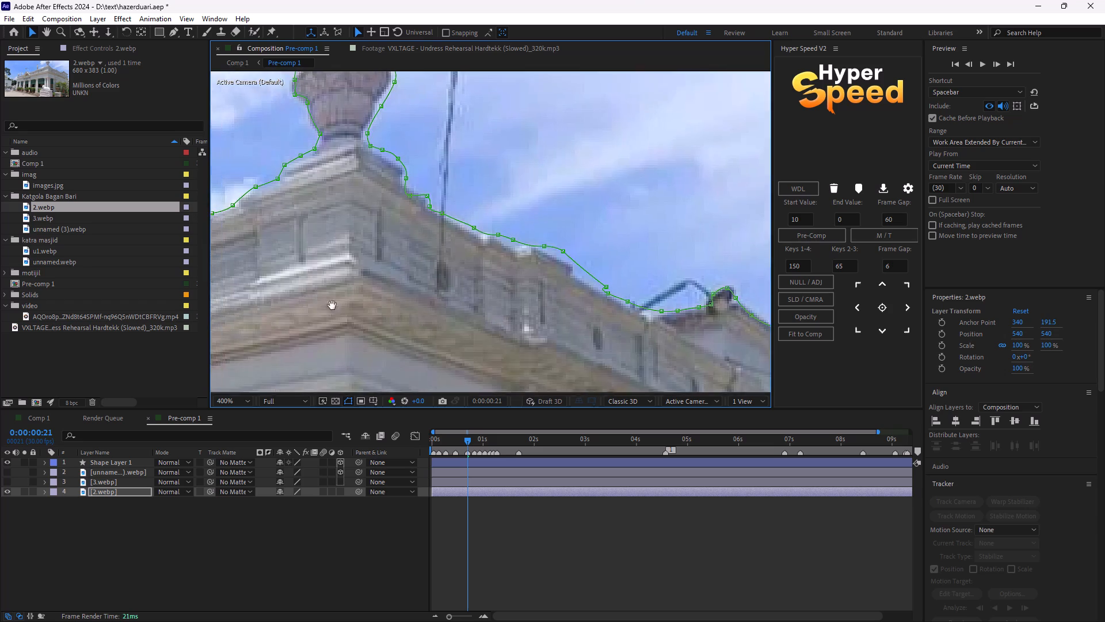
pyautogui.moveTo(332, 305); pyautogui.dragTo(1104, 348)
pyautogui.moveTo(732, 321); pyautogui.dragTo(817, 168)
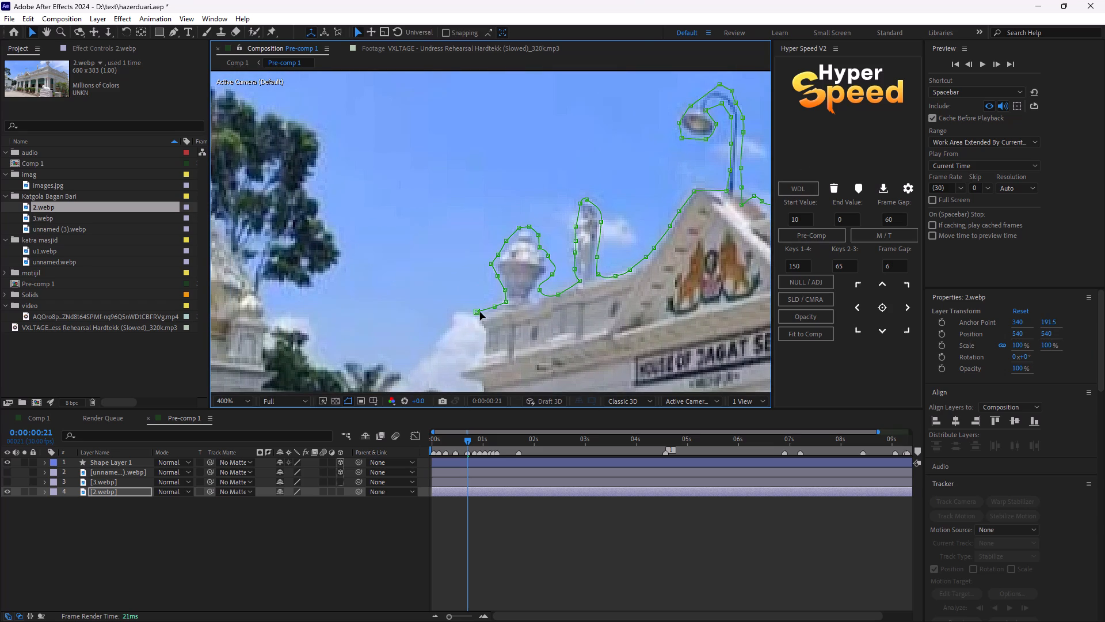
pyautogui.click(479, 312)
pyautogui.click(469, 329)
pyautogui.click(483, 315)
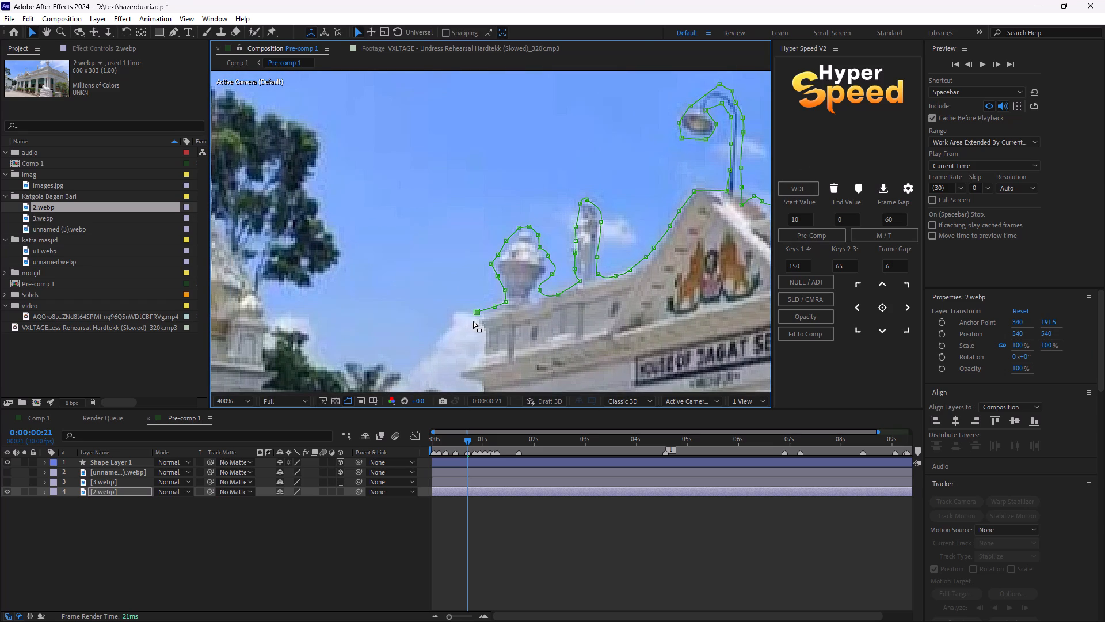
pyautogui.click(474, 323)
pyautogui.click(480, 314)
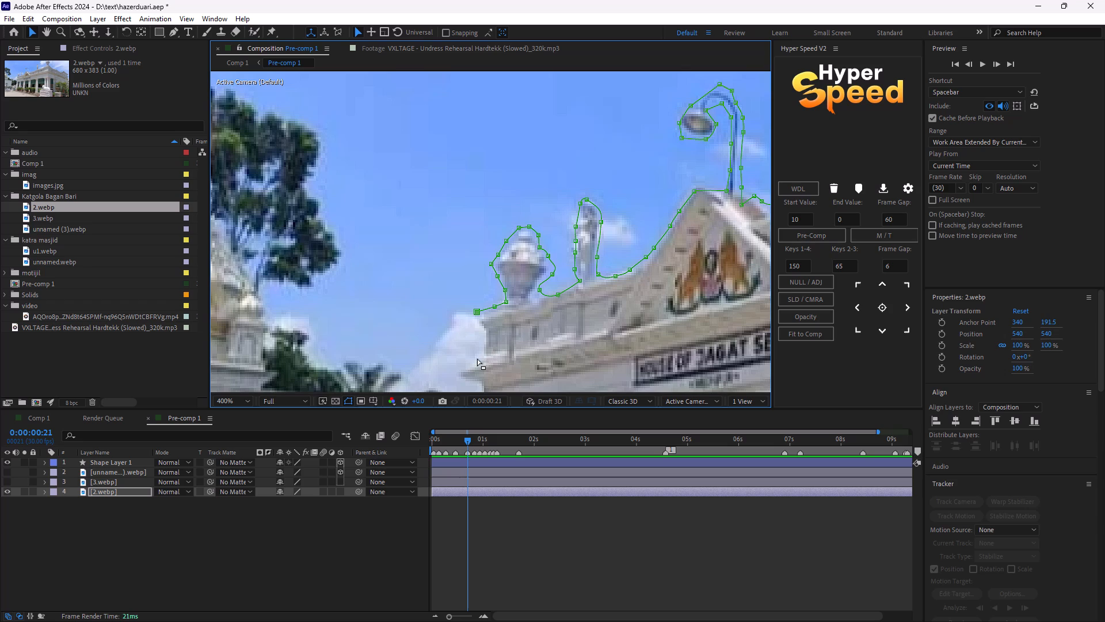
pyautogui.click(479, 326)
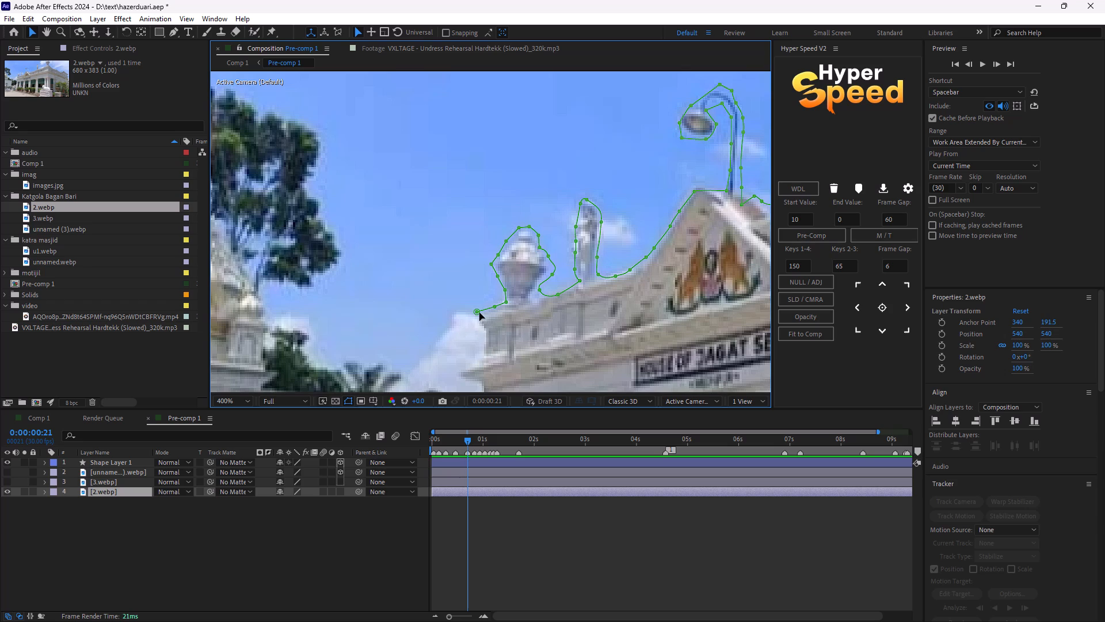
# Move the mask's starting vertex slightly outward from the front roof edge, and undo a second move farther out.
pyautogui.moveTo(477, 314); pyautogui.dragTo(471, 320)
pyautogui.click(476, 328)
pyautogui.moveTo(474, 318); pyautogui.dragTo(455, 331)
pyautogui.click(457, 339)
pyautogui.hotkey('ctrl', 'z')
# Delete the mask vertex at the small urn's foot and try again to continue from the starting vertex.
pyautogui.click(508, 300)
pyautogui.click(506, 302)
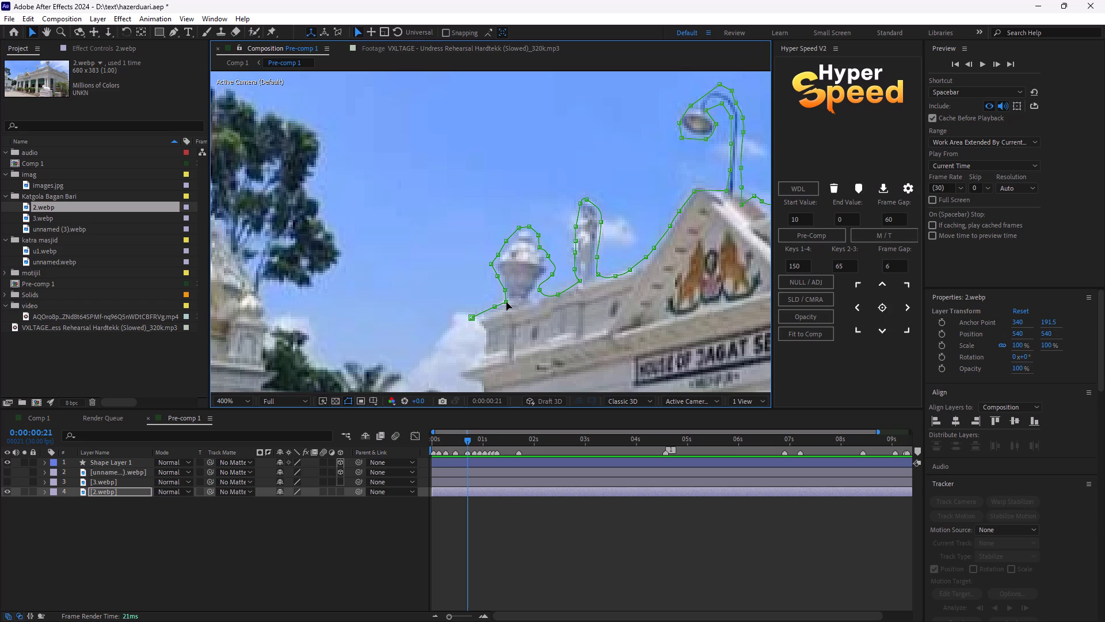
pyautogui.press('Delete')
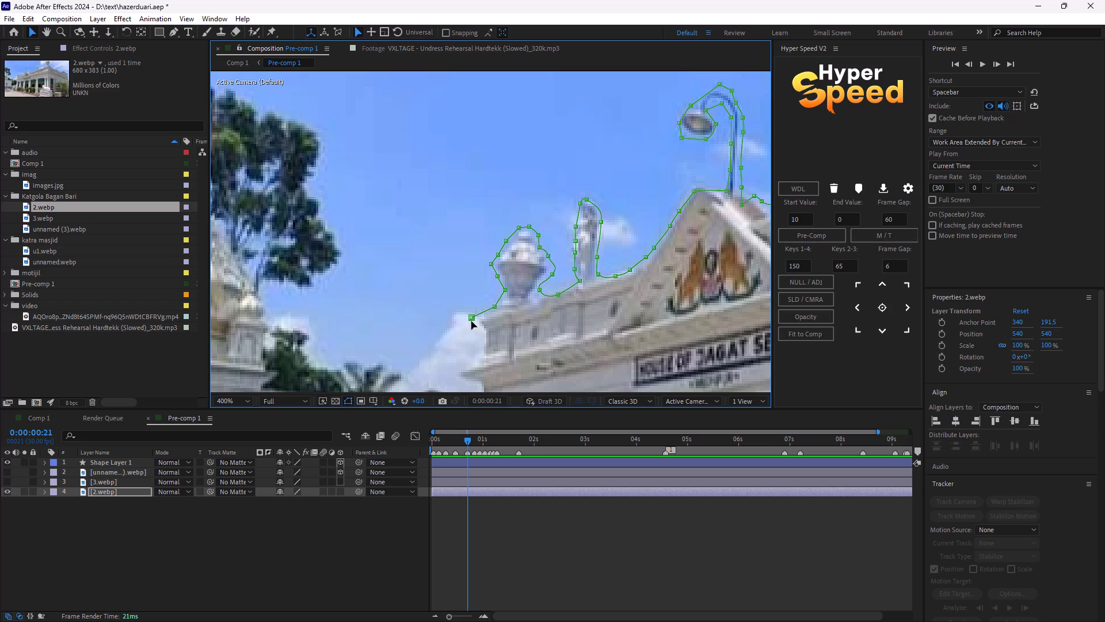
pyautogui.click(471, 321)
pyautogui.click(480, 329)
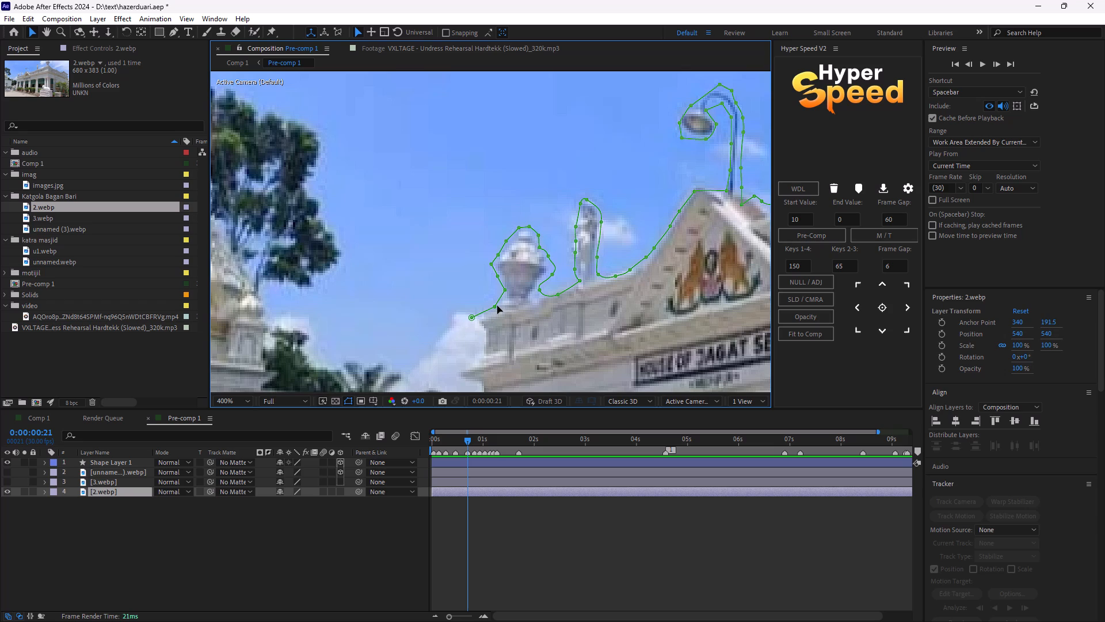
# Move the 2.webp image within the red circle to position 494, 530.
pyautogui.scroll(-2, 557, 286)
pyautogui.moveTo(689, 293); pyautogui.dragTo(667, 293)
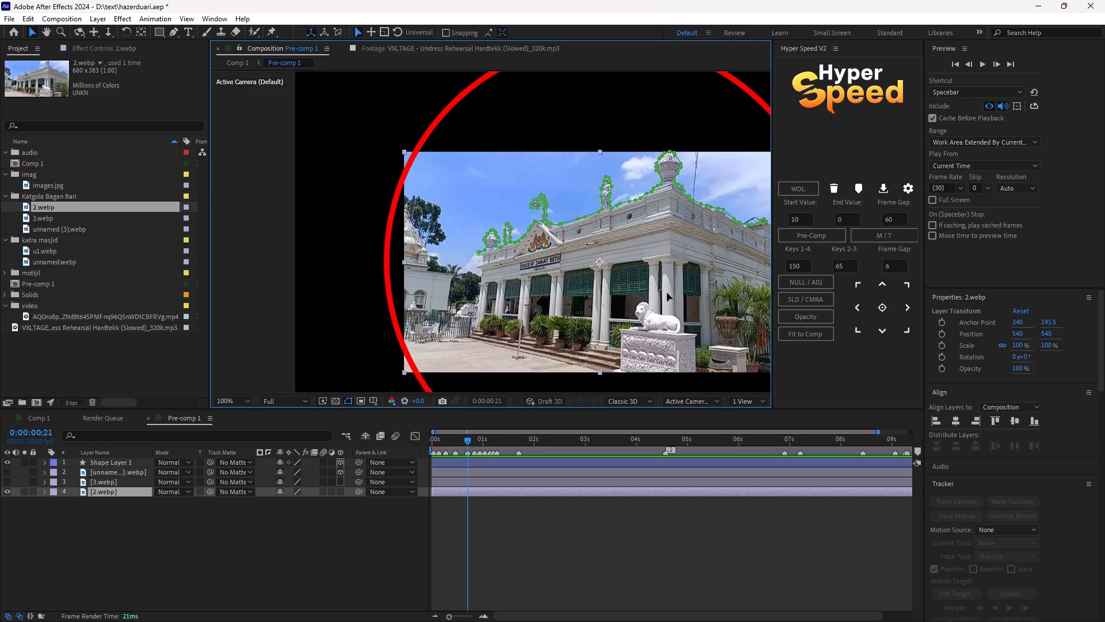
pyautogui.moveTo(667, 293); pyautogui.dragTo(662, 287)
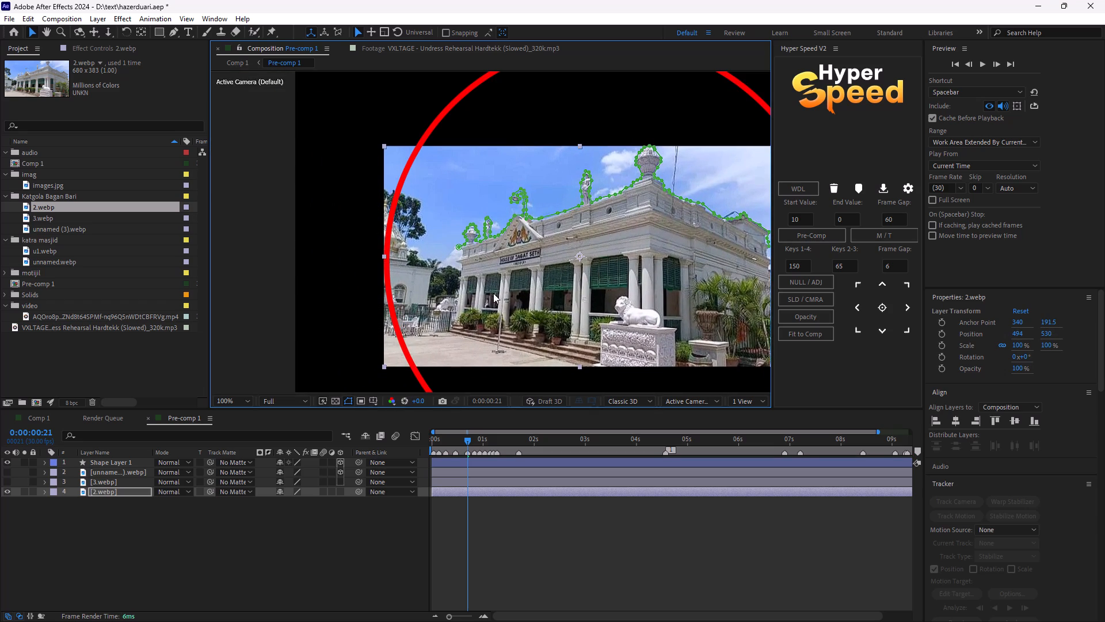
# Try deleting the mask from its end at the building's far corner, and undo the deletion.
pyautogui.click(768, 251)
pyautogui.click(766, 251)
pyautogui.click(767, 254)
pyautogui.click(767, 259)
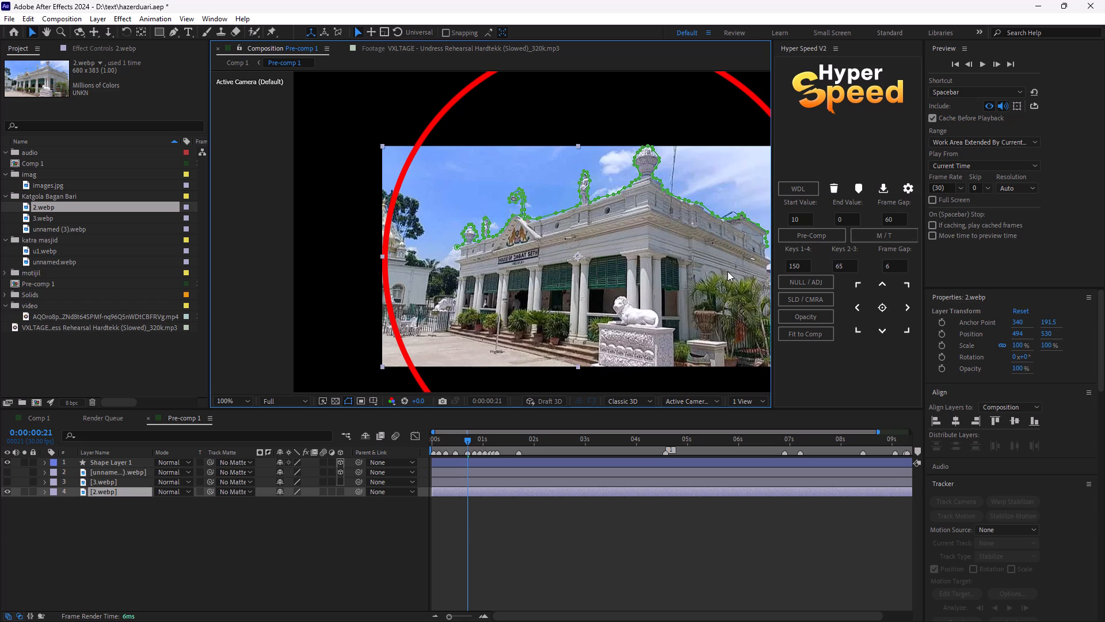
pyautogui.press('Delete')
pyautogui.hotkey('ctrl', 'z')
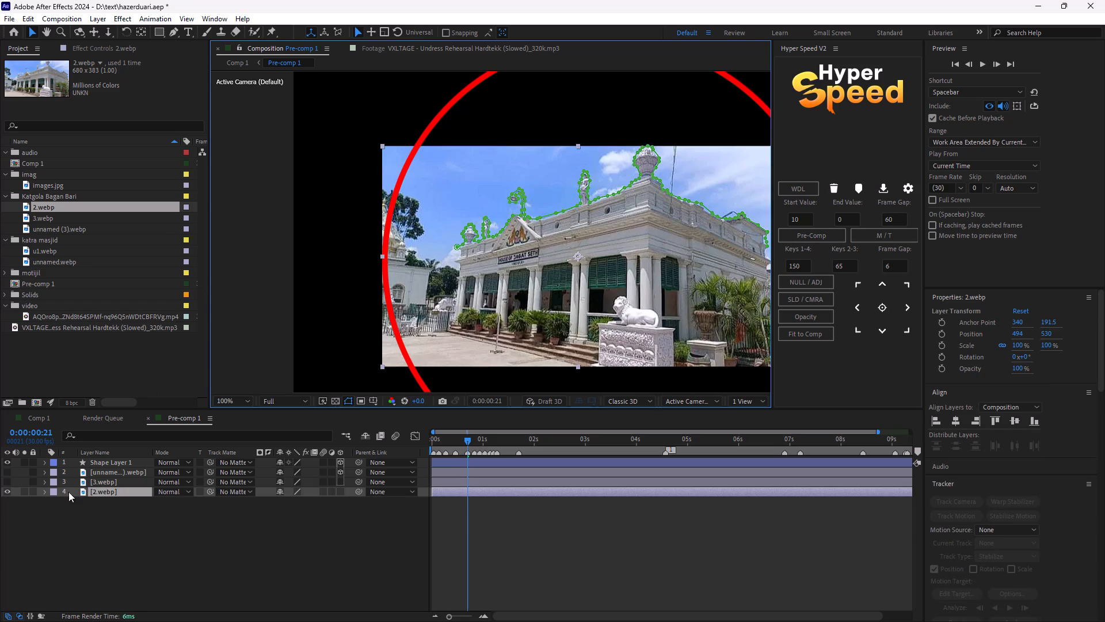
# Delete all masks from the 2.webp layer.
pyautogui.click(44, 492)
pyautogui.click(68, 504)
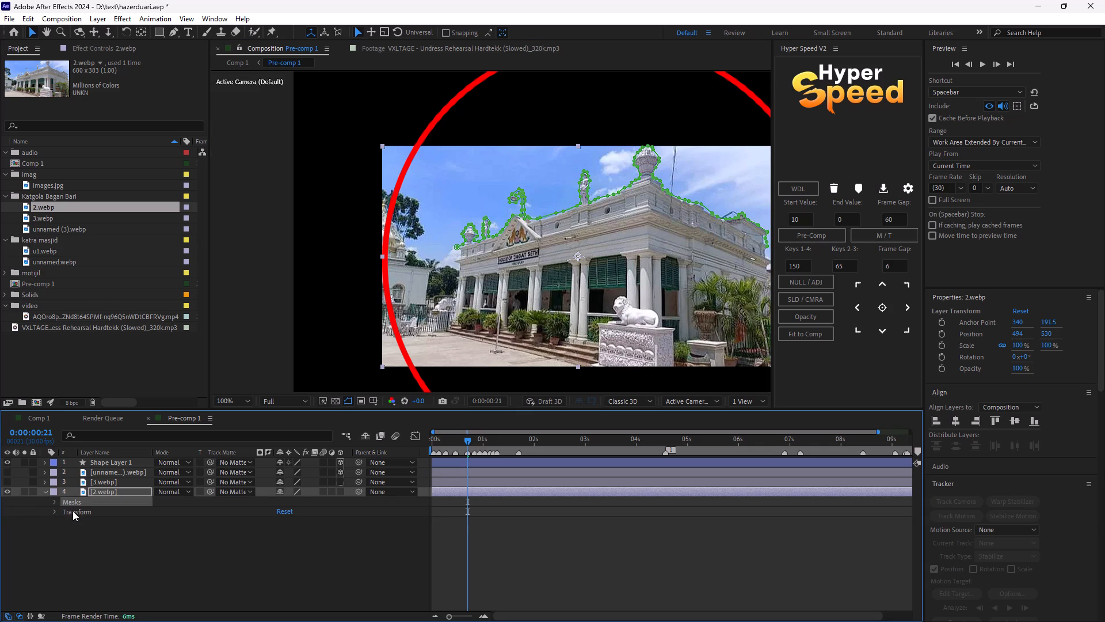
pyautogui.press('Delete')
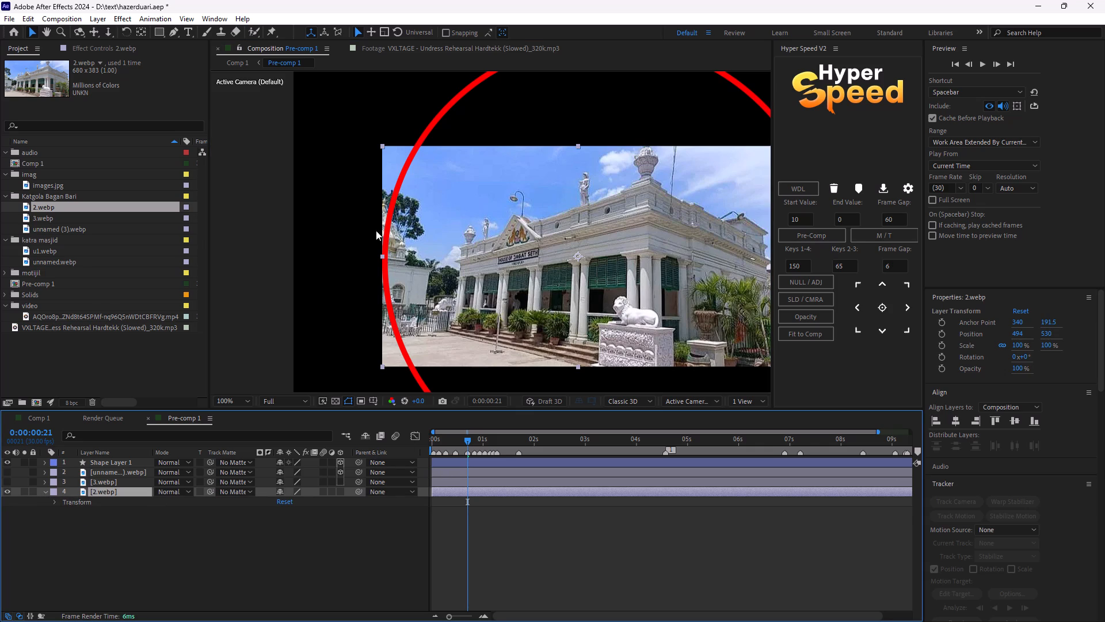
# Open the 2.webp layer in its own Layer view for the Roto Brush tool and widen that view.
pyautogui.click(249, 35)
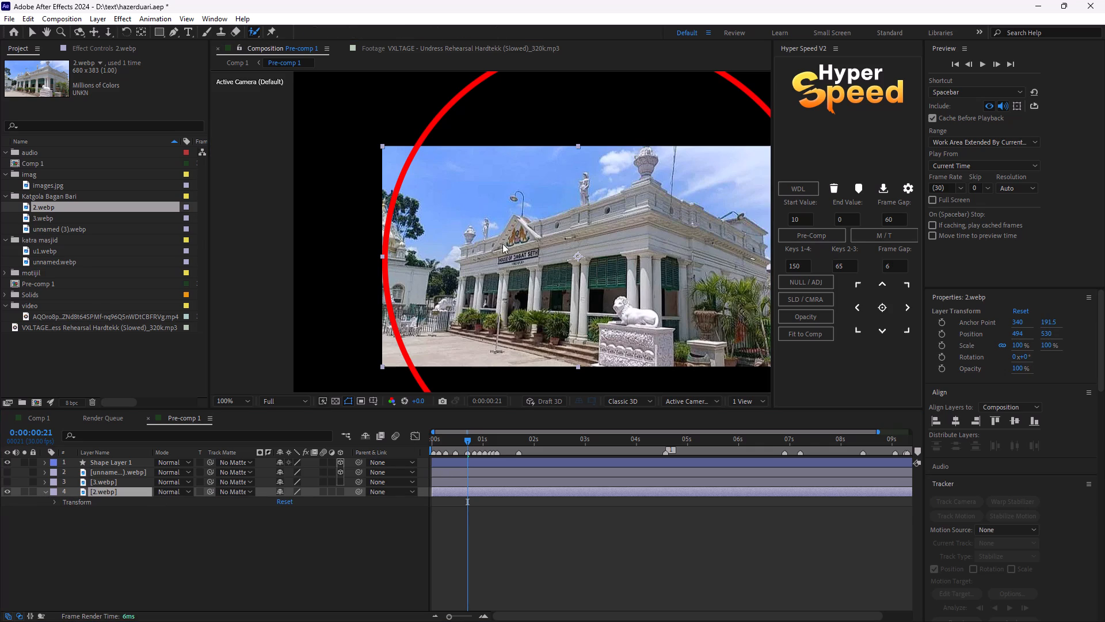
pyautogui.click(500, 251)
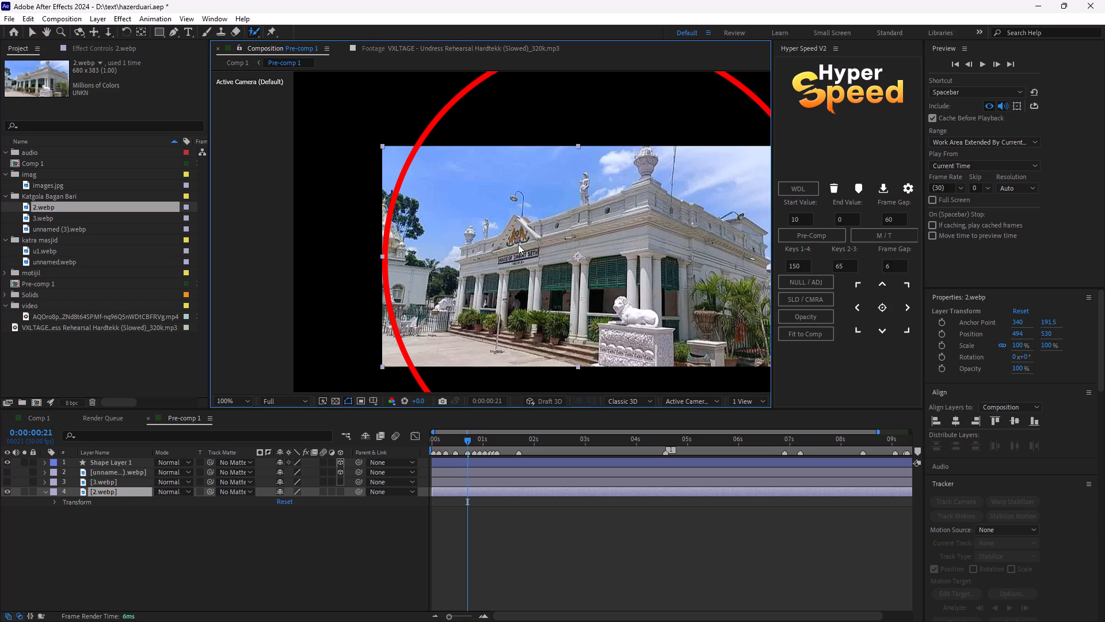
pyautogui.moveTo(576, 239); pyautogui.dragTo(608, 242)
pyautogui.click(651, 366)
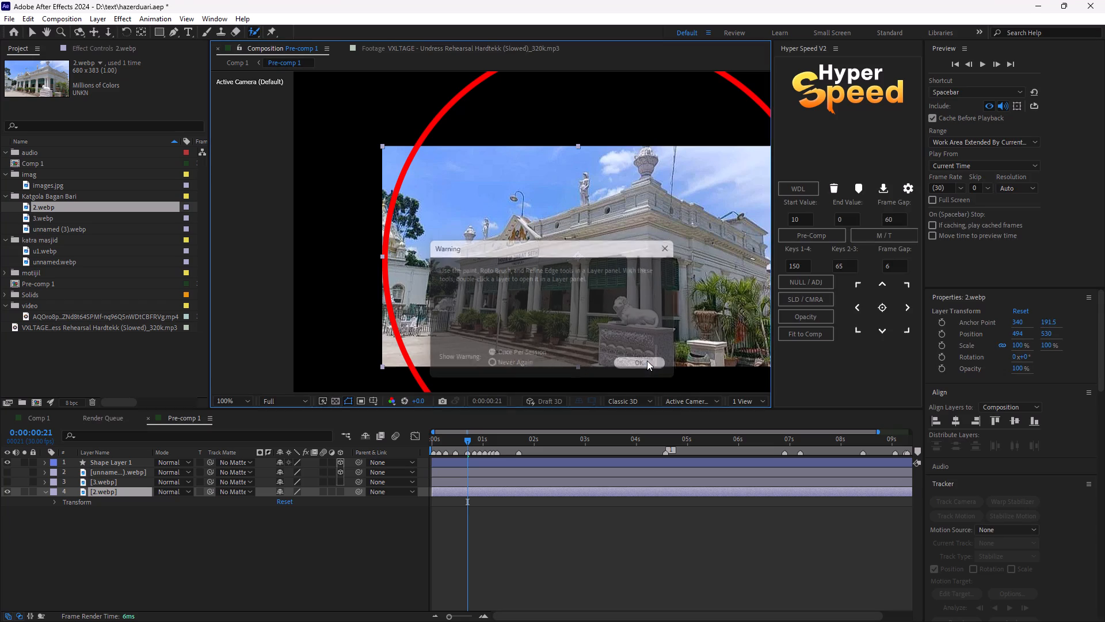
pyautogui.doubleClick(616, 303)
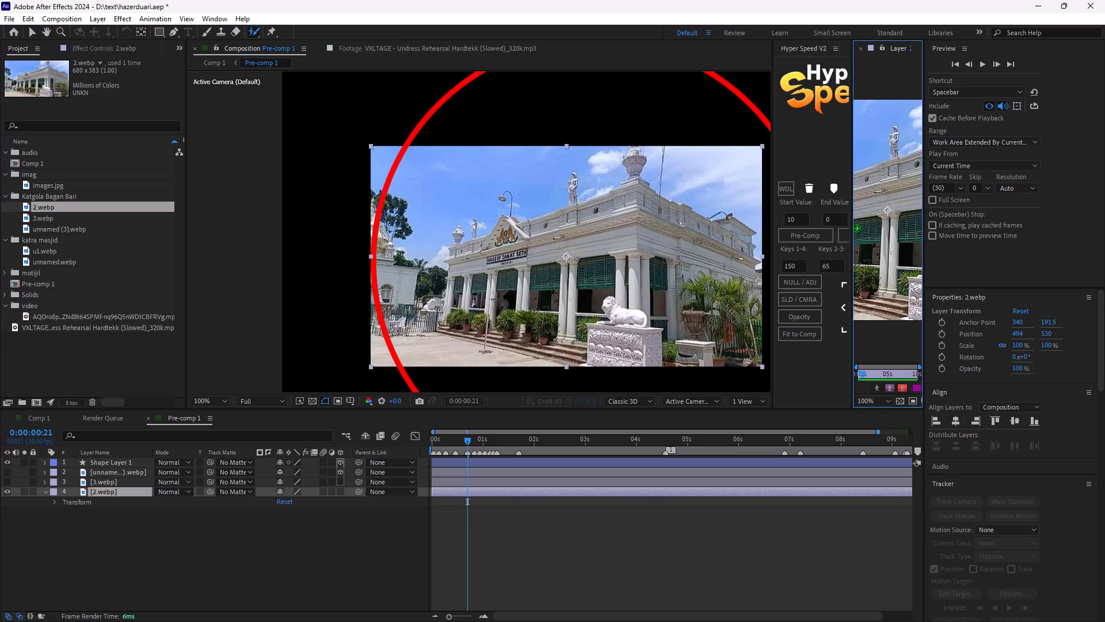
pyautogui.moveTo(852, 222); pyautogui.dragTo(576, 237)
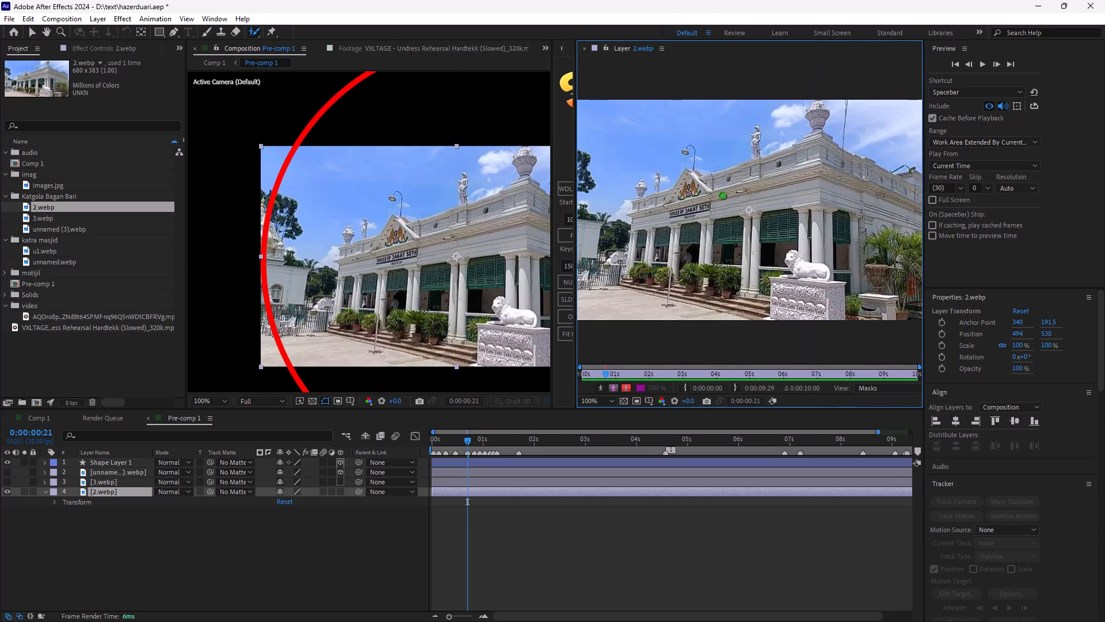
# Paint a Roto Brush foreground stroke on 2.webp along the building's cornice and down its corner column.
pyautogui.click(722, 195)
pyautogui.click(776, 184)
pyautogui.moveTo(806, 179); pyautogui.dragTo(811, 184)
pyautogui.click(826, 200)
pyautogui.moveTo(829, 211); pyautogui.dragTo(830, 217)
pyautogui.moveTo(826, 226); pyautogui.dragTo(826, 234)
pyautogui.moveTo(823, 240); pyautogui.dragTo(822, 246)
pyautogui.moveTo(822, 254); pyautogui.dragTo(824, 264)
pyautogui.click(823, 270)
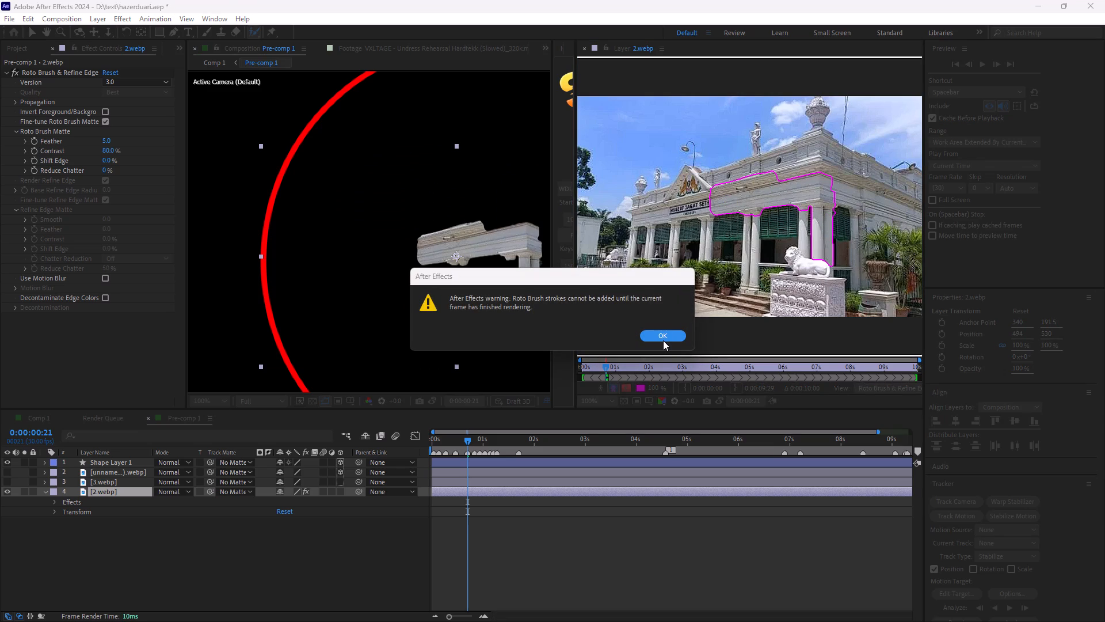
pyautogui.click(664, 340)
# Add the white lion statue and its carved pedestal to the Roto Brush foreground.
pyautogui.click(806, 282)
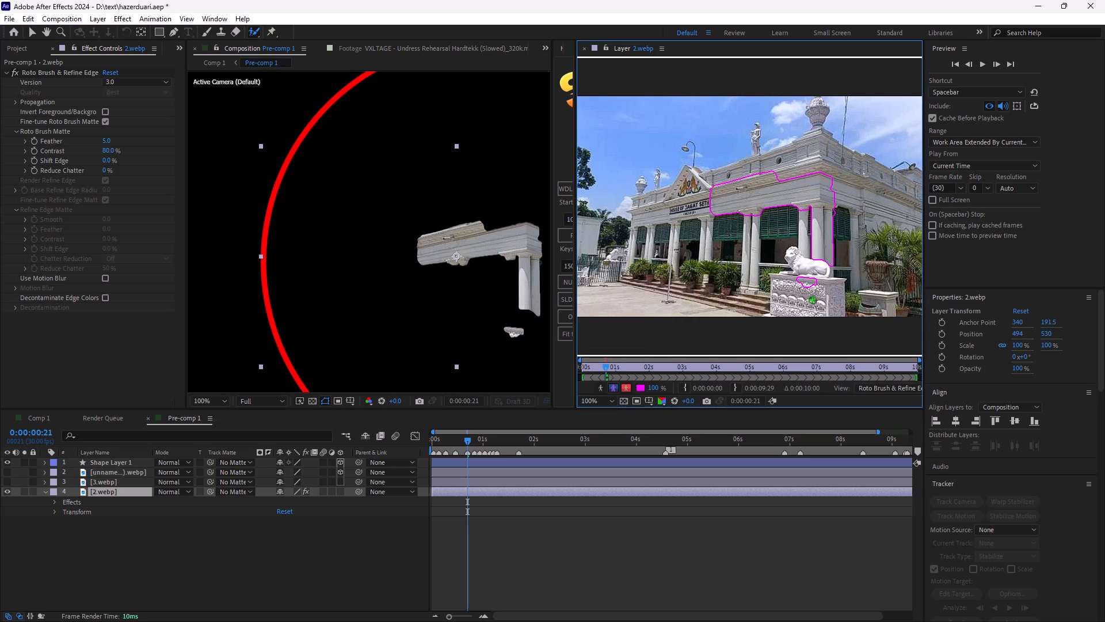
pyautogui.click(811, 265)
pyautogui.click(799, 264)
pyautogui.click(791, 252)
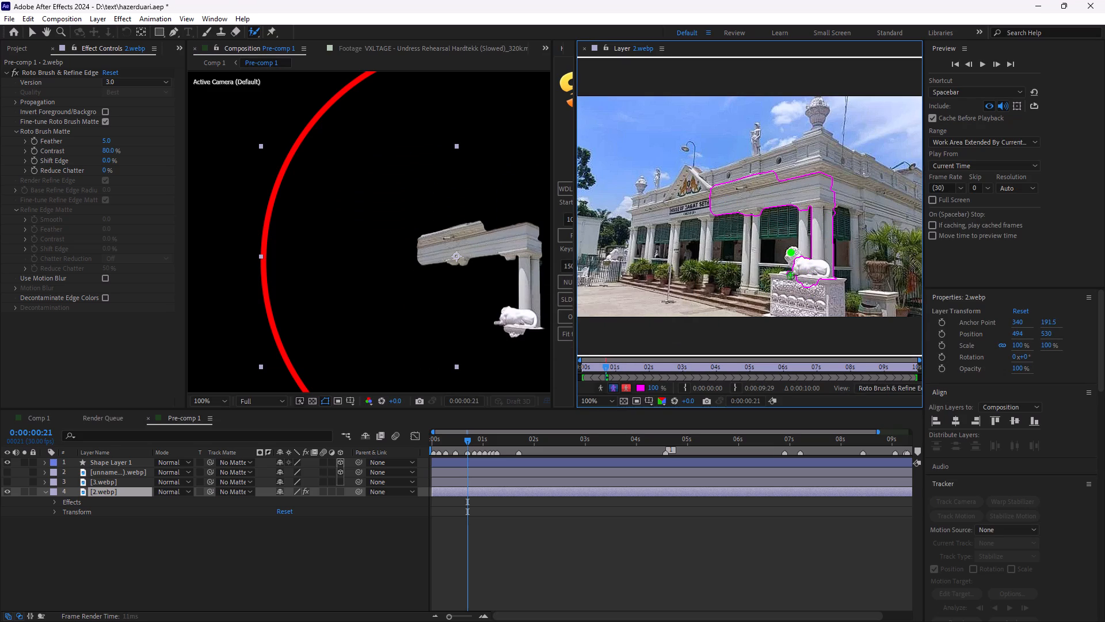
pyautogui.click(804, 284)
pyautogui.click(807, 297)
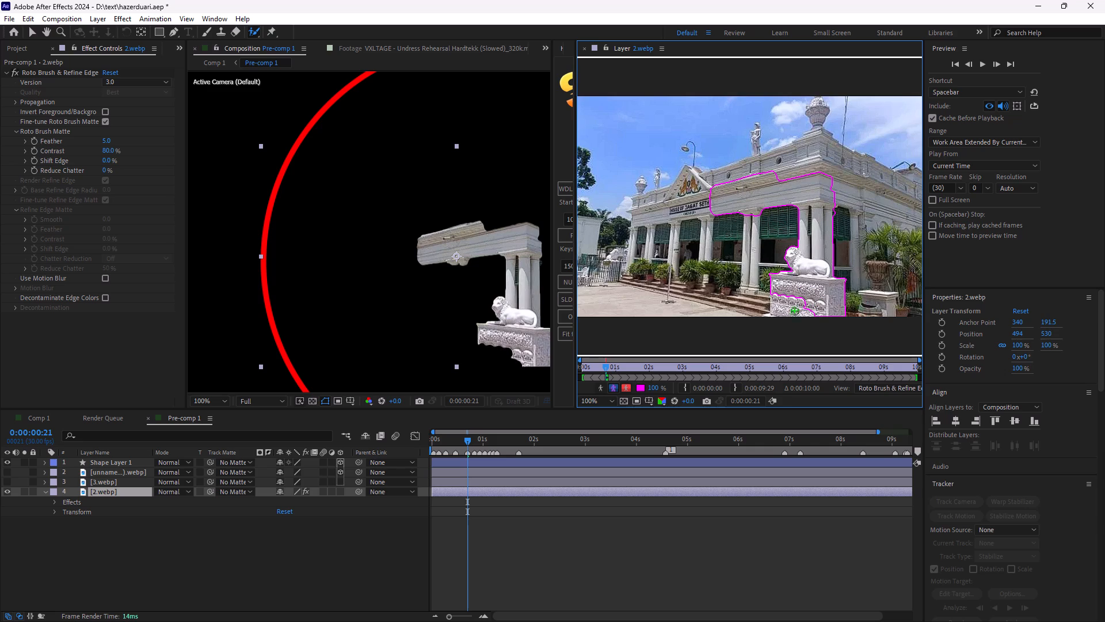
pyautogui.click(791, 310)
# Add the building's upper corner, the large roof urn and the front parapet to the Roto Brush foreground.
pyautogui.click(832, 198)
pyautogui.click(847, 194)
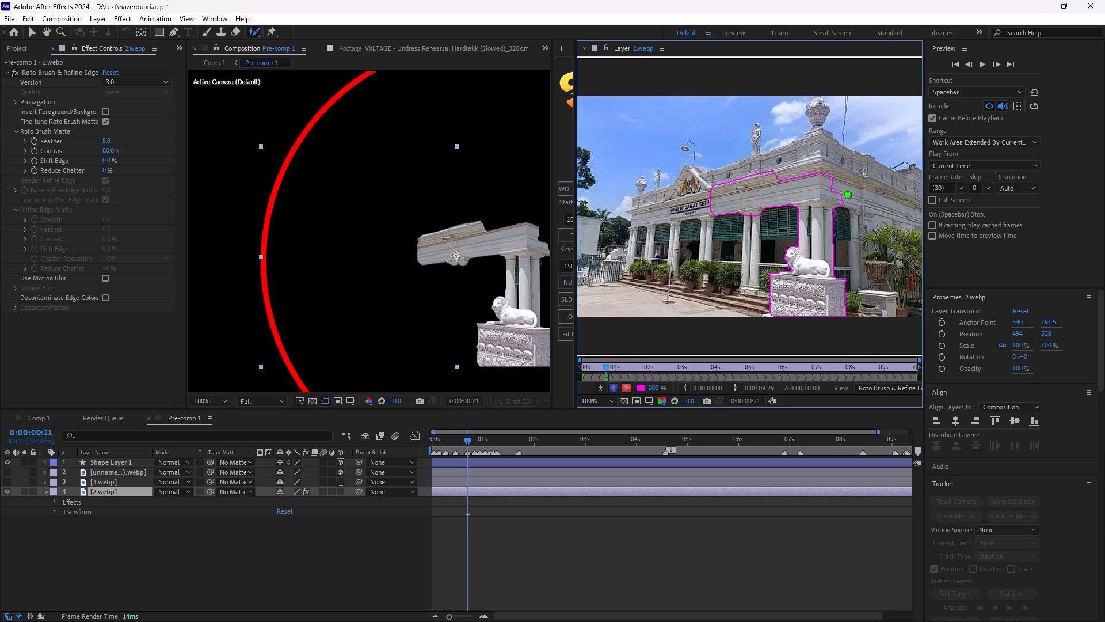
pyautogui.click(837, 175)
pyautogui.click(820, 150)
pyautogui.click(814, 132)
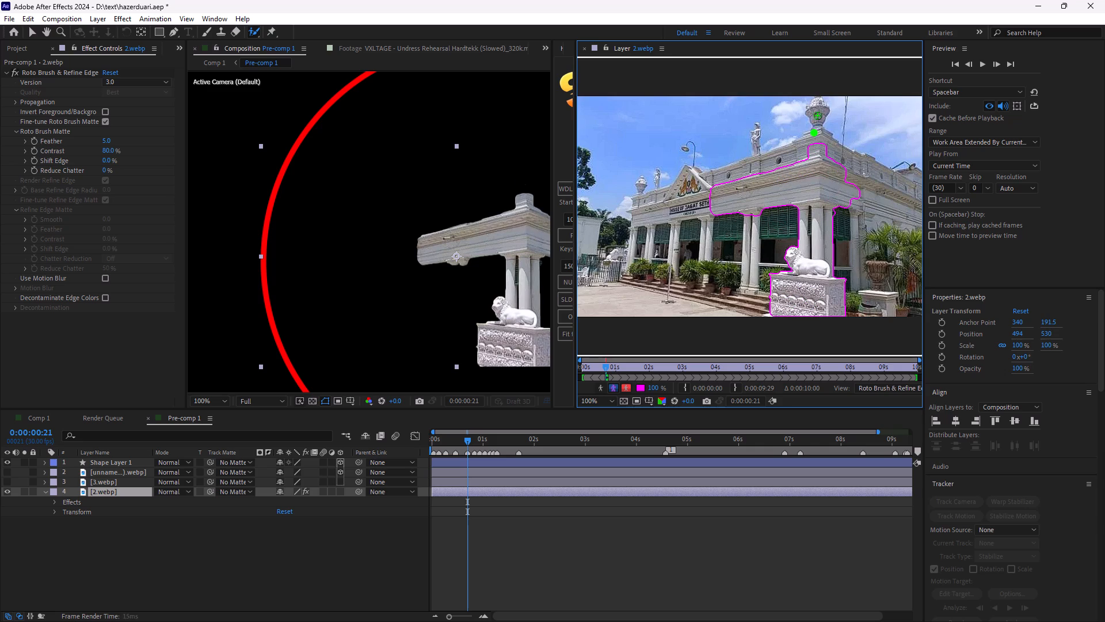
pyautogui.click(818, 109)
pyautogui.click(816, 101)
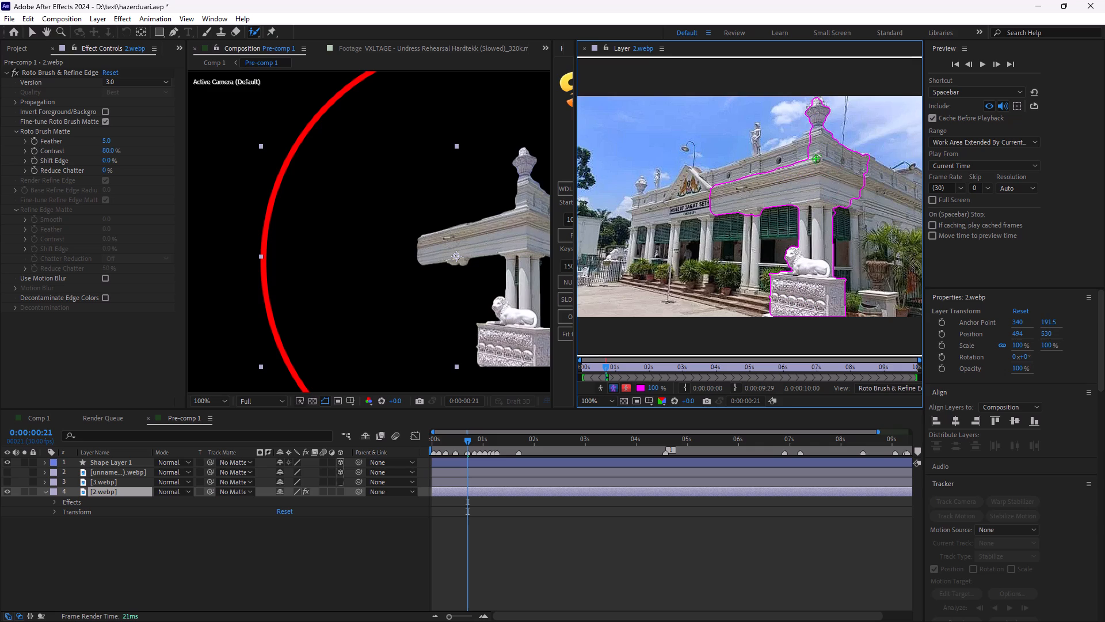
pyautogui.click(778, 164)
pyautogui.click(729, 169)
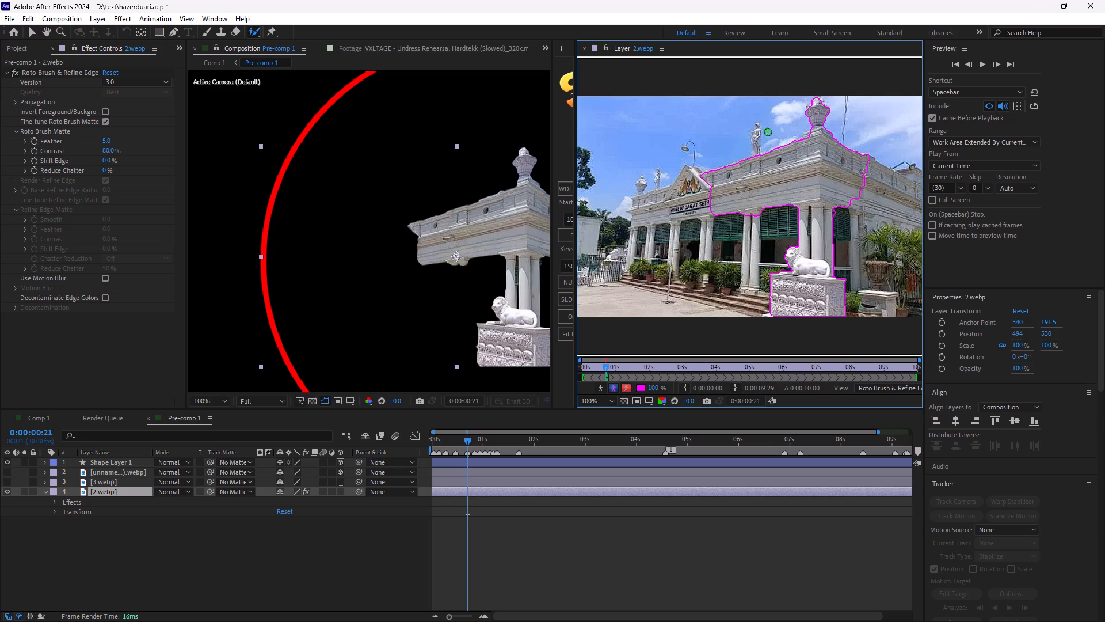
# Add the standing roof statue on the front parapet to the foreground, covering it from head to feet.
pyautogui.click(755, 131)
pyautogui.scroll(1, 751, 149)
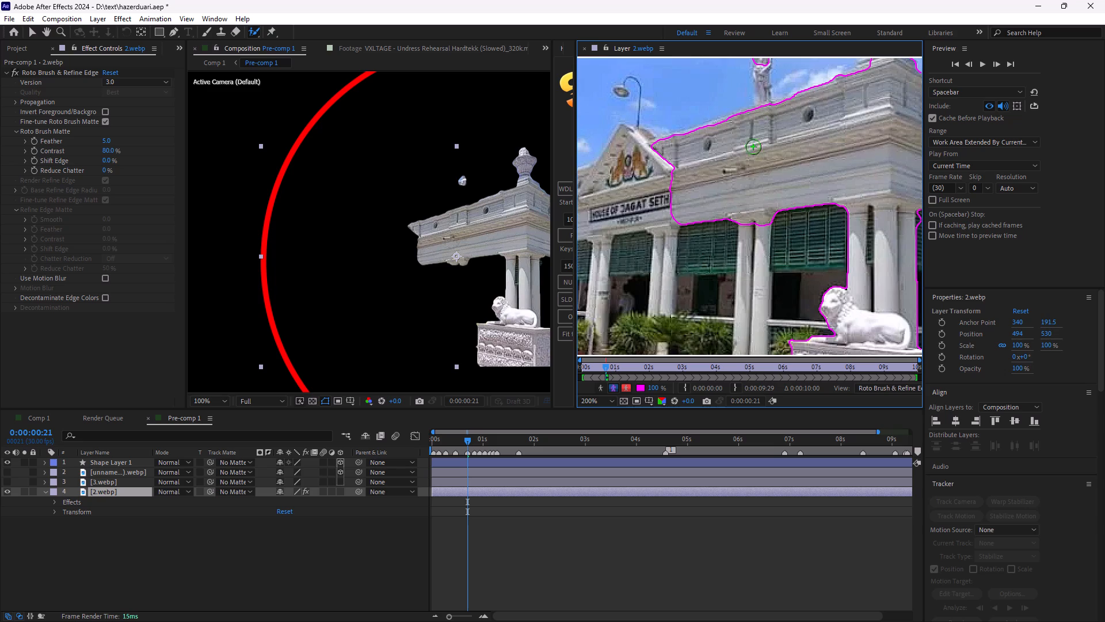
pyautogui.press('space')
pyautogui.press('space')
pyautogui.press('space')
pyautogui.press('space')
pyautogui.press('space')
pyautogui.press('space')
pyautogui.press('space')
pyautogui.press('space')
pyautogui.press('space')
pyautogui.press('space')
pyautogui.press('space')
pyautogui.press('space')
pyautogui.press('space')
pyautogui.moveTo(759, 134); pyautogui.dragTo(767, 242)
pyautogui.click(772, 184)
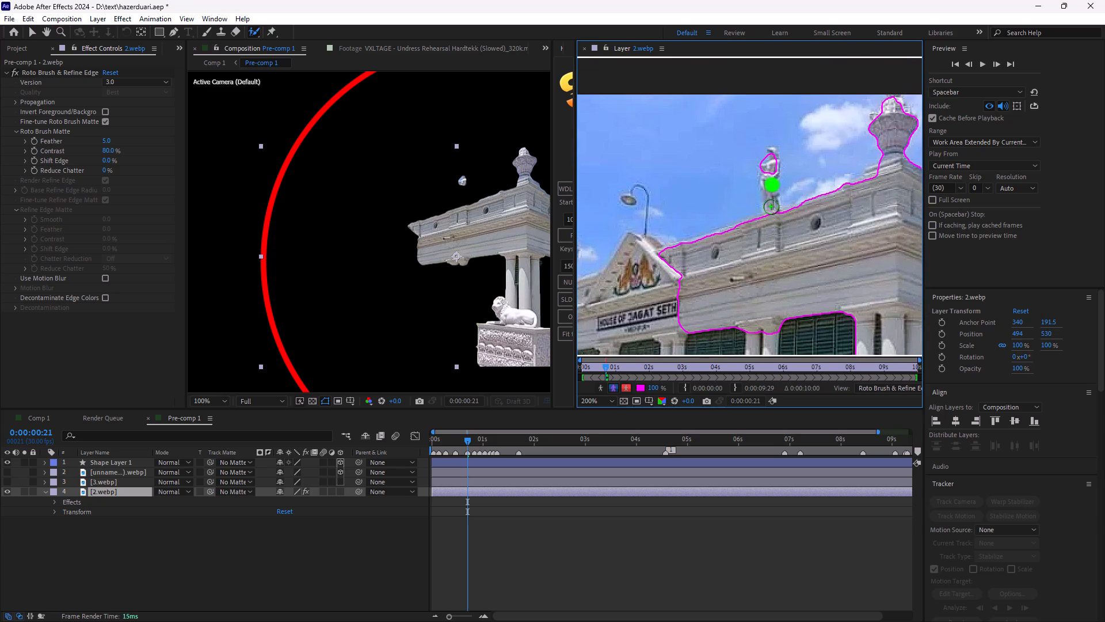
pyautogui.click(768, 201)
pyautogui.click(775, 150)
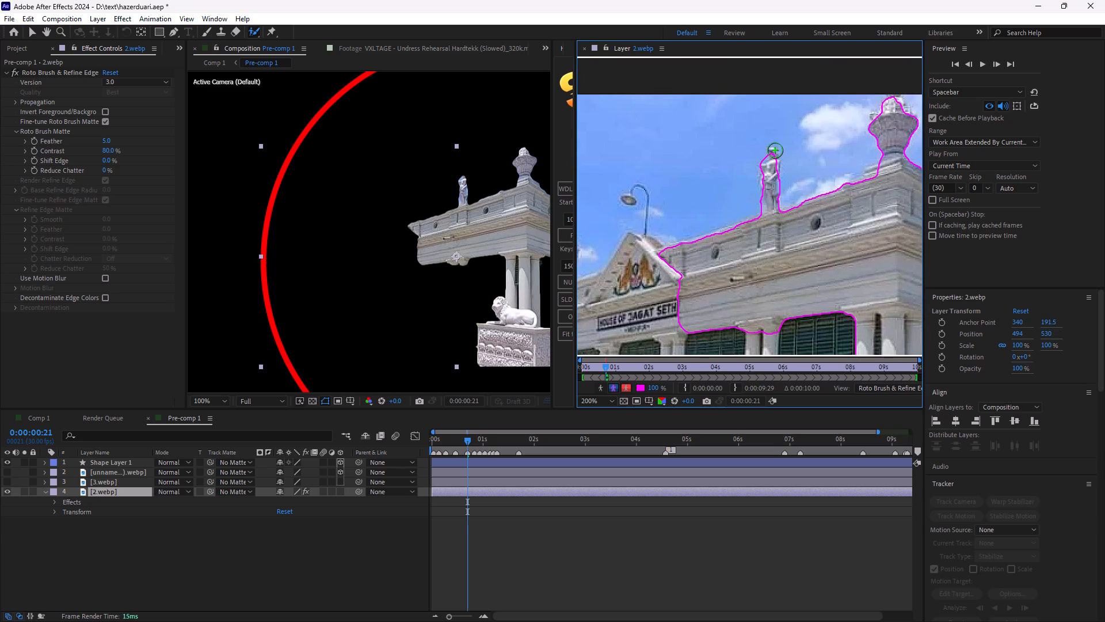
# Add the House of Jagat Seth sign, the crest above it and the gable peak to the foreground.
pyautogui.scroll(-2, 773, 213)
pyautogui.click(714, 236)
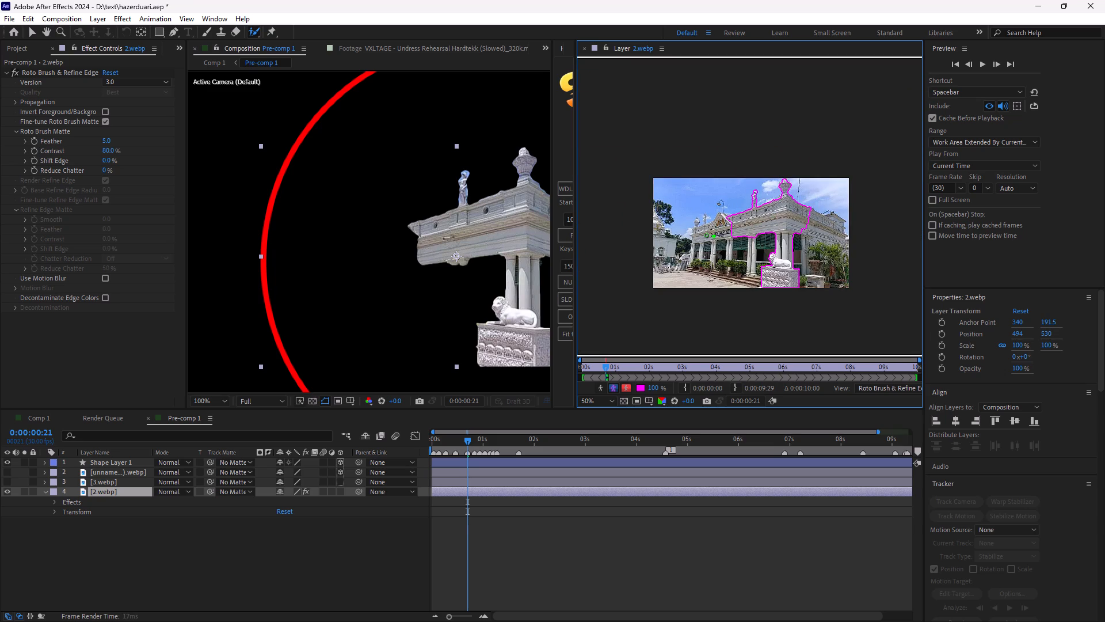
pyautogui.click(718, 222)
pyautogui.press('space')
pyautogui.press('space')
pyautogui.press('space')
pyautogui.press('space')
pyautogui.press('space')
pyautogui.press('space')
pyautogui.scroll(1, 719, 229)
pyautogui.click(696, 242)
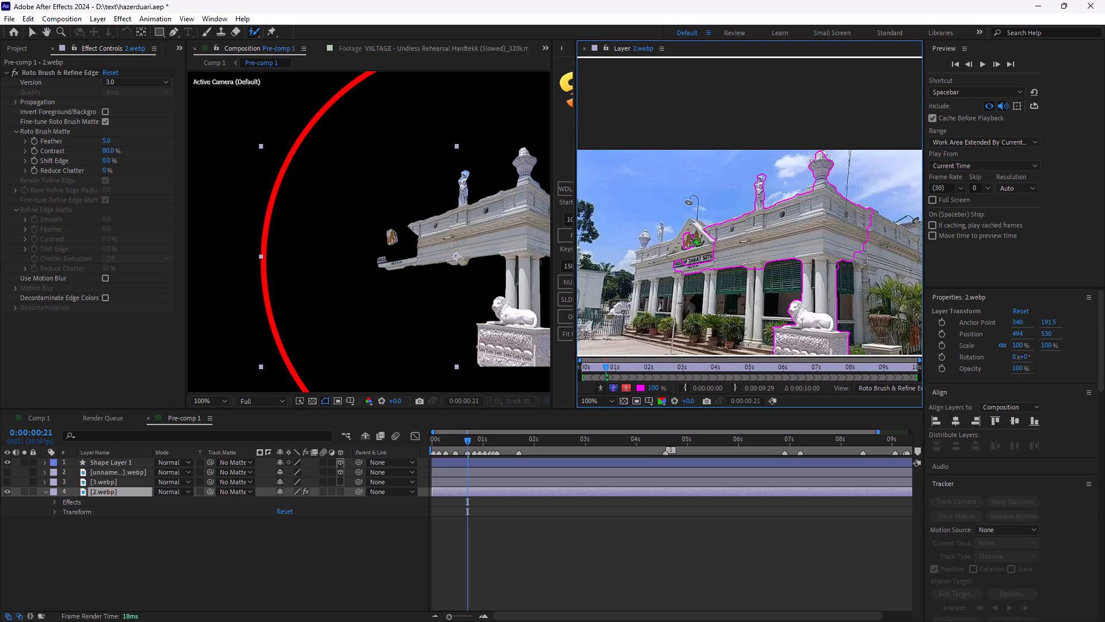
pyautogui.click(696, 222)
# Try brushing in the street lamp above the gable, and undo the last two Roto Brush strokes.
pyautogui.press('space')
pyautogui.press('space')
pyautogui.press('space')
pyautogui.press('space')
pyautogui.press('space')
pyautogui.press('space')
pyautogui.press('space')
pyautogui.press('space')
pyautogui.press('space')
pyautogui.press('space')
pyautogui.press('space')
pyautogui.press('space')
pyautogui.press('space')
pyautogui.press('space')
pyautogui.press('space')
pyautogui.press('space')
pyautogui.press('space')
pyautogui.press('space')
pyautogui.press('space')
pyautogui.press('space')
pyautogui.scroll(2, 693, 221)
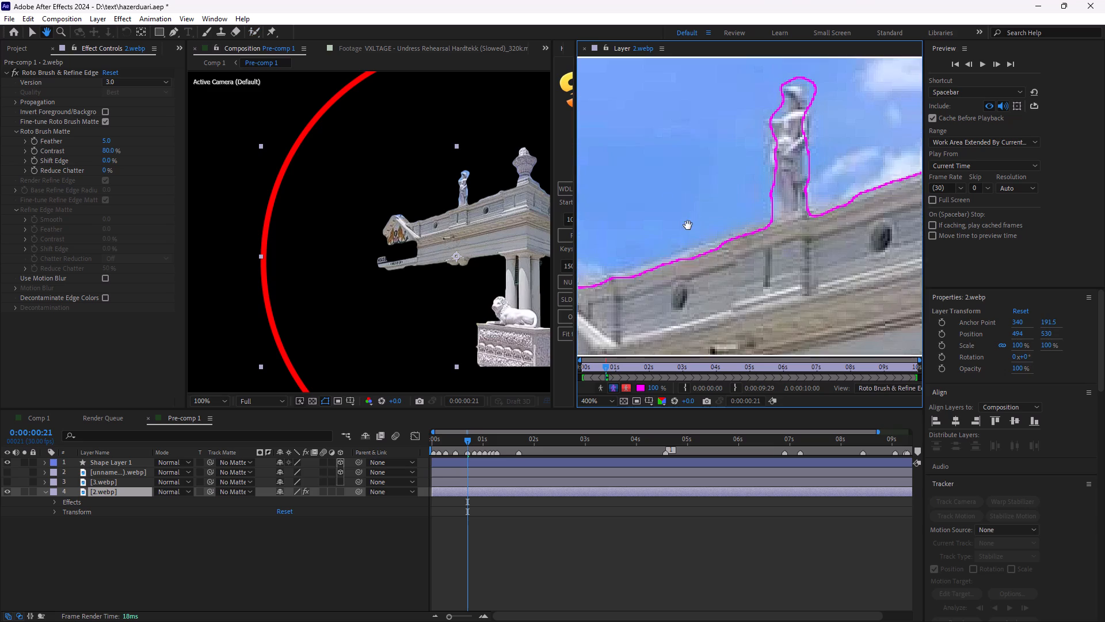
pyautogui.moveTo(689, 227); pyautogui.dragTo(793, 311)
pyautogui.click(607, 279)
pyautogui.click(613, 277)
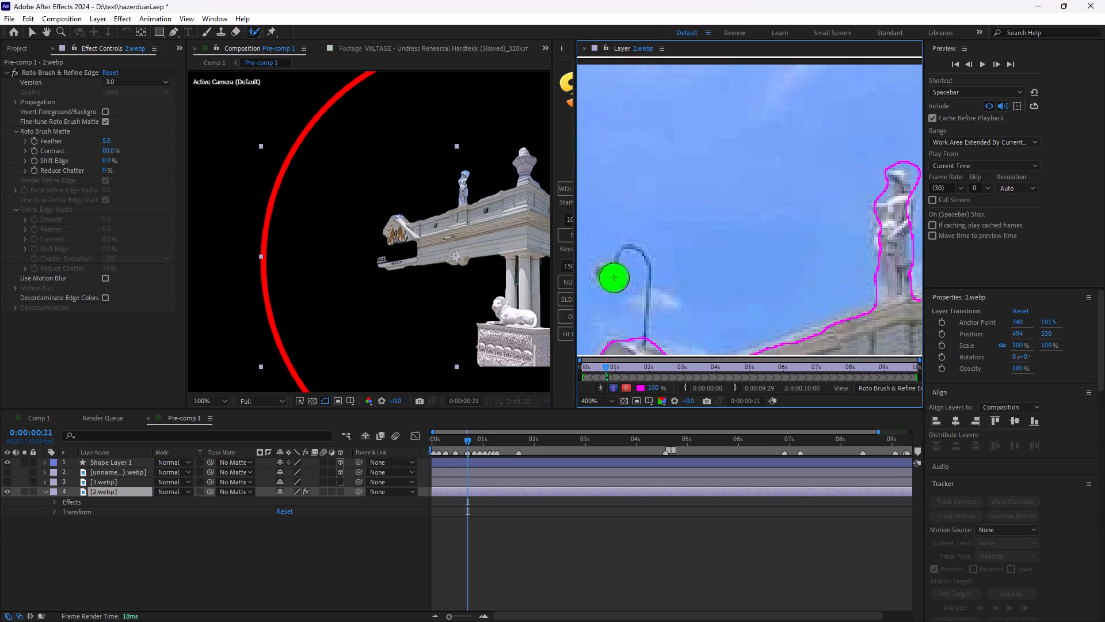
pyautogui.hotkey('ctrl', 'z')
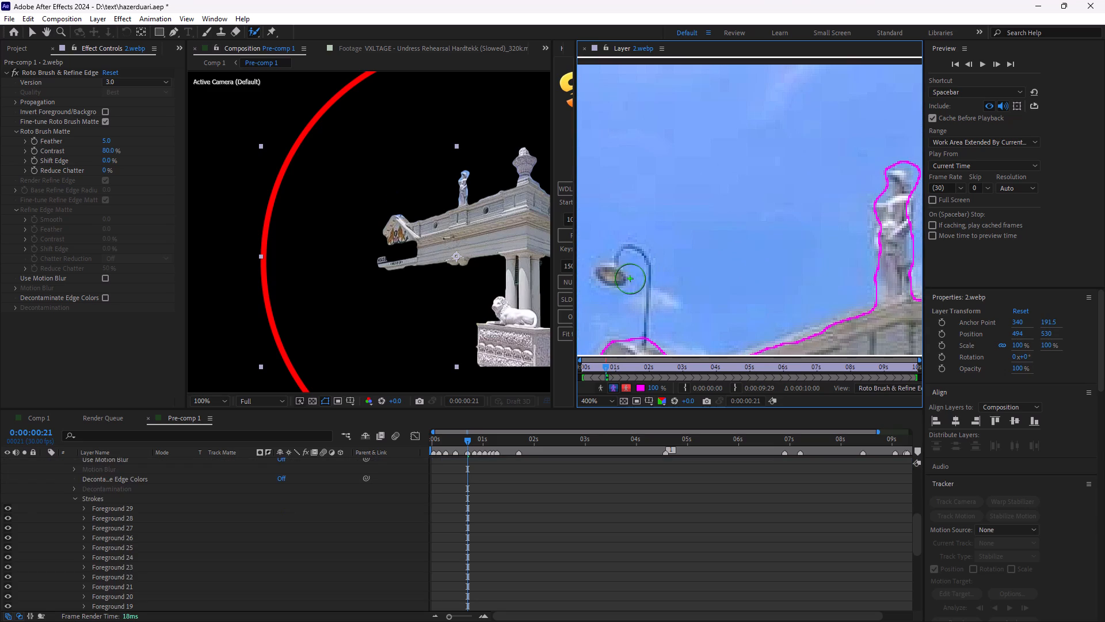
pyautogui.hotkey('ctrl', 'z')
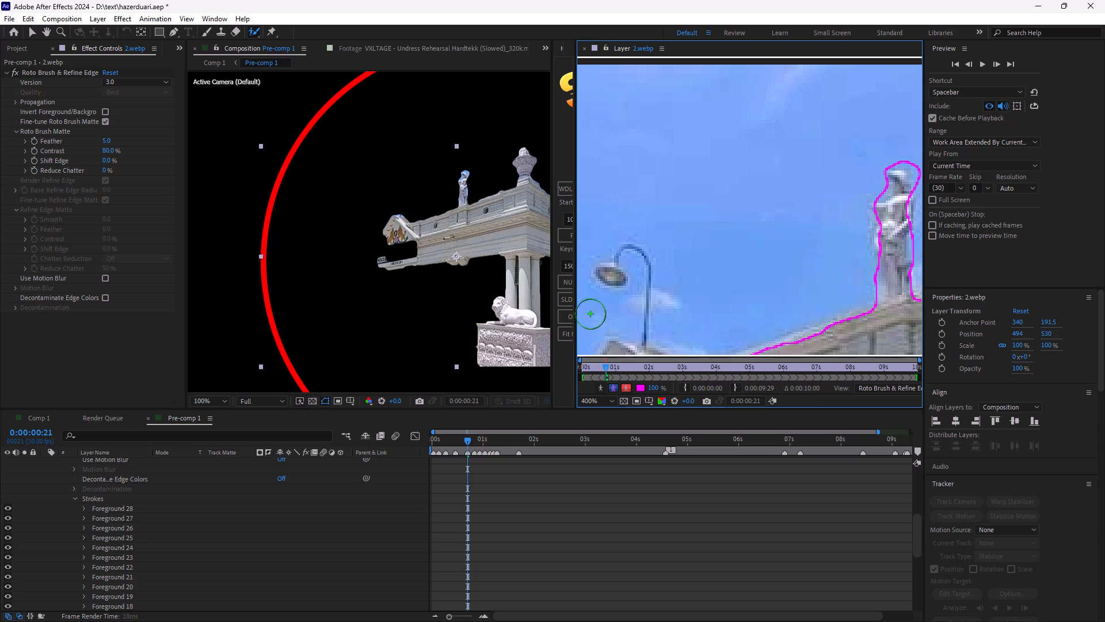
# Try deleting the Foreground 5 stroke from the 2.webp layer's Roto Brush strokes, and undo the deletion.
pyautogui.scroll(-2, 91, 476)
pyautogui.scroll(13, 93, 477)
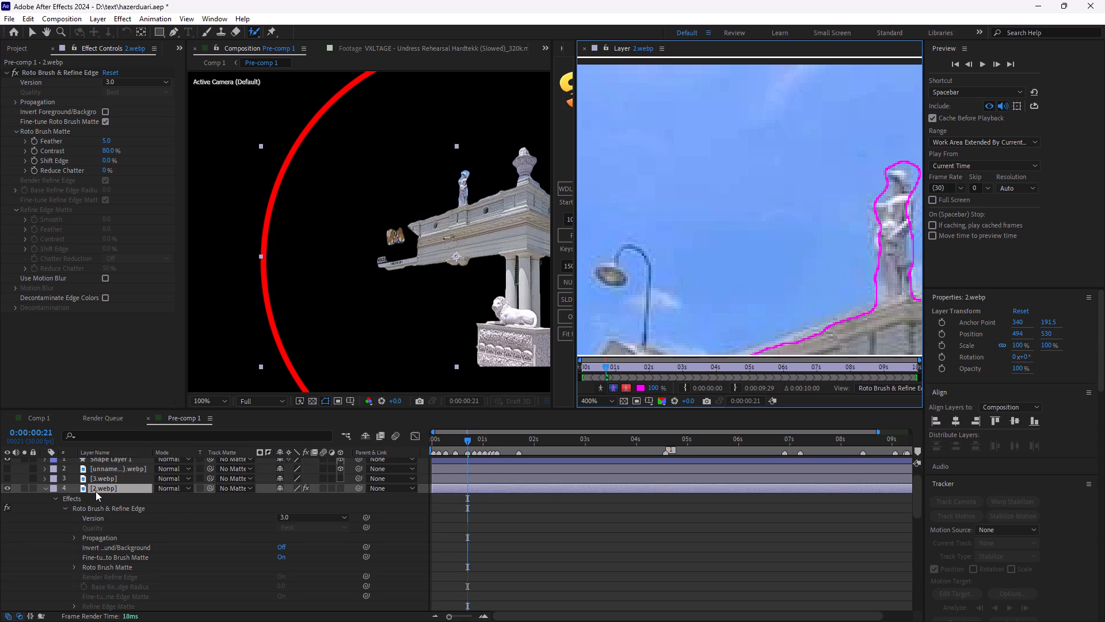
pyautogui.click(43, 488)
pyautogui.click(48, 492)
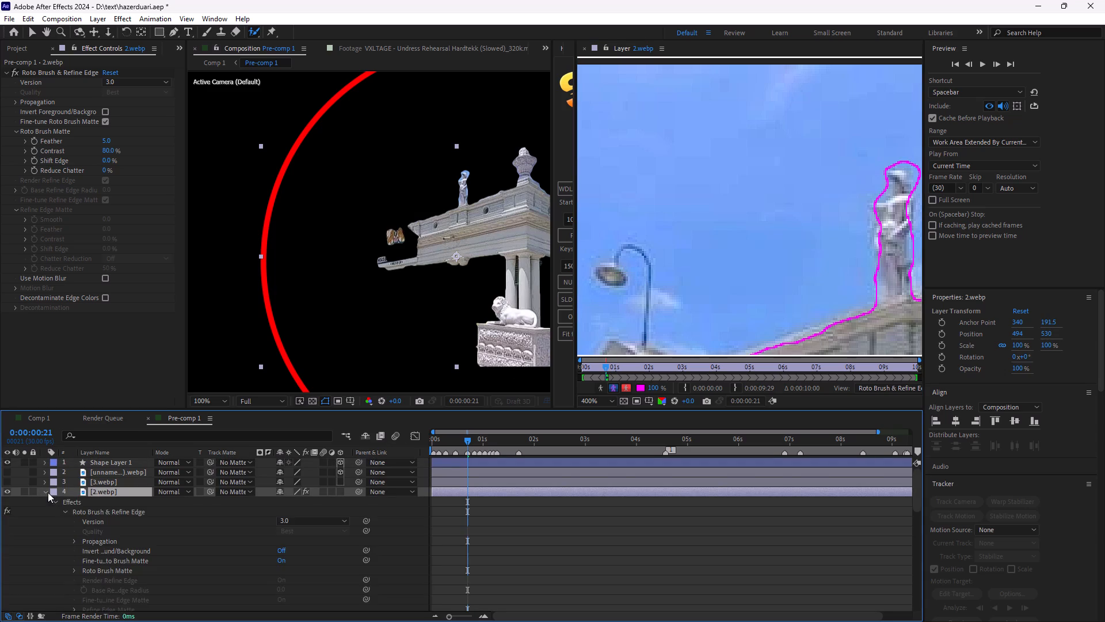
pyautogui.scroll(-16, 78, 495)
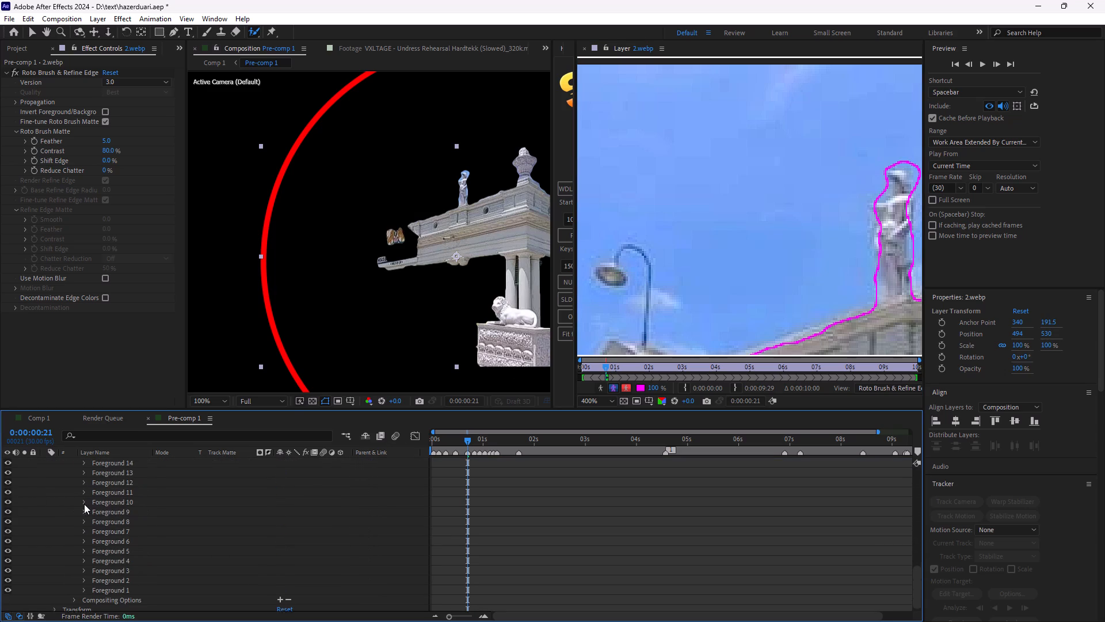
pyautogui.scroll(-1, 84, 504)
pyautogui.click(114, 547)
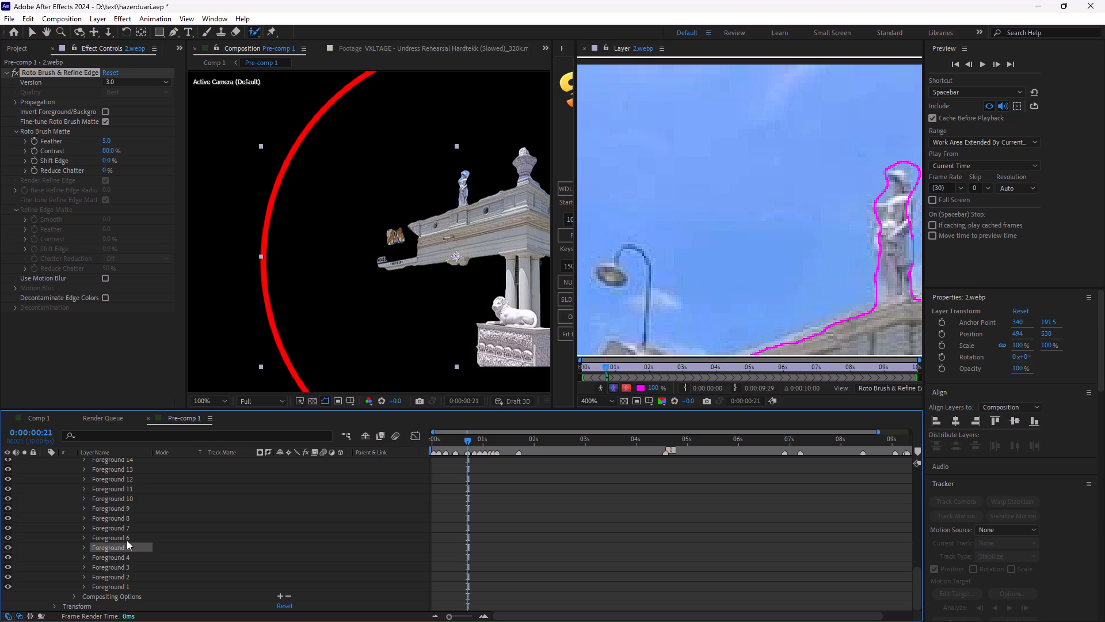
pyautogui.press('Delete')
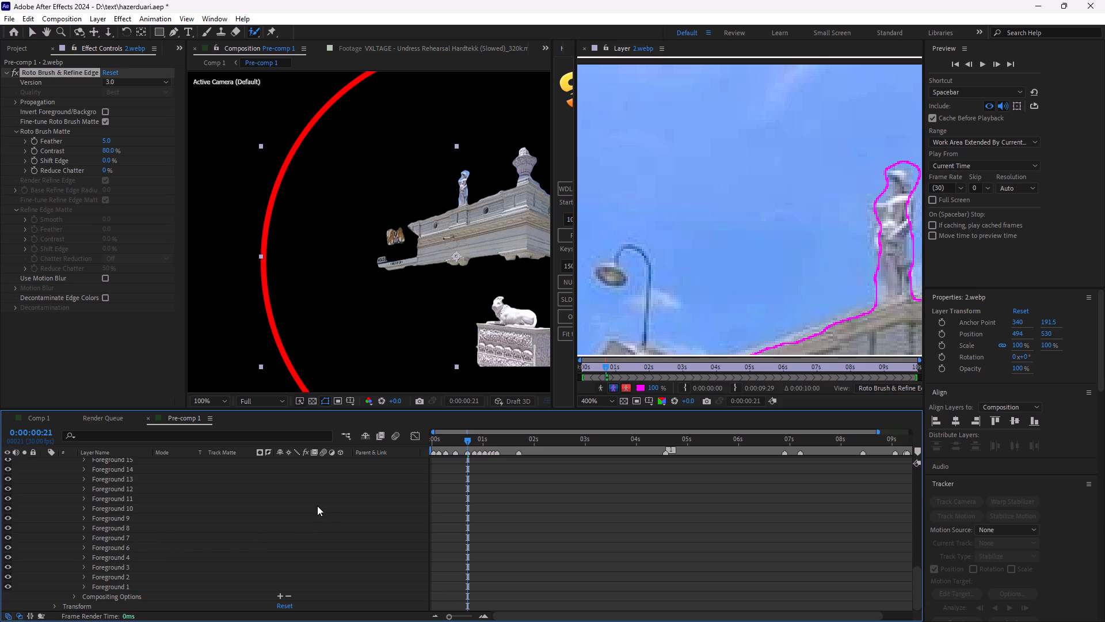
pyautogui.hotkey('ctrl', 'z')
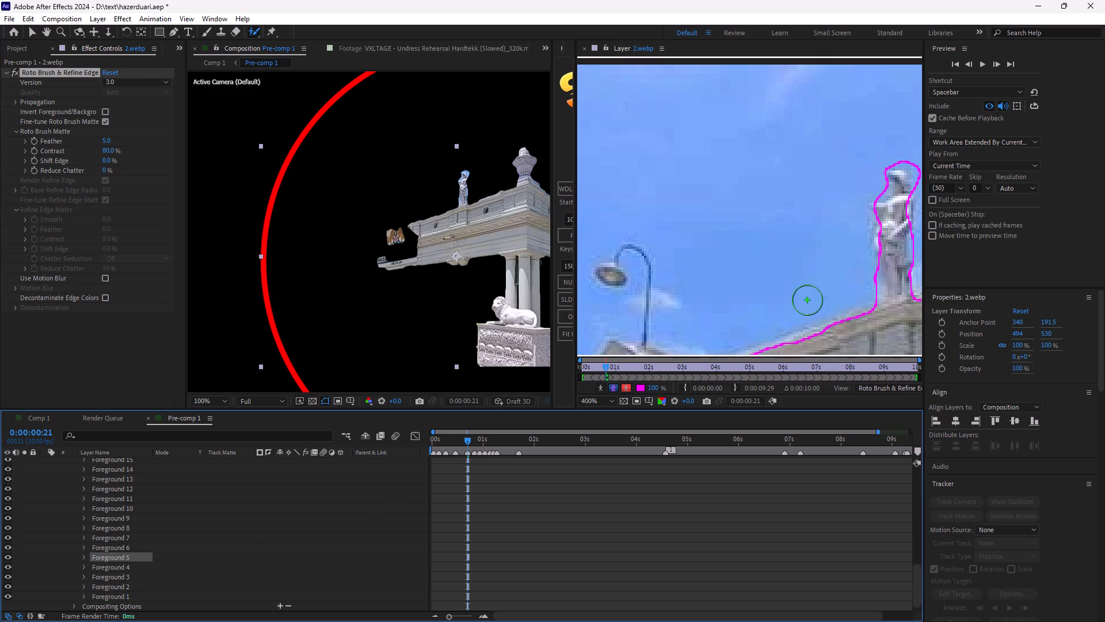
# Add the gable peak and the area from the crest across to the parapet to the Roto Brush foreground.
pyautogui.scroll(-1, 831, 301)
pyautogui.click(694, 291)
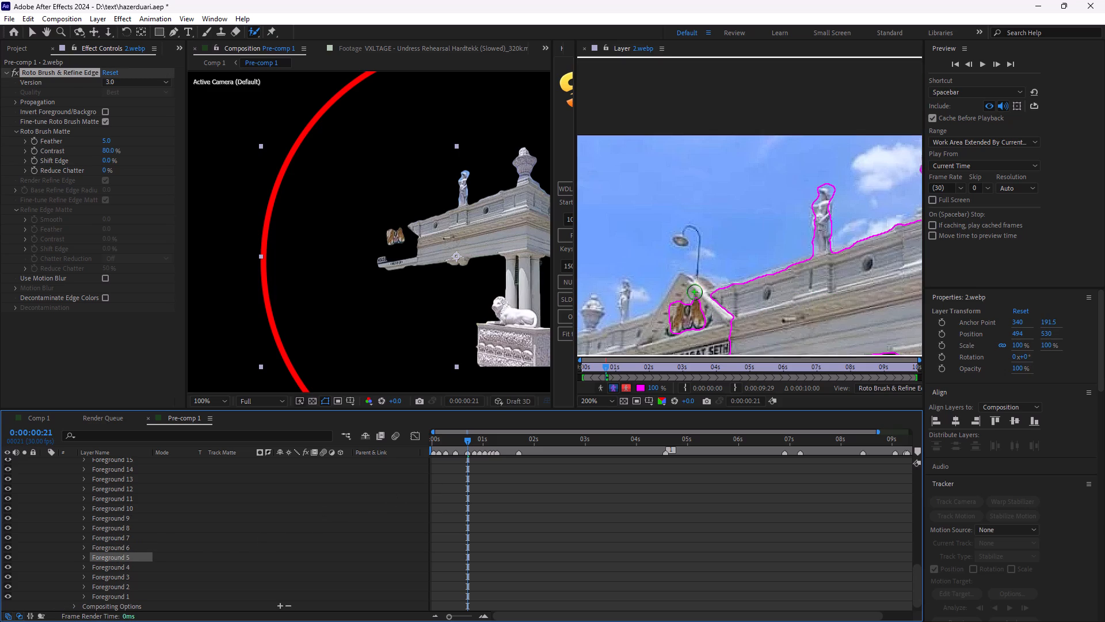
pyautogui.click(709, 287)
pyautogui.moveTo(696, 310); pyautogui.dragTo(761, 304)
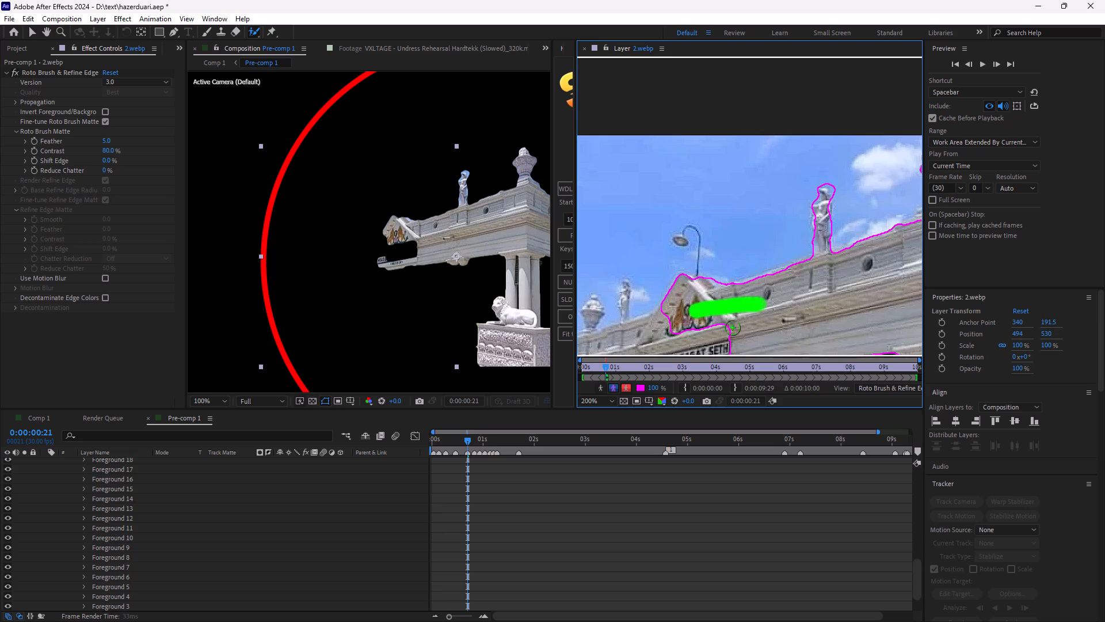
# Paint a long foreground stroke over the front facade's shutters, columns and base, continuing up the building's far end.
pyautogui.press('space')
pyautogui.press('space')
pyautogui.press('space')
pyautogui.press('space')
pyautogui.press('space')
pyautogui.press('space')
pyautogui.press('space')
pyautogui.press('space')
pyautogui.press('space')
pyautogui.press('space')
pyautogui.press('space')
pyautogui.scroll(-2, 739, 323)
pyautogui.moveTo(772, 257); pyautogui.dragTo(771, 257)
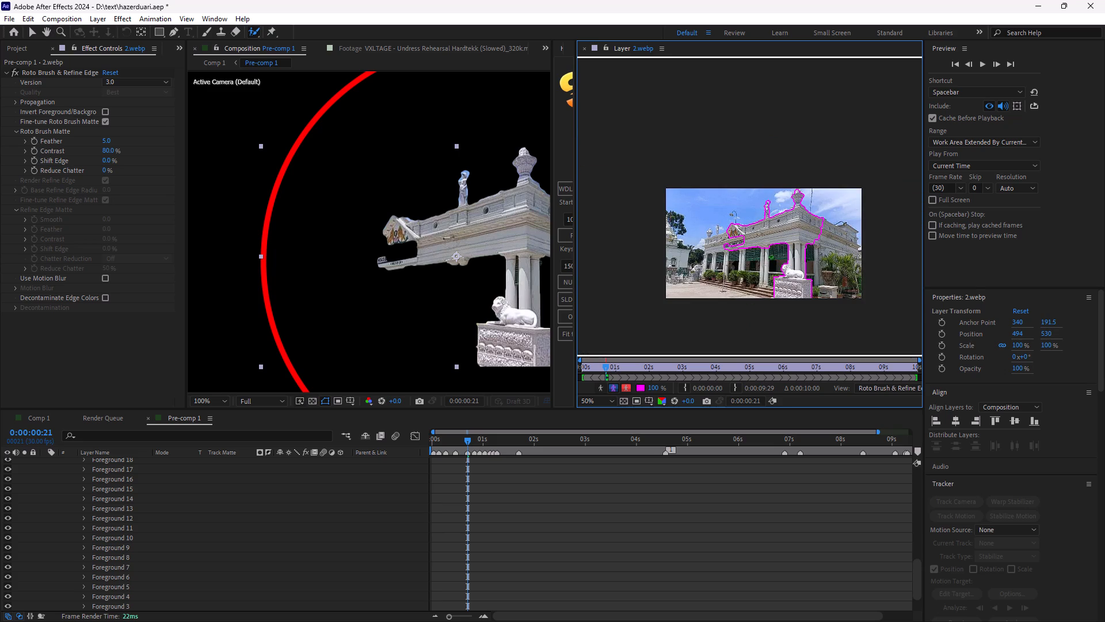
pyautogui.moveTo(771, 257); pyautogui.dragTo(706, 262)
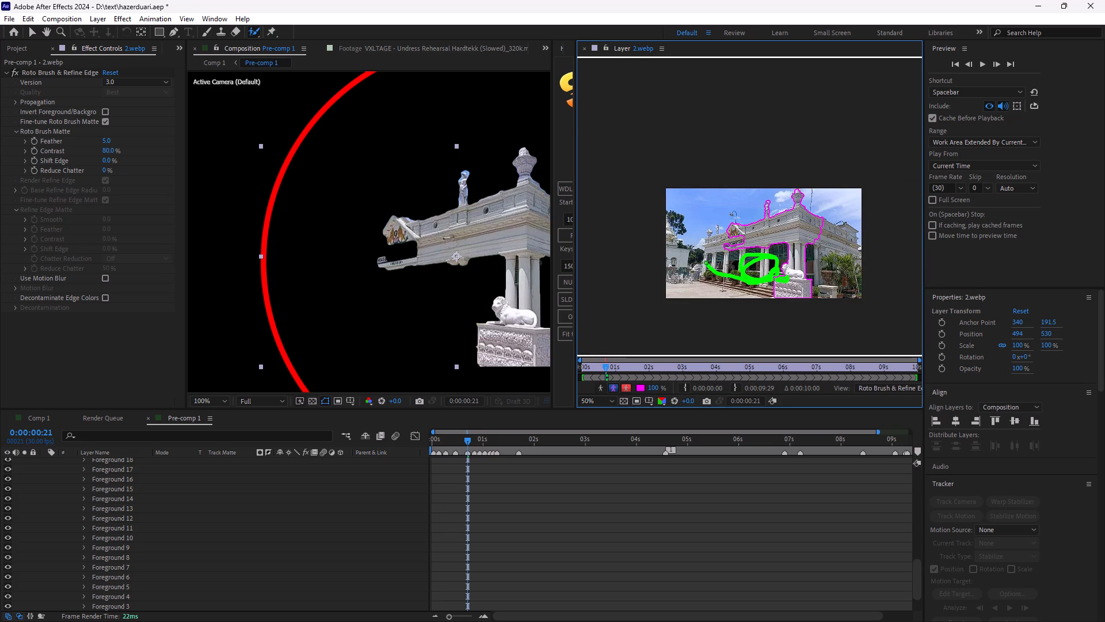
pyautogui.moveTo(706, 262); pyautogui.dragTo(710, 234)
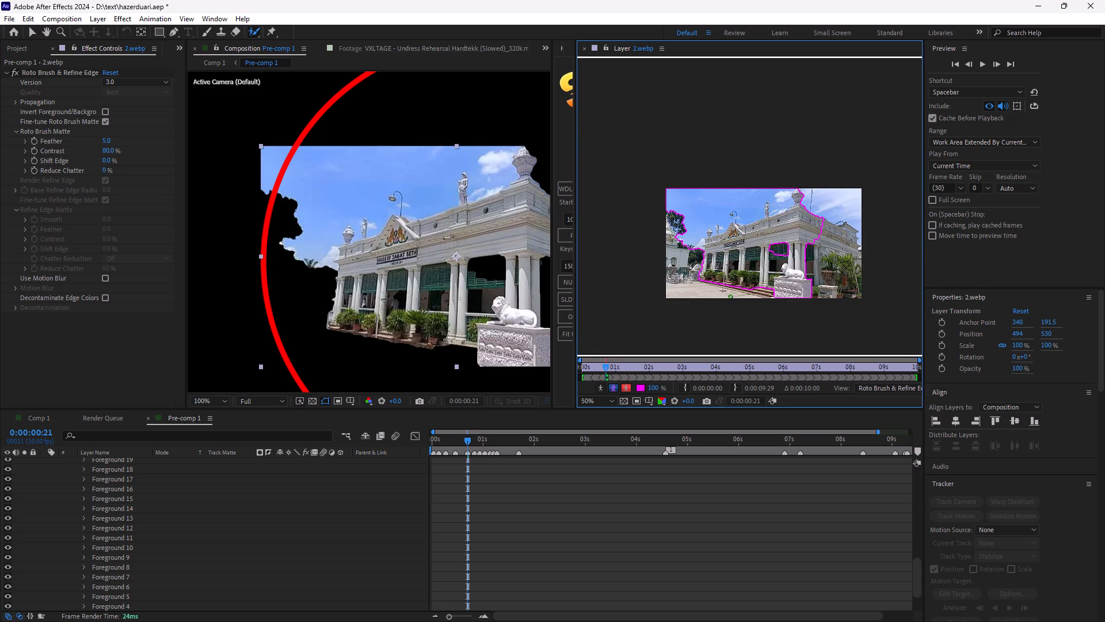
# Add the side wing, its roofline, the palms and the ground beside the lion pedestal to the Roto Brush foreground.
pyautogui.press('space')
pyautogui.moveTo(818, 246); pyautogui.dragTo(855, 249)
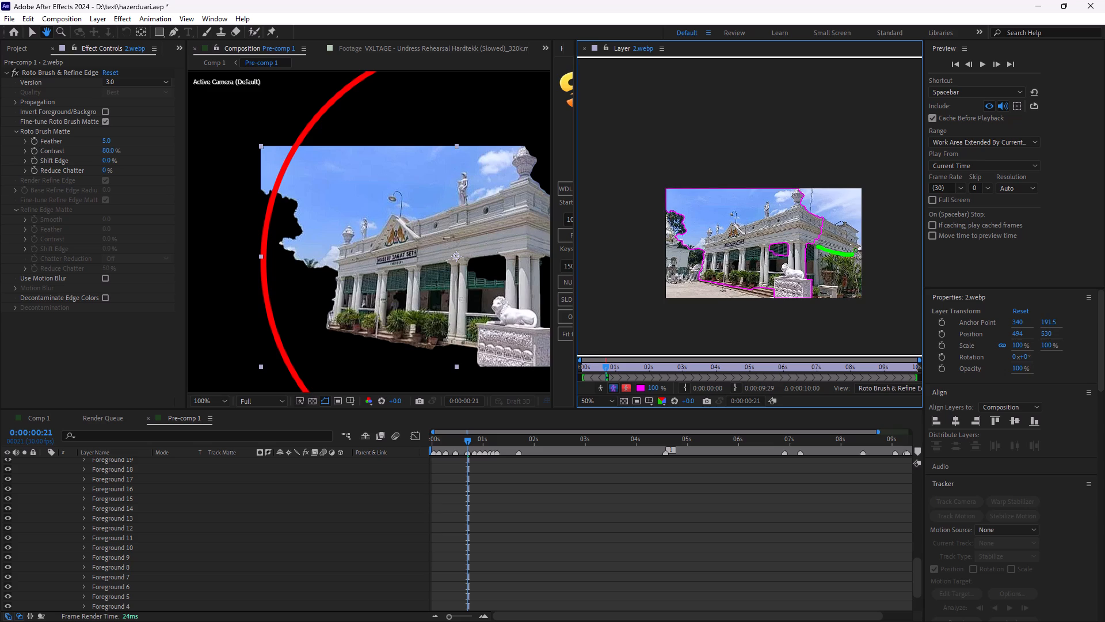
pyautogui.moveTo(855, 249); pyautogui.dragTo(809, 284)
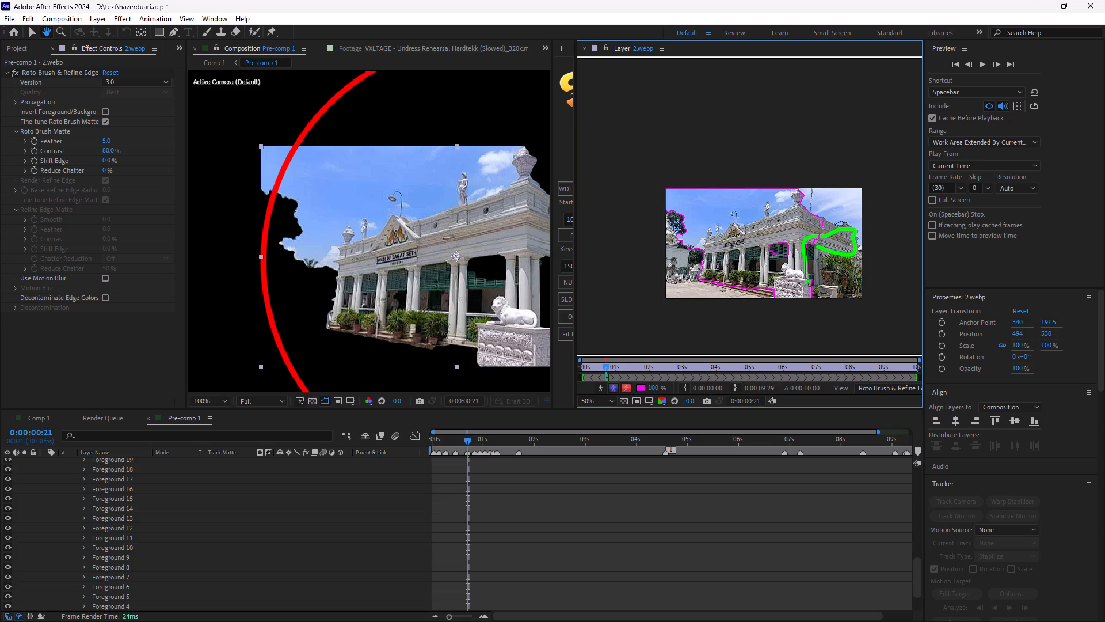
pyautogui.moveTo(809, 284); pyautogui.dragTo(864, 269)
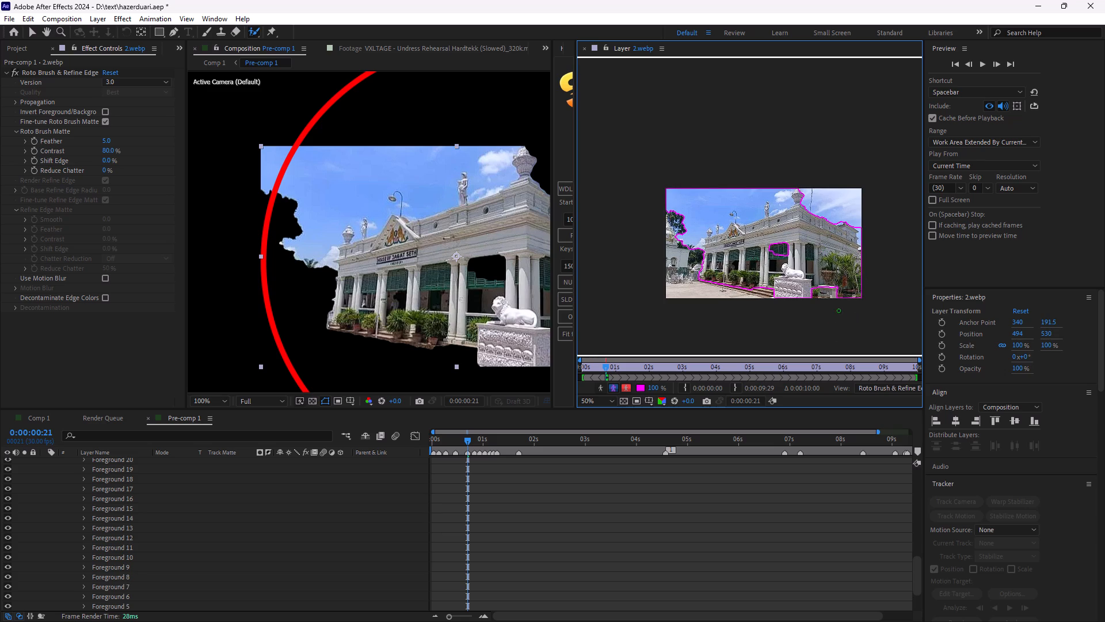
pyautogui.moveTo(820, 292); pyautogui.dragTo(831, 291)
# Add the shuttered bay near the building's corner and the front steps to the Roto Brush foreground, and undo the last stroke.
pyautogui.press('space')
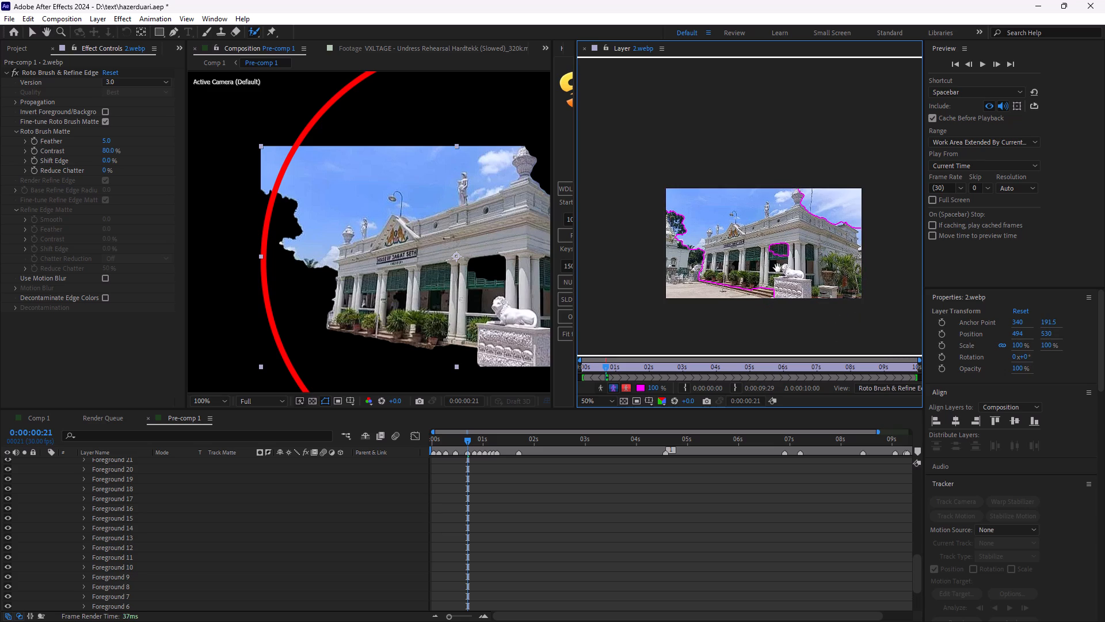
pyautogui.moveTo(783, 244); pyautogui.dragTo(779, 258)
pyautogui.click(767, 295)
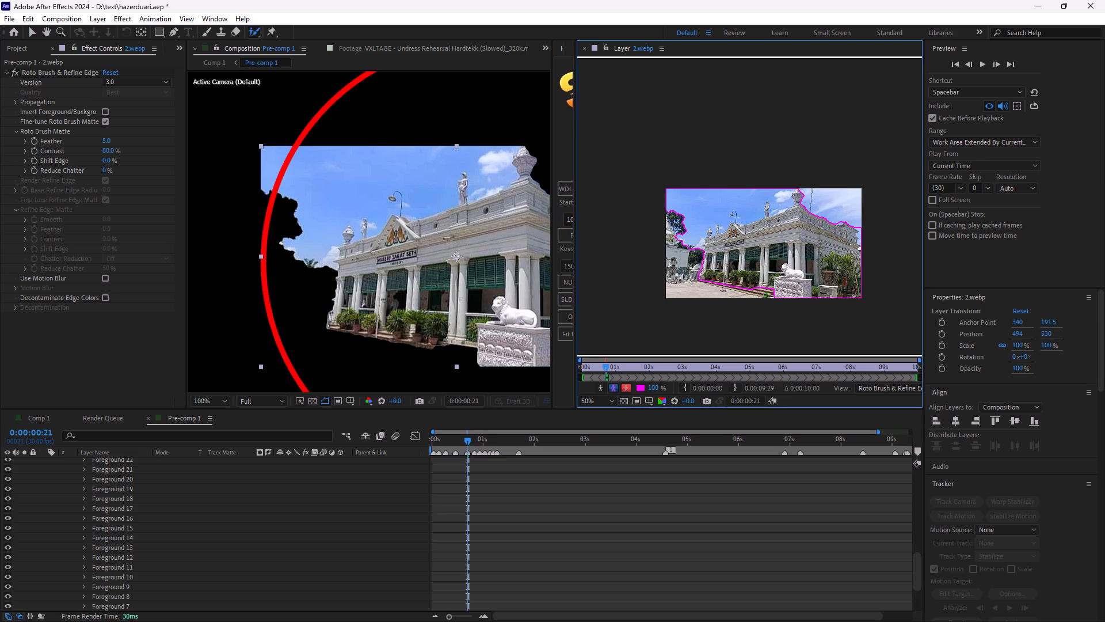
pyautogui.click(749, 294)
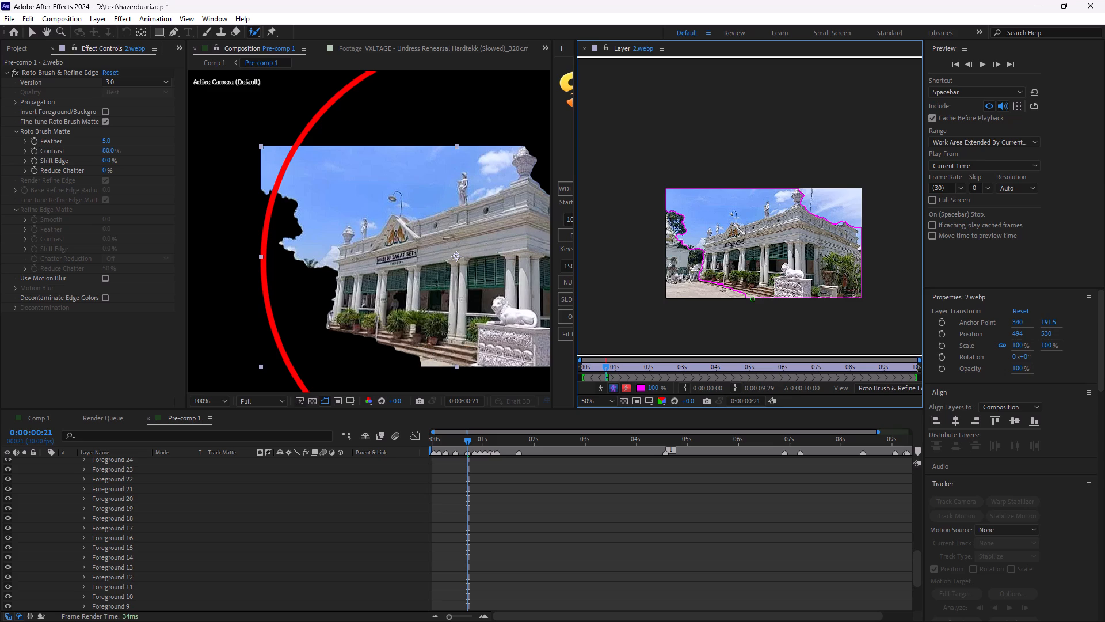
pyautogui.hotkey('ctrl', 'z')
# Mark the sky and the trees beyond the front facade's far end as Roto Brush background.
pyautogui.press('space')
pyautogui.press('space')
pyautogui.press('space')
pyautogui.press('space')
pyautogui.press('space')
pyautogui.press('space')
pyautogui.press('space')
pyautogui.press('space')
pyautogui.press('space')
pyautogui.press('space')
pyautogui.press('space')
pyautogui.press('space')
pyautogui.press('space')
pyautogui.press('space')
pyautogui.press('space')
pyautogui.press('space')
pyautogui.press('space')
pyautogui.press('space')
pyautogui.press('space')
pyautogui.press('space')
pyautogui.moveTo(716, 276); pyautogui.dragTo(756, 280)
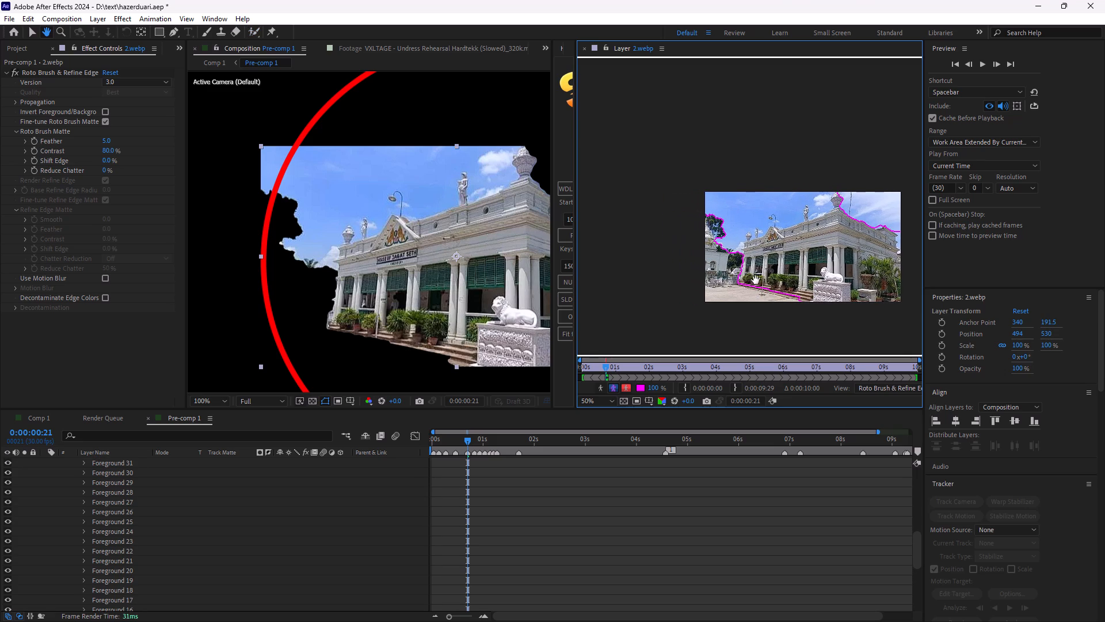
pyautogui.moveTo(756, 280); pyautogui.dragTo(756, 280)
pyautogui.scroll(1, 736, 273)
pyautogui.moveTo(736, 277); pyautogui.dragTo(771, 252)
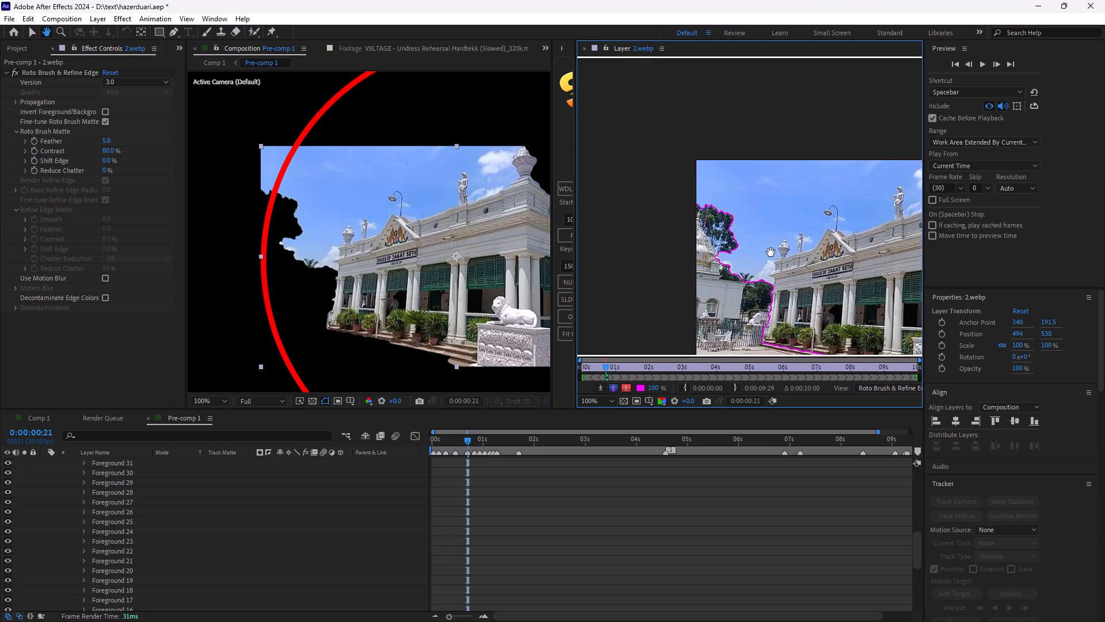
pyautogui.moveTo(771, 252); pyautogui.dragTo(771, 226)
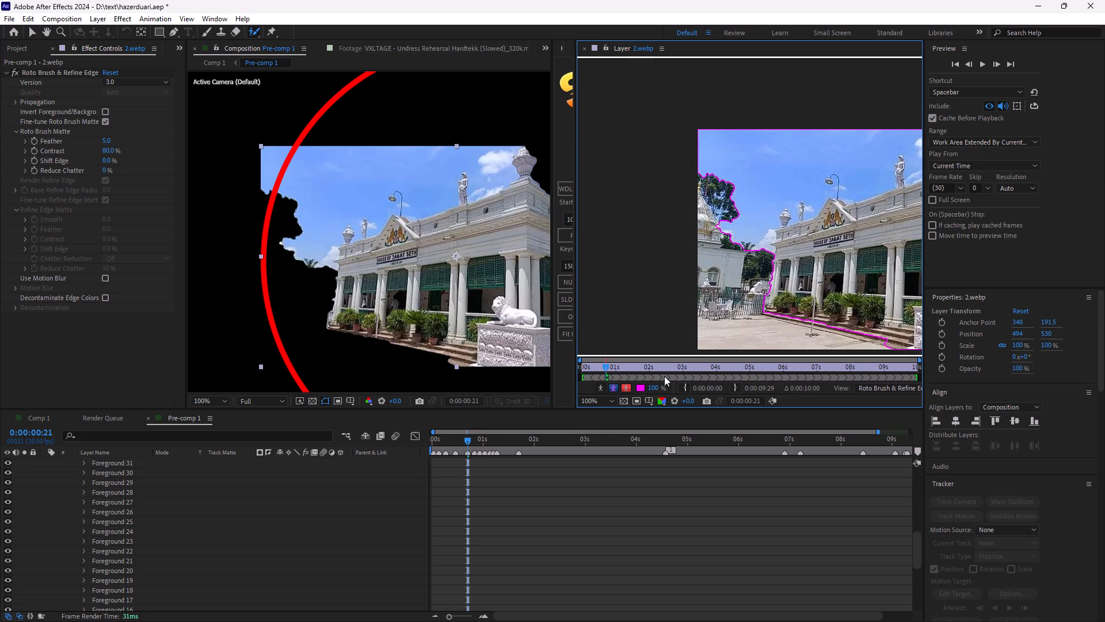
pyautogui.keyDown('alt'); pyautogui.click(745, 247); pyautogui.keyUp('alt')
pyautogui.keyDown('alt'); pyautogui.click(776, 236); pyautogui.keyUp('alt')
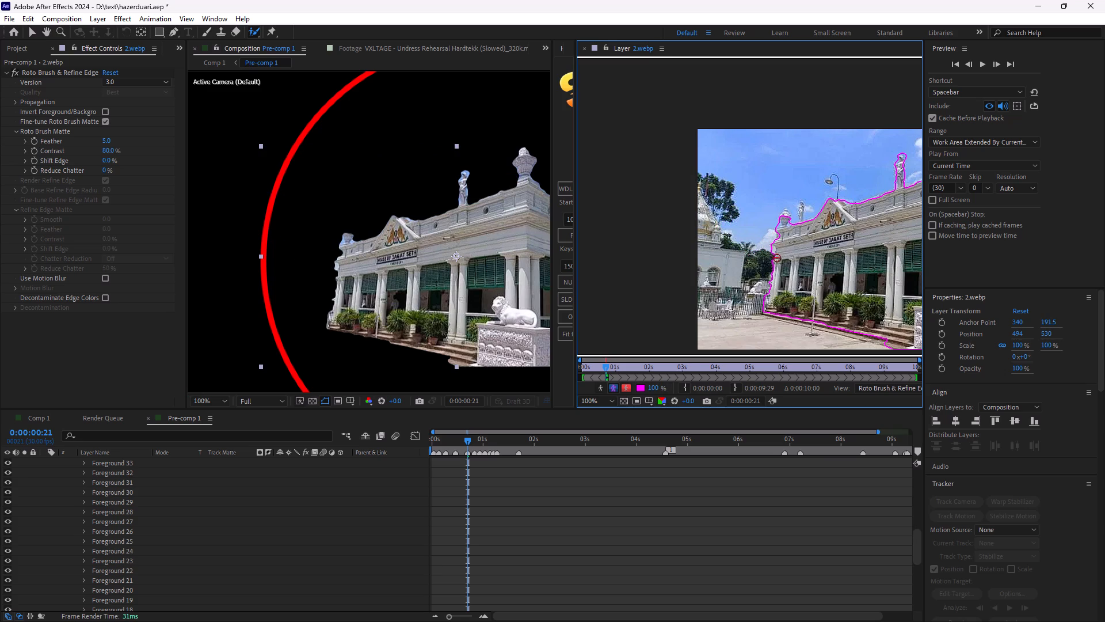
# Refine the Roto Brush edge around the street lamp arm above the side wing's parapet.
pyautogui.scroll(-2, 778, 286)
pyautogui.scroll(-1, 490, 324)
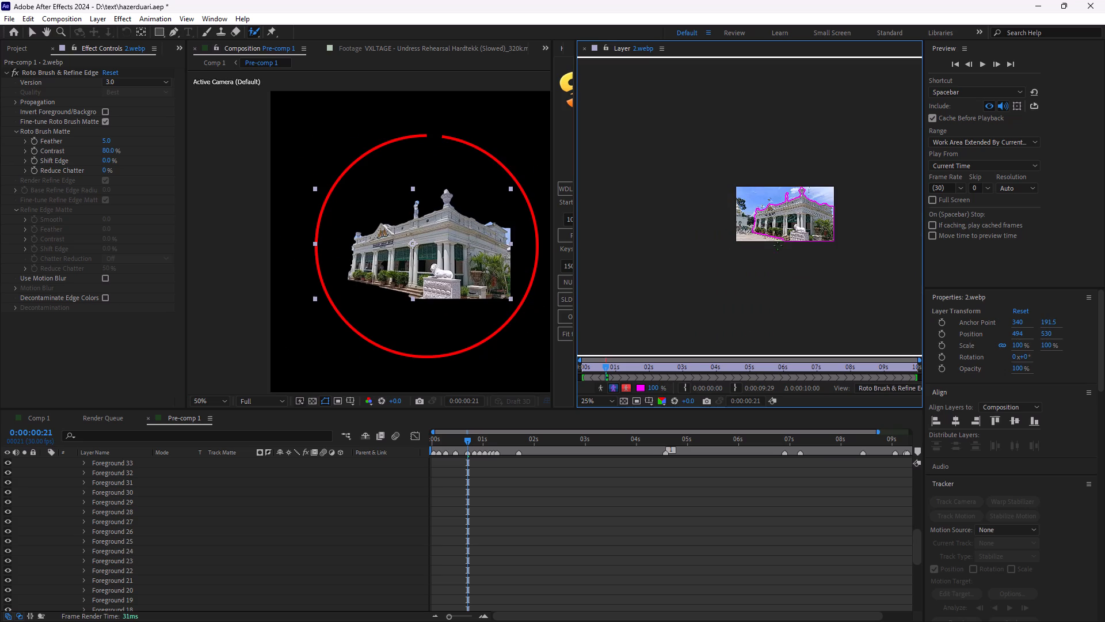
pyautogui.scroll(3, 797, 240)
pyautogui.press('space')
pyautogui.press('space')
pyautogui.press('space')
pyautogui.press('space')
pyautogui.press('space')
pyautogui.press('space')
pyautogui.press('space')
pyautogui.press('space')
pyautogui.press('space')
pyautogui.press('space')
pyautogui.press('space')
pyautogui.press('space')
pyautogui.press('space')
pyautogui.press('space')
pyautogui.press('space')
pyautogui.press('space')
pyautogui.press('space')
pyautogui.press('space')
pyautogui.press('space')
pyautogui.press('space')
pyautogui.moveTo(819, 244); pyautogui.dragTo(818, 244)
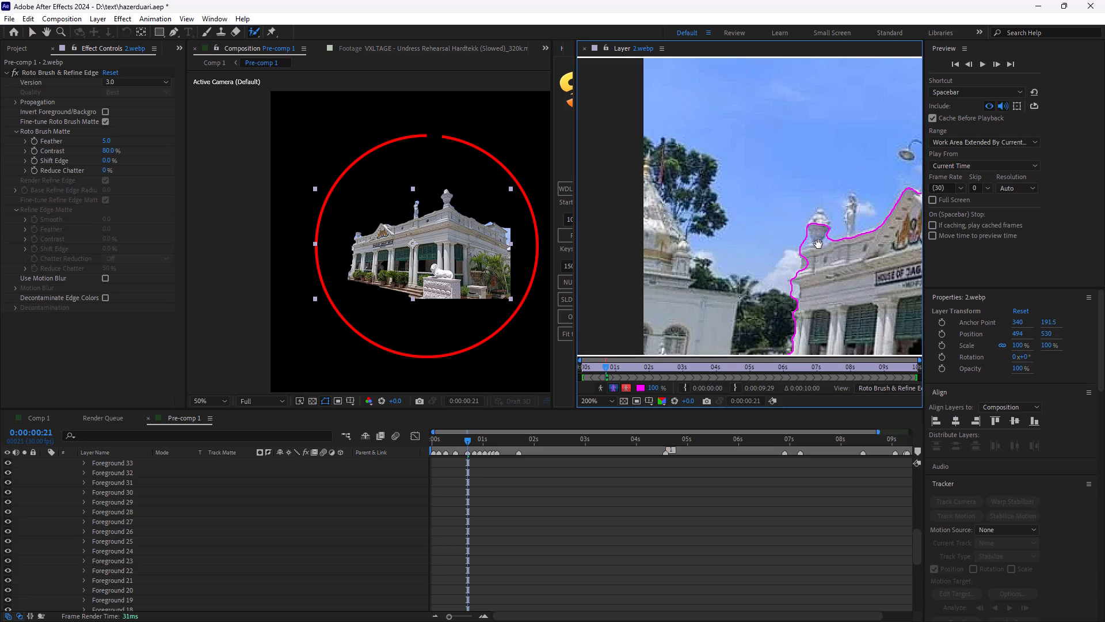
pyautogui.moveTo(818, 244); pyautogui.dragTo(569, 236)
pyautogui.moveTo(721, 251); pyautogui.dragTo(510, 261)
pyautogui.moveTo(776, 238); pyautogui.dragTo(712, 238)
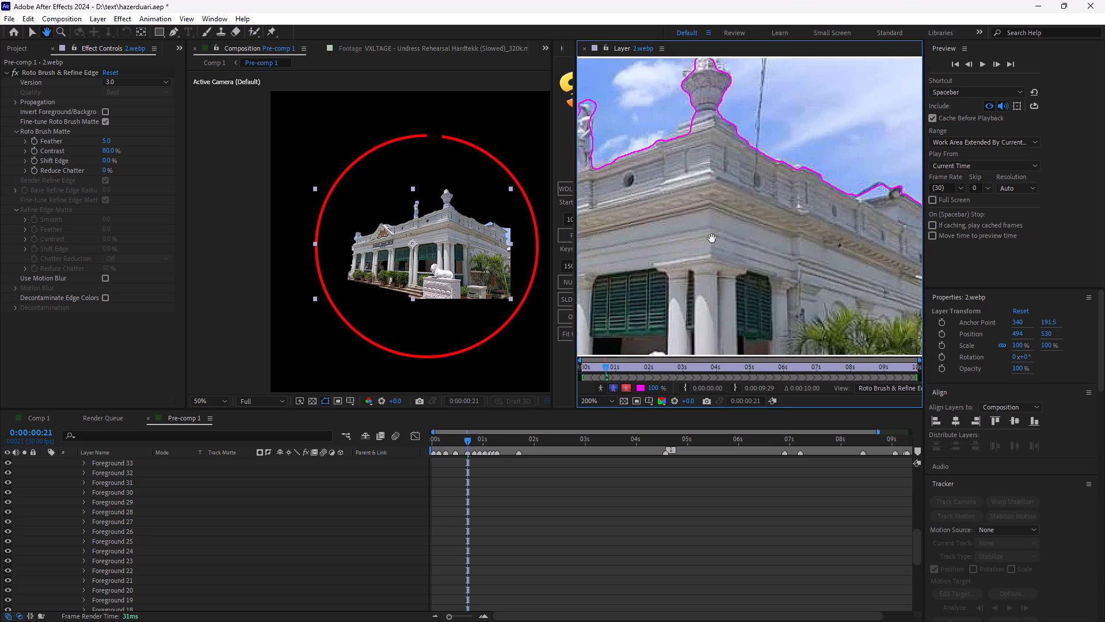
pyautogui.moveTo(712, 238); pyautogui.dragTo(647, 253)
pyautogui.keyDown('alt'); pyautogui.click(751, 210); pyautogui.keyUp('alt')
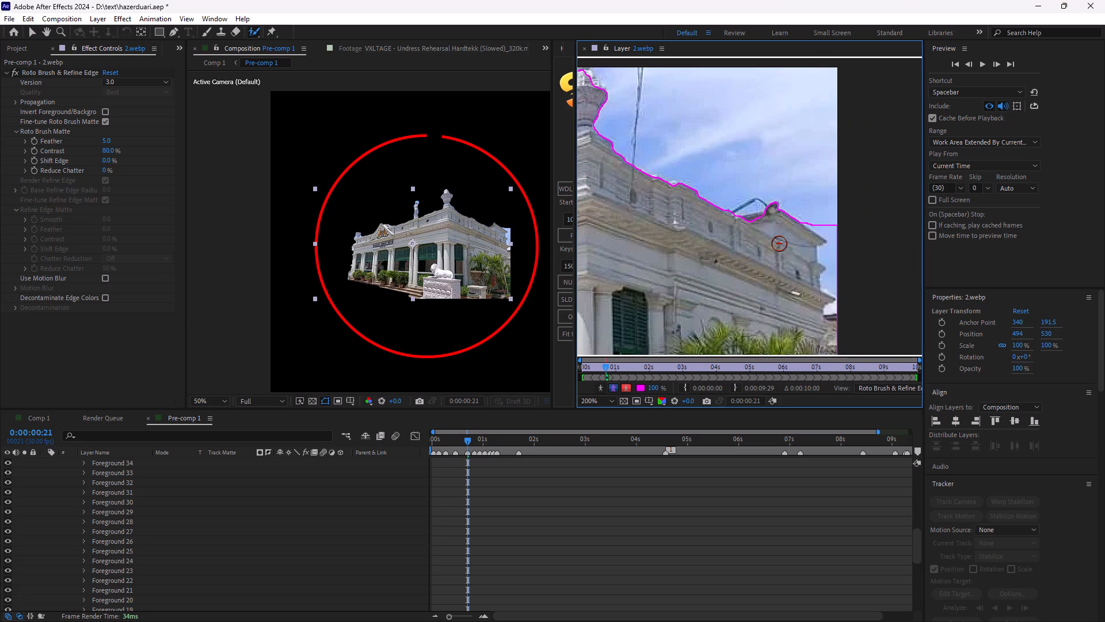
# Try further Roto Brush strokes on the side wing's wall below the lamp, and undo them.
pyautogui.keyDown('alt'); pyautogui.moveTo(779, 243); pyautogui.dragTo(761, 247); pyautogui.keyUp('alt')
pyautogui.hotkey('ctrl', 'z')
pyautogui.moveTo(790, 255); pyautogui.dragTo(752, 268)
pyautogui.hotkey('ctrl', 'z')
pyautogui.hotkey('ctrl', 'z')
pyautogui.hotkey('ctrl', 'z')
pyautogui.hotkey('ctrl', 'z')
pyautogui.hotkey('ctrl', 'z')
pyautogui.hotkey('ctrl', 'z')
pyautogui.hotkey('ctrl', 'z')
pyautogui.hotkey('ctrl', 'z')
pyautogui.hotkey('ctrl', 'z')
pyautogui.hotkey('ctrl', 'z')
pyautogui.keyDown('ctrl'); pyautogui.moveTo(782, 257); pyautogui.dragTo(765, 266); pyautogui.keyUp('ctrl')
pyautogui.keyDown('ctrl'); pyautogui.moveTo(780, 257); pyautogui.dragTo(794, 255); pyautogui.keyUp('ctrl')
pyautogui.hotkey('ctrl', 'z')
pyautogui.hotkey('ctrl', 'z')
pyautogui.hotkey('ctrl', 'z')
# Touch up the side wing's upper wall and mark the sky beyond its end as Roto Brush background.
pyautogui.click(771, 254)
pyautogui.press('space')
pyautogui.press('space')
pyautogui.press('space')
pyautogui.press('space')
pyautogui.press('space')
pyautogui.press('space')
pyautogui.press('space')
pyautogui.press('space')
pyautogui.press('space')
pyautogui.press('space')
pyautogui.press('space')
pyautogui.press('space')
pyautogui.press('space')
pyautogui.press('space')
pyautogui.press('space')
pyautogui.press('space')
pyautogui.press('space')
pyautogui.press('space')
pyautogui.press('space')
pyautogui.press('space')
pyautogui.moveTo(771, 254); pyautogui.dragTo(722, 270)
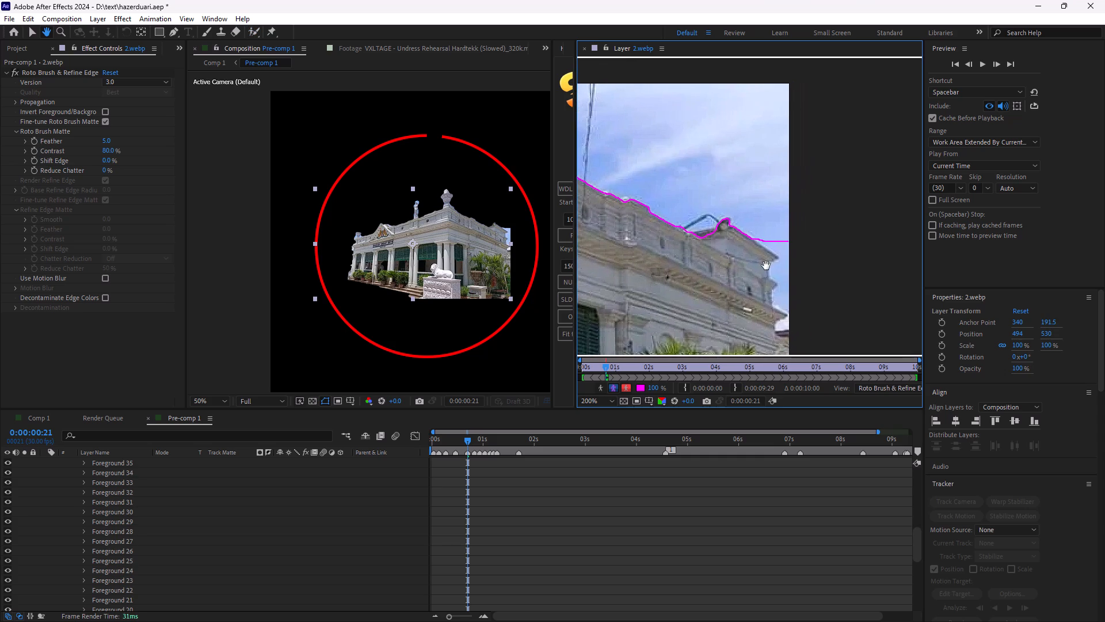
pyautogui.keyDown('alt'); pyautogui.click(773, 266); pyautogui.keyUp('alt')
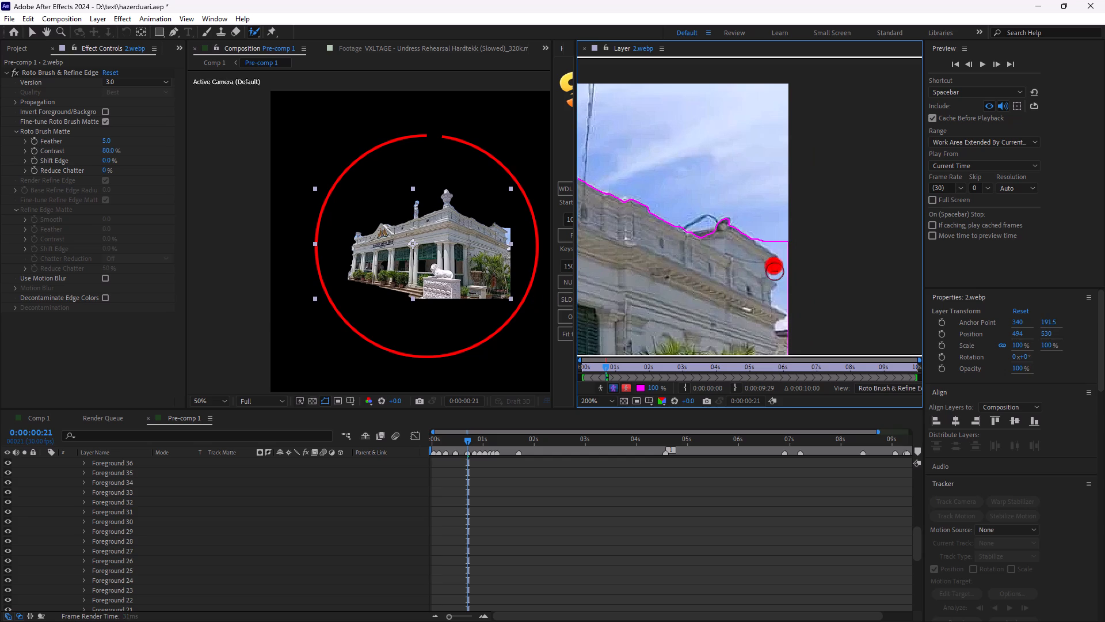
pyautogui.keyDown('alt'); pyautogui.click(780, 324); pyautogui.keyUp('alt')
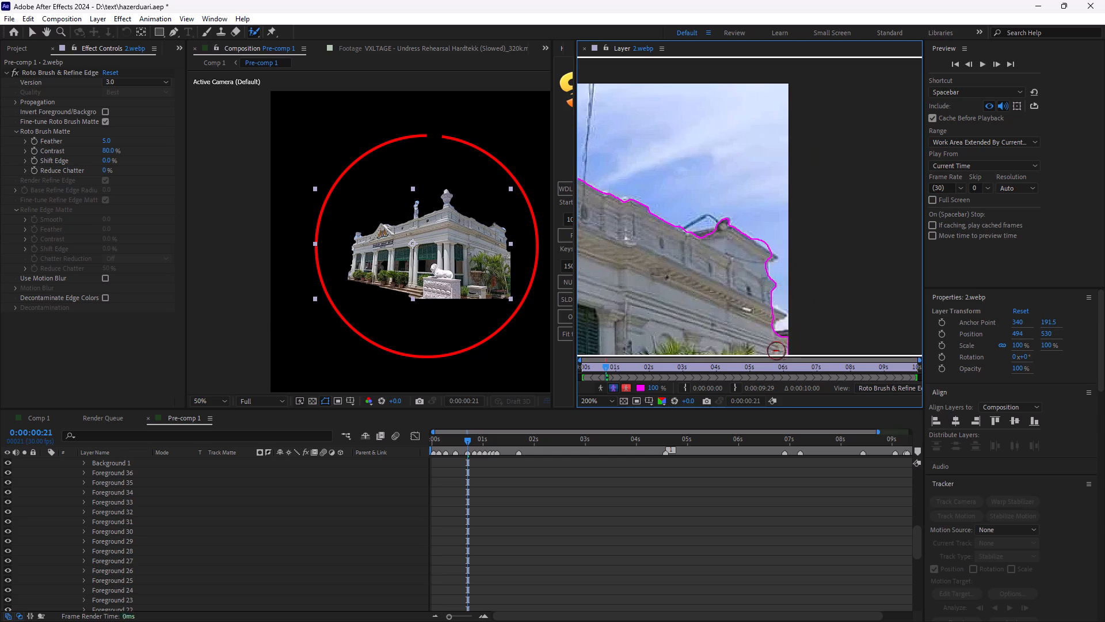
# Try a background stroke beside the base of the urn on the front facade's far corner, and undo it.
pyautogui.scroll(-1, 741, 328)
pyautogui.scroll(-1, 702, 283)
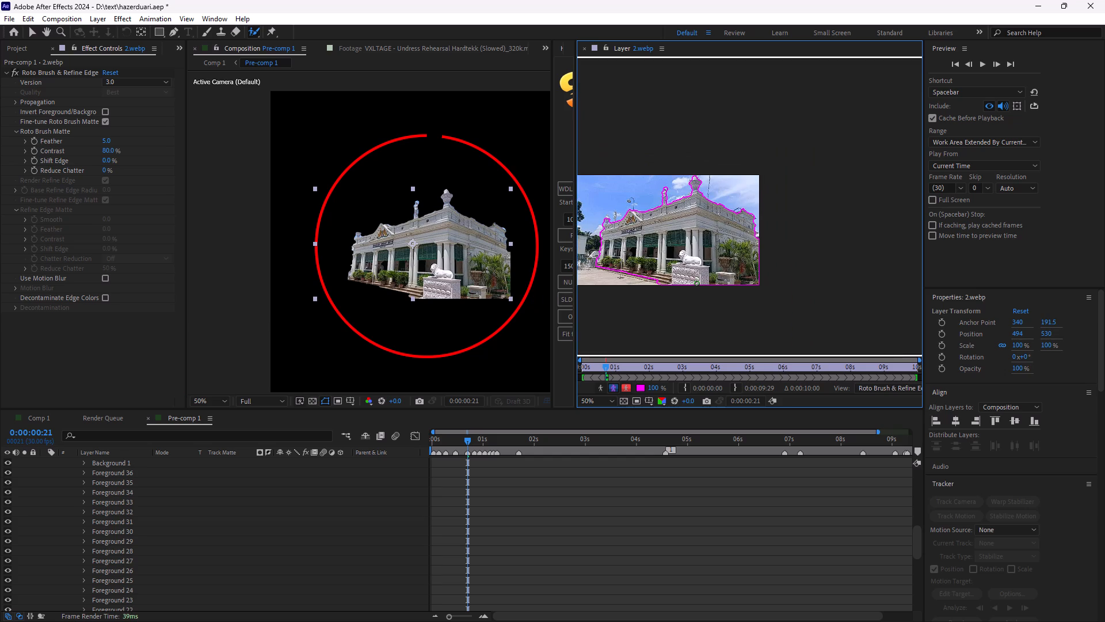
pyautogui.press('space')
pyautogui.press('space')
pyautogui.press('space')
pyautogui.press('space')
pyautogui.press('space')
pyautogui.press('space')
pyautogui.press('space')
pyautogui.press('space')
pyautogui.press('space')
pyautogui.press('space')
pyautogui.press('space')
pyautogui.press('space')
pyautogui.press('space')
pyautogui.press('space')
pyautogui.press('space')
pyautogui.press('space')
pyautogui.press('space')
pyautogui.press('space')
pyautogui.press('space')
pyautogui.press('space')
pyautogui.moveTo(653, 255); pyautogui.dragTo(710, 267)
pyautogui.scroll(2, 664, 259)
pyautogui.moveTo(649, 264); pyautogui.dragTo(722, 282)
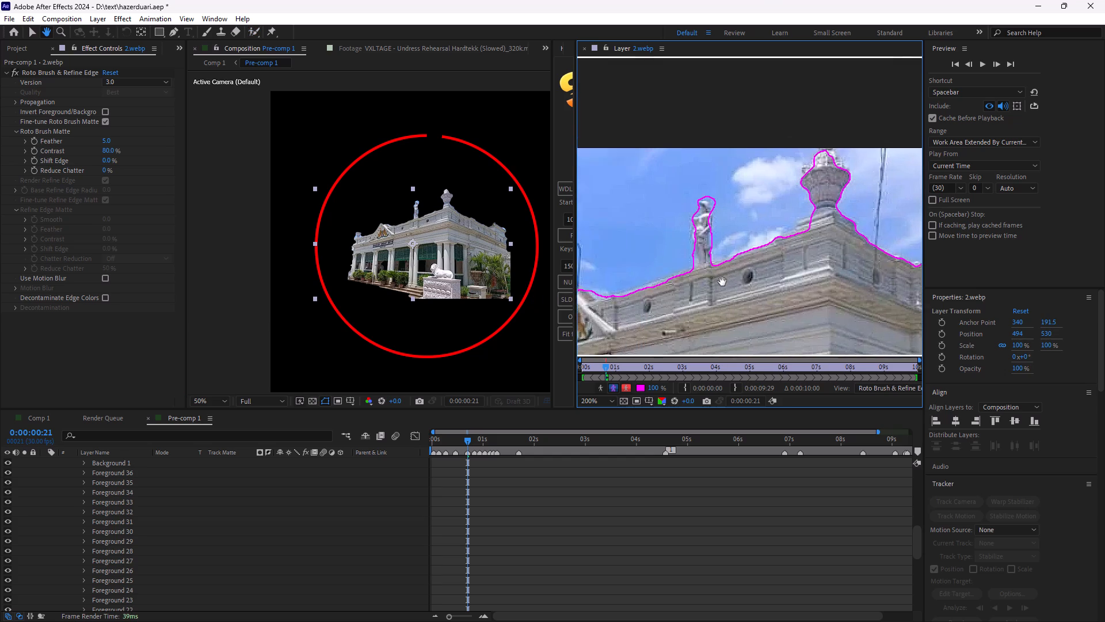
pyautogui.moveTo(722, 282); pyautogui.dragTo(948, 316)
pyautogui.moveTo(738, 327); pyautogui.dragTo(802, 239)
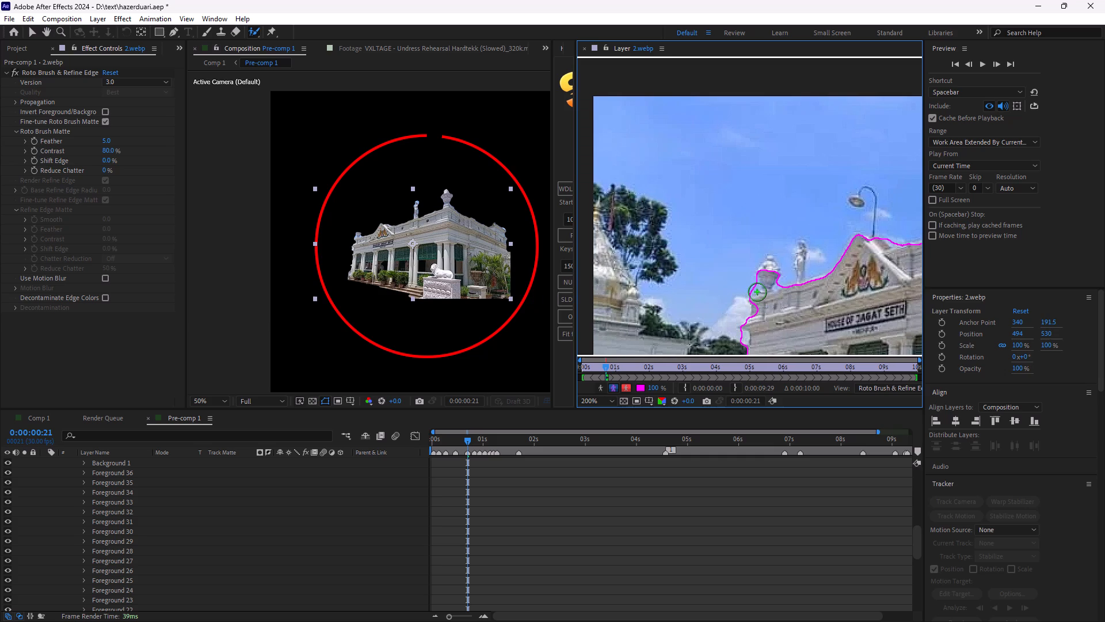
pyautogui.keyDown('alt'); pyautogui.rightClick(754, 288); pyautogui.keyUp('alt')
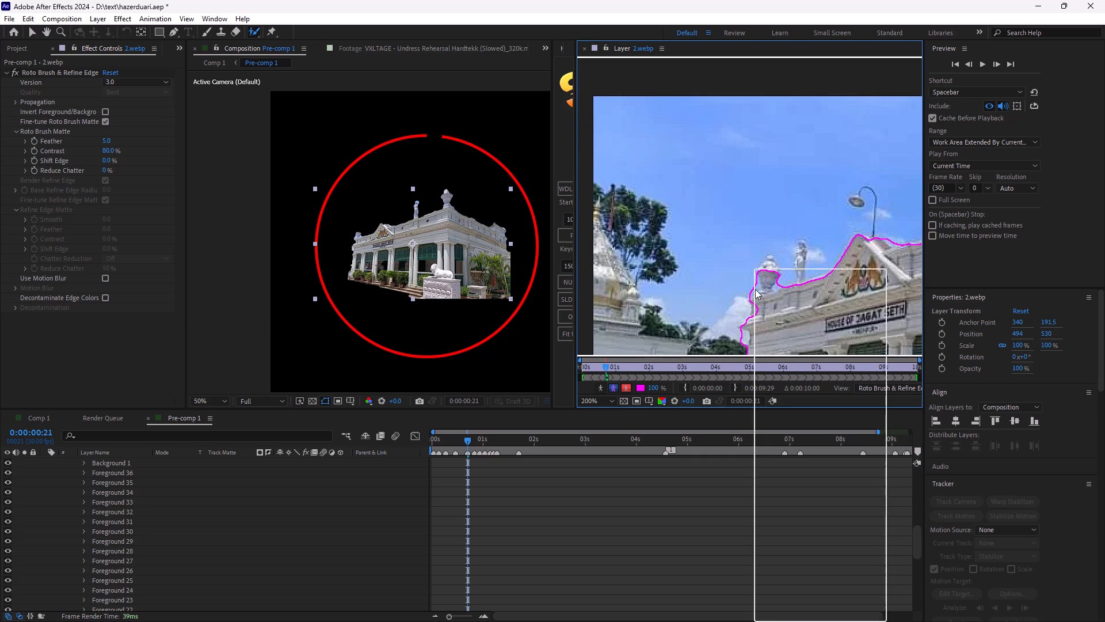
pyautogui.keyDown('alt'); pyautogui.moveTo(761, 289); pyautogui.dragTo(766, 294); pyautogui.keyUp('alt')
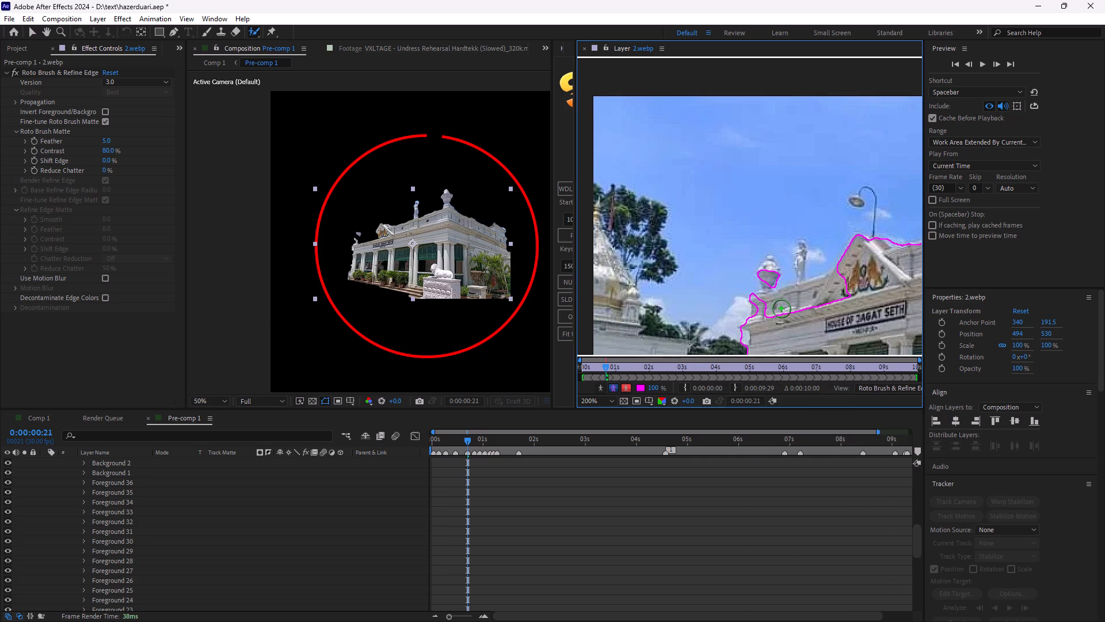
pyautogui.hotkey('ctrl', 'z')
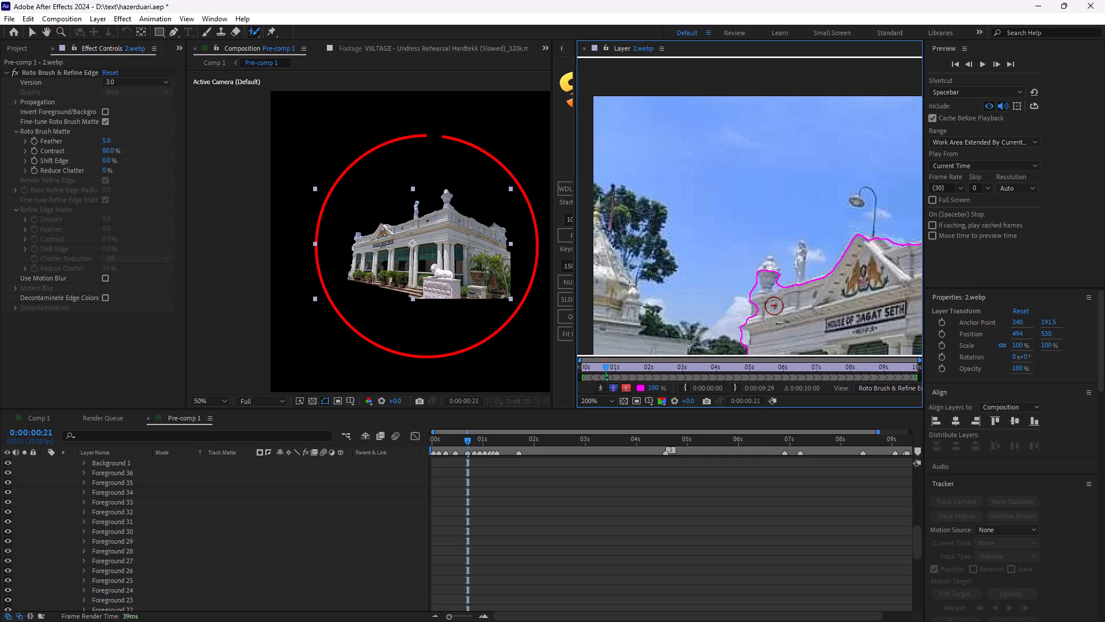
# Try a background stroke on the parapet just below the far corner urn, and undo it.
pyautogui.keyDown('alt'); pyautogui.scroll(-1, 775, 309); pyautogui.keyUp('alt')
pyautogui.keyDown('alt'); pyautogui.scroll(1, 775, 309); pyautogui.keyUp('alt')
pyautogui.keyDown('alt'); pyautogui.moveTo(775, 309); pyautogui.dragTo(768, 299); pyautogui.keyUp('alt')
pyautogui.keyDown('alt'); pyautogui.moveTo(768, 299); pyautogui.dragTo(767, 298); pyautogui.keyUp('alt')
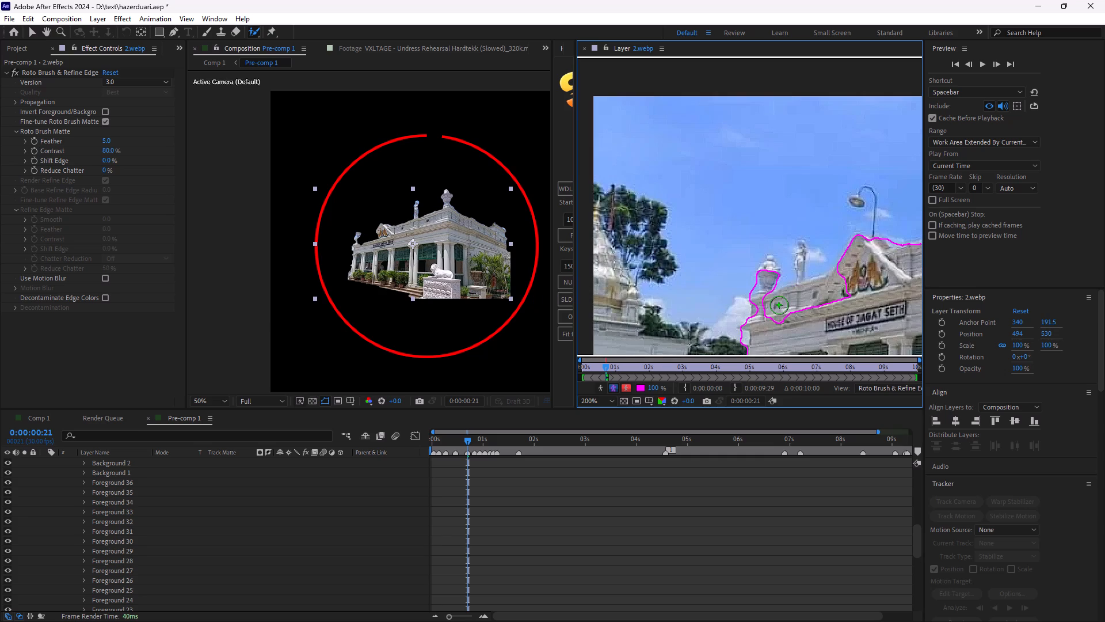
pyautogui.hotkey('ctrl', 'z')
# Brush the base of the far corner urn into the Roto Brush foreground.
pyautogui.click(757, 292)
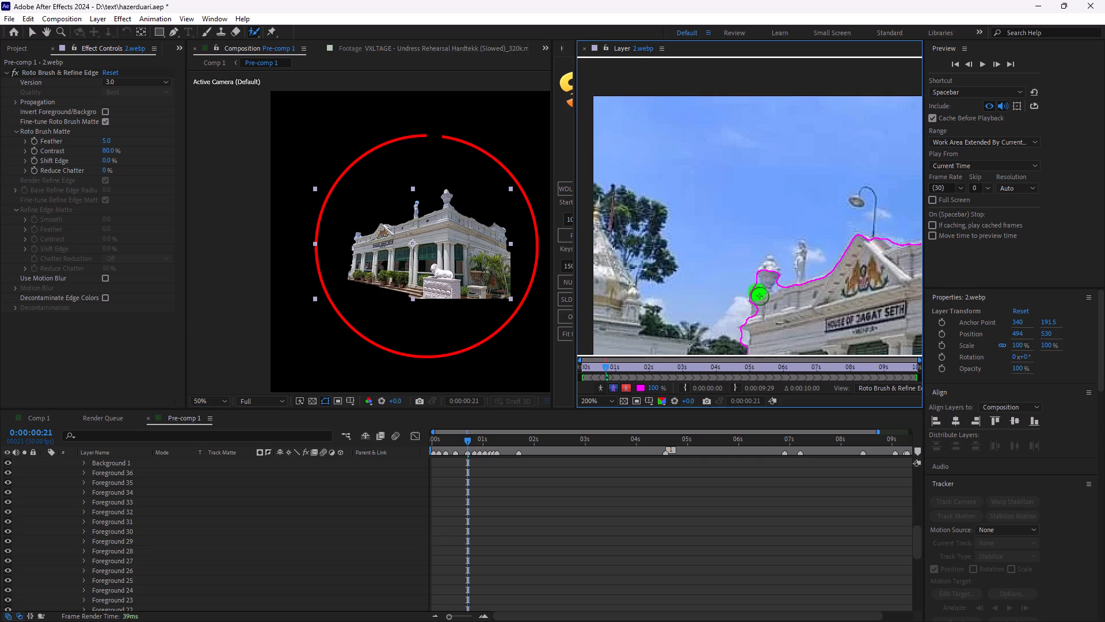
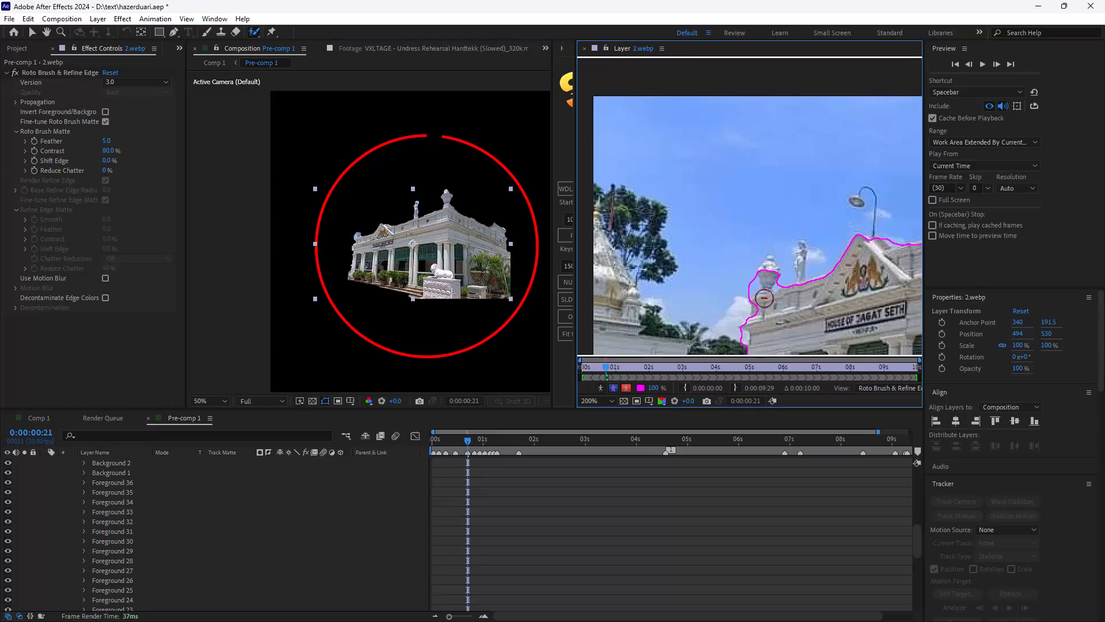
# Refine the Roto Brush matte around the far corner urn, adding its top as foreground and the sky beside it as background.
pyautogui.keyDown('alt'); pyautogui.click(754, 290); pyautogui.keyUp('alt')
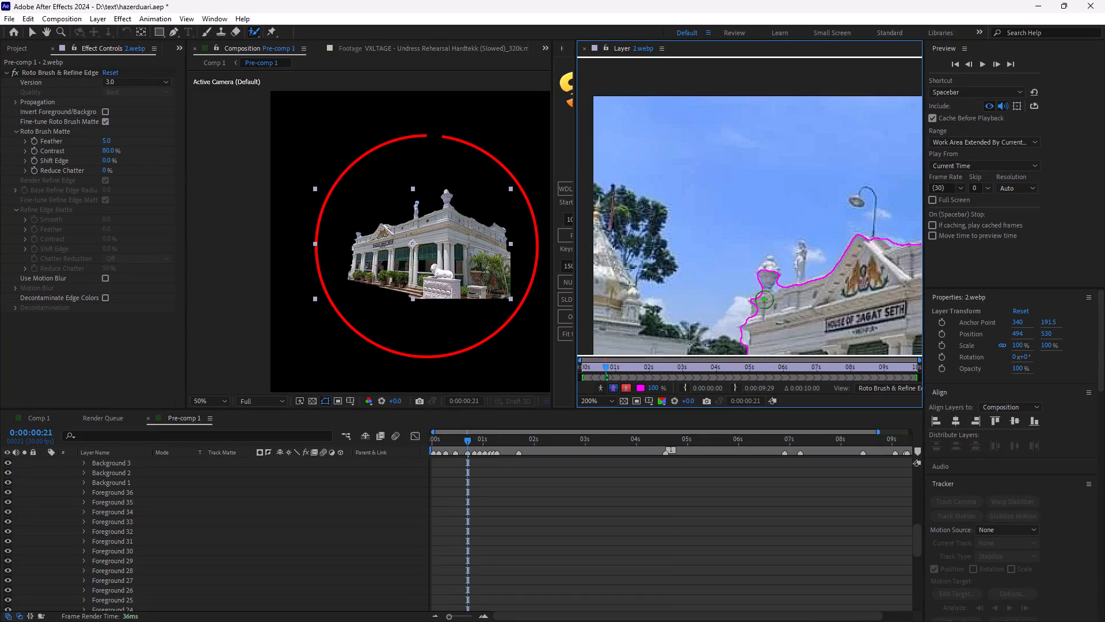
pyautogui.click(770, 267)
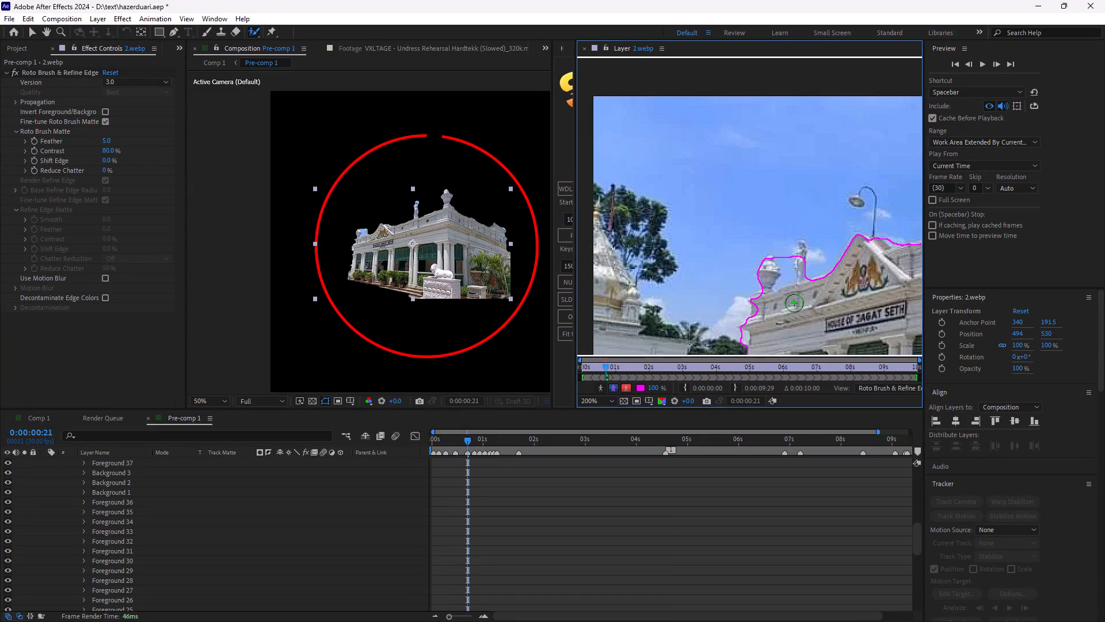
pyautogui.keyDown('alt'); pyautogui.click(788, 272); pyautogui.keyUp('alt')
pyautogui.keyDown('alt'); pyautogui.click(800, 259); pyautogui.keyUp('alt')
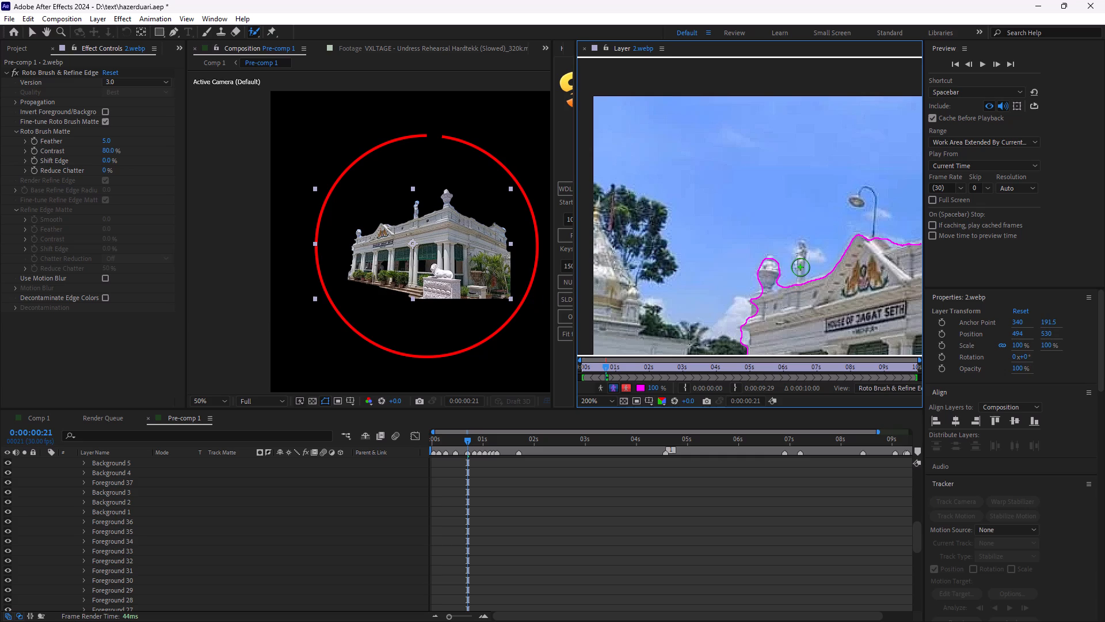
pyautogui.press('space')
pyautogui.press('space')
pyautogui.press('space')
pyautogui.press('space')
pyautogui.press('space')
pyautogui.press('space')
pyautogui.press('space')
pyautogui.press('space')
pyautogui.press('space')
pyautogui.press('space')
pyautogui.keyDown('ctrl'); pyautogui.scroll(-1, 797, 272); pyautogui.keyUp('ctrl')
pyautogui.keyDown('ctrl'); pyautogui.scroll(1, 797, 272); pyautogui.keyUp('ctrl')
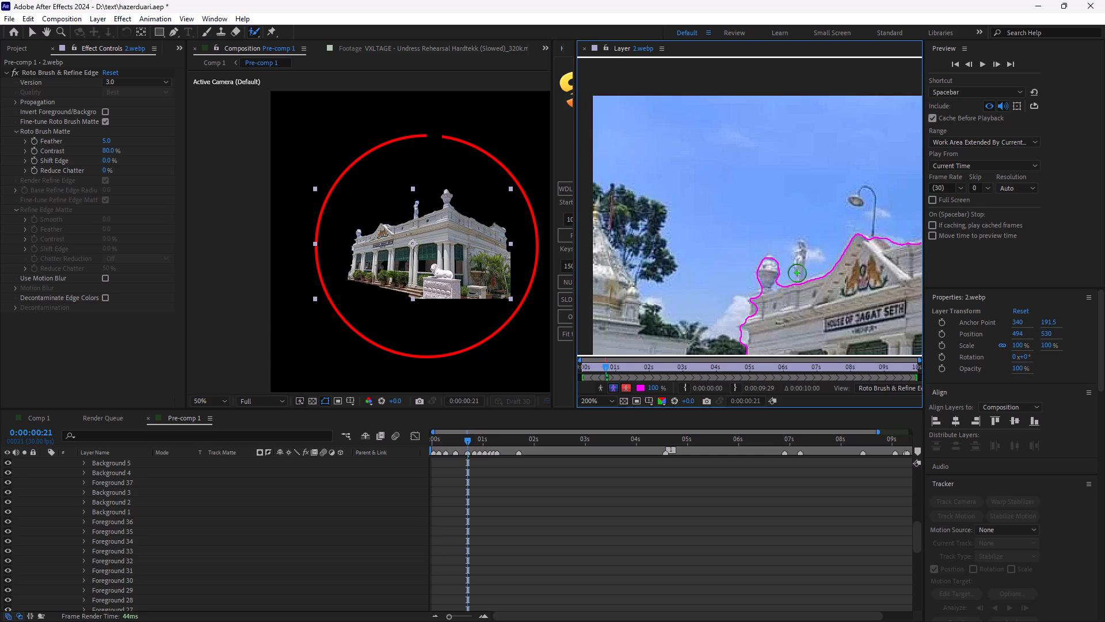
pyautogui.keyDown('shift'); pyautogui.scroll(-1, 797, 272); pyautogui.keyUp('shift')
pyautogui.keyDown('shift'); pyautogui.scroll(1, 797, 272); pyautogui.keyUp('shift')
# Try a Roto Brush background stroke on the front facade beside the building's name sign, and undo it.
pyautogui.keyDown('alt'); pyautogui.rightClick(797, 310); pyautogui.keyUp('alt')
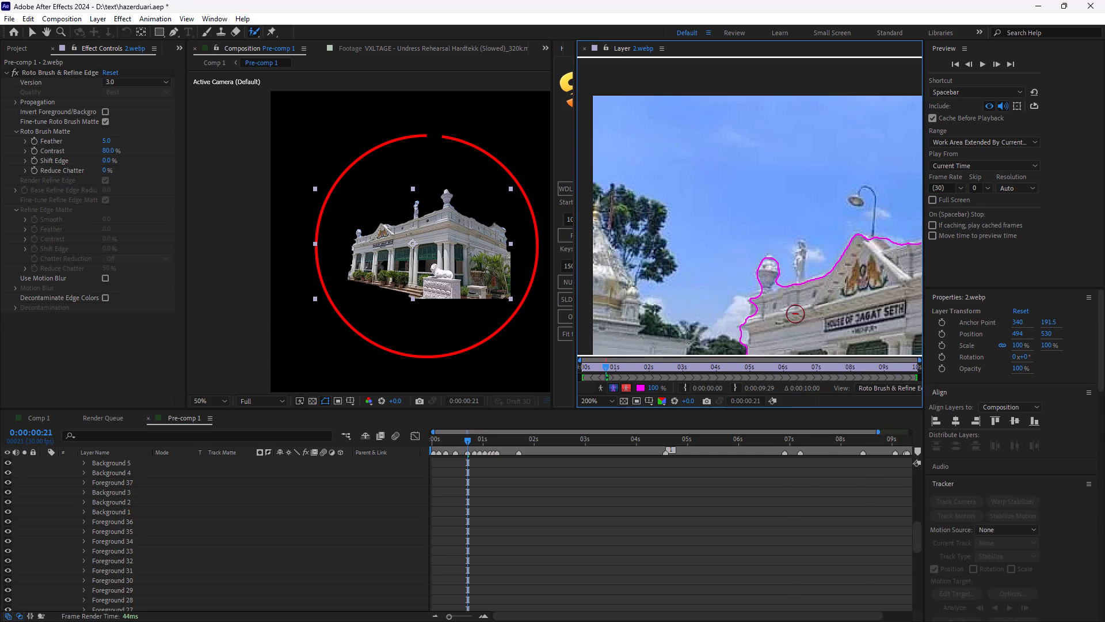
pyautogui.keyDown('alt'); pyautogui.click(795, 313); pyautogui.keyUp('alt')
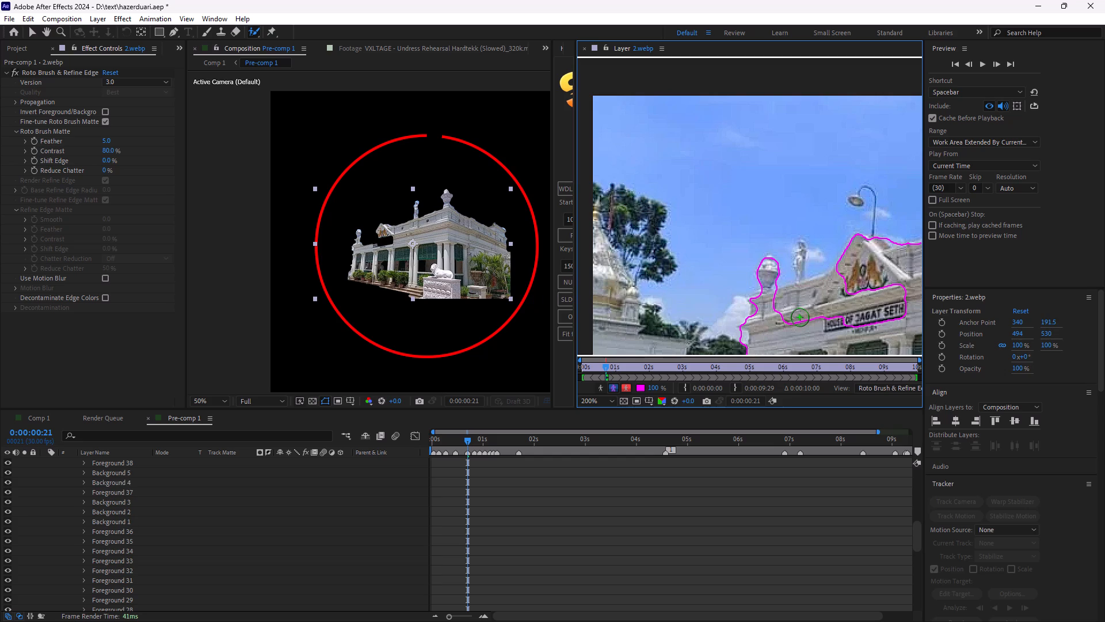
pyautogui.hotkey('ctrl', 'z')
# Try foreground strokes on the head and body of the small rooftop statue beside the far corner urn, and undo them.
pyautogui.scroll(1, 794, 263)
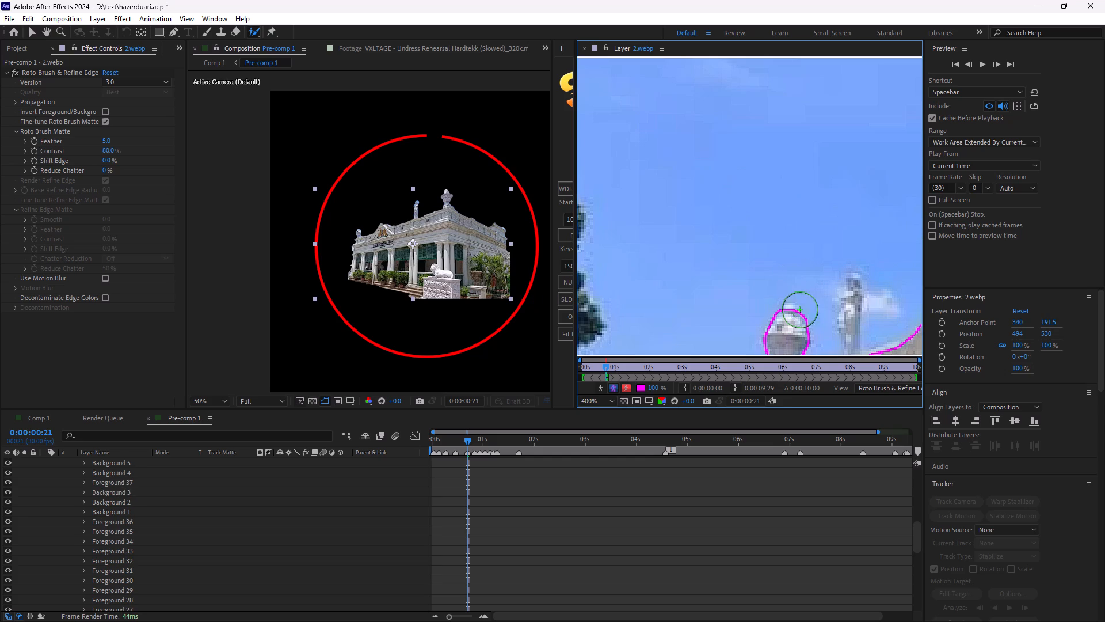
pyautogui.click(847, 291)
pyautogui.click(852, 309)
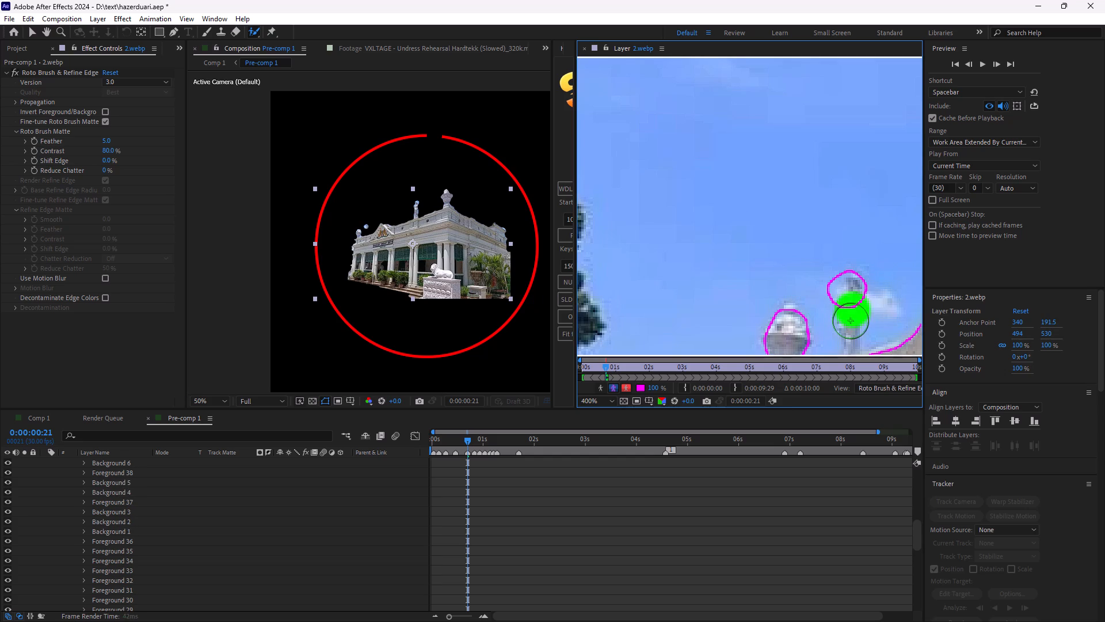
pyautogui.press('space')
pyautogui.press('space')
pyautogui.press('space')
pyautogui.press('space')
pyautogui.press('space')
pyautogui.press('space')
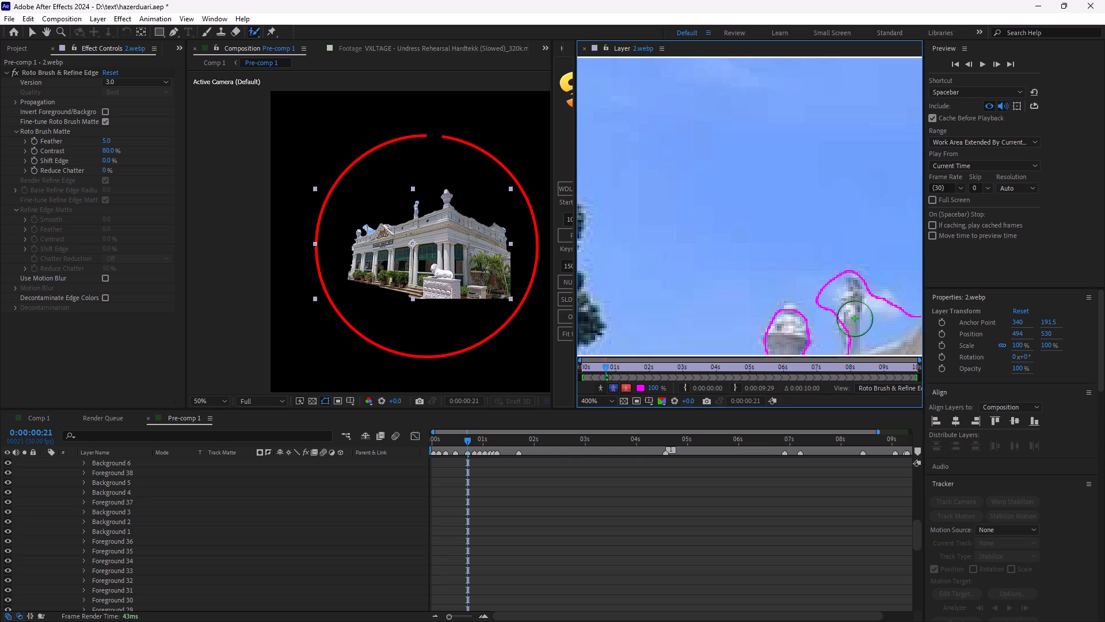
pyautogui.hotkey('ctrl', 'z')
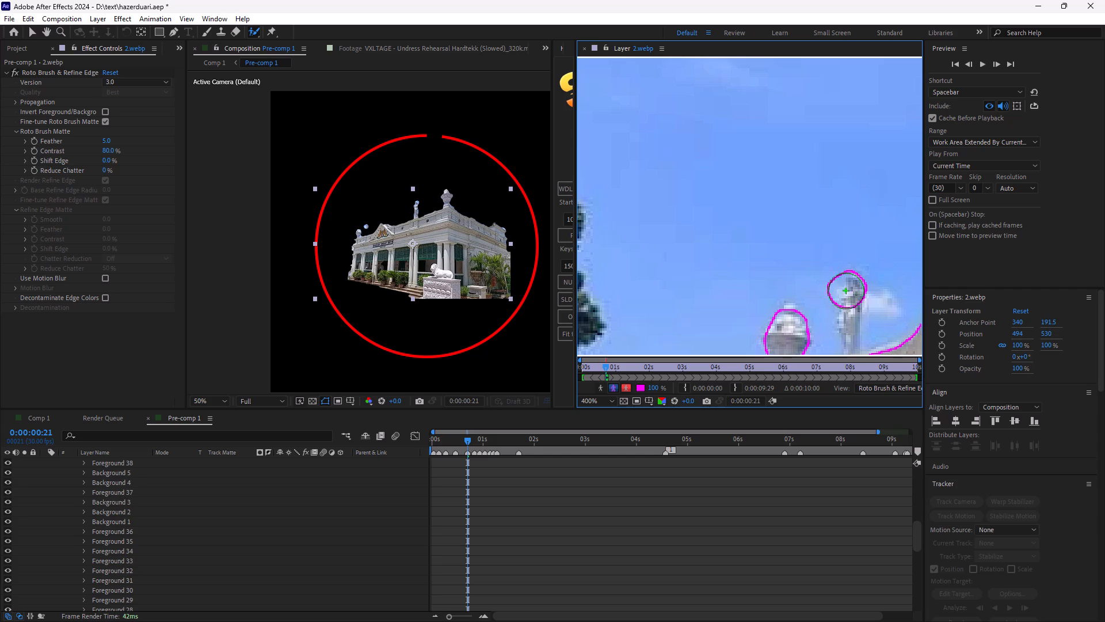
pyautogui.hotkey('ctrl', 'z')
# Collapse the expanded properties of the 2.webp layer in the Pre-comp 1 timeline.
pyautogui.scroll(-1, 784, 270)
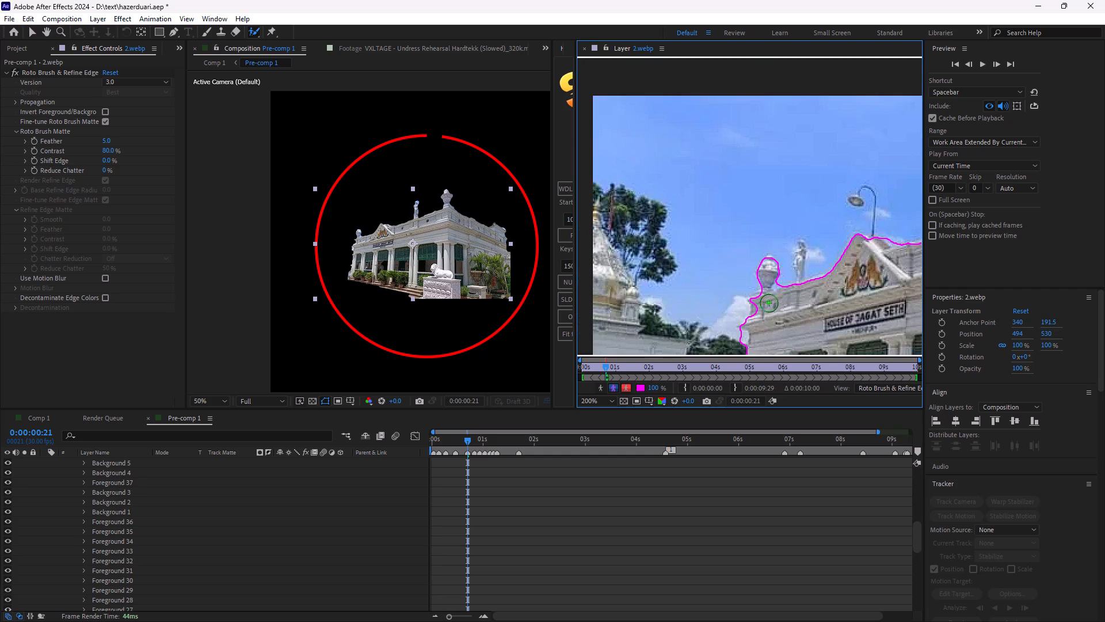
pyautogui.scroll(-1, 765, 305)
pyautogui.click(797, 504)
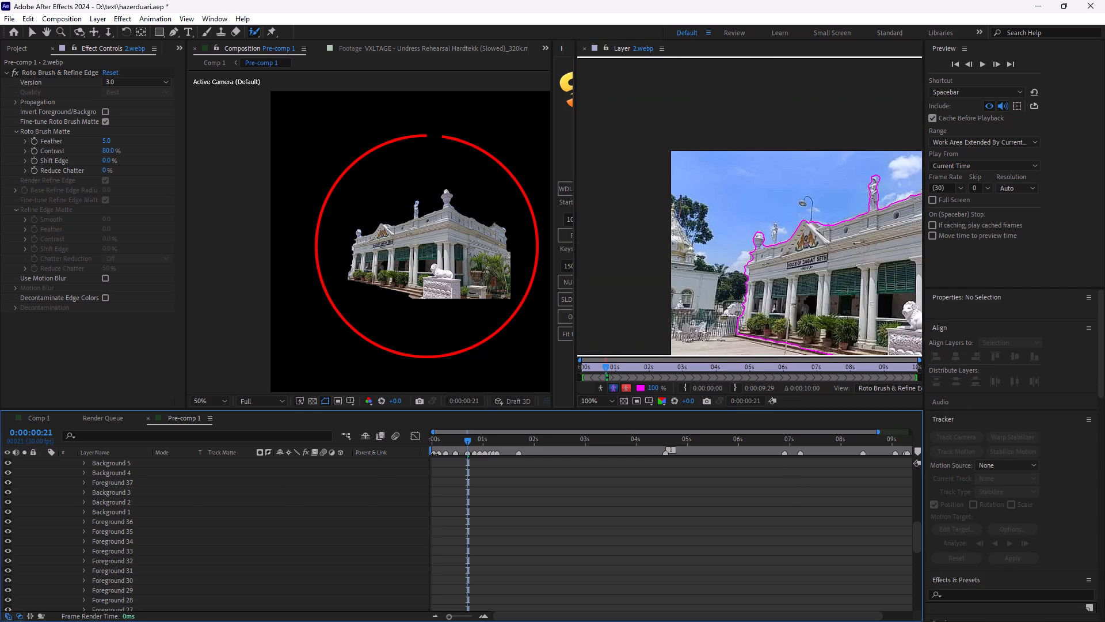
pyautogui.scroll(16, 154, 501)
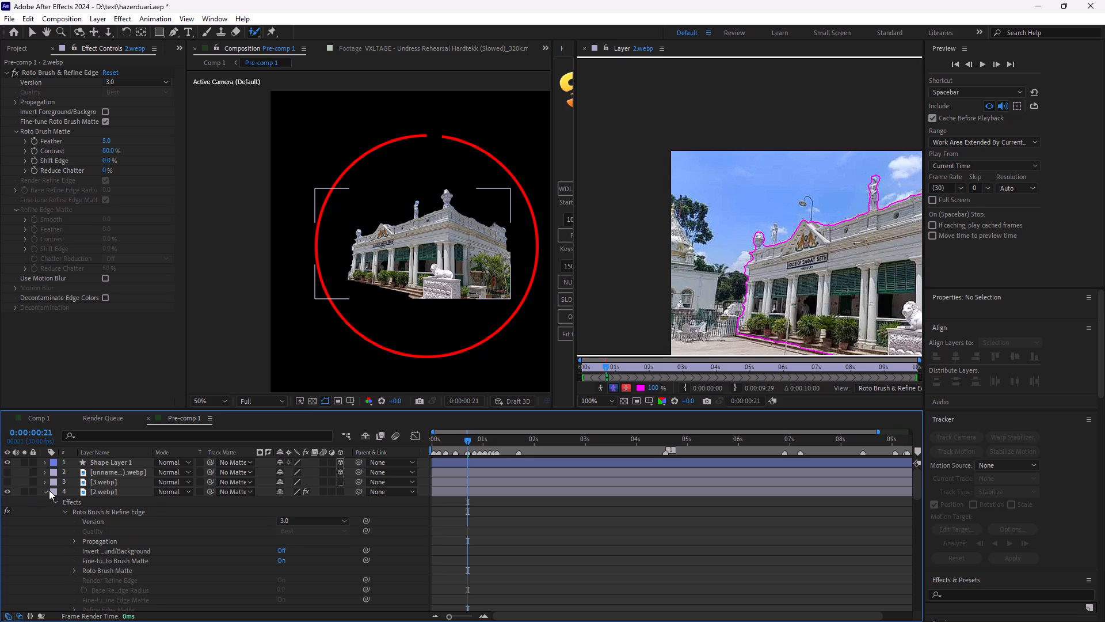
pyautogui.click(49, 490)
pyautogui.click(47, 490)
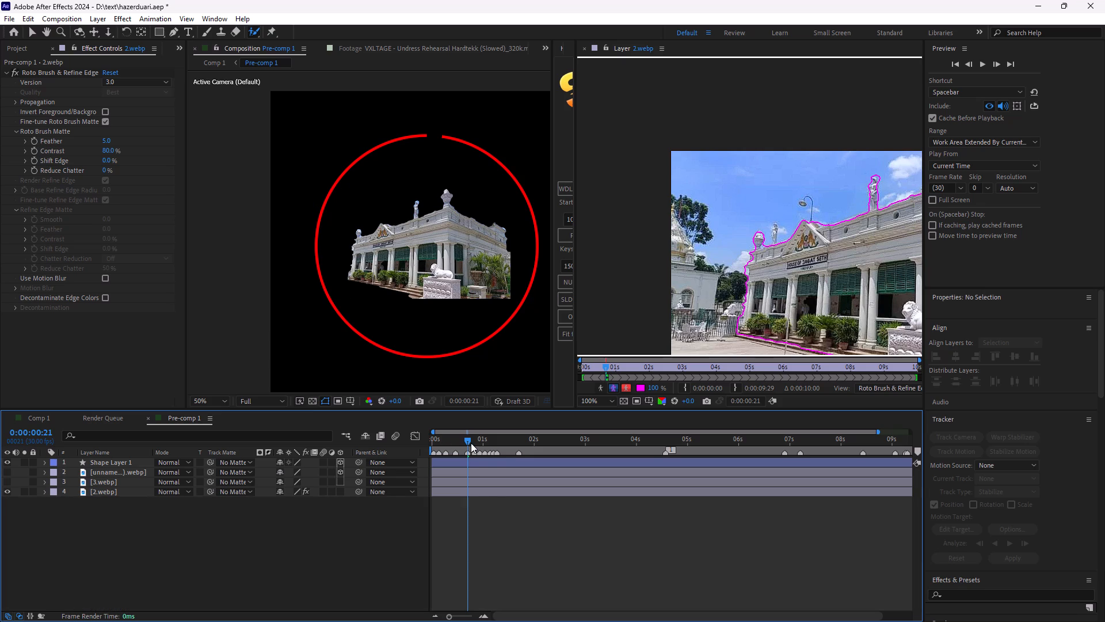
# Scrub through Pre-comp 1 to check the building cutout over time, returning to the first frame.
pyautogui.moveTo(471, 443); pyautogui.dragTo(501, 445)
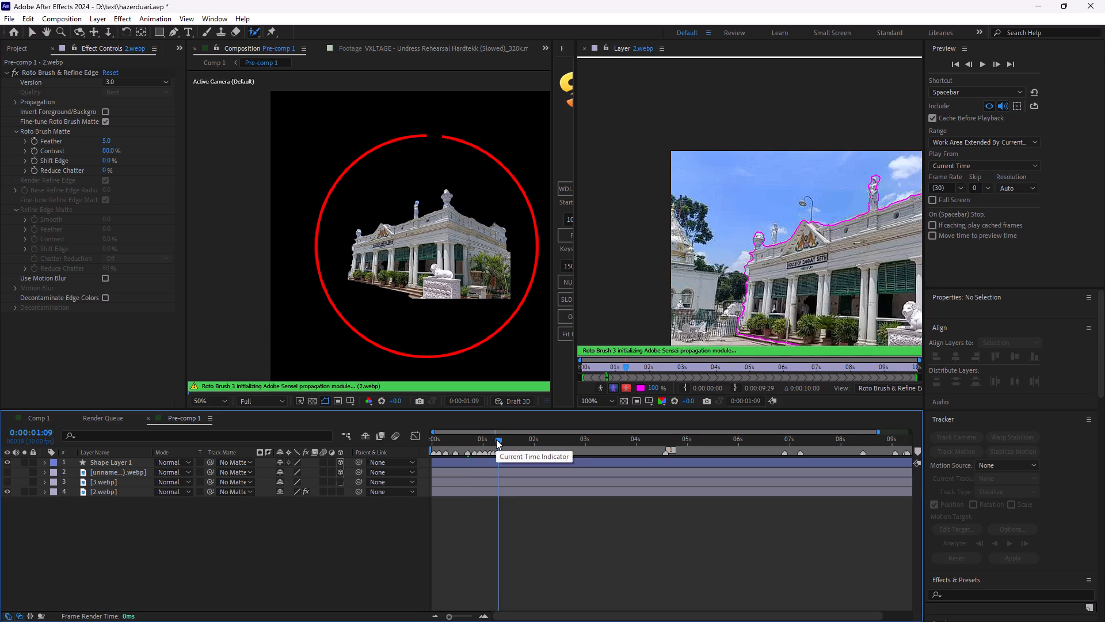
pyautogui.moveTo(496, 439); pyautogui.dragTo(734, 502)
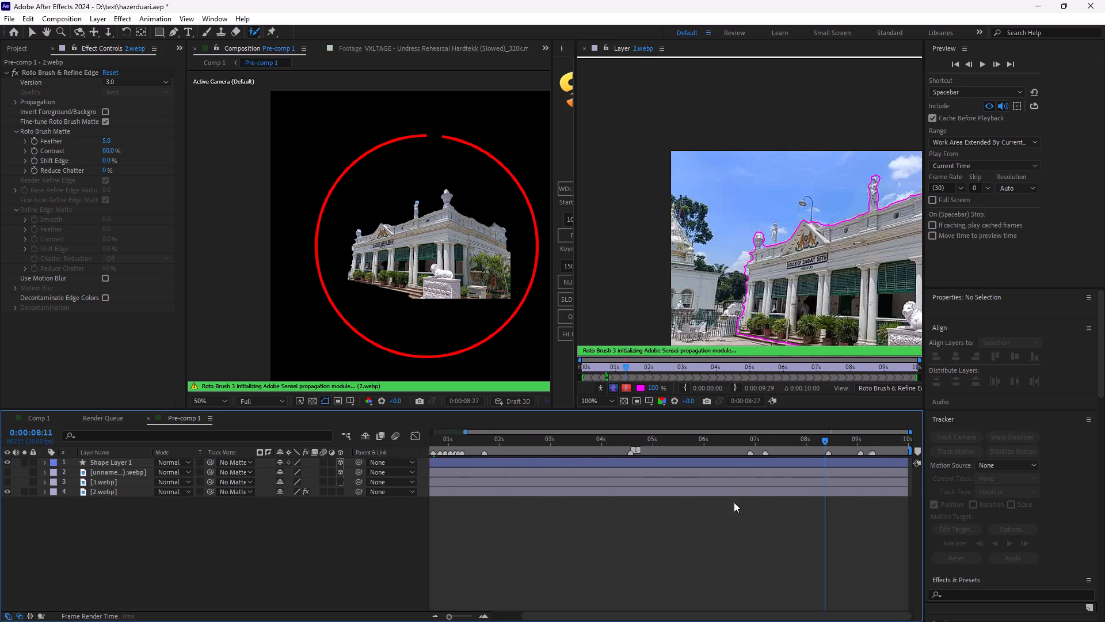
pyautogui.moveTo(734, 502); pyautogui.dragTo(327, 500)
pyautogui.click(516, 538)
pyautogui.press('space')
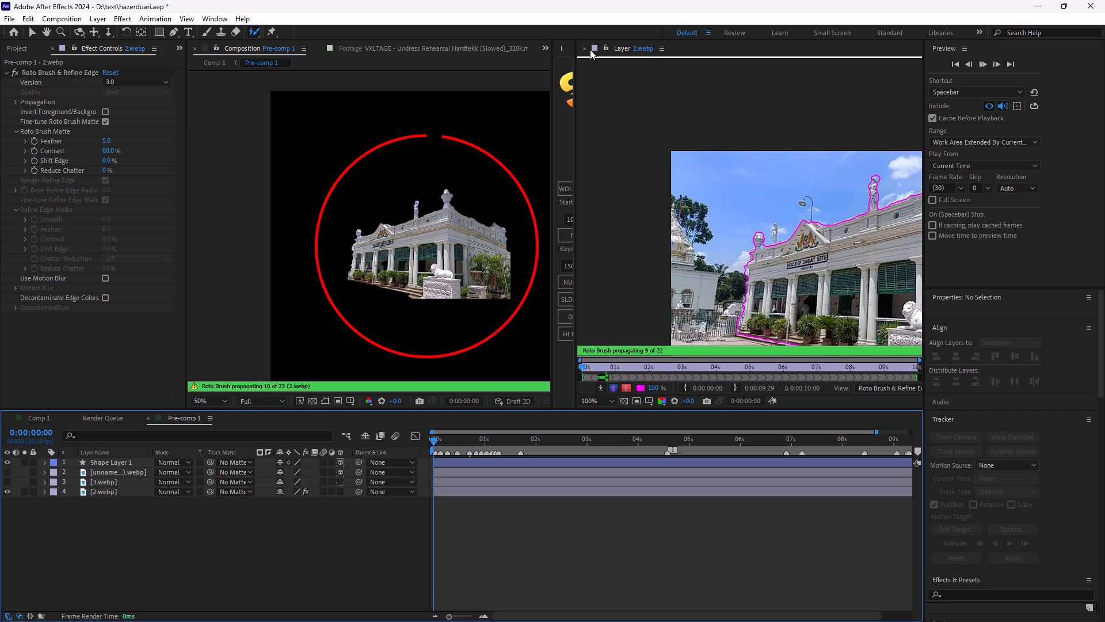
# Close the 2.webp layer view so only the Pre-comp 1 composition view remains.
pyautogui.click(588, 48)
pyautogui.press('space')
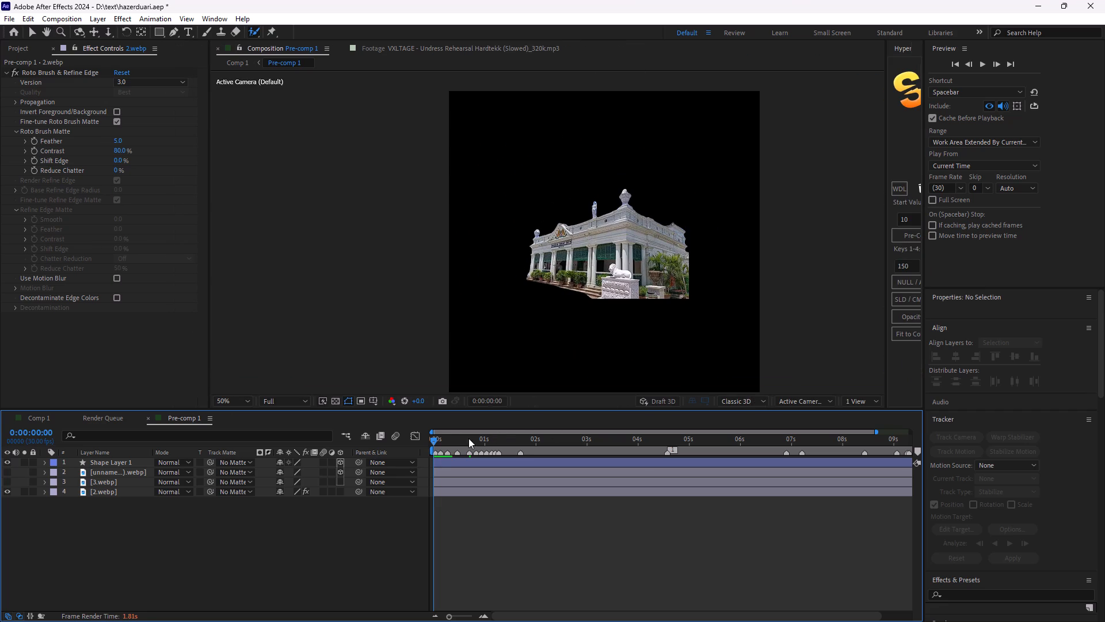
# Scrub Pre-comp 1 from the start to about 0:00:01:11 to check the cutout inside the red circle animation.
pyautogui.moveTo(437, 442); pyautogui.dragTo(511, 447)
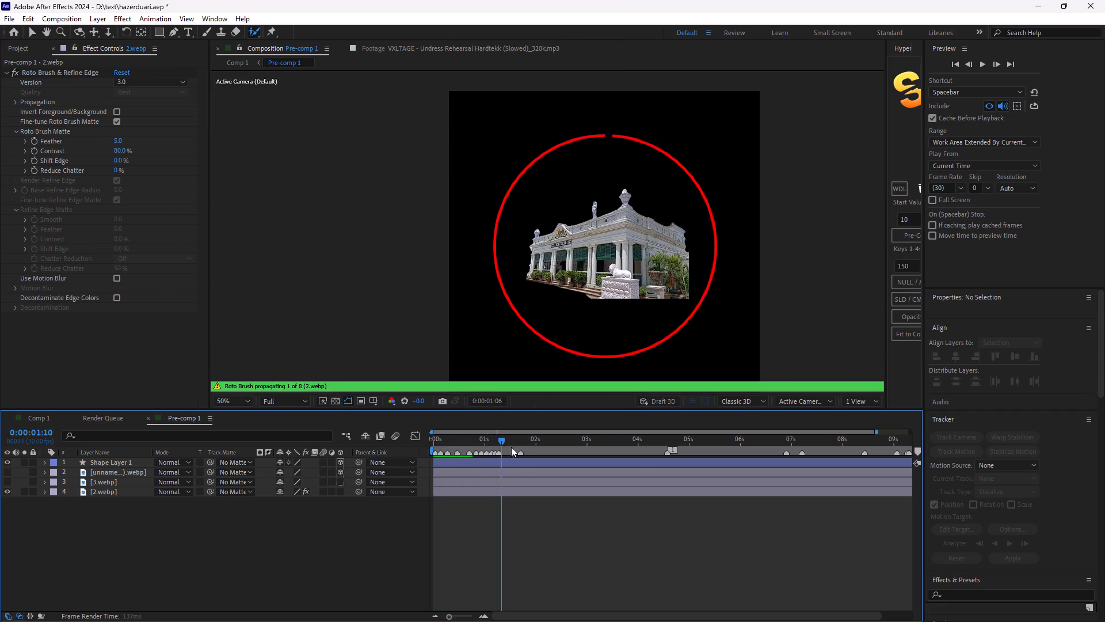
pyautogui.moveTo(511, 447); pyautogui.dragTo(523, 457)
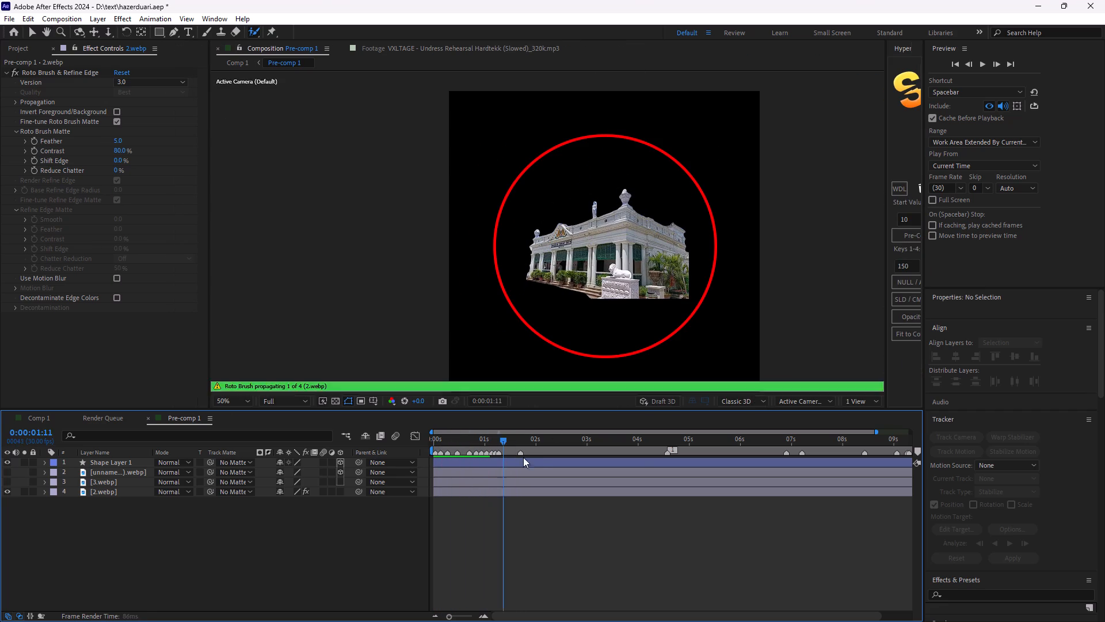
pyautogui.moveTo(523, 457); pyautogui.dragTo(533, 458)
# Undo the last Roto Brush change on the 2.webp layer.
pyautogui.hotkey('ctrl', 'z')
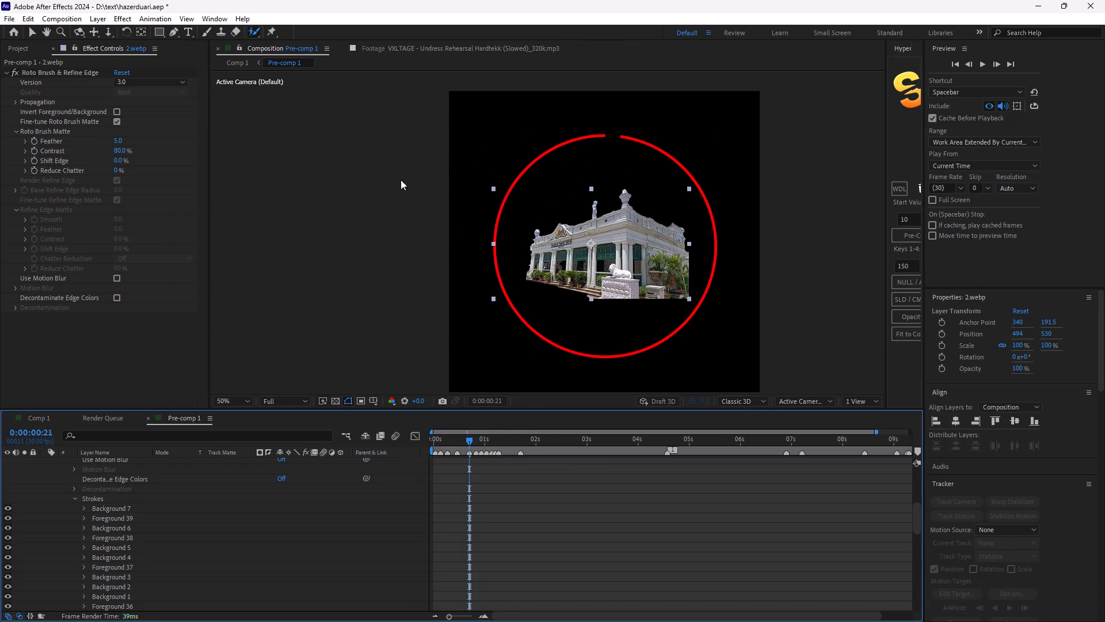
# Look through the available layer commands for the selected 2.webp layer.
pyautogui.click(101, 19)
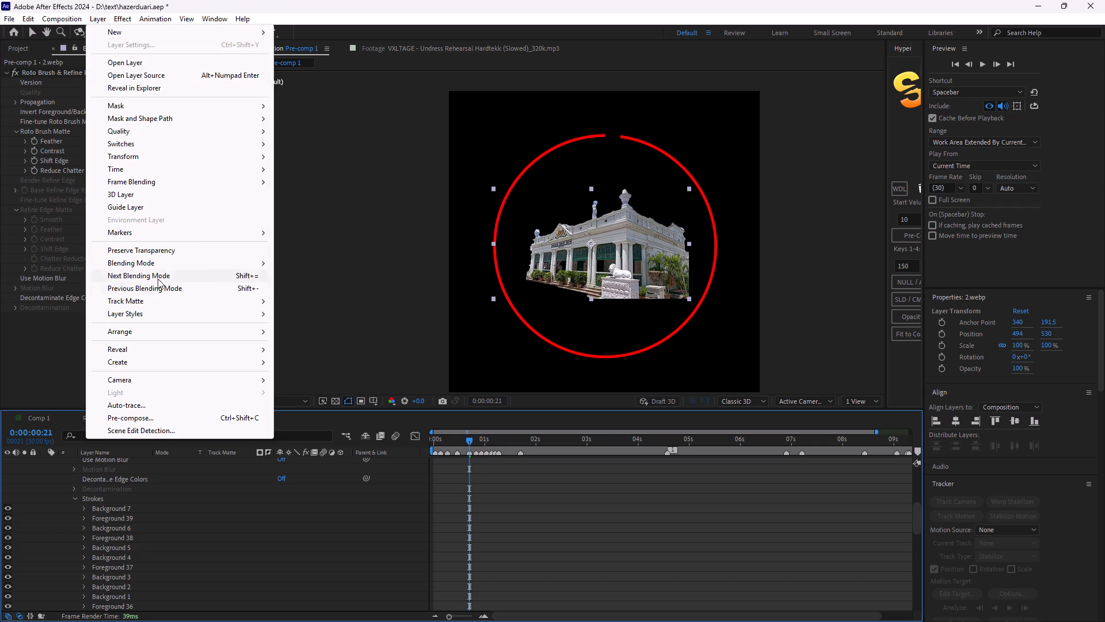
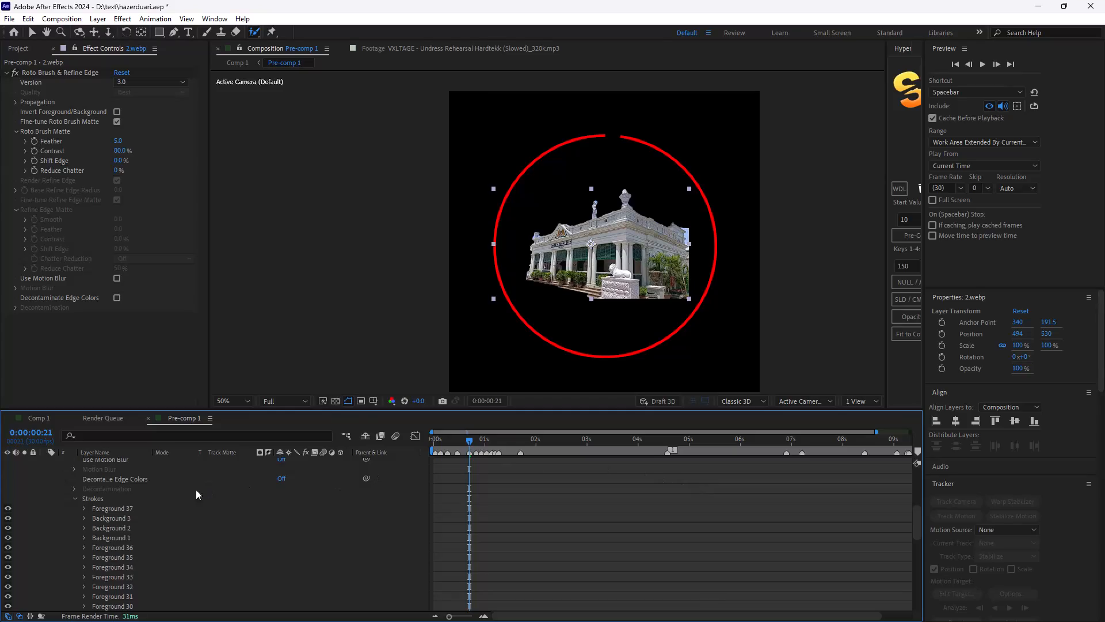
# Delete the Roto Brush & Refine Edge effect from the 2.webp layer.
pyautogui.scroll(7, 179, 495)
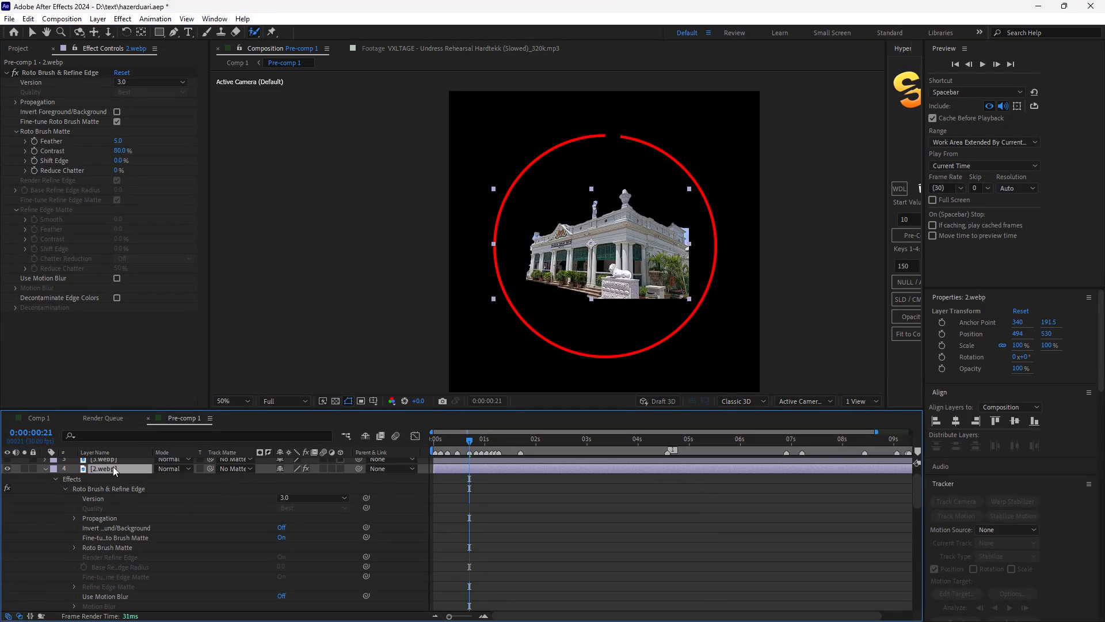
pyautogui.click(95, 490)
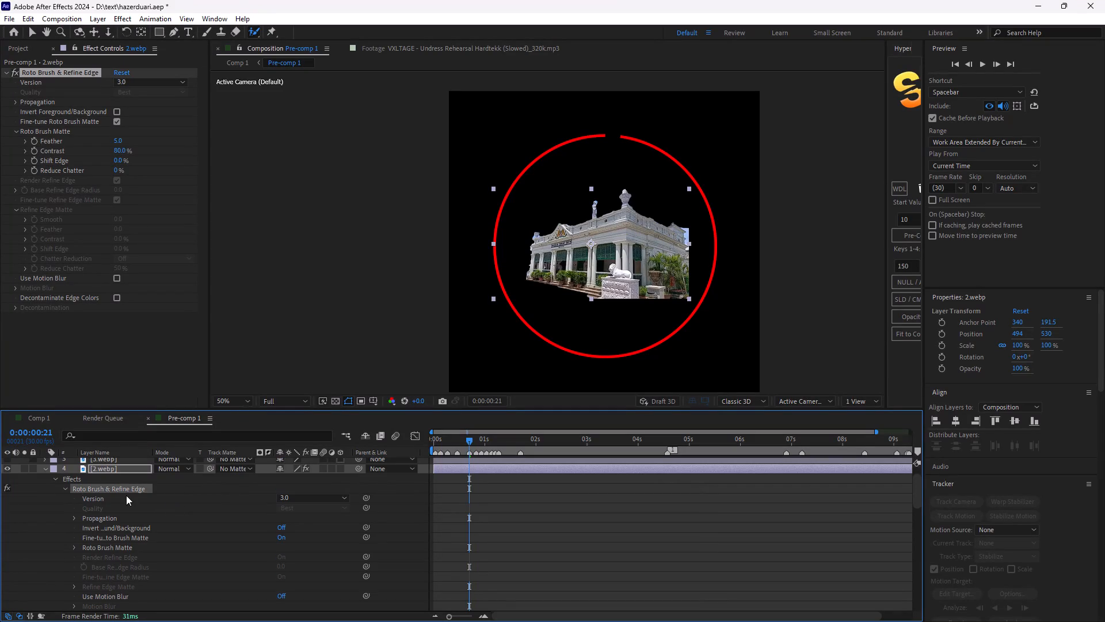
pyautogui.press('Delete')
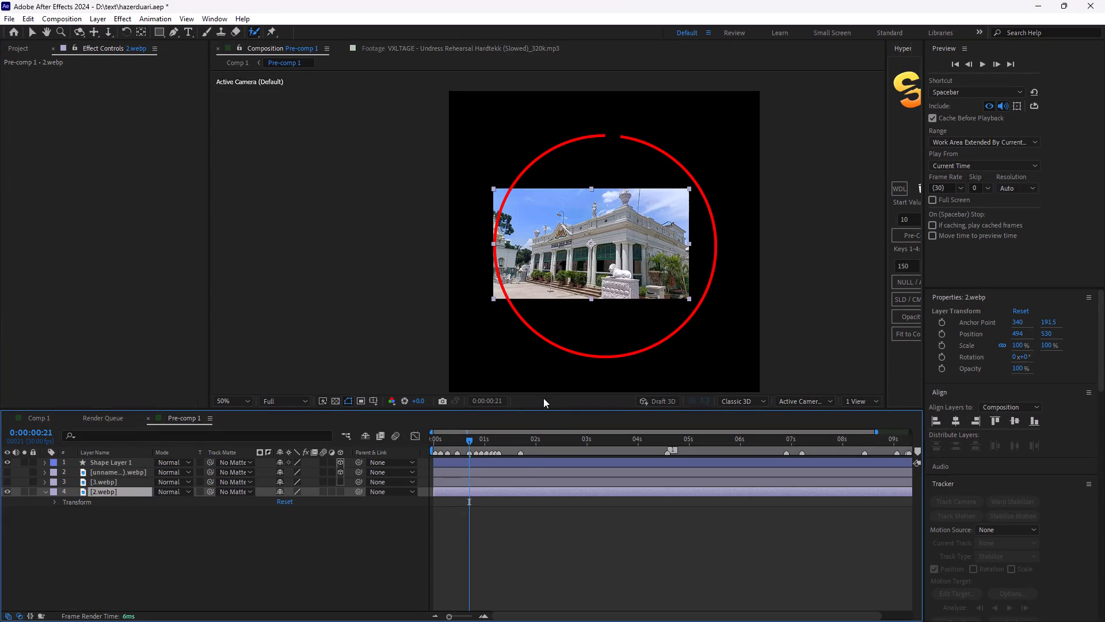
# Scale the 2.webp layer to 66% and reposition it inside the red circle at about 498, 485.
pyautogui.press('s')
pyautogui.moveTo(289, 501); pyautogui.dragTo(270, 502)
pyautogui.moveTo(596, 263); pyautogui.dragTo(609, 267)
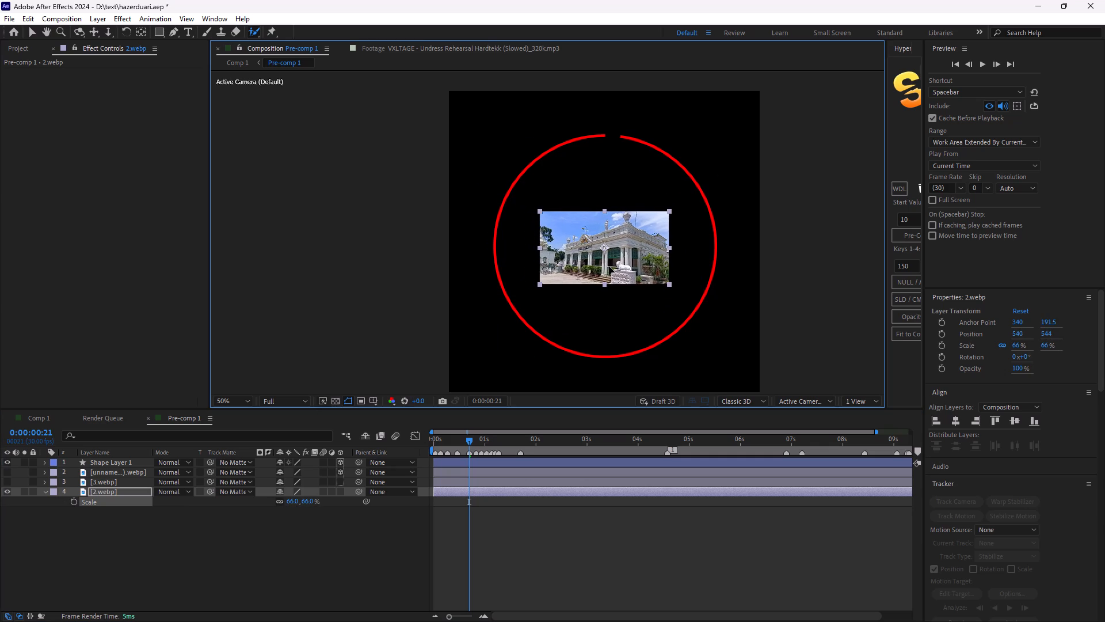
pyautogui.moveTo(609, 267); pyautogui.dragTo(605, 267)
pyautogui.scroll(1, 612, 257)
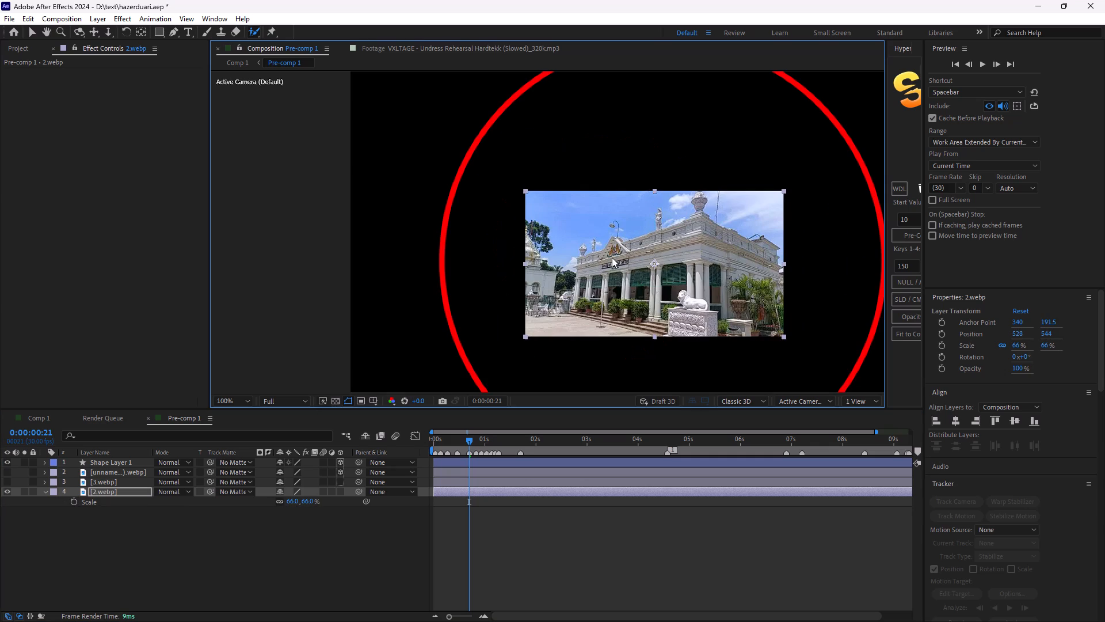
pyautogui.moveTo(620, 291); pyautogui.dragTo(603, 257)
# Start a Pen mask on 2.webp at the far end of the front steps and trace their base to the lion pedestal.
pyautogui.scroll(2, 601, 266)
pyautogui.scroll(-1, 603, 272)
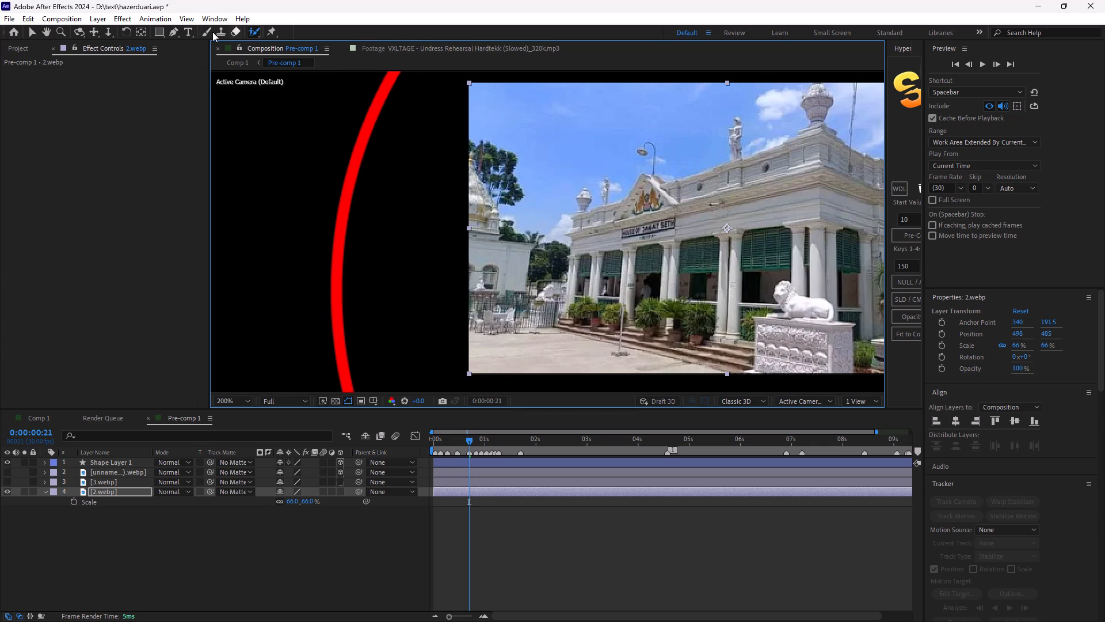
pyautogui.click(178, 29)
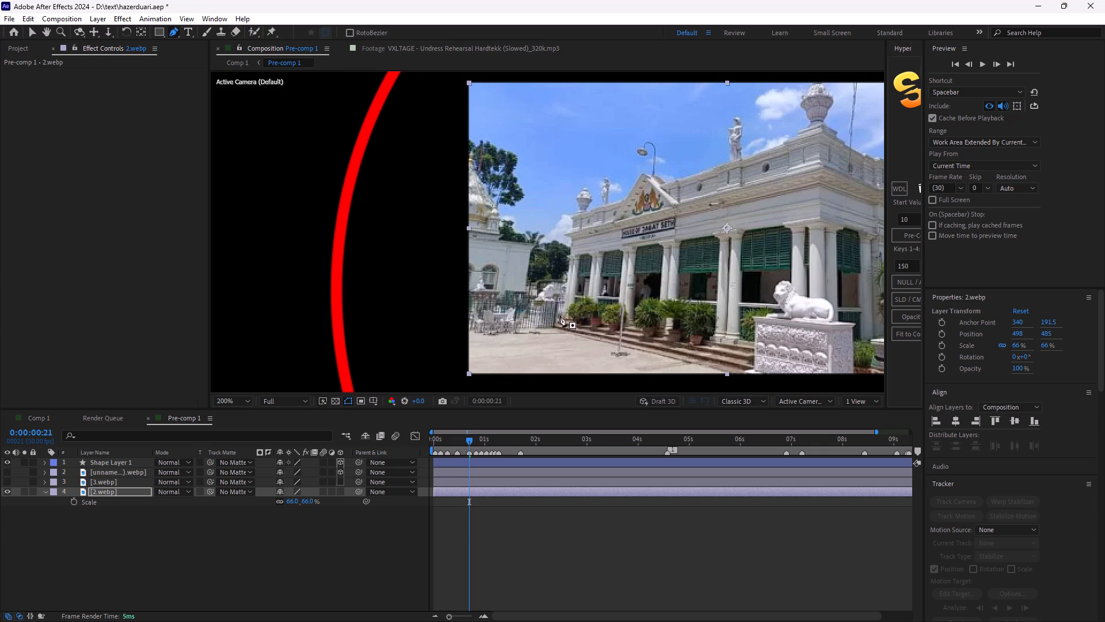
pyautogui.click(555, 326)
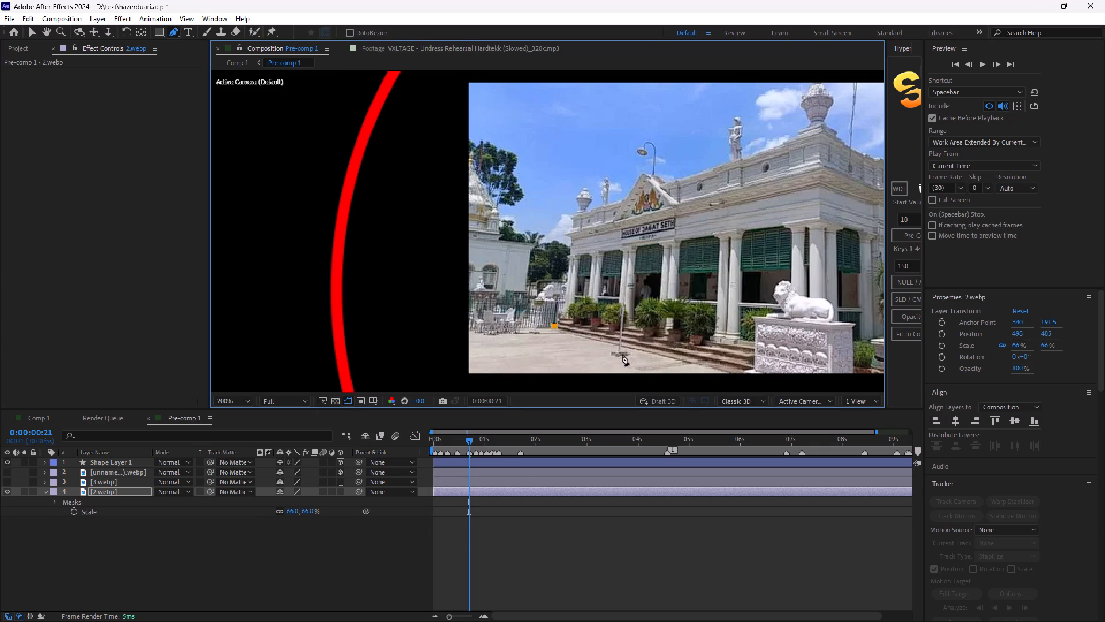
pyautogui.click(738, 376)
pyautogui.click(750, 371)
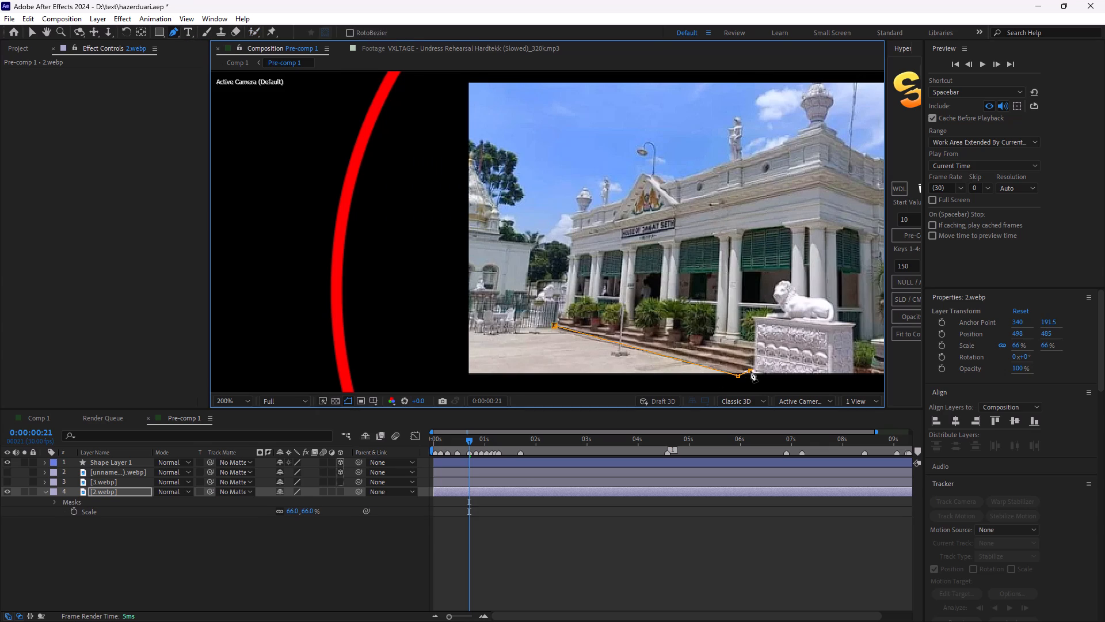
pyautogui.click(756, 373)
pyautogui.click(758, 371)
pyautogui.click(768, 373)
# Continue the mask path along the bottom of the lion pedestal and up its outer side to the top corner.
pyautogui.moveTo(782, 373); pyautogui.dragTo(794, 372)
pyautogui.moveTo(804, 372); pyautogui.dragTo(809, 372)
pyautogui.moveTo(829, 373); pyautogui.dragTo(837, 373)
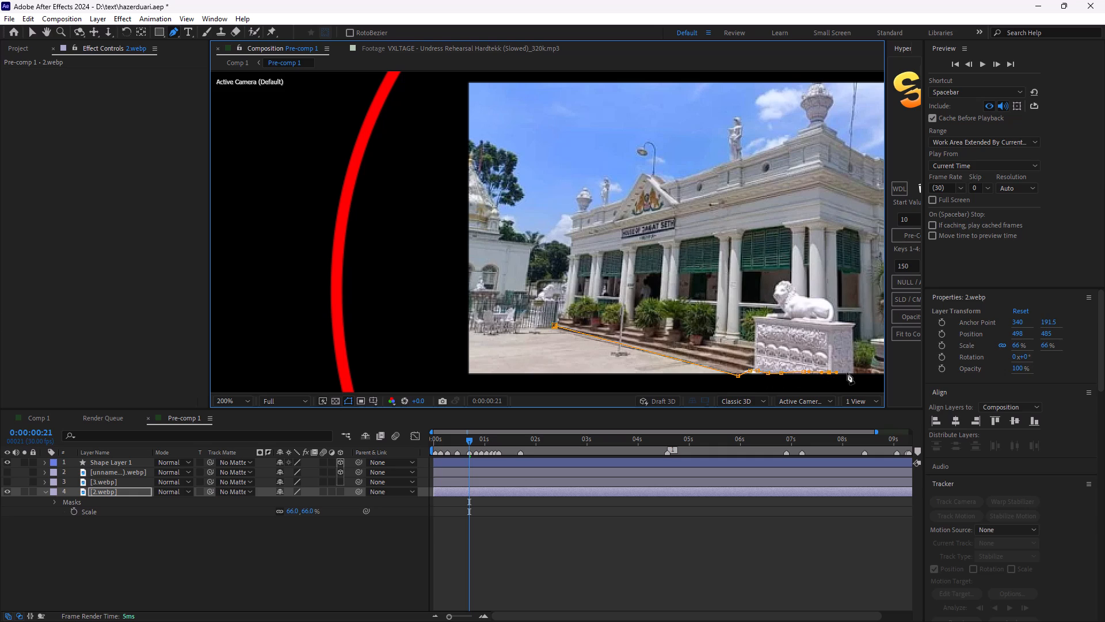
pyautogui.click(850, 372)
pyautogui.click(854, 342)
pyautogui.click(856, 323)
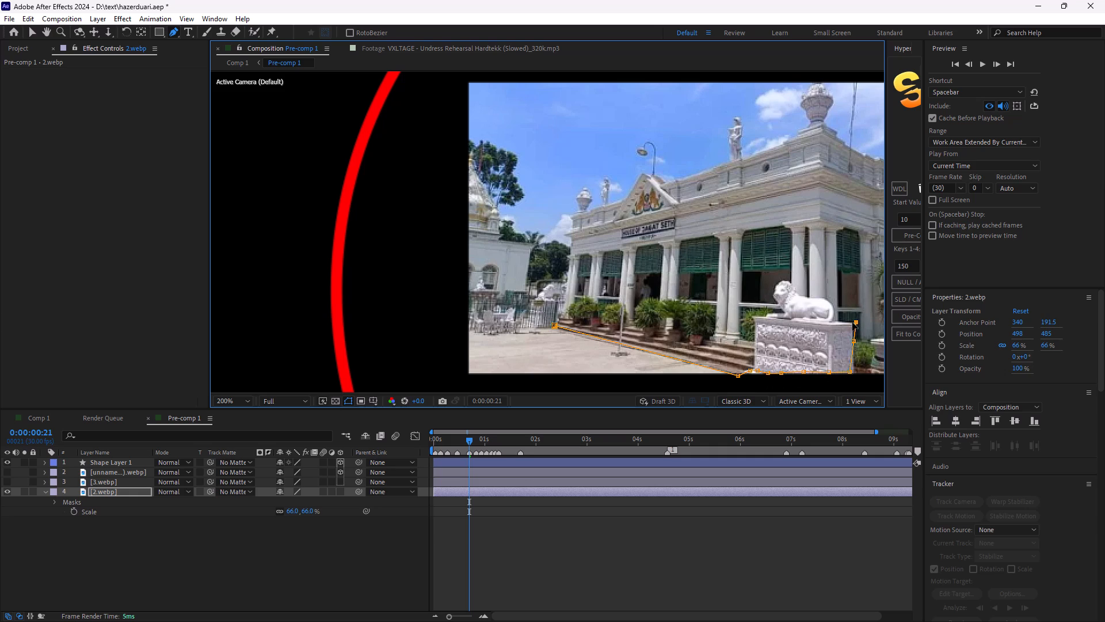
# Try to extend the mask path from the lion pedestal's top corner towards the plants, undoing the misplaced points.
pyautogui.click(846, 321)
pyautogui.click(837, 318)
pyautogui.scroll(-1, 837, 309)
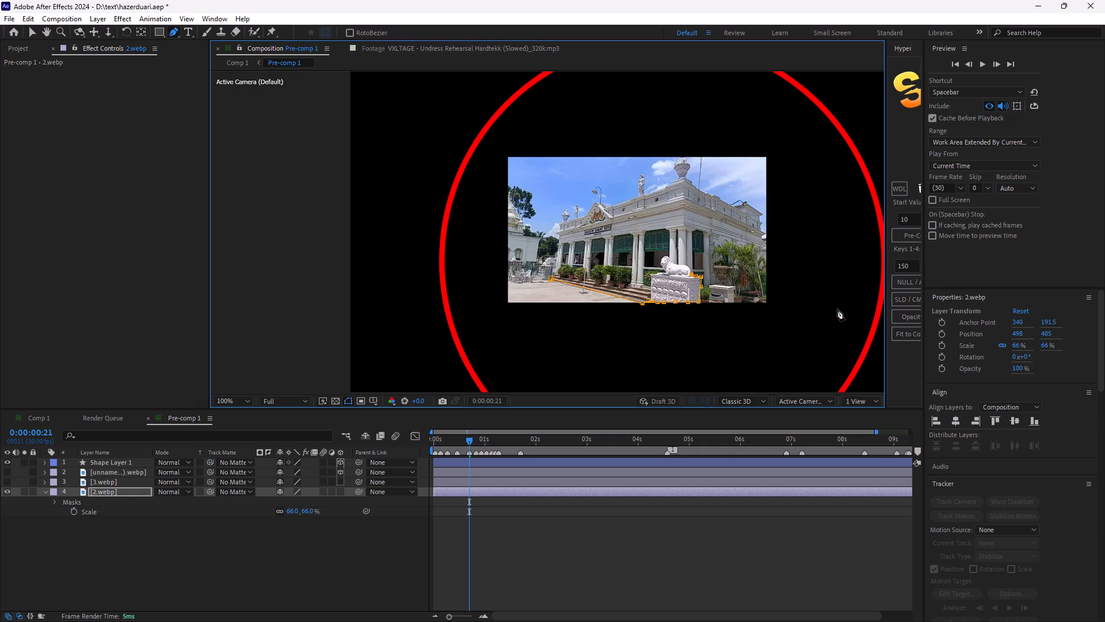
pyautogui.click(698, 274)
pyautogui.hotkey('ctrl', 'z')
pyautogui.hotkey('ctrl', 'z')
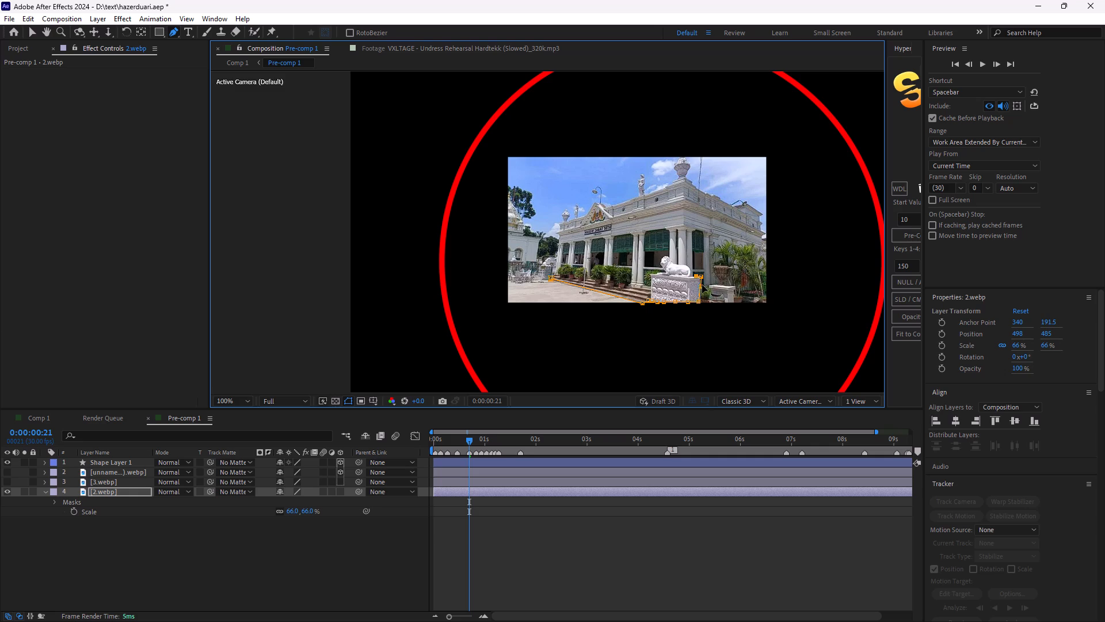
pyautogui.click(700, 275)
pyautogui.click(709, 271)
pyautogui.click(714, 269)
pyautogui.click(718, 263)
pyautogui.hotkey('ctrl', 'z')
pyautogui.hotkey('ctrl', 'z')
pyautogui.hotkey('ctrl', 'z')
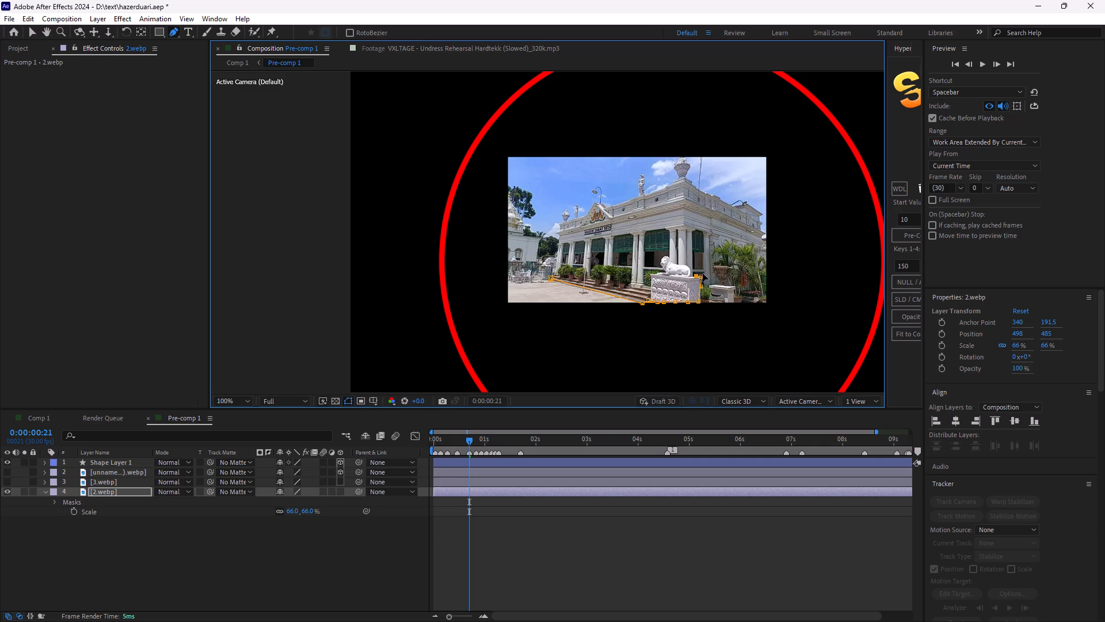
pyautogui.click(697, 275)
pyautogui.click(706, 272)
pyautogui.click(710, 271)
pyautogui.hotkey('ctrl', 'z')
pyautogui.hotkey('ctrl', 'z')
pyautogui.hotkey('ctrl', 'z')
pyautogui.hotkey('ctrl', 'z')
# Extend the mask path from the pedestal's top corner across the palm plants to just beyond the photo's edge.
pyautogui.click(700, 280)
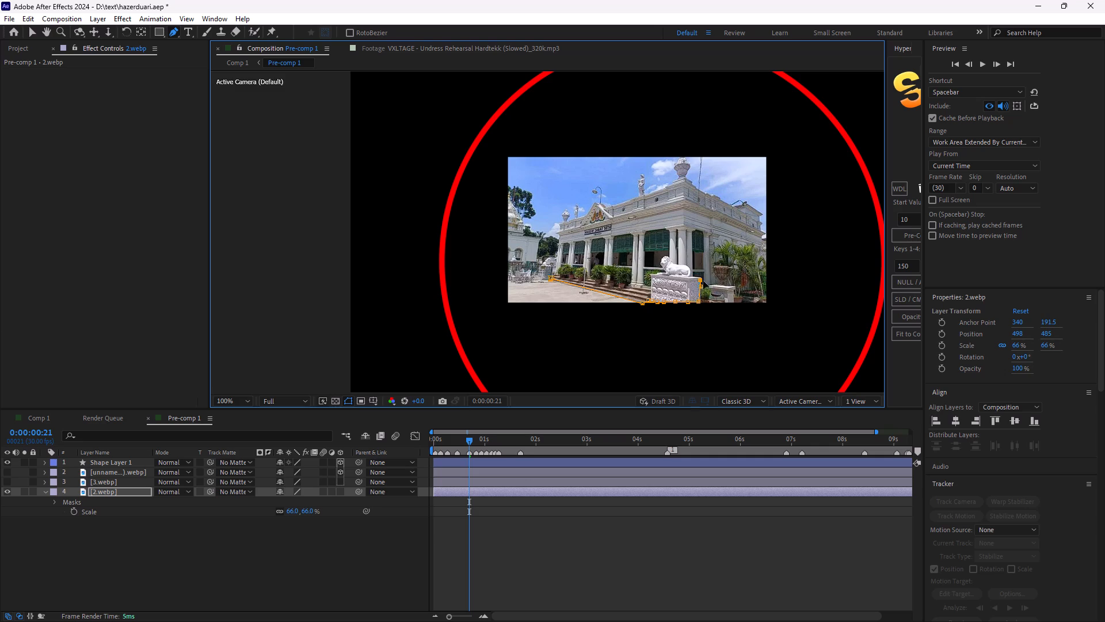
pyautogui.click(704, 277)
pyautogui.click(706, 274)
pyautogui.click(715, 270)
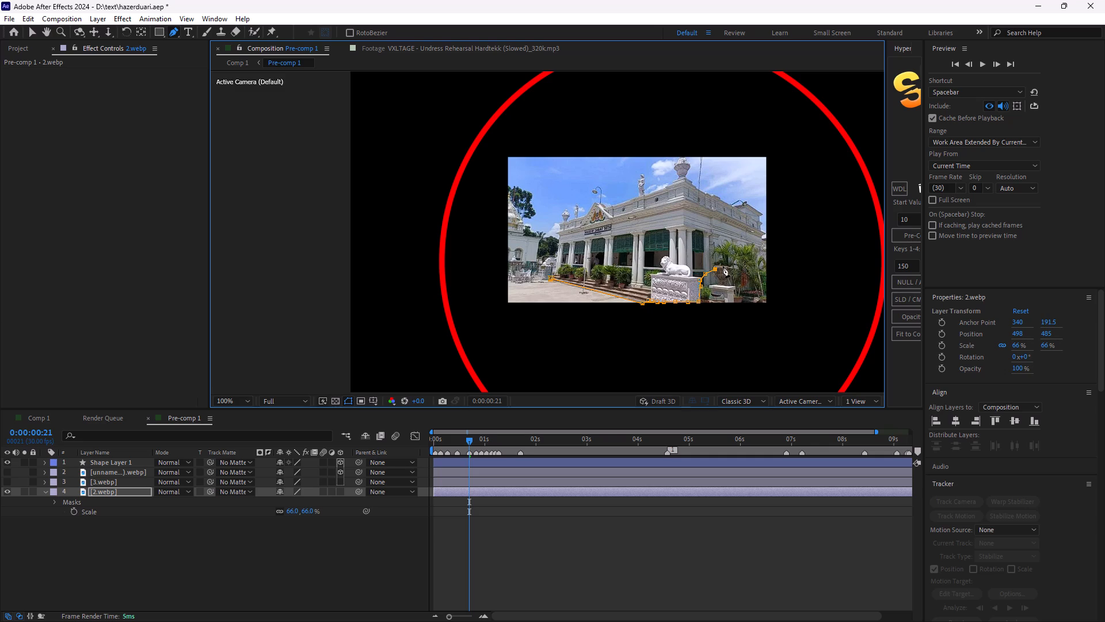
pyautogui.click(731, 266)
pyautogui.moveTo(755, 263); pyautogui.dragTo(761, 263)
pyautogui.click(771, 263)
# Trace the mask path up the building's outer side wall from the plants to the roof corner.
pyautogui.click(768, 252)
pyautogui.click(770, 243)
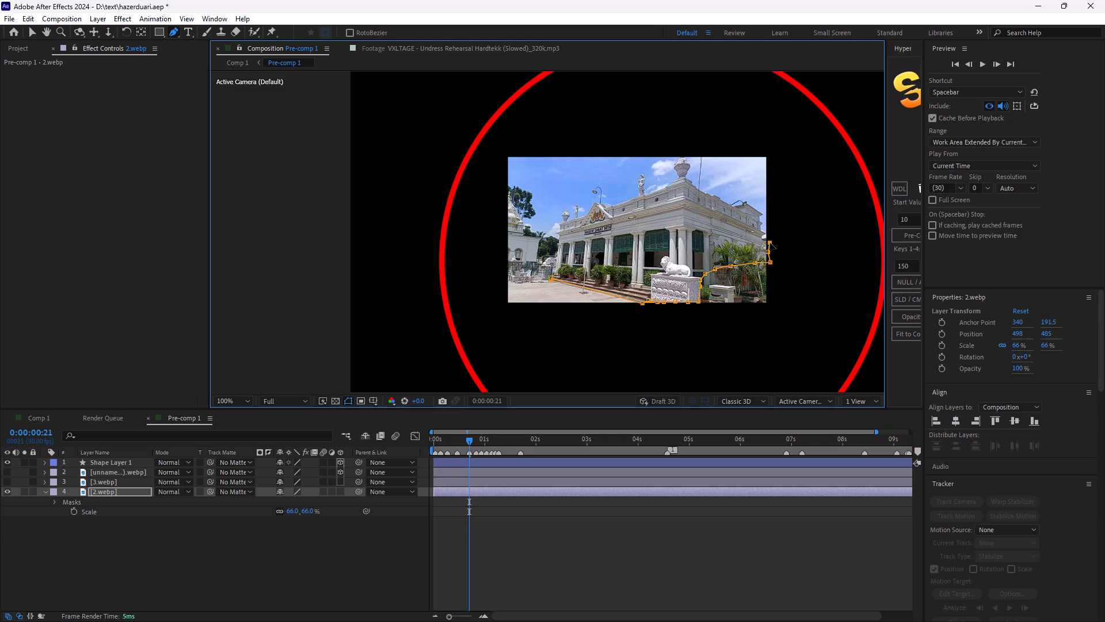
pyautogui.click(768, 242)
pyautogui.click(764, 240)
pyautogui.click(766, 234)
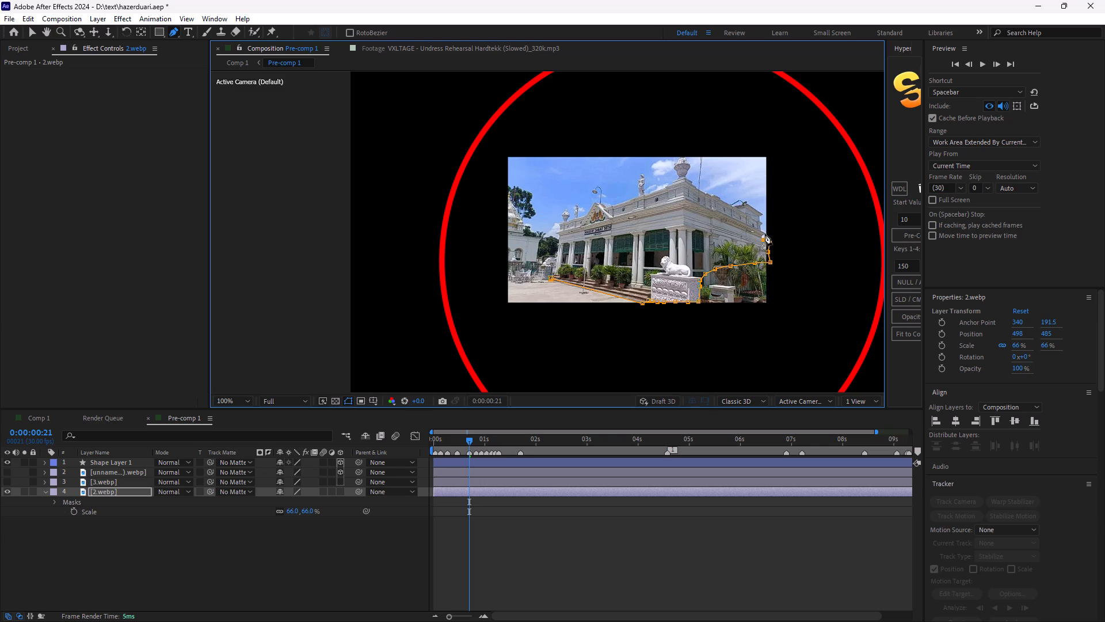
pyautogui.click(764, 235)
pyautogui.click(765, 229)
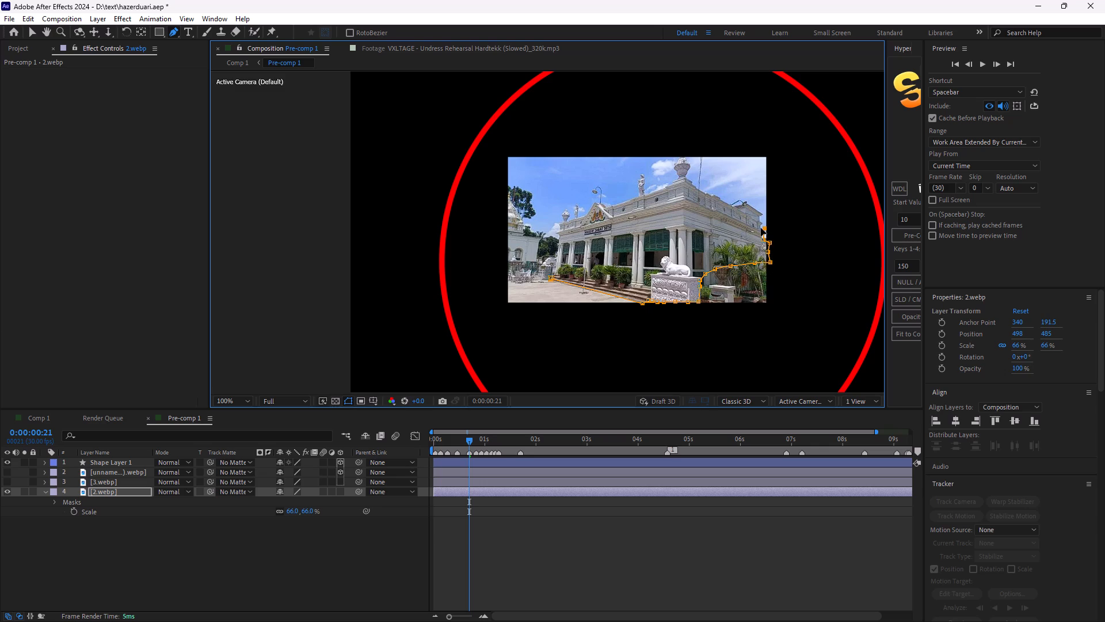
pyautogui.click(761, 226)
pyautogui.click(761, 219)
pyautogui.click(761, 210)
# Trace the mask path along the side roofline from the roof corner to the base of the rooftop urn.
pyautogui.click(750, 203)
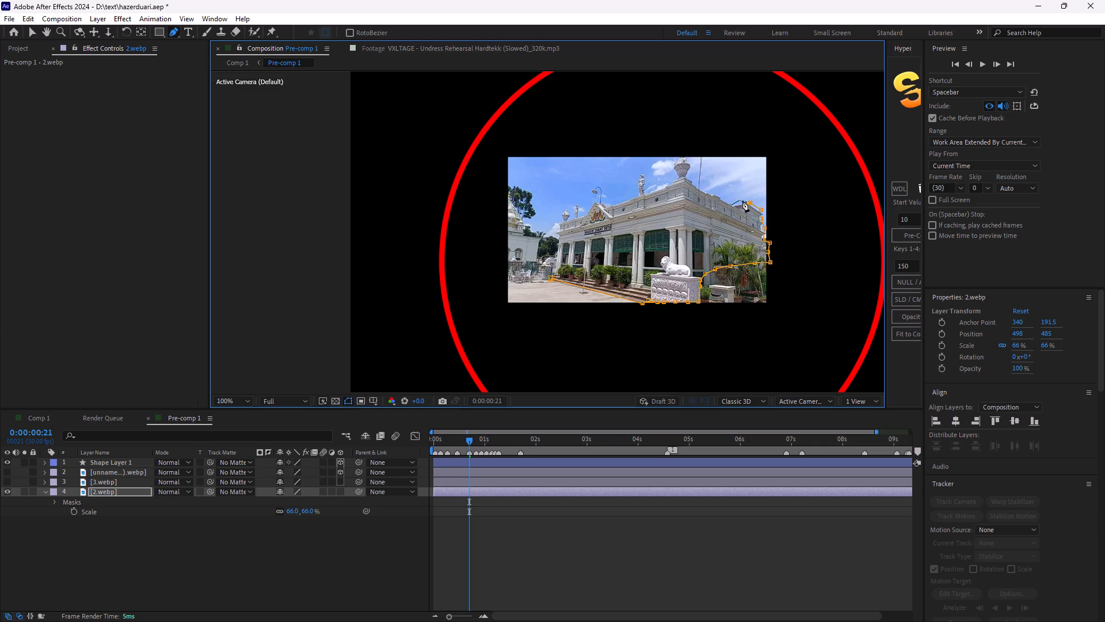
pyautogui.click(740, 199)
pyautogui.click(734, 202)
pyautogui.click(734, 205)
pyautogui.click(733, 207)
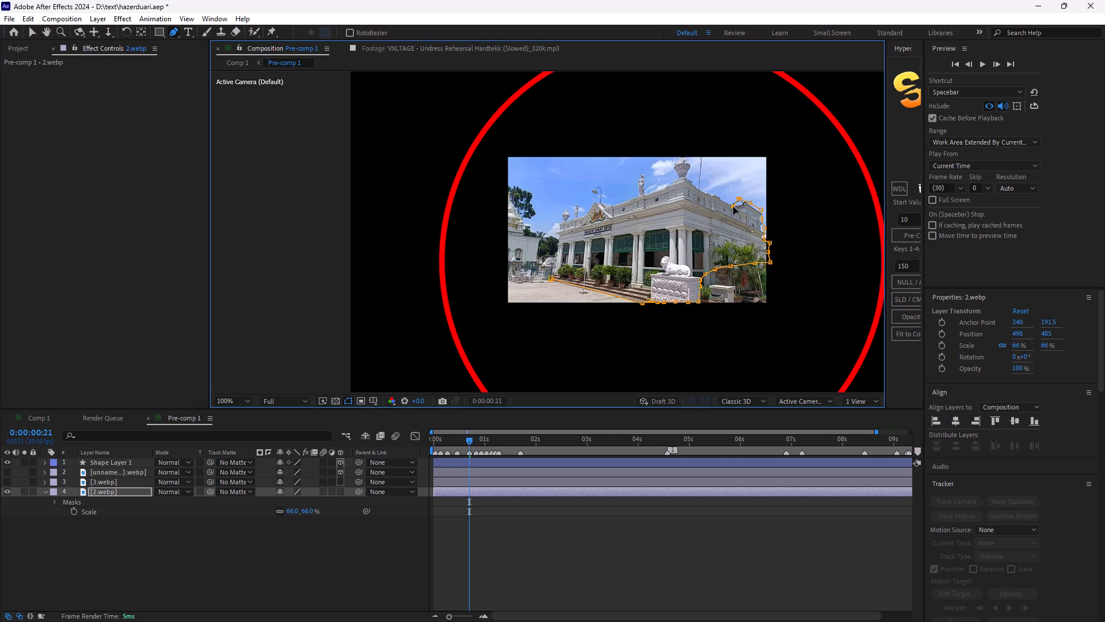
pyautogui.click(726, 202)
pyautogui.click(714, 198)
pyautogui.click(708, 191)
pyautogui.click(698, 187)
pyautogui.click(691, 183)
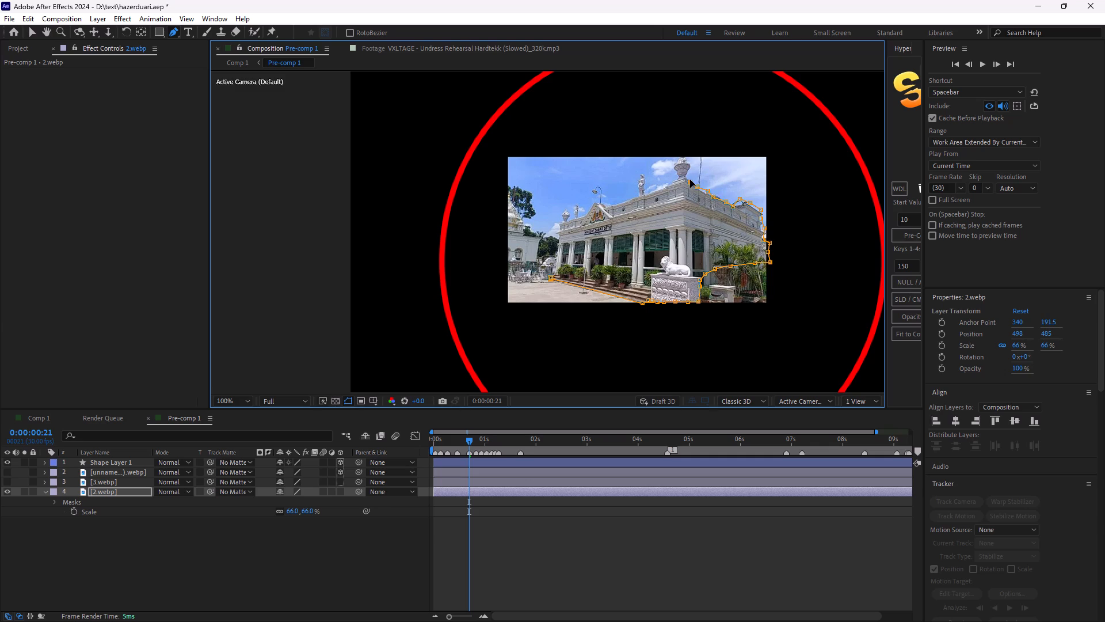
# Outline the rooftop urn with mask points and continue onto the front roofline towards the statue.
pyautogui.click(690, 177)
pyautogui.click(686, 177)
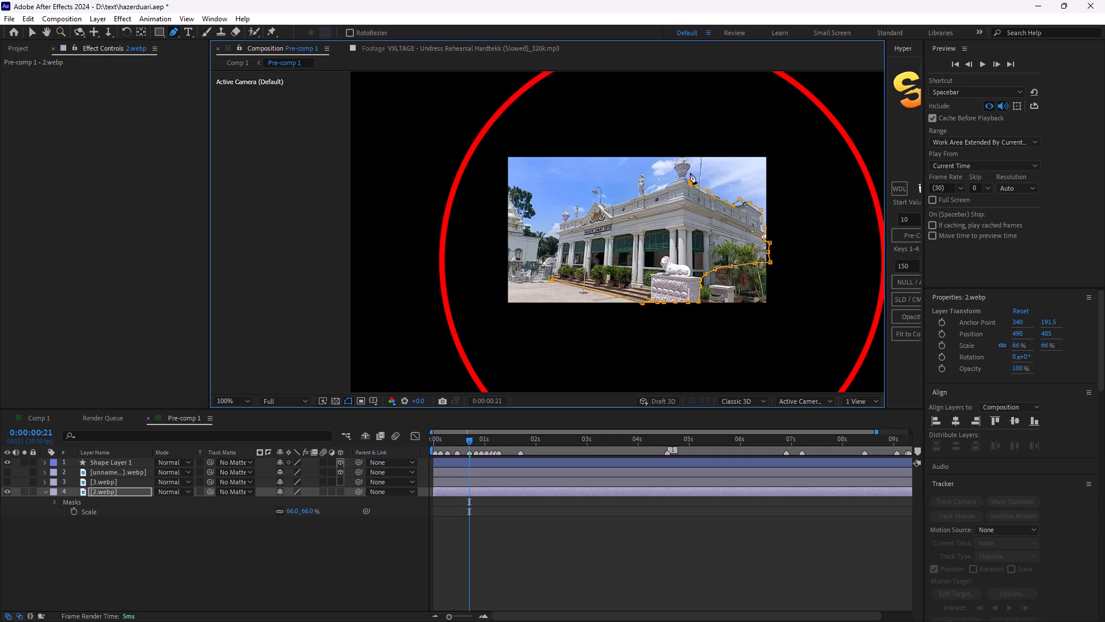
pyautogui.click(690, 173)
pyautogui.click(691, 166)
pyautogui.click(691, 161)
pyautogui.click(685, 157)
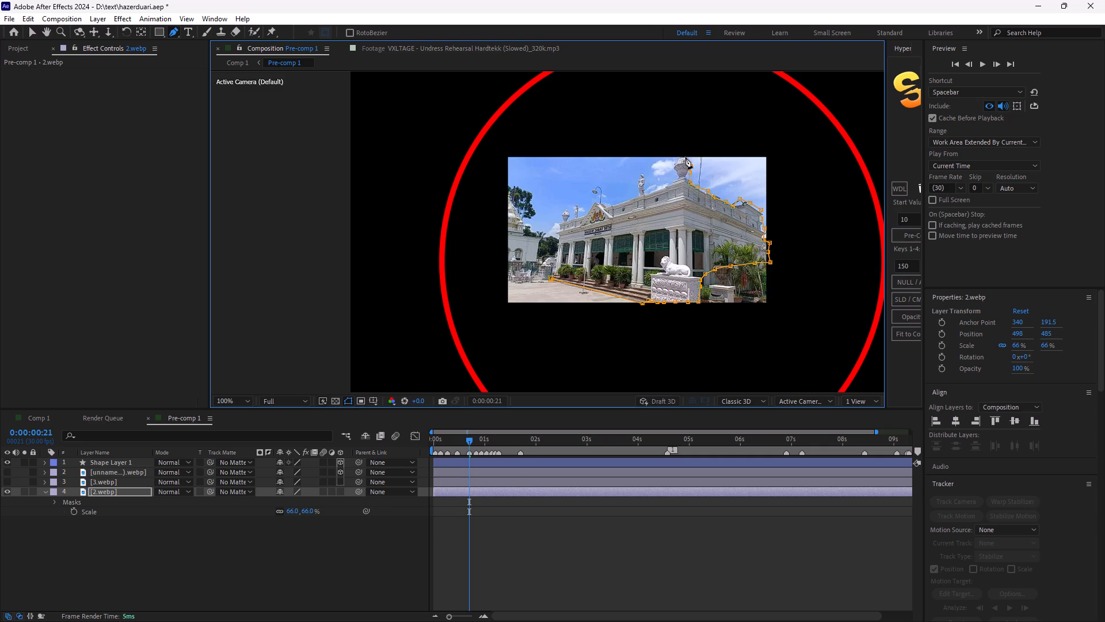
pyautogui.click(679, 158)
pyautogui.click(675, 163)
pyautogui.click(673, 170)
pyautogui.click(675, 177)
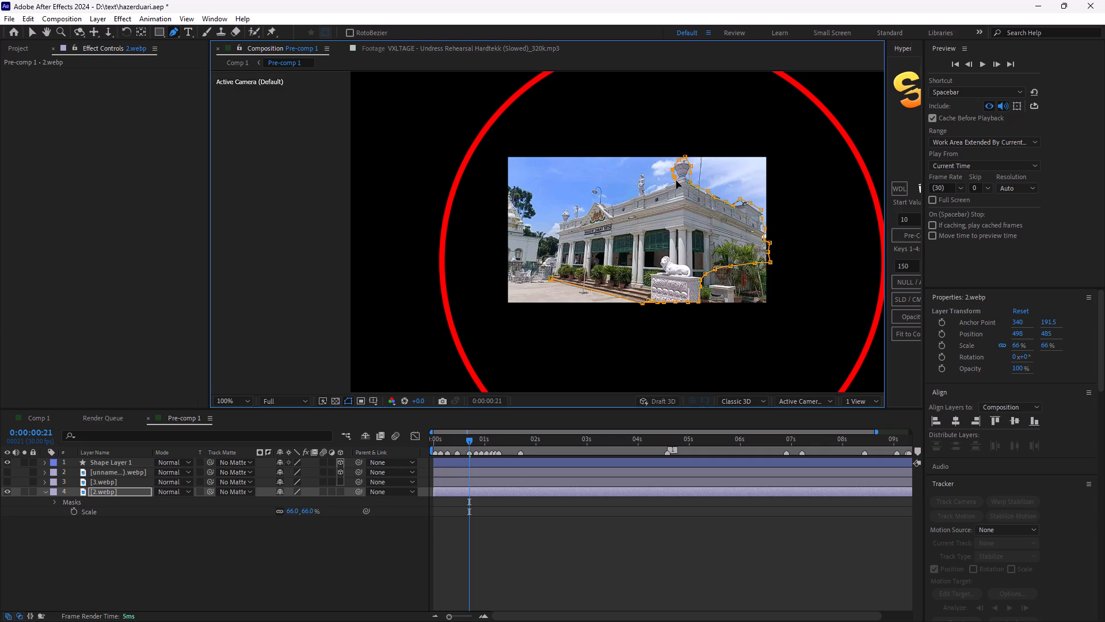
pyautogui.click(673, 182)
pyautogui.click(660, 188)
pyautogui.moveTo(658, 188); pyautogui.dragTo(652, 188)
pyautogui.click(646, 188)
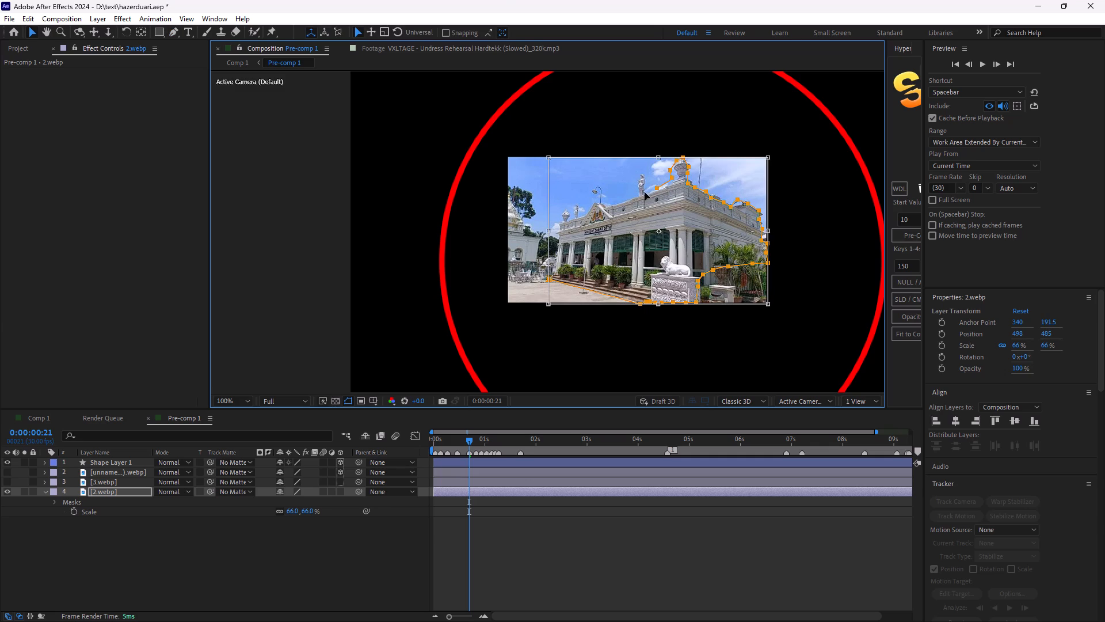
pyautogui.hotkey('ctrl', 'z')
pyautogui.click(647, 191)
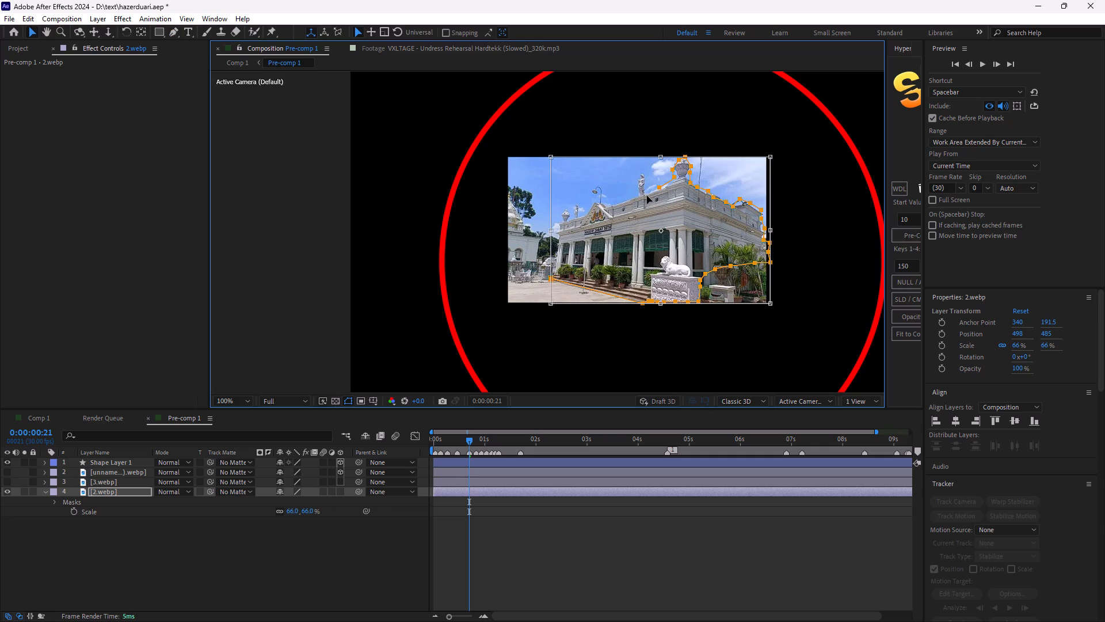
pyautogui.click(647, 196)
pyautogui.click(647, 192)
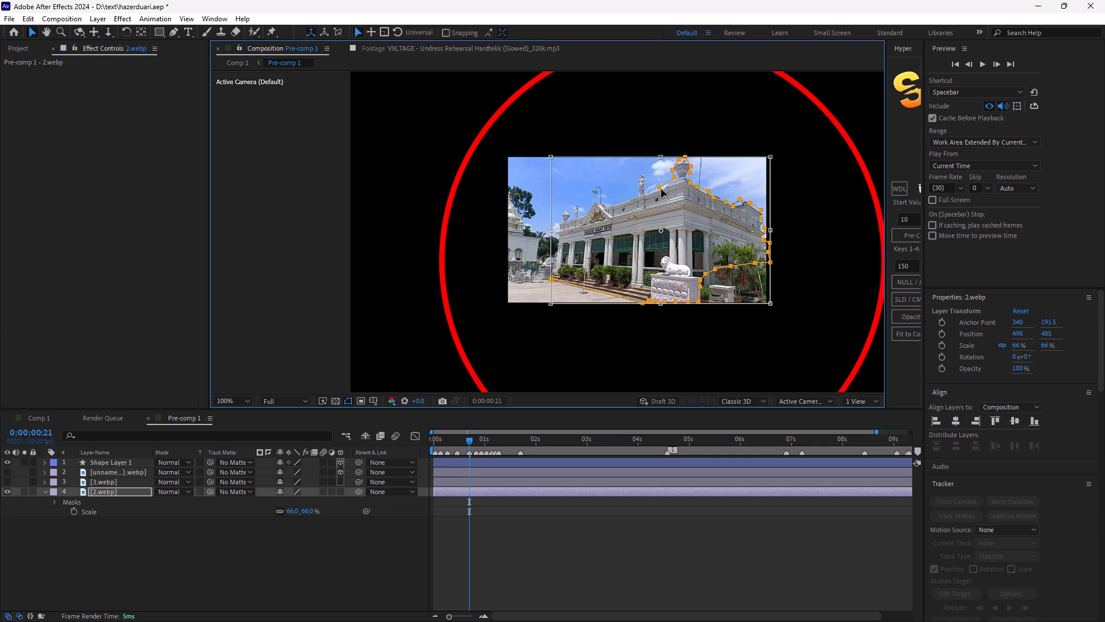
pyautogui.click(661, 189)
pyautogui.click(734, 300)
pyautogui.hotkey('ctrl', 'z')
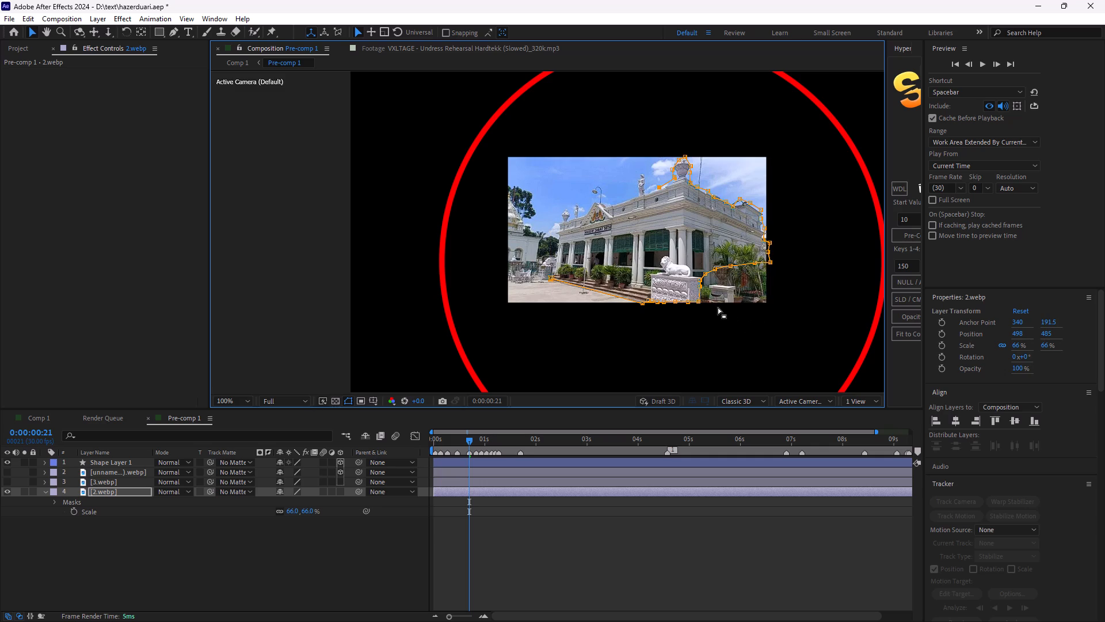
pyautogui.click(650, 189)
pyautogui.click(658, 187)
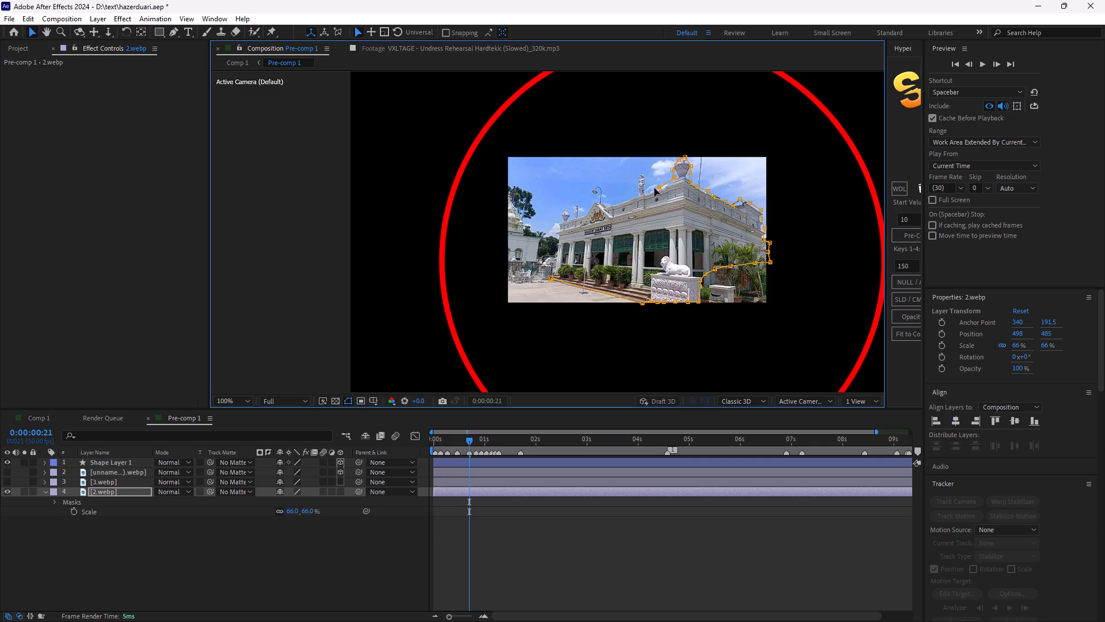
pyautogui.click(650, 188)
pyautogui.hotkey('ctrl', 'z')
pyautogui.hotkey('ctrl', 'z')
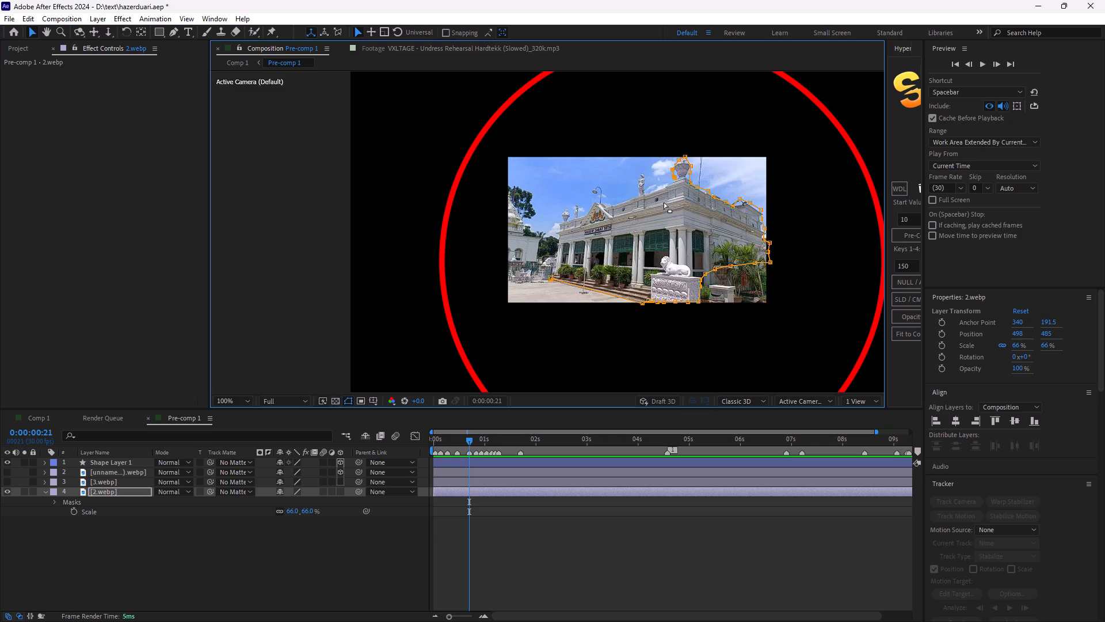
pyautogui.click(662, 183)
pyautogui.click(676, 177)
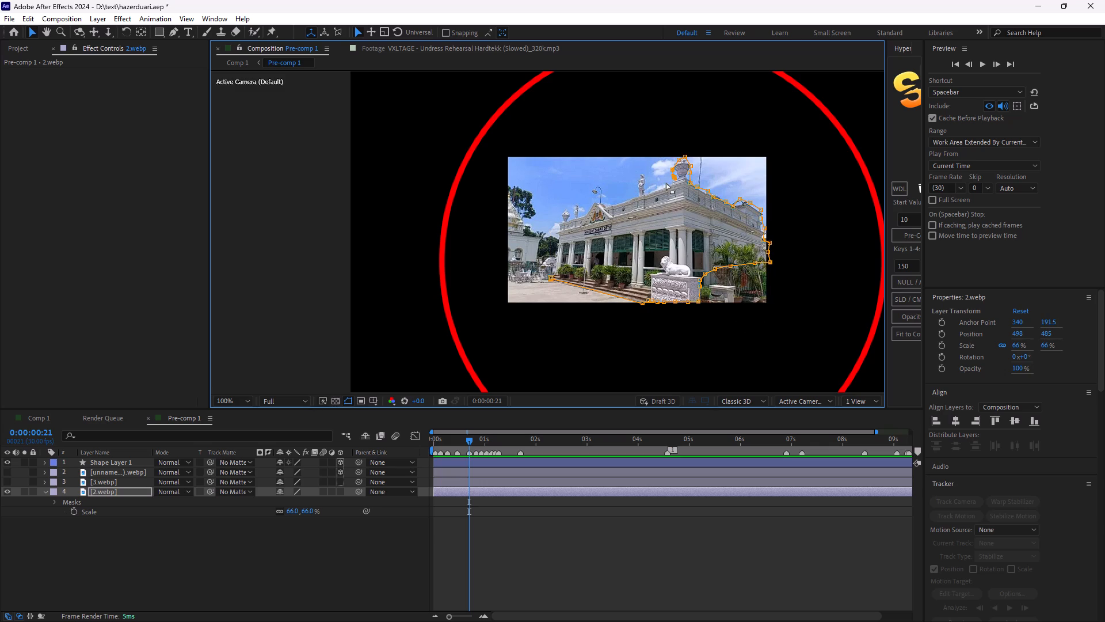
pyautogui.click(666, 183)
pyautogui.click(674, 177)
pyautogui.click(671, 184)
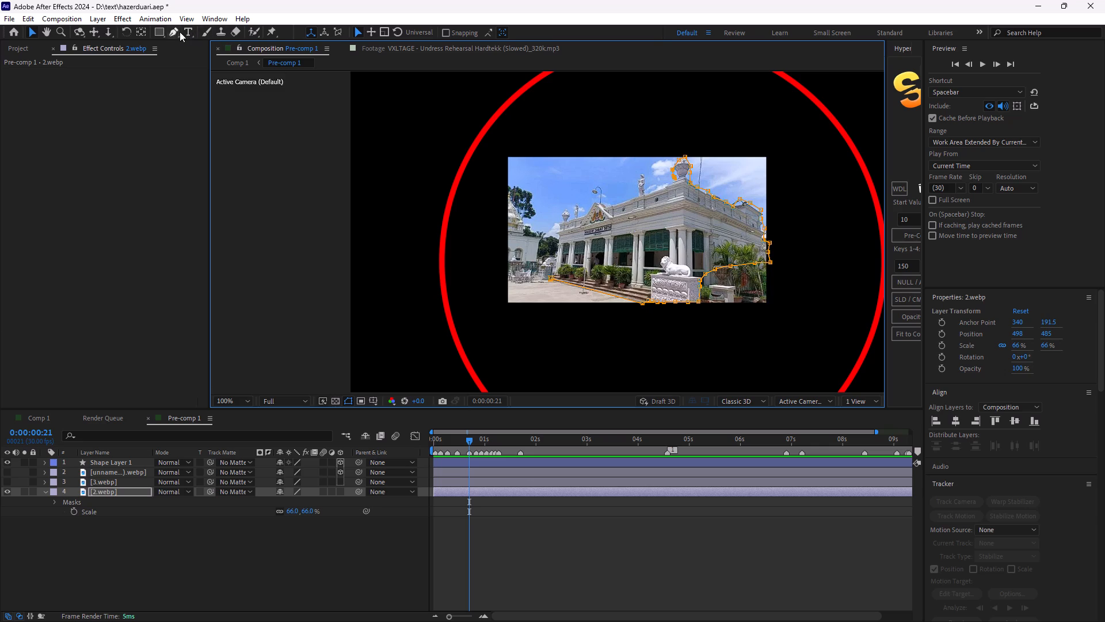
# Resume the Pen mask path from the rooftop urn's base along the front roofline to just before the tall statue.
pyautogui.click(180, 32)
pyautogui.click(675, 178)
pyautogui.click(662, 185)
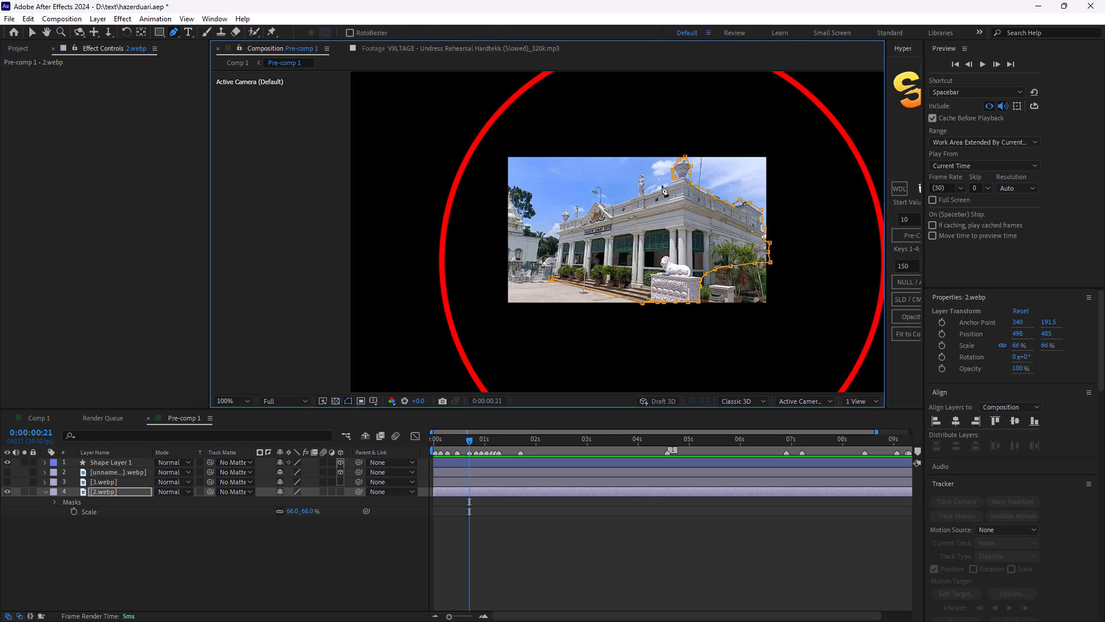
pyautogui.click(650, 190)
pyautogui.click(646, 179)
pyautogui.click(642, 169)
pyautogui.hotkey('ctrl', 'z')
pyautogui.scroll(1, 645, 190)
pyautogui.hotkey('ctrl', 'z')
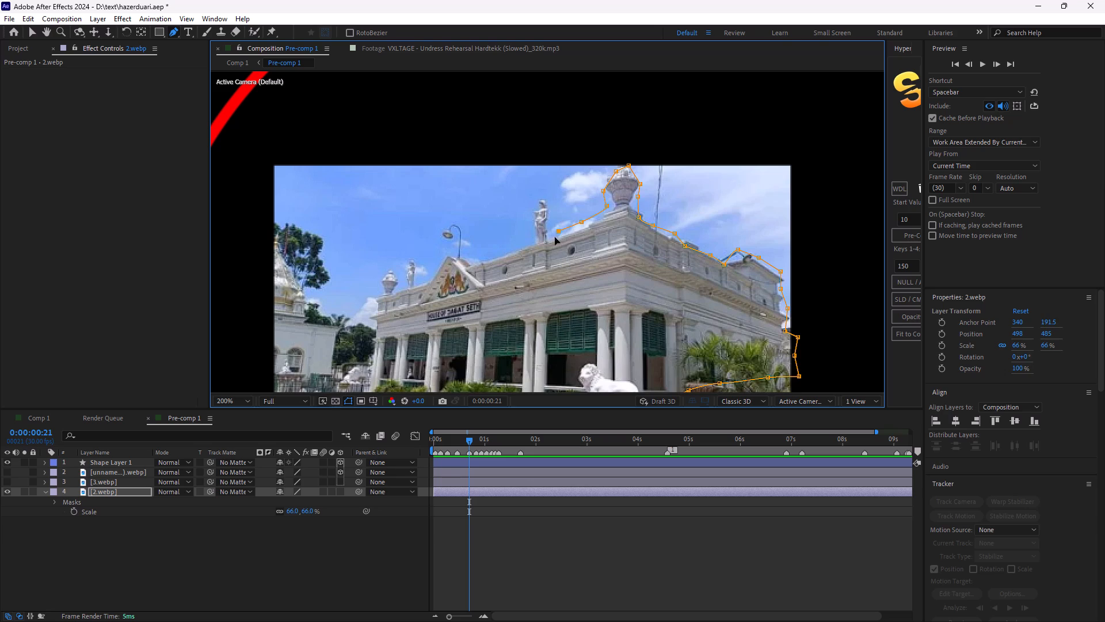
# Outline the tall rooftop statue with mask points, going up one side, over its head and down to its base.
pyautogui.click(552, 238)
pyautogui.click(547, 227)
pyautogui.click(551, 218)
pyautogui.click(552, 209)
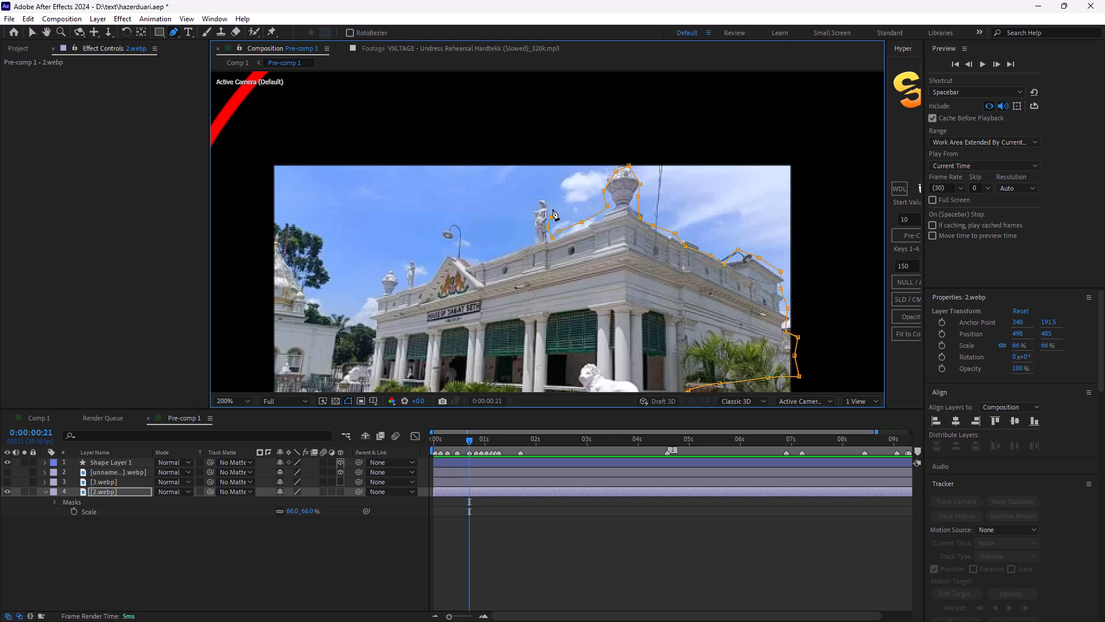
pyautogui.click(547, 203)
pyautogui.click(542, 199)
pyautogui.click(535, 207)
pyautogui.hotkey('ctrl', 'z')
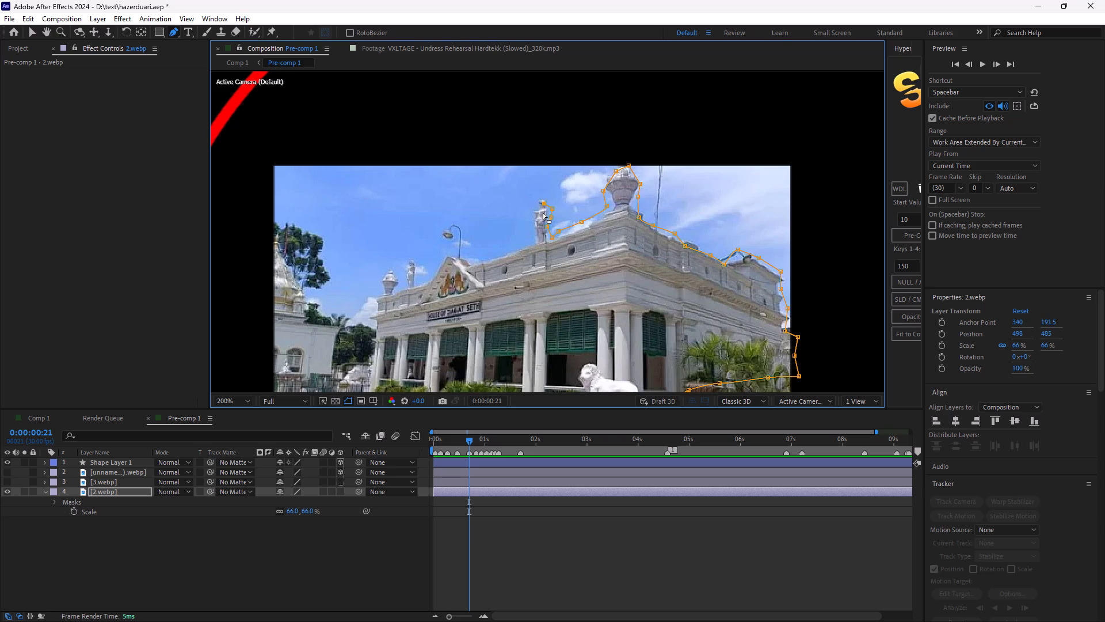
pyautogui.hotkey('ctrl', 'z')
pyautogui.click(543, 194)
pyautogui.click(533, 206)
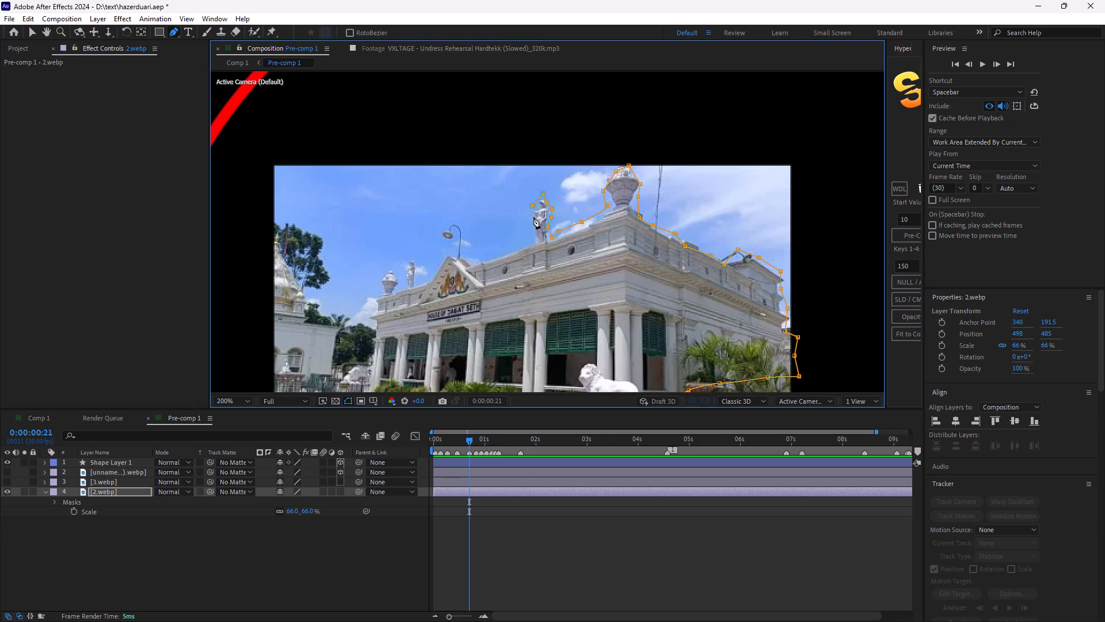
pyautogui.click(534, 217)
pyautogui.click(534, 223)
pyautogui.click(536, 238)
pyautogui.click(533, 245)
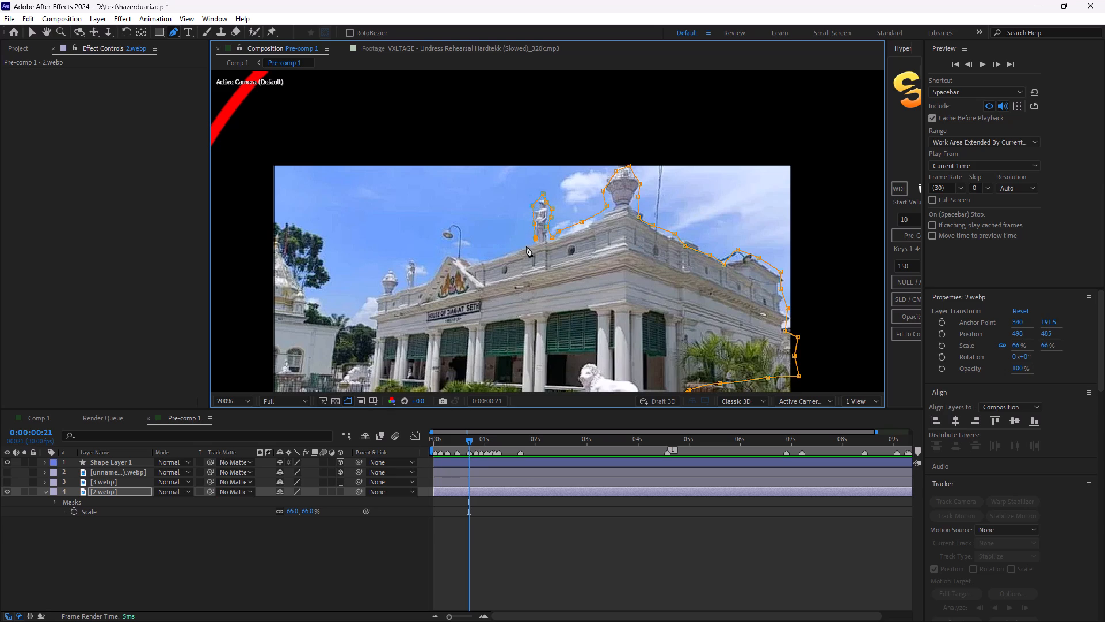
# Trace the mask path along the front roofline, over the pediment's peak and down towards the smaller rooftop statue.
pyautogui.click(525, 246)
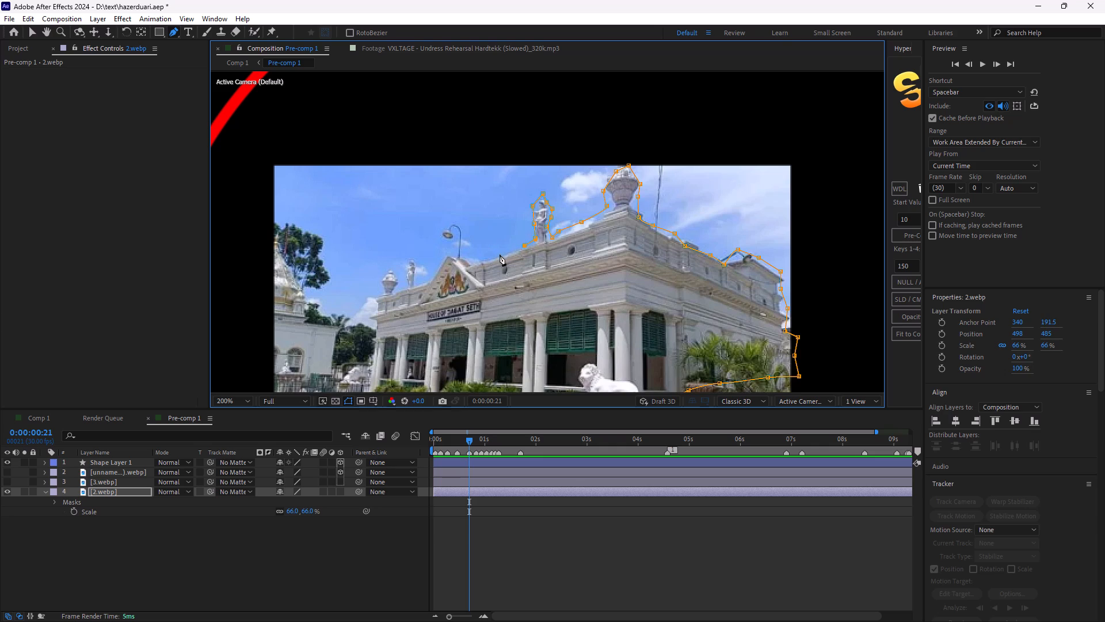
pyautogui.click(513, 255)
pyautogui.click(490, 254)
pyautogui.hotkey('ctrl', 'z')
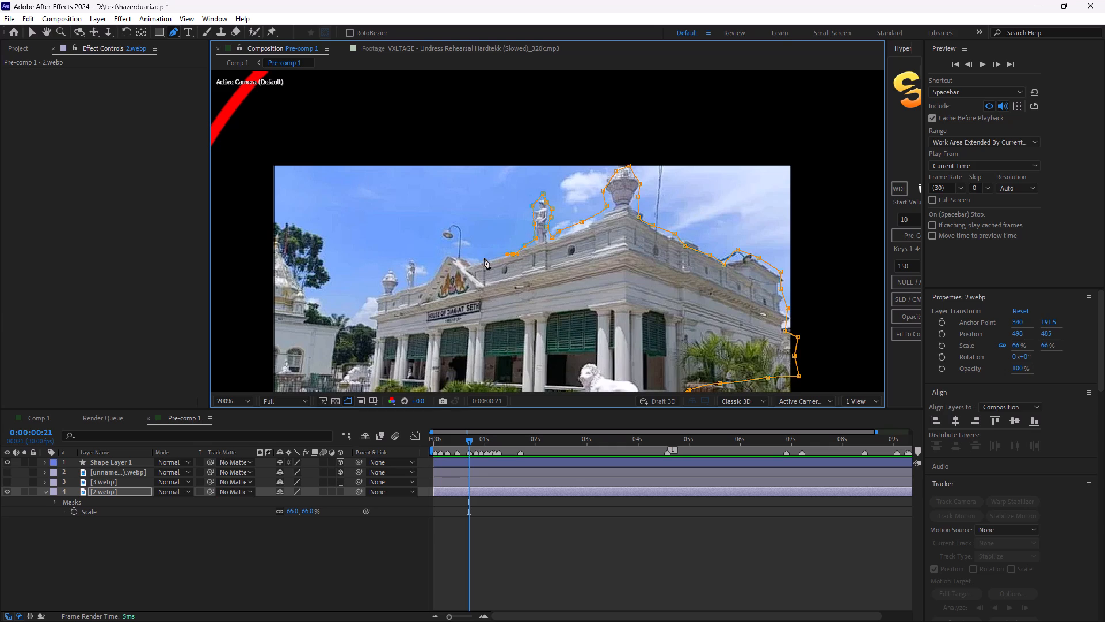
pyautogui.click(475, 264)
pyautogui.click(468, 257)
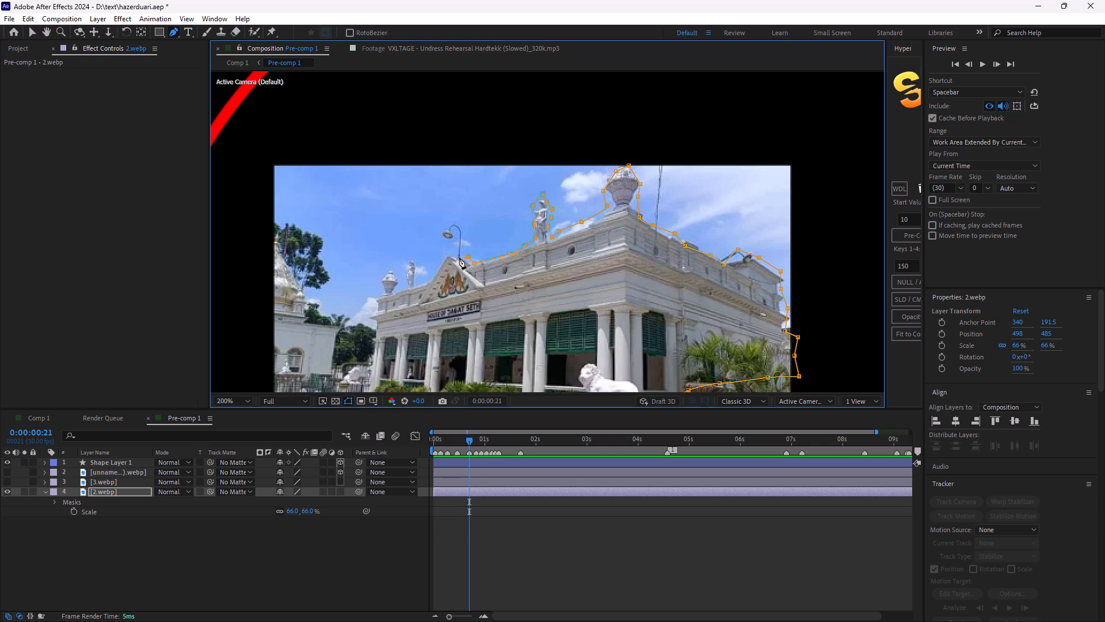
pyautogui.click(459, 257)
pyautogui.click(452, 257)
pyautogui.click(445, 257)
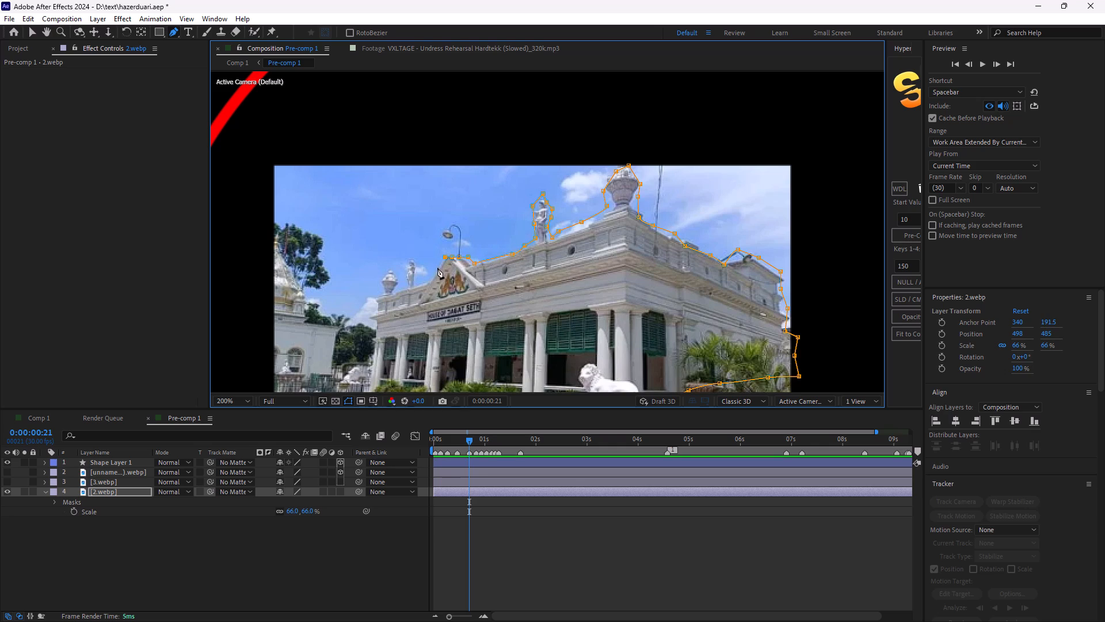
pyautogui.click(432, 279)
pyautogui.click(421, 285)
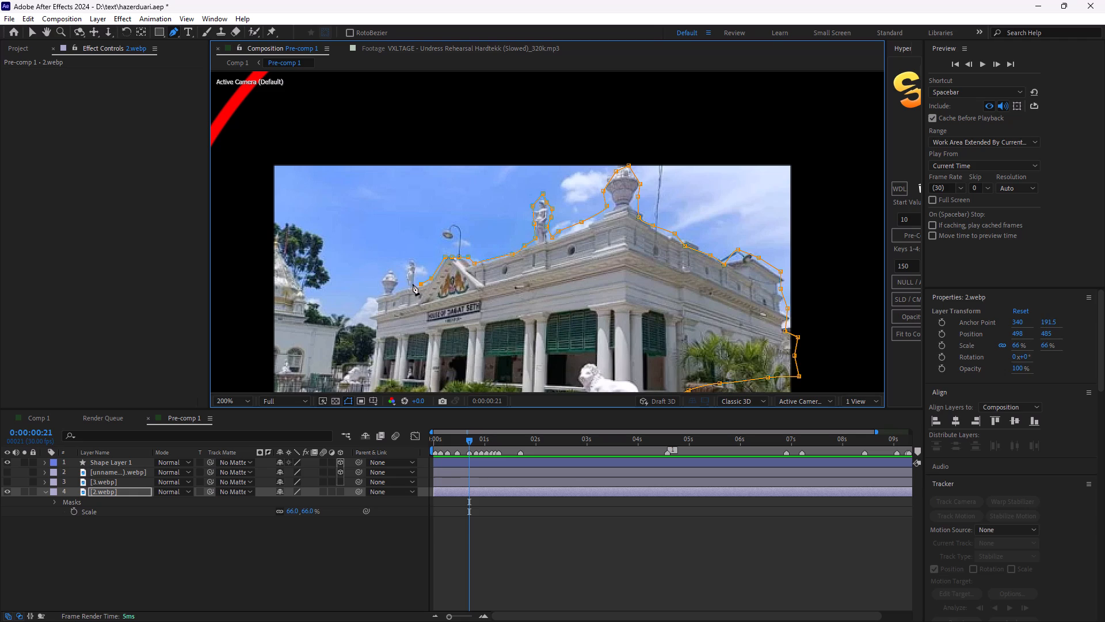
# Outline the smaller rooftop statue beyond the pediment with mask points, from one side of its base to the other.
pyautogui.click(413, 284)
pyautogui.click(416, 268)
pyautogui.click(412, 259)
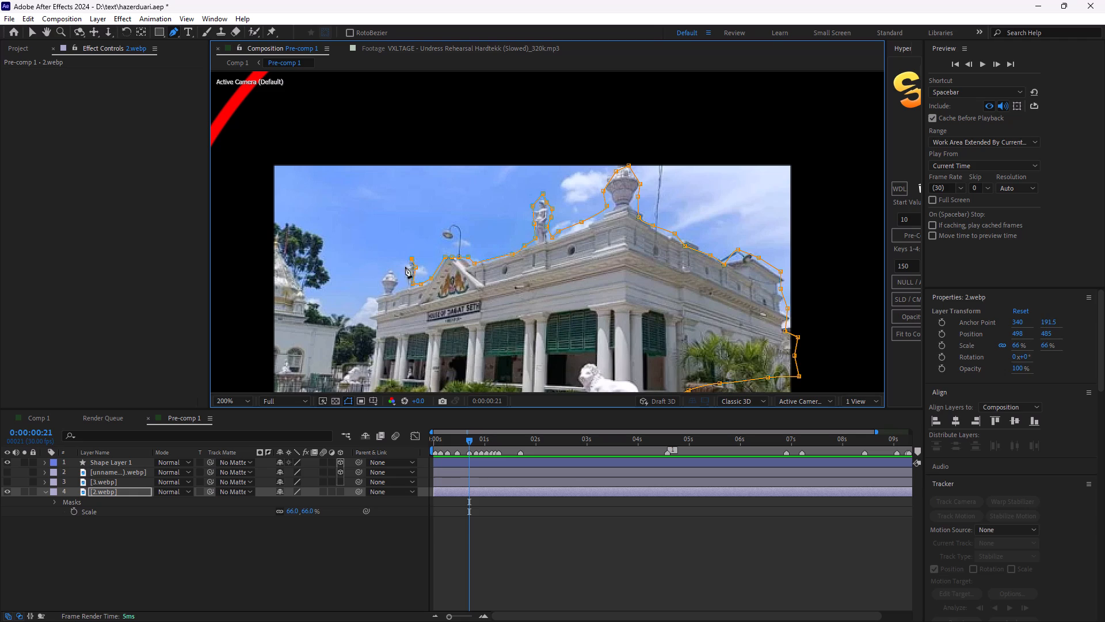
pyautogui.click(406, 270)
pyautogui.click(407, 277)
pyautogui.click(407, 286)
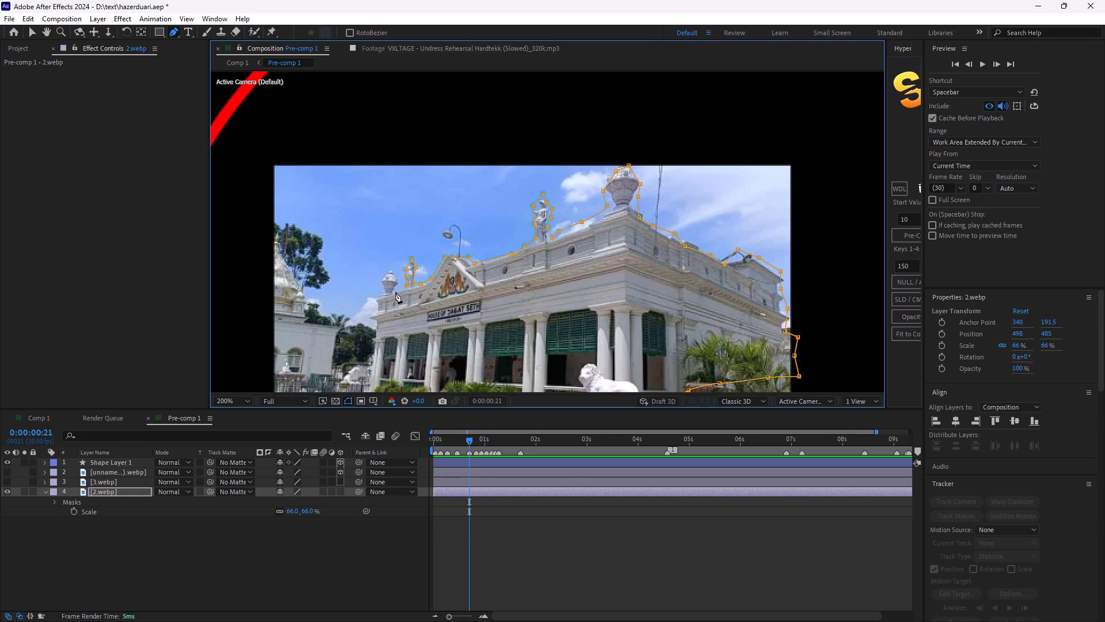
# Outline the small urn at the far end of the front roofline with mask points.
pyautogui.click(396, 292)
pyautogui.click(398, 280)
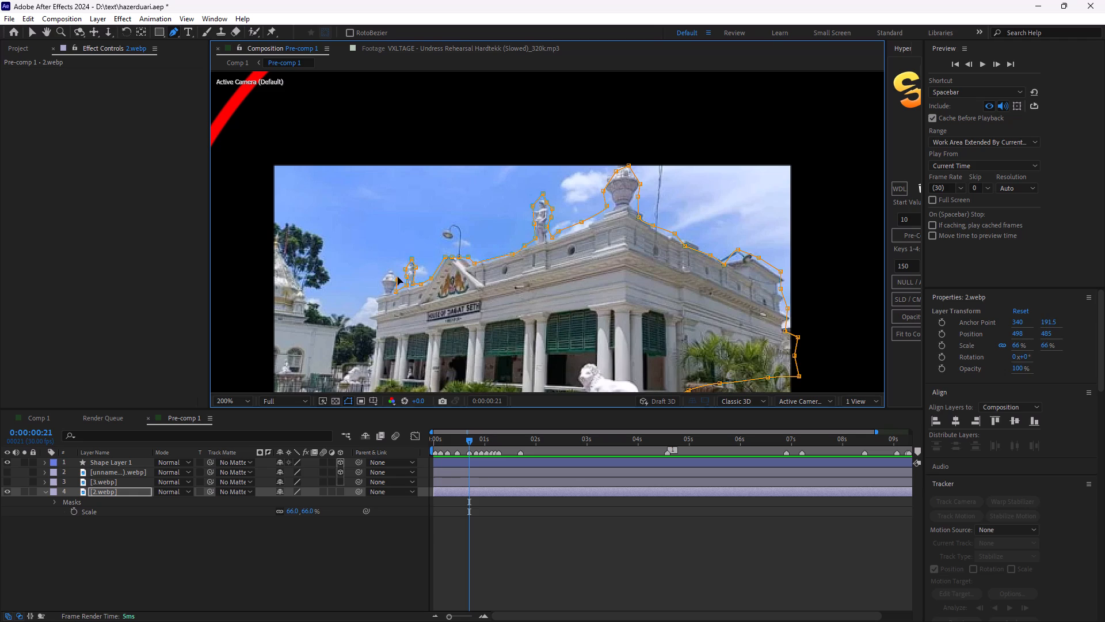
pyautogui.click(396, 275)
pyautogui.click(393, 269)
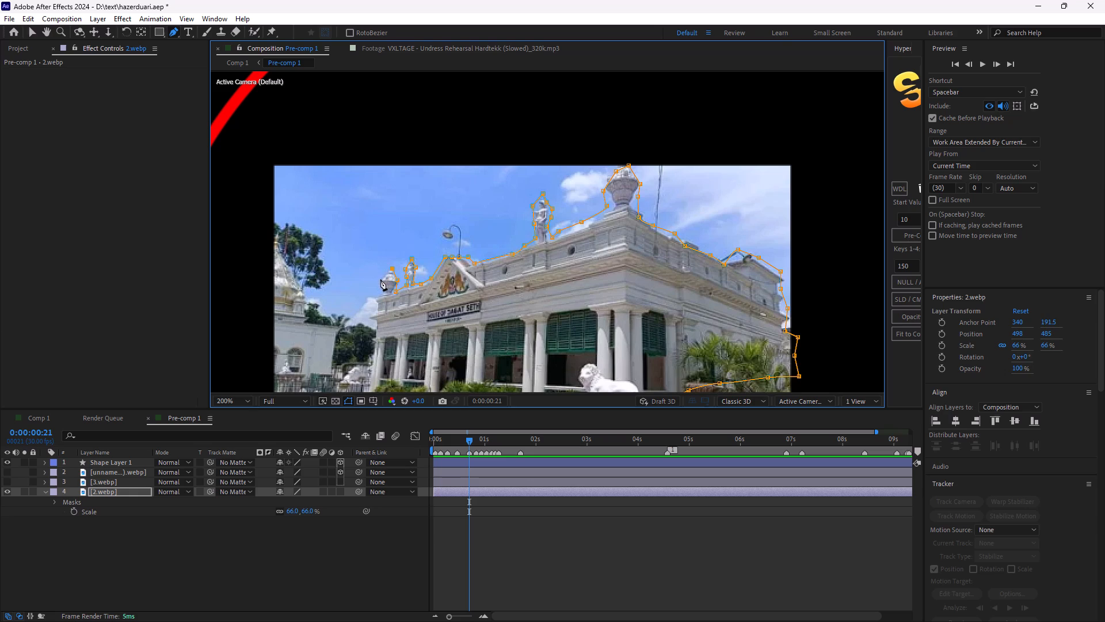
pyautogui.click(380, 279)
pyautogui.click(383, 292)
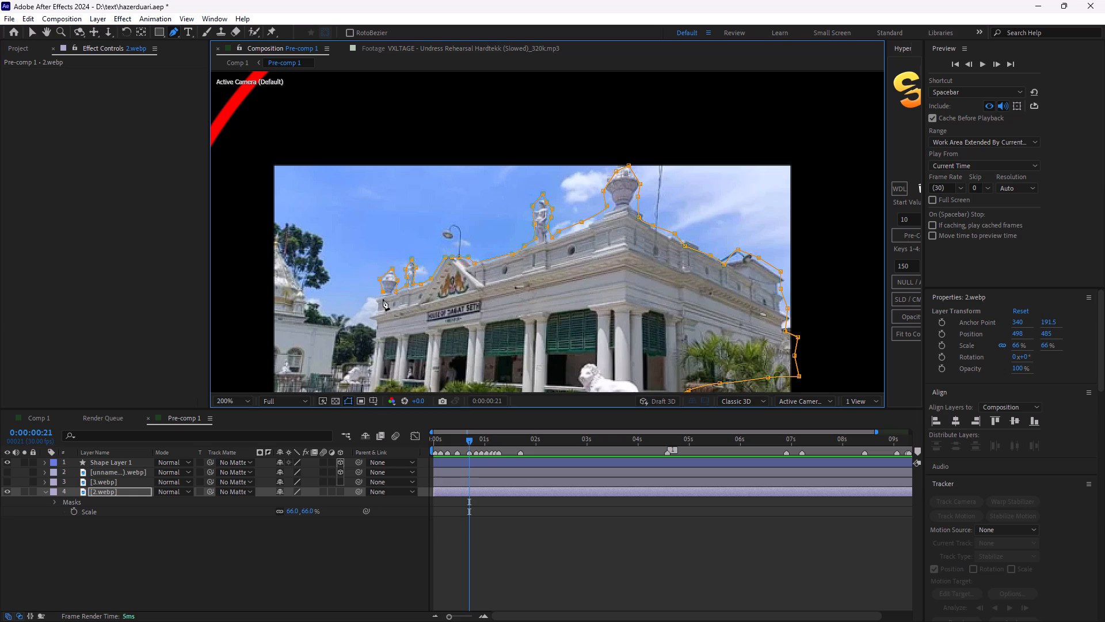
pyautogui.click(382, 296)
# Trace the mask path around the far roof corner and cornice, then down to the end column.
pyautogui.click(378, 297)
pyautogui.click(376, 298)
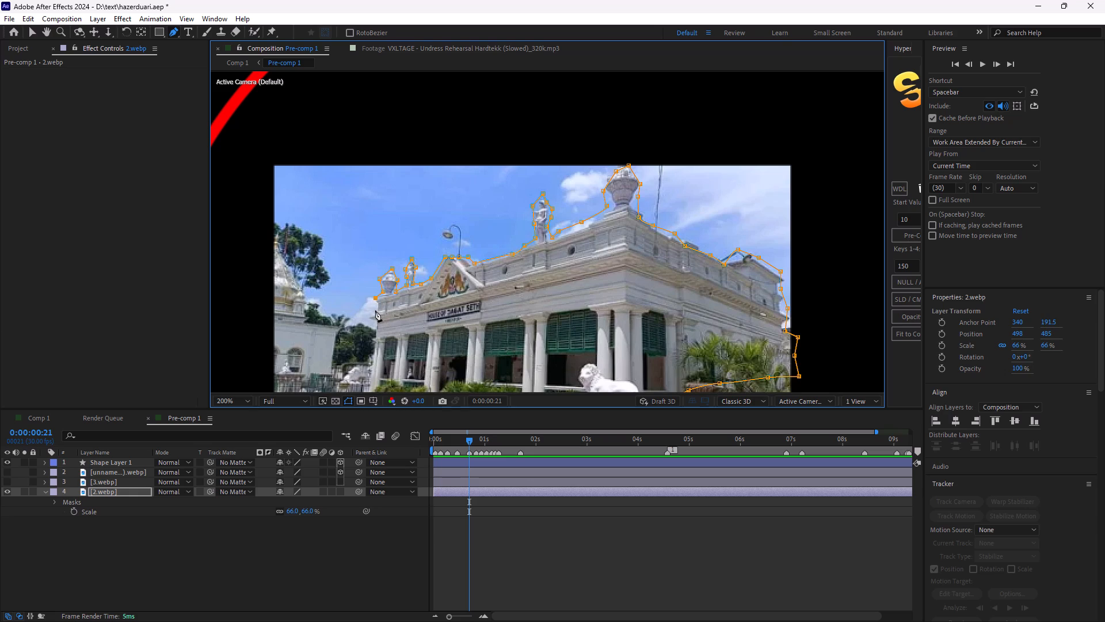
pyautogui.click(379, 303)
pyautogui.click(376, 308)
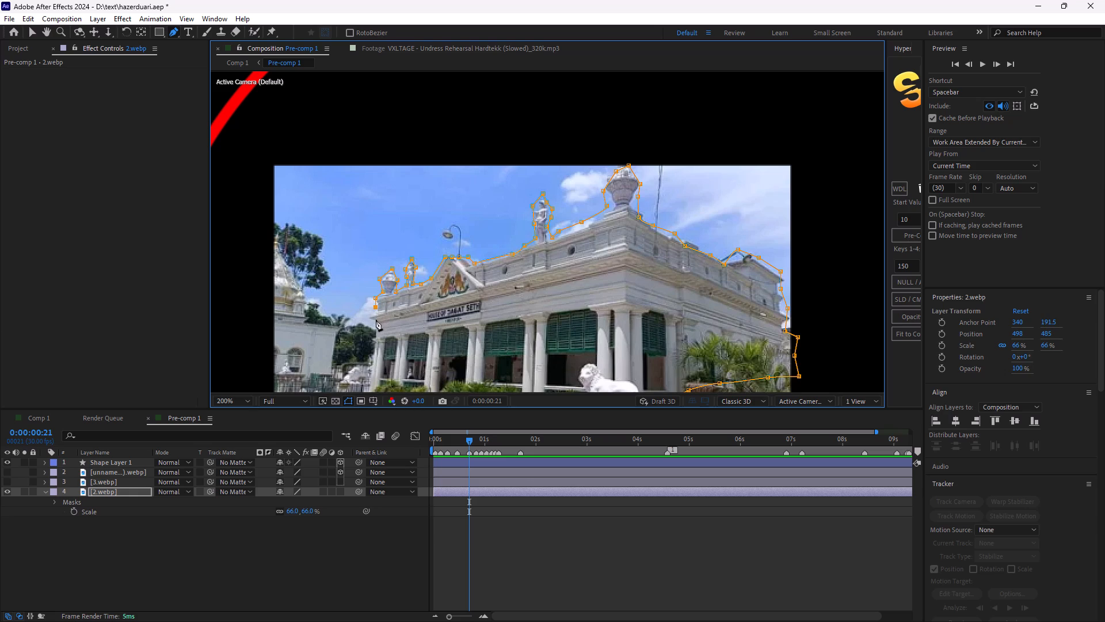
pyautogui.click(368, 318)
pyautogui.click(375, 325)
pyautogui.click(376, 334)
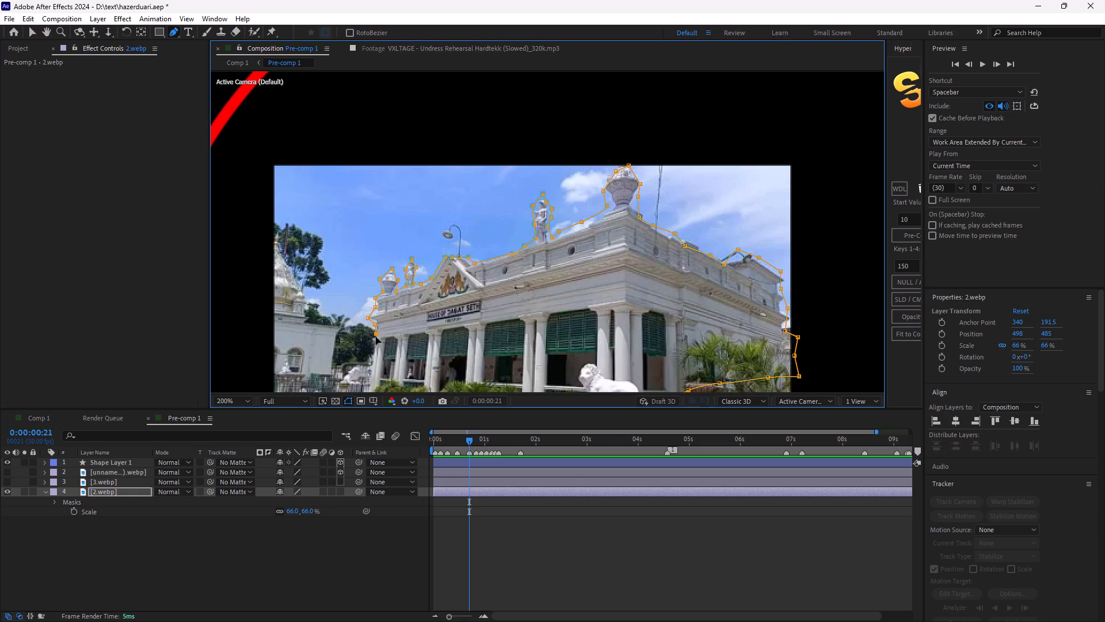
pyautogui.click(376, 349)
# Extend the mask path down the far end of the facade towards its starting point on the ground.
pyautogui.scroll(-2, 391, 340)
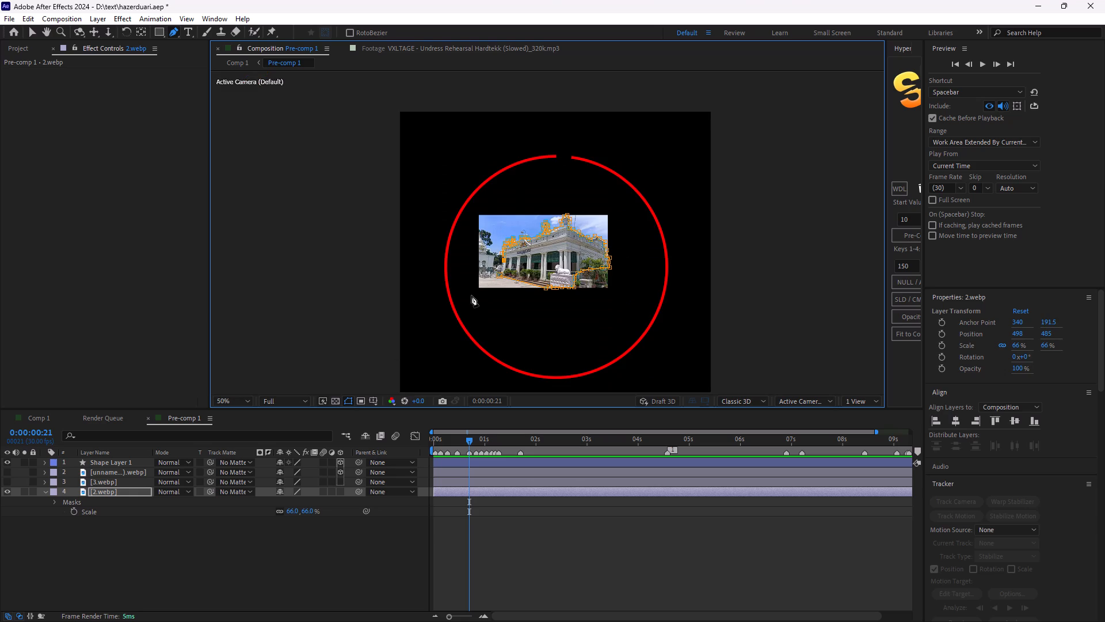
pyautogui.scroll(1, 493, 282)
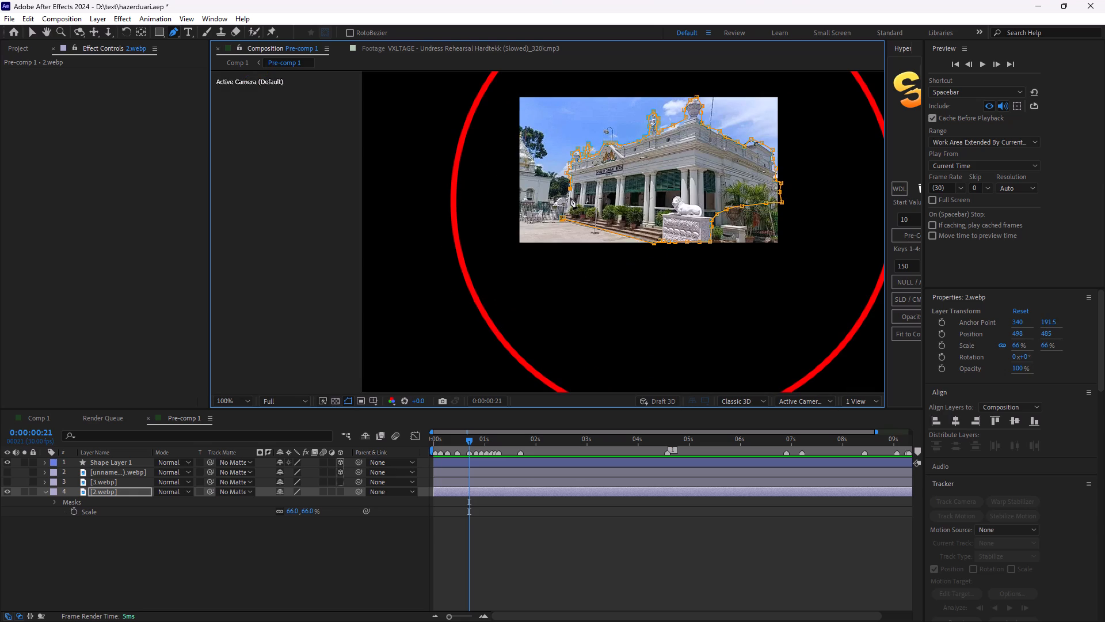
pyautogui.click(570, 197)
pyautogui.click(566, 203)
pyautogui.click(567, 205)
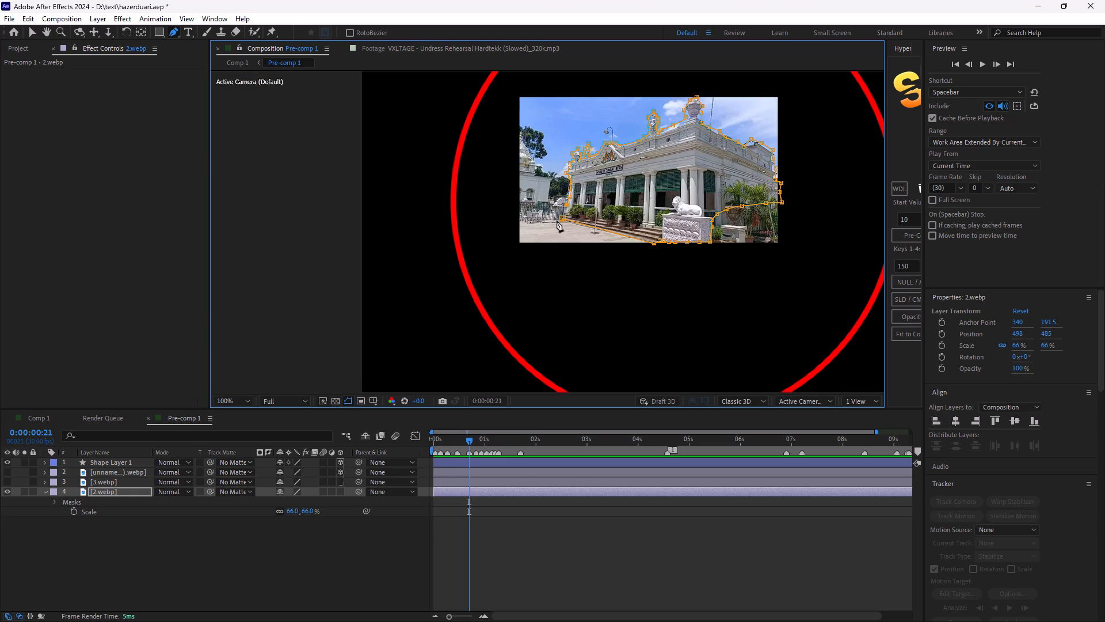
pyautogui.click(563, 213)
# Reveal the Mask 1 properties of the 2.webp layer in the timeline.
pyautogui.click(54, 503)
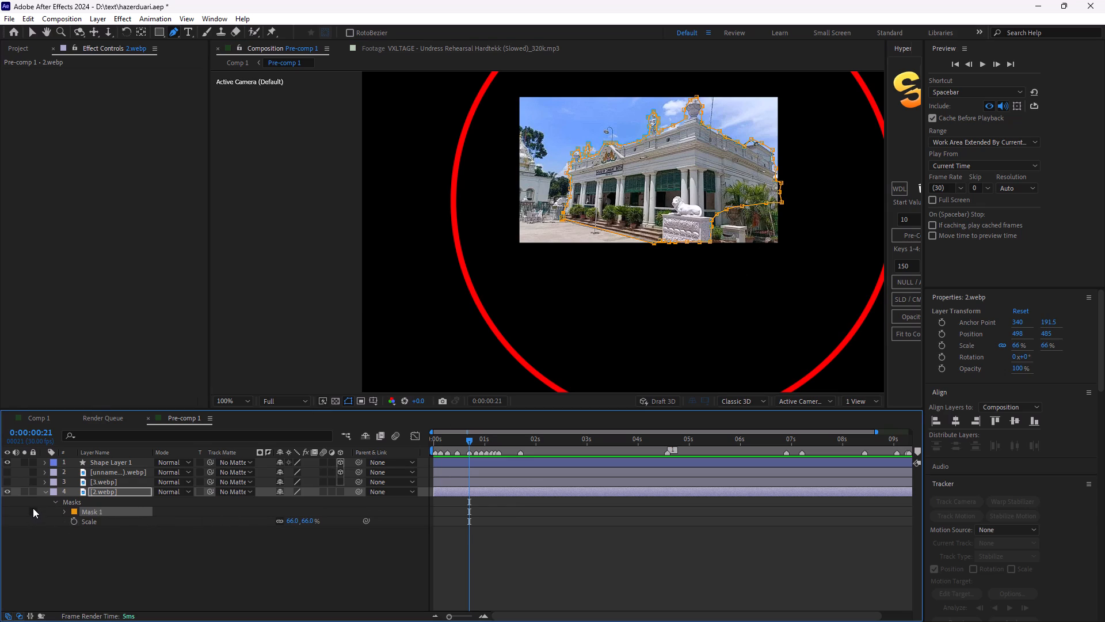
pyautogui.click(33, 508)
pyautogui.click(33, 508)
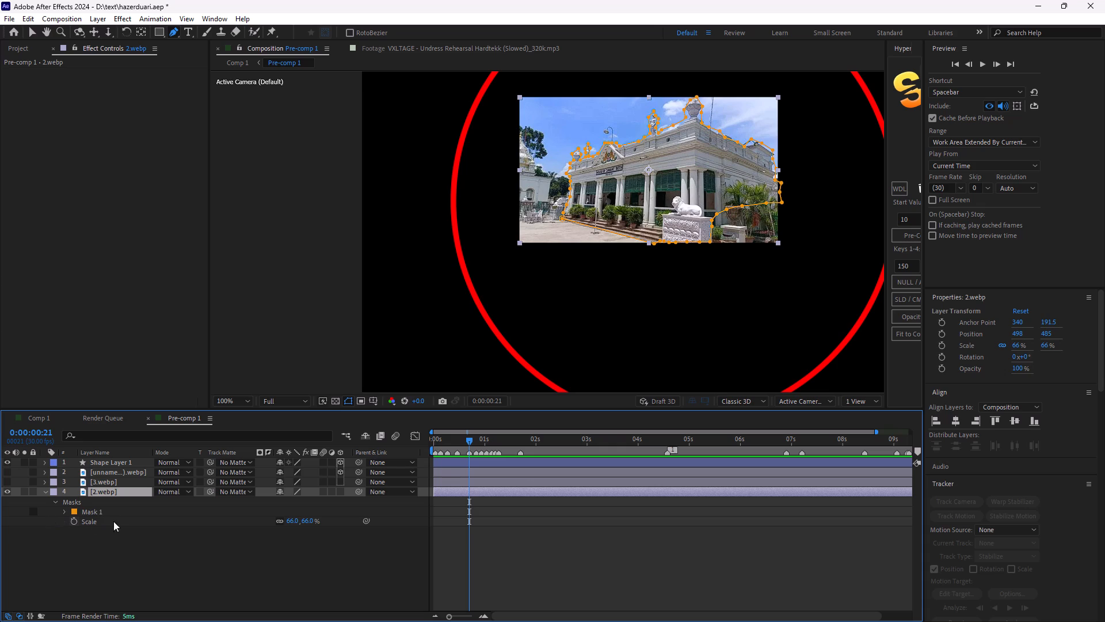
pyautogui.click(66, 512)
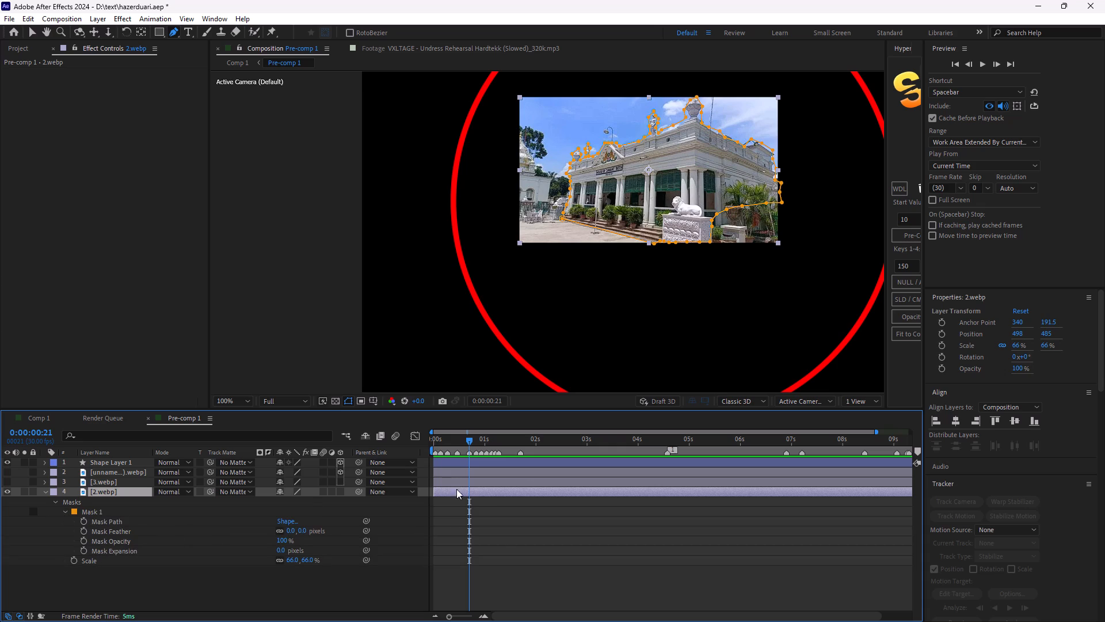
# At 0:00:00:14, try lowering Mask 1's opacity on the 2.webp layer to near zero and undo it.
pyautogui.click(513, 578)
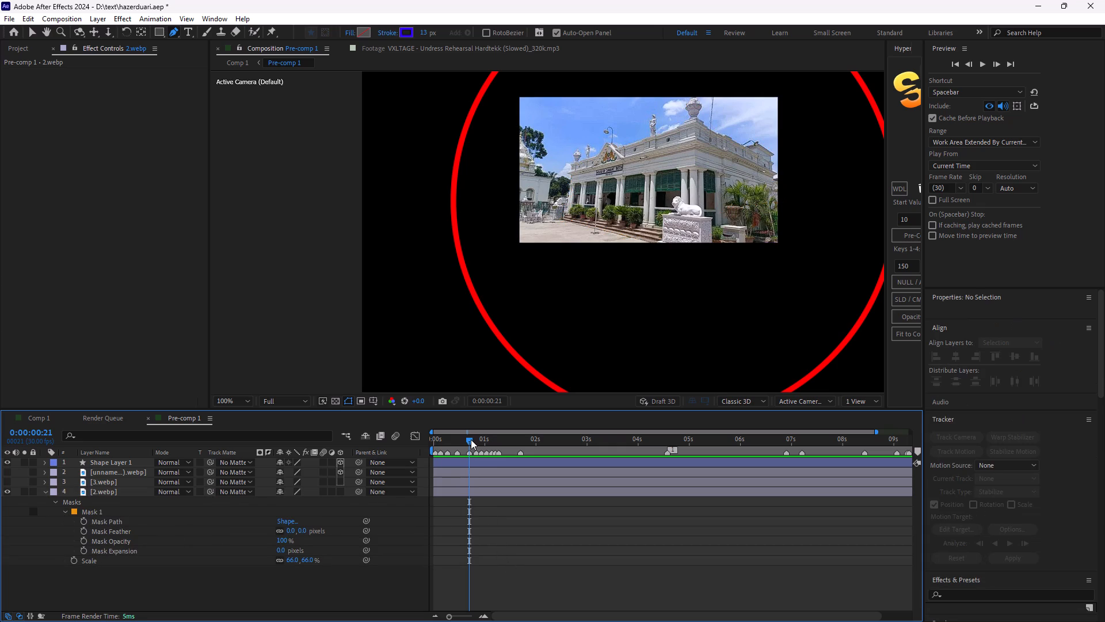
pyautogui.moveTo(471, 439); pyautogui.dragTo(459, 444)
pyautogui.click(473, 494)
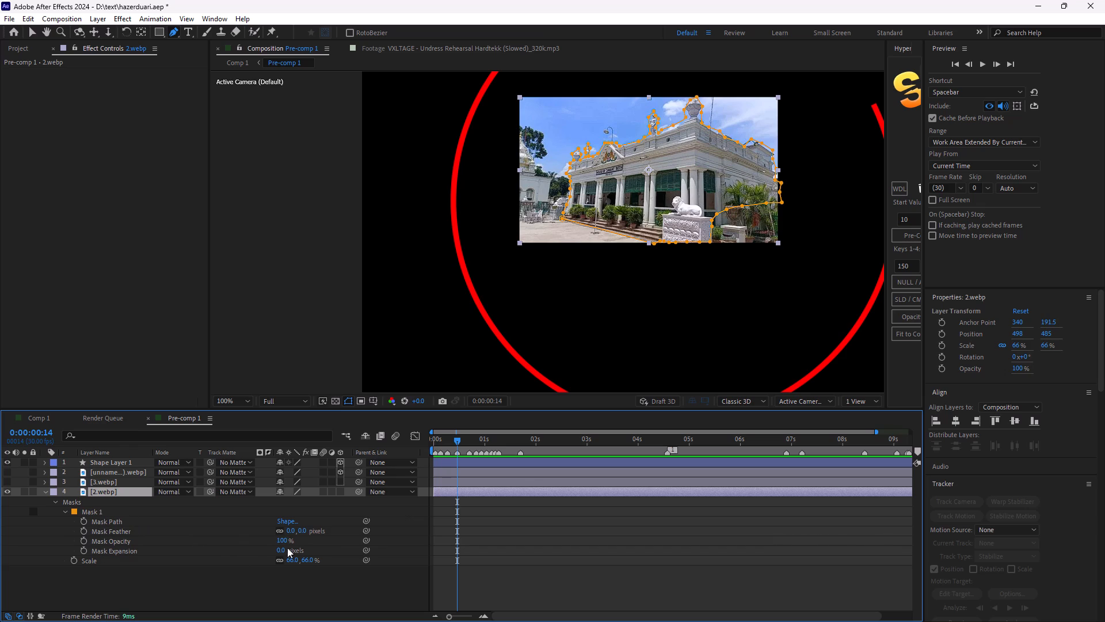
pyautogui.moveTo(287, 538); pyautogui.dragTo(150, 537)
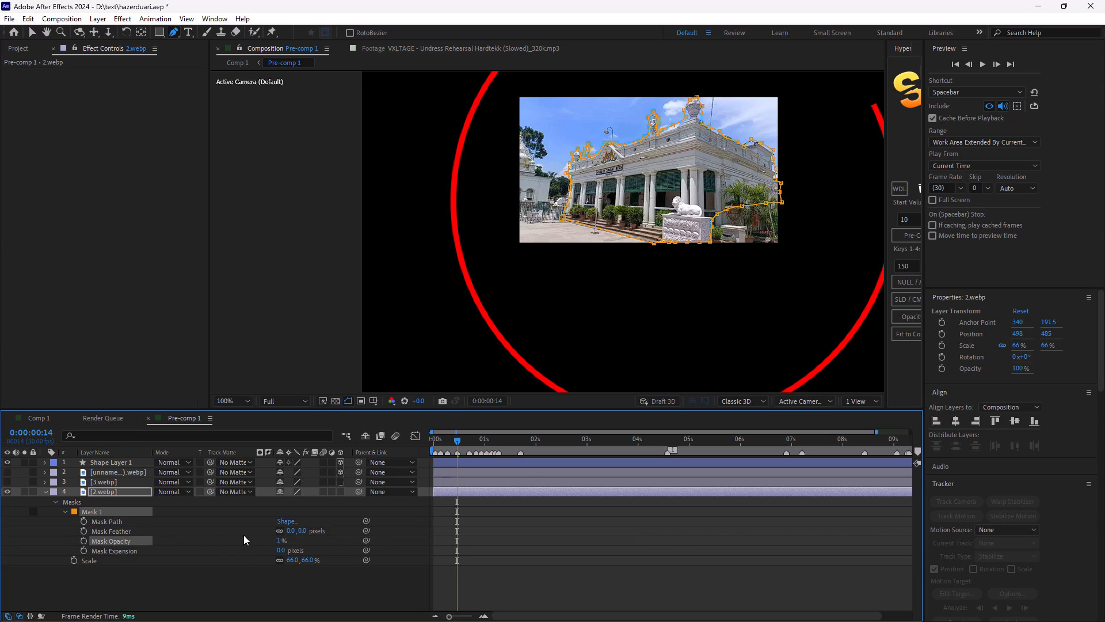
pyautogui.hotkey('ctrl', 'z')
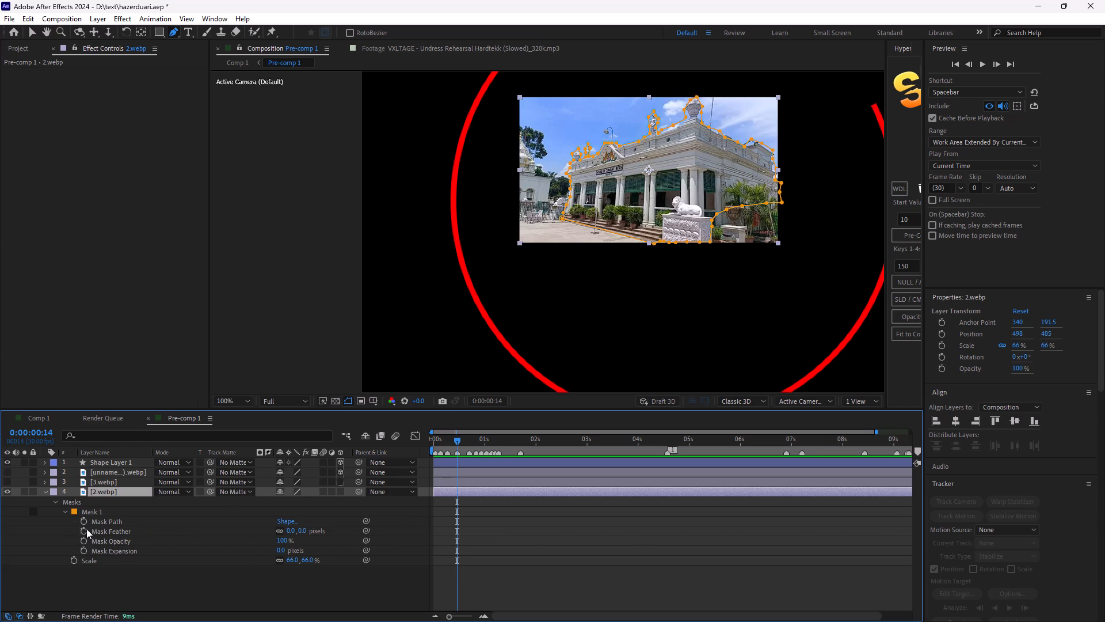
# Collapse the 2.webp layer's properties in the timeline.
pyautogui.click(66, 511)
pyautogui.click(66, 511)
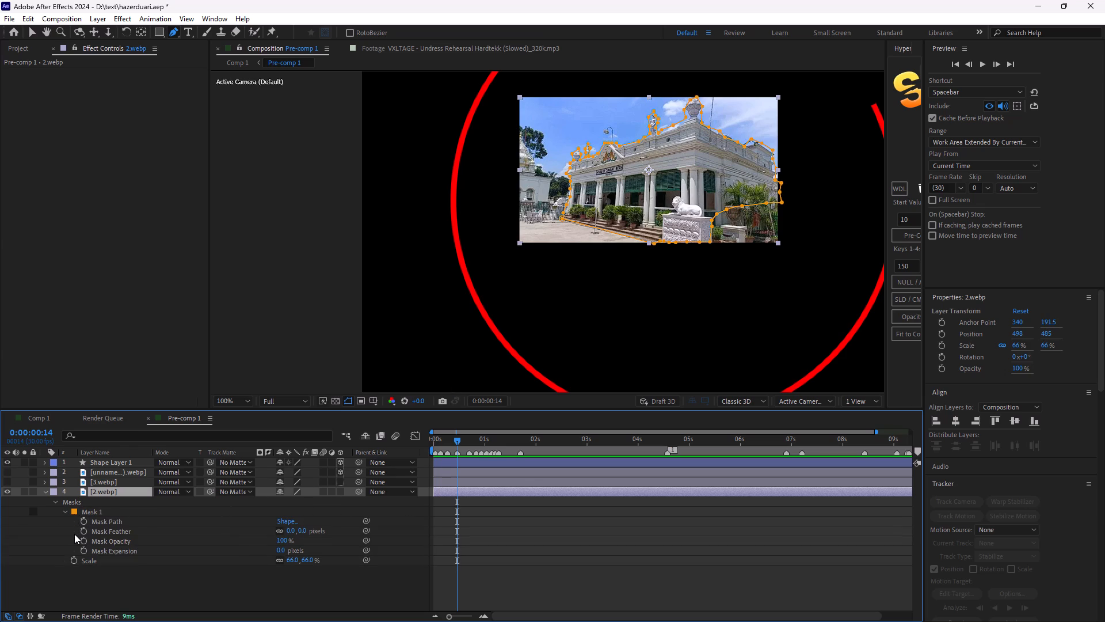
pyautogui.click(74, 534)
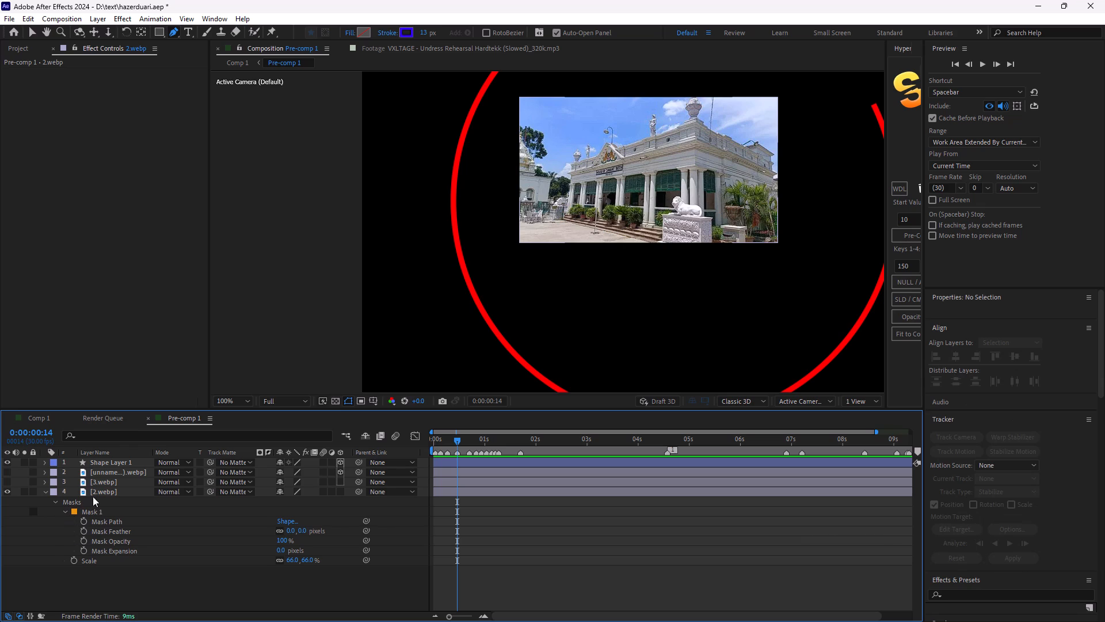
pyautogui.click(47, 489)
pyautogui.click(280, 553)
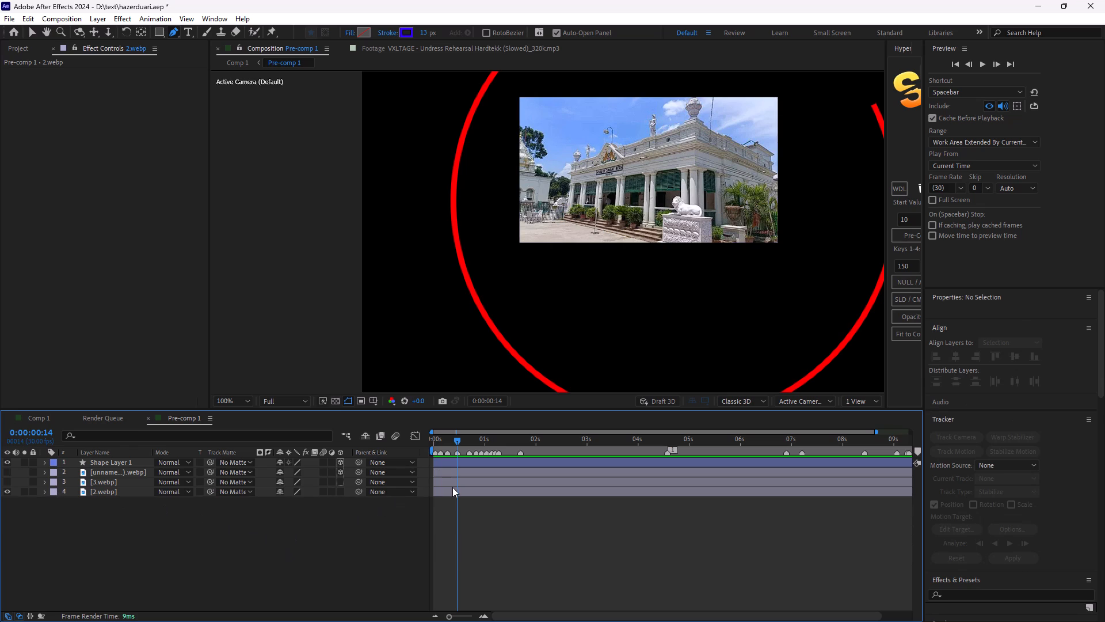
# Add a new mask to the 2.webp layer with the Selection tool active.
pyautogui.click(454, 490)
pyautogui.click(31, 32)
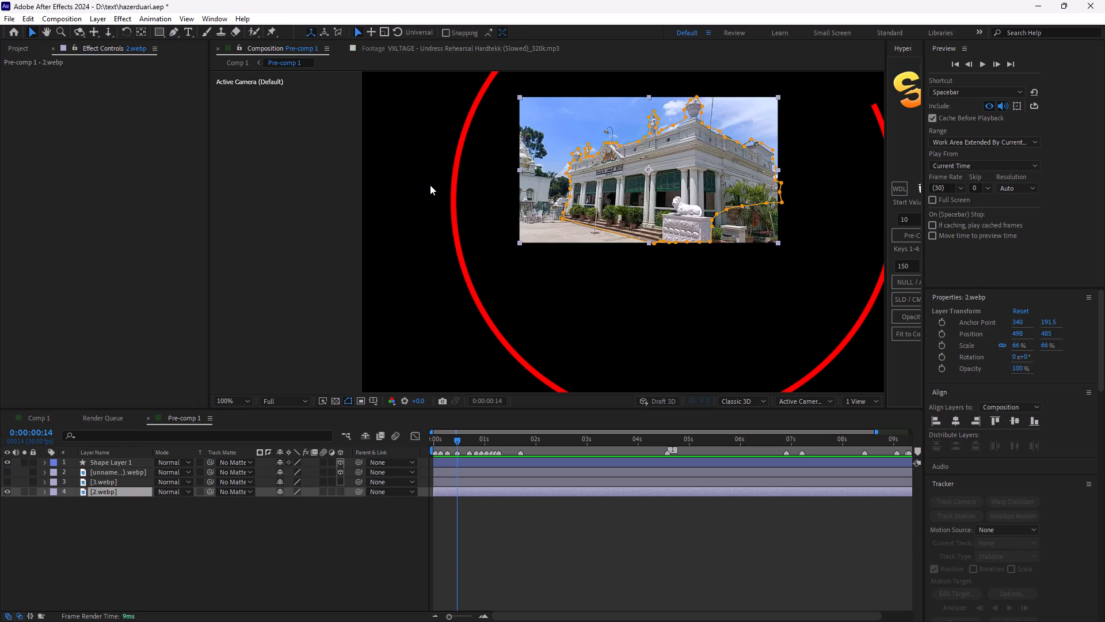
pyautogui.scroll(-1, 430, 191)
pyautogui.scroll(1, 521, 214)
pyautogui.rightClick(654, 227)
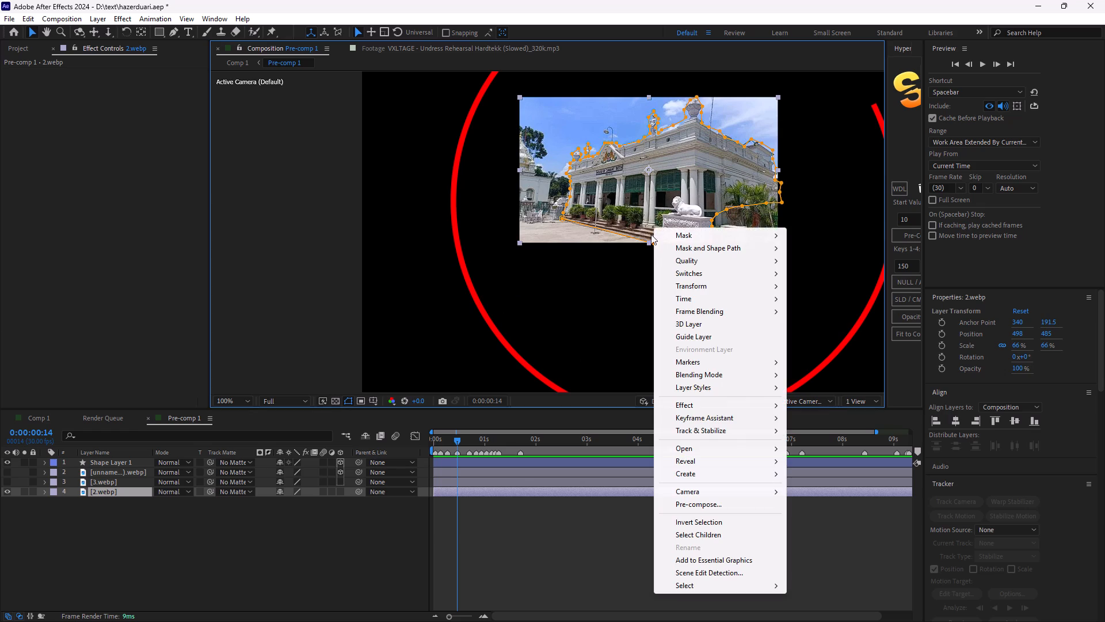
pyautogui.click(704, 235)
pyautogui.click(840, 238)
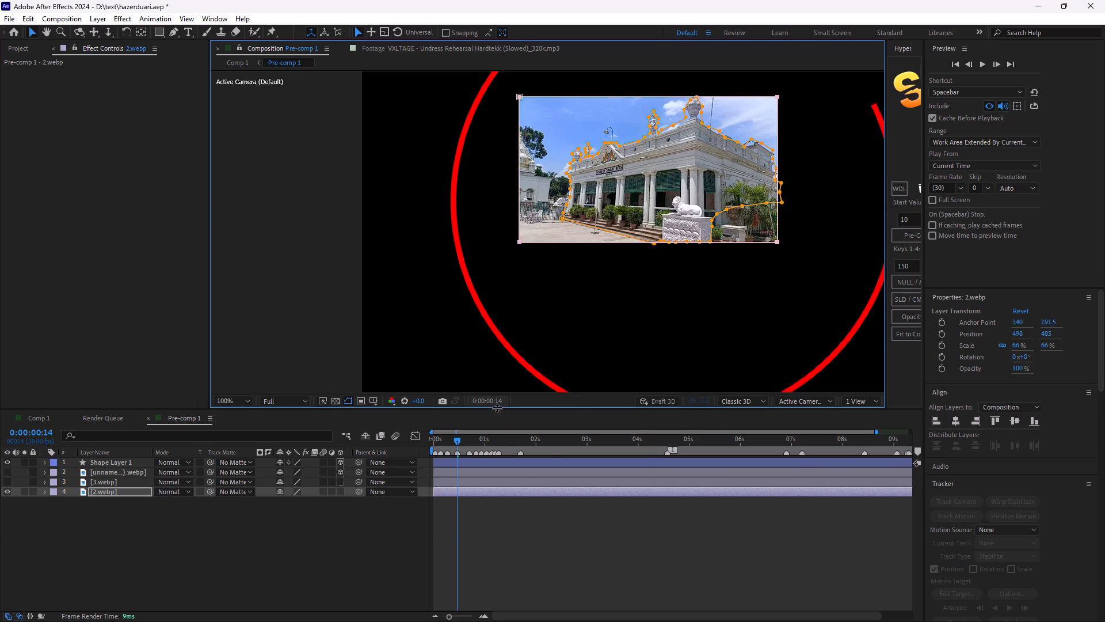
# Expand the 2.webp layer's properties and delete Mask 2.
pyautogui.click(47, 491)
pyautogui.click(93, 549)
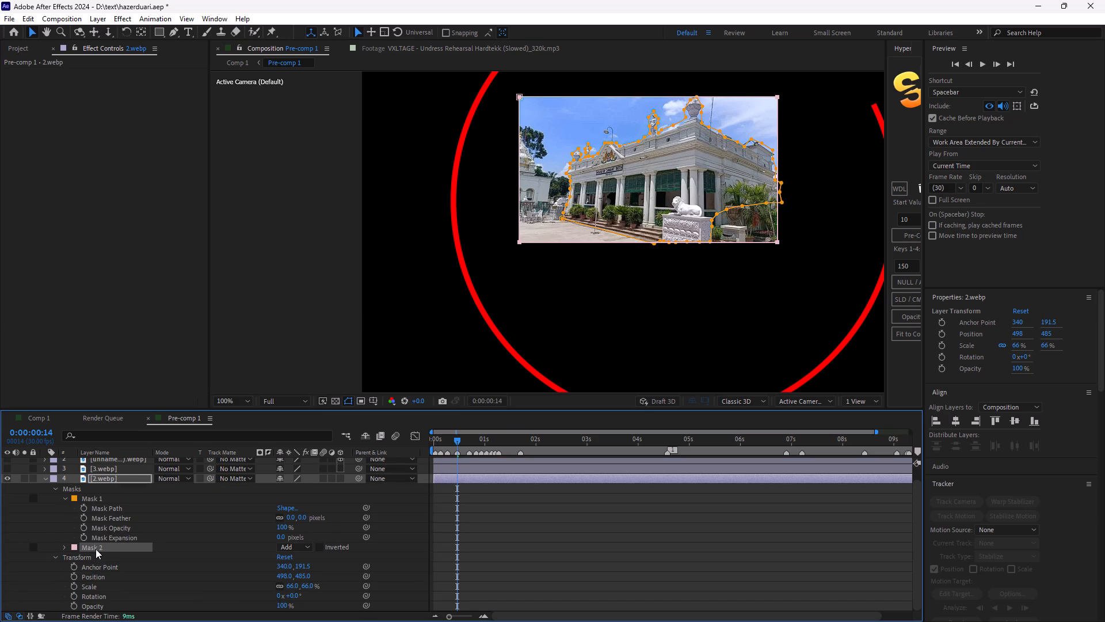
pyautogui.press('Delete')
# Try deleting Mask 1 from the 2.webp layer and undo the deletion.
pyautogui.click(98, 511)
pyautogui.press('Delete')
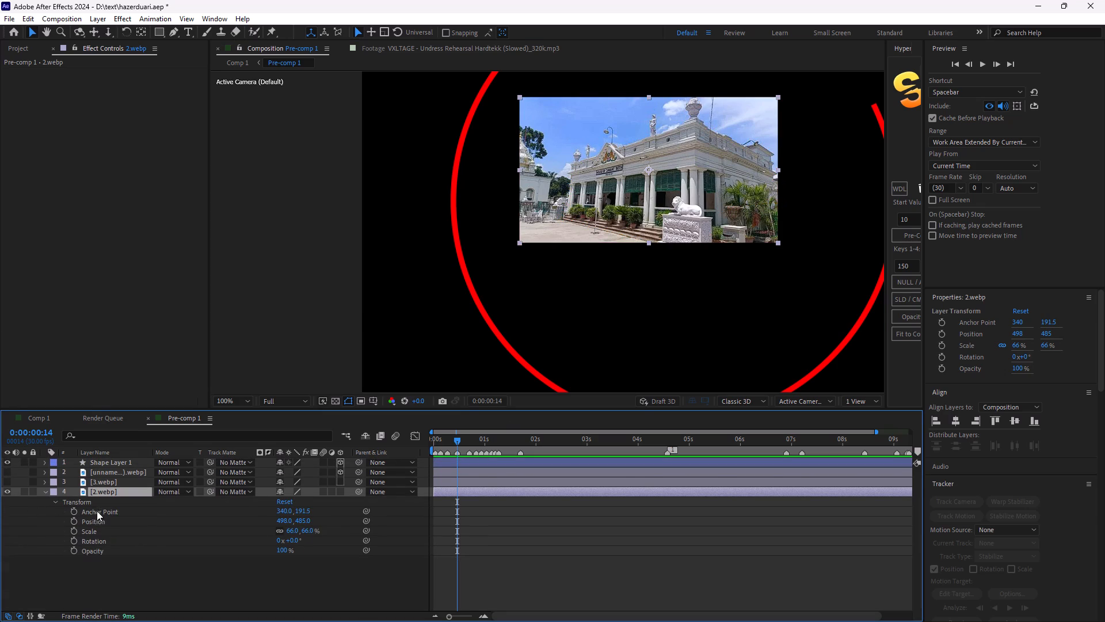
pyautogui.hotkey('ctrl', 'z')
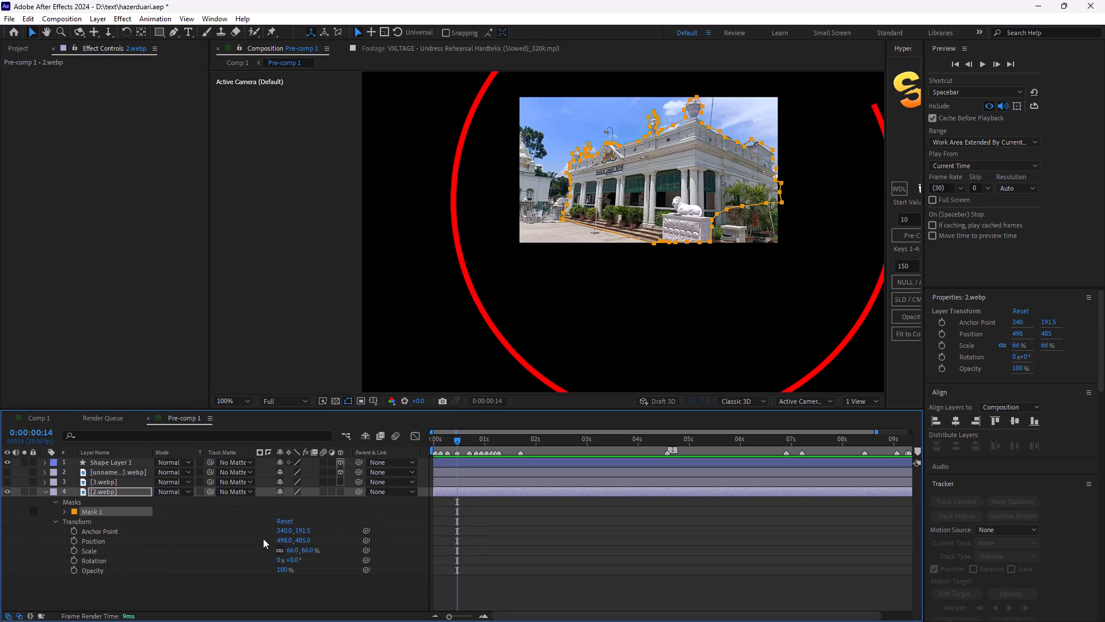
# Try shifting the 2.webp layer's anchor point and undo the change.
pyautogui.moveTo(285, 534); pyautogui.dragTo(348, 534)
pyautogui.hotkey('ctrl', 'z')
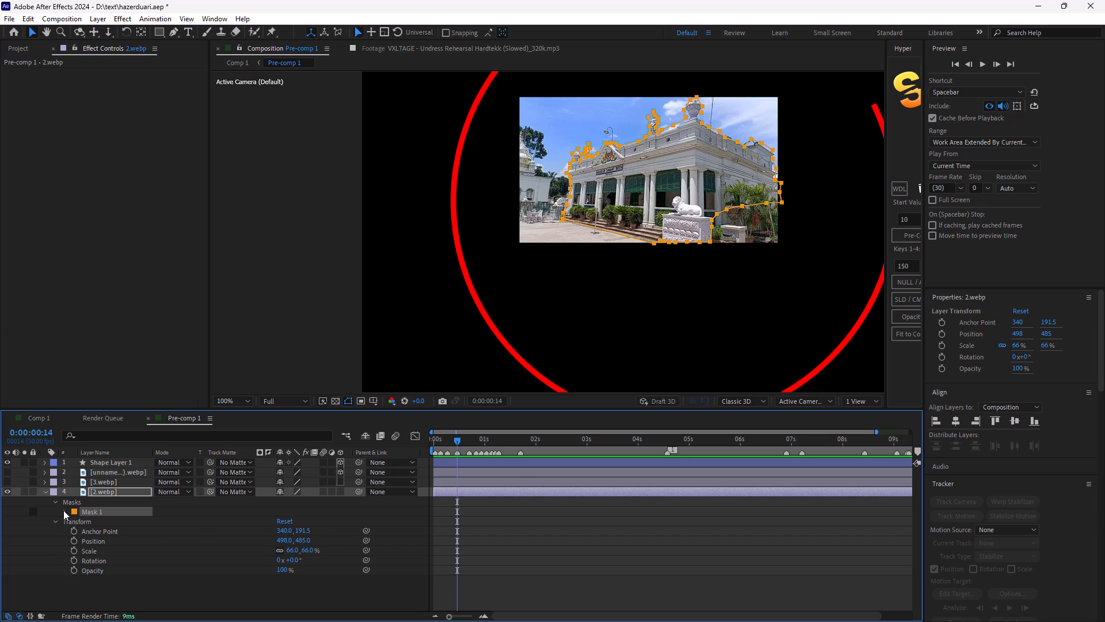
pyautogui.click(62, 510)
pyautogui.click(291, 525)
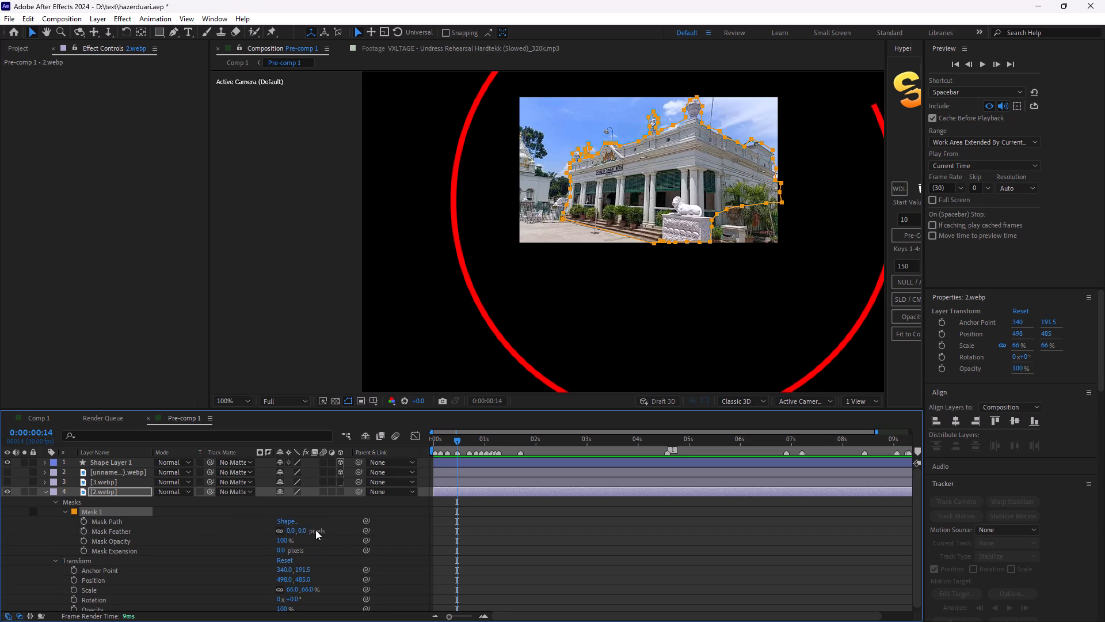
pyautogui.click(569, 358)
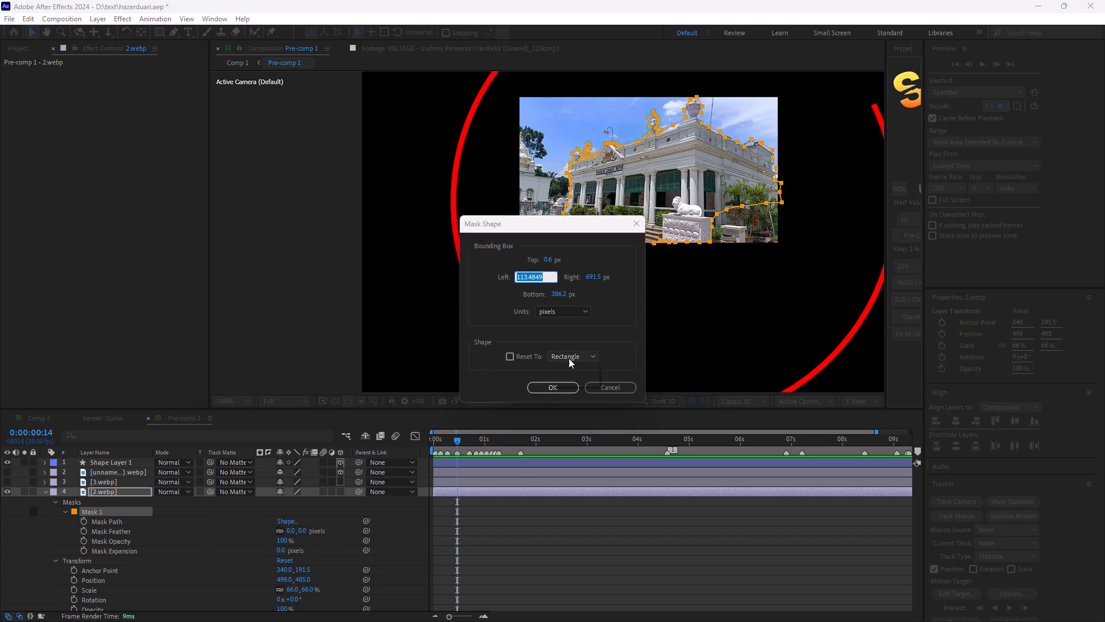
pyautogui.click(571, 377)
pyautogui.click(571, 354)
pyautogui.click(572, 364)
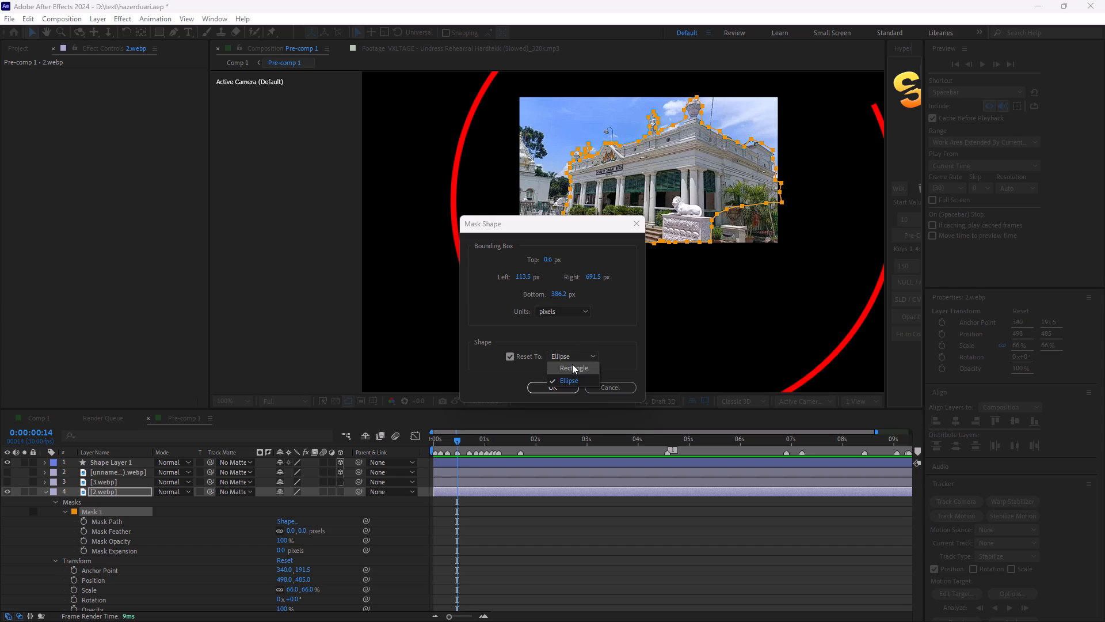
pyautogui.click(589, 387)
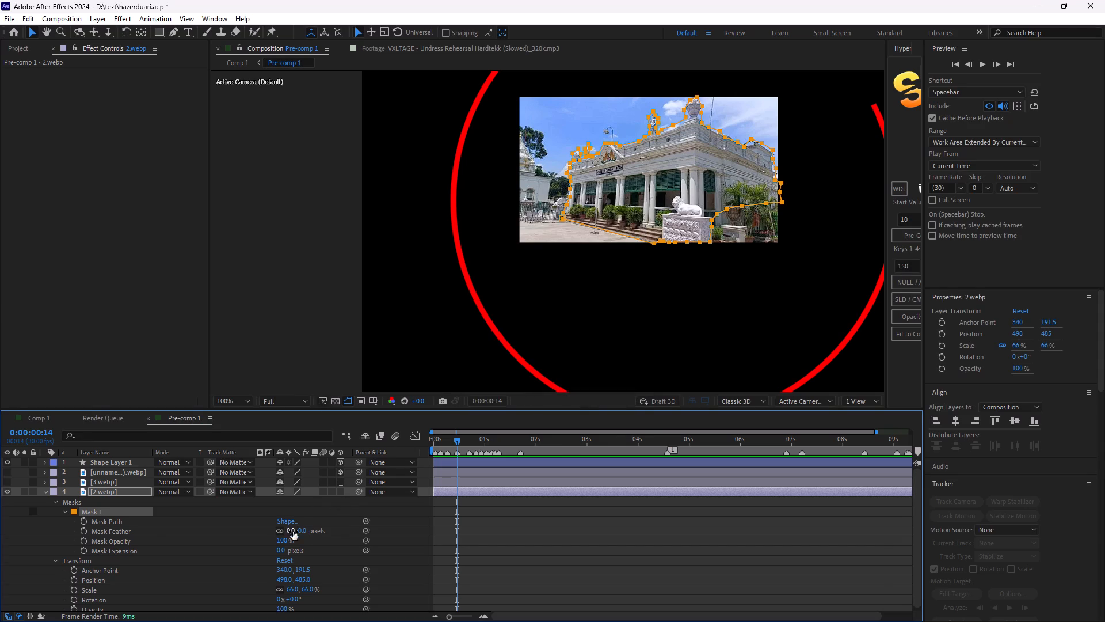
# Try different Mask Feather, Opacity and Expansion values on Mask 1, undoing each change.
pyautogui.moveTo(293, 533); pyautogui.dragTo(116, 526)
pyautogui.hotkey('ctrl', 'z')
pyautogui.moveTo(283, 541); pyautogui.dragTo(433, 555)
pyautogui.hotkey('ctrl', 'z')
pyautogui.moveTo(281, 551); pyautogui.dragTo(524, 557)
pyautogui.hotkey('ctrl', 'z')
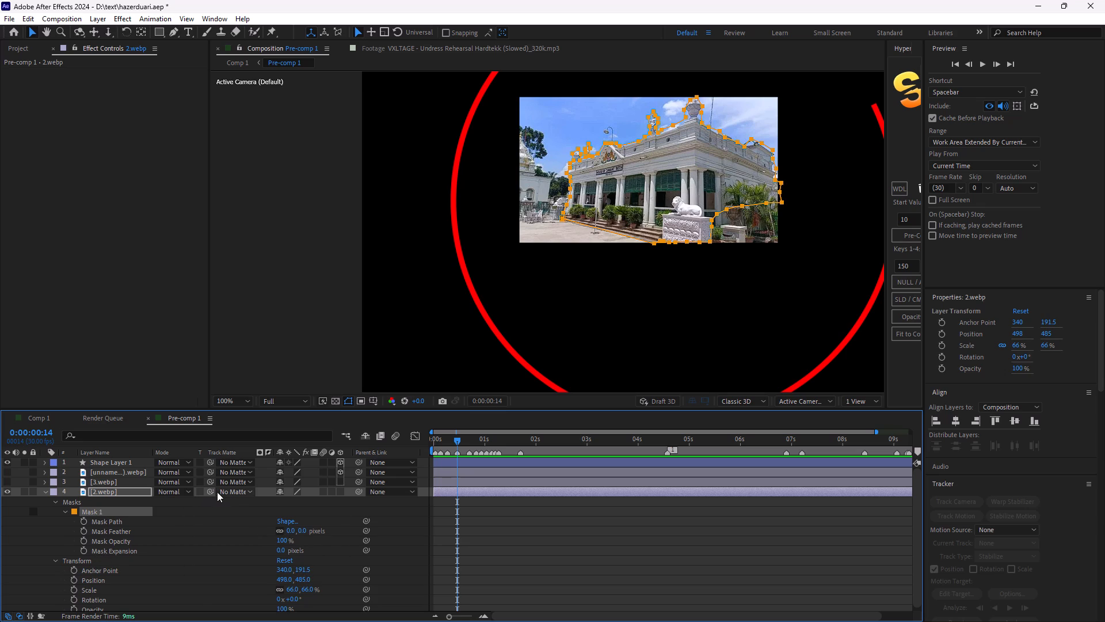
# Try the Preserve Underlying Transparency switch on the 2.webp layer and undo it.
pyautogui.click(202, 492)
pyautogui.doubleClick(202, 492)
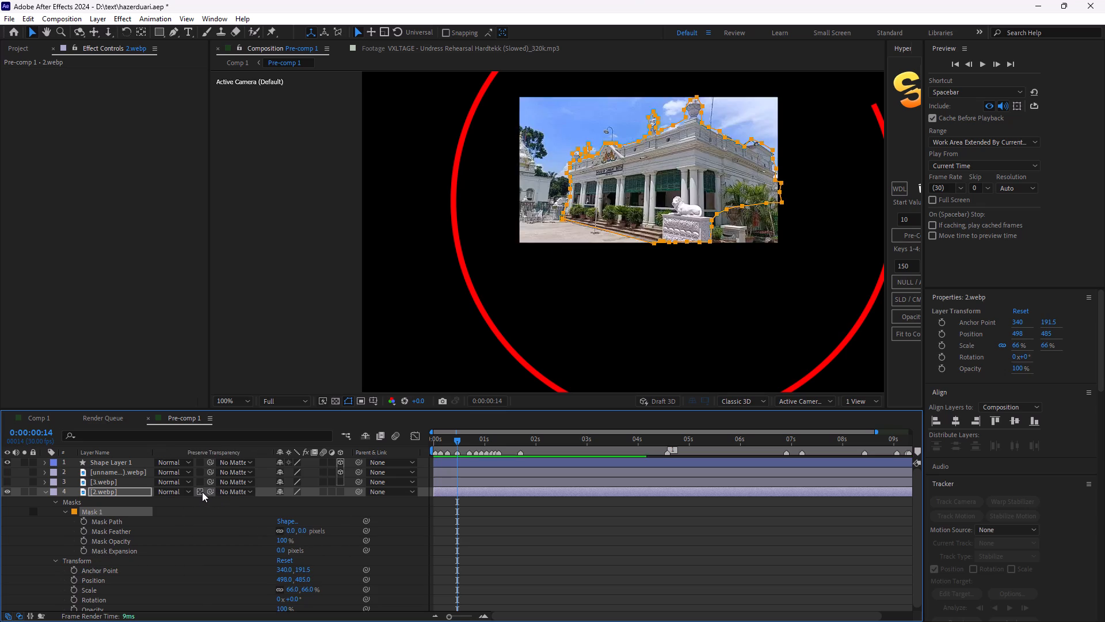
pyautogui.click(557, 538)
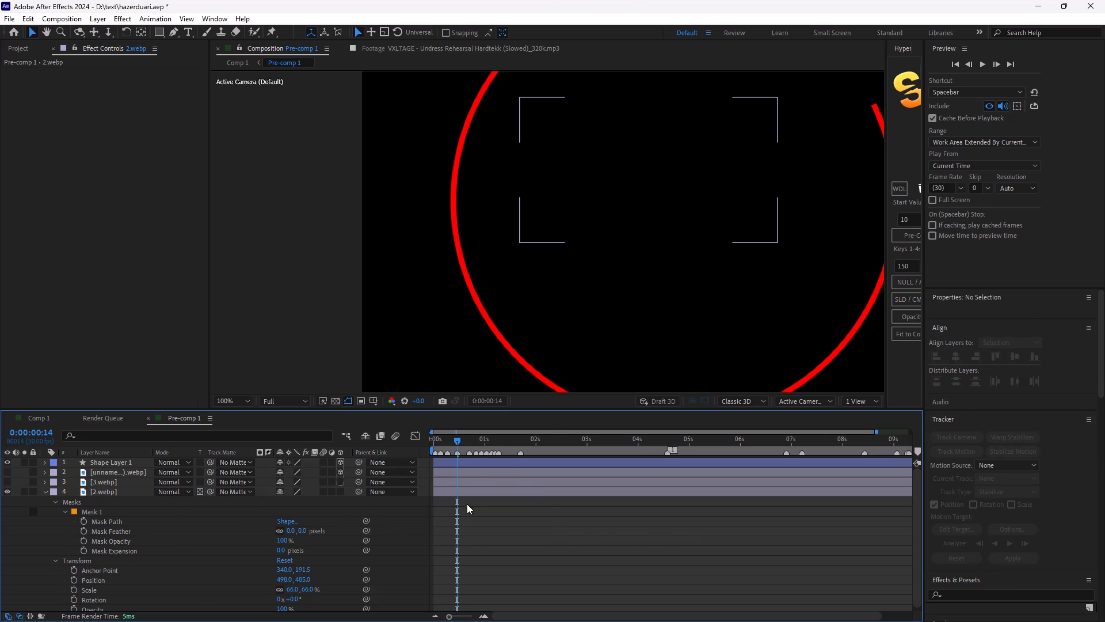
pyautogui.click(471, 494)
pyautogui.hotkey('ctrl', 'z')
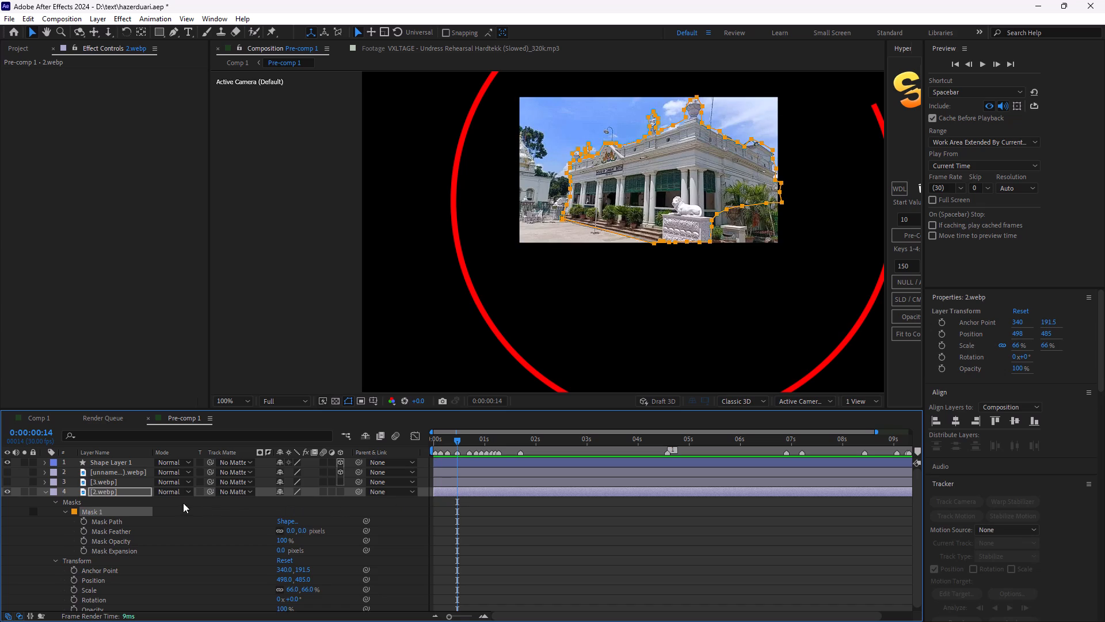
# Turn on the 3D Layer switch for the 2.webp and 3.webp layers.
pyautogui.click(341, 491)
pyautogui.click(341, 491)
pyautogui.click(337, 492)
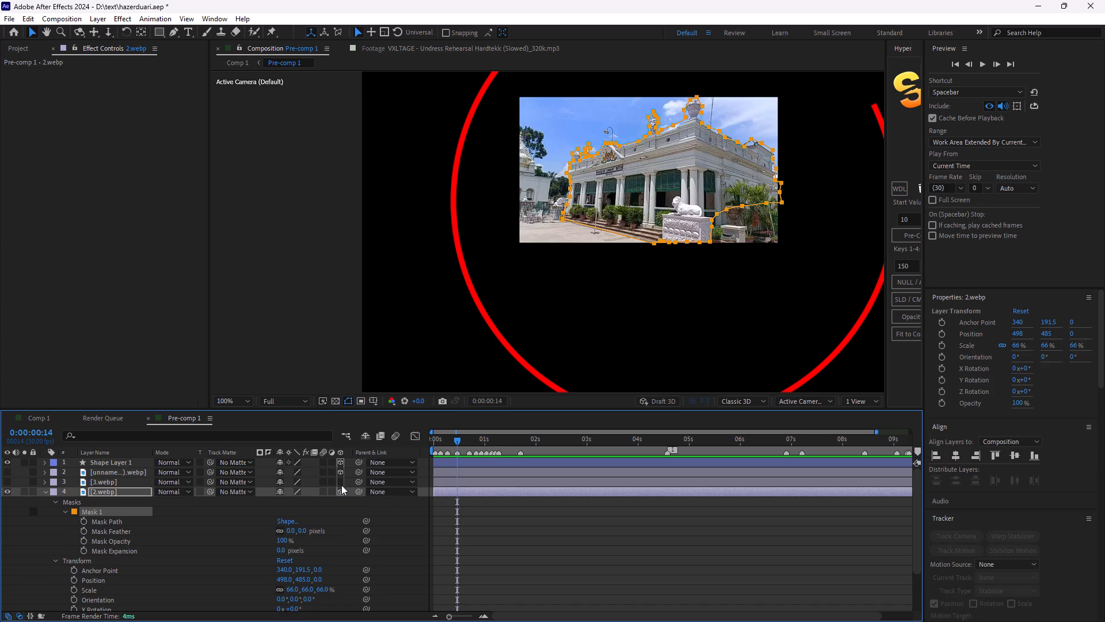
pyautogui.click(341, 485)
pyautogui.click(340, 489)
pyautogui.click(340, 484)
pyautogui.click(340, 486)
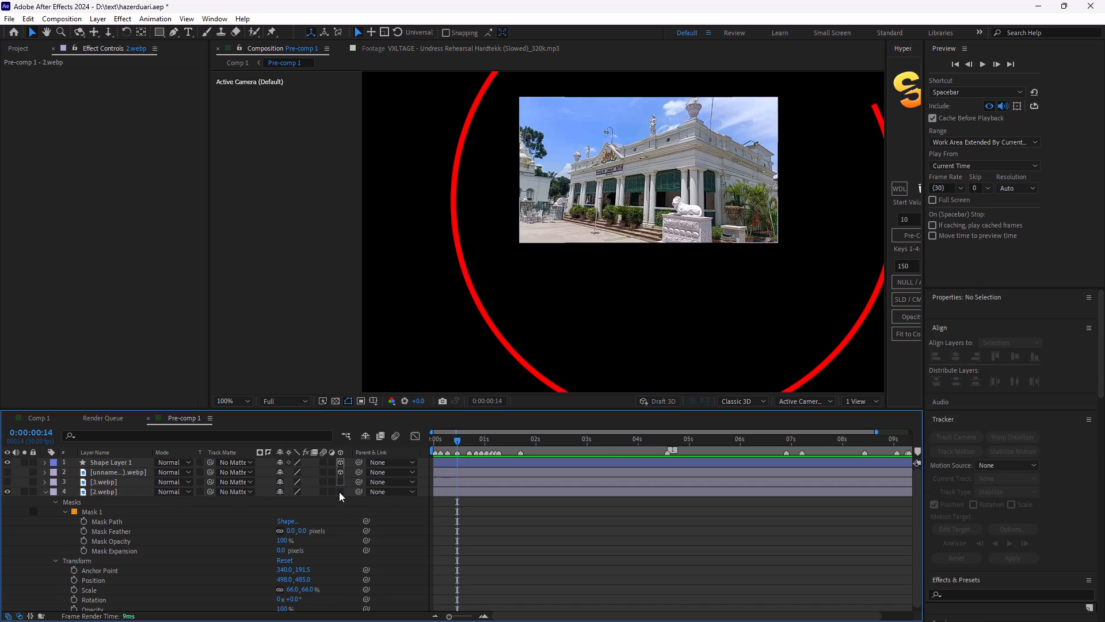
pyautogui.click(339, 491)
pyautogui.click(341, 484)
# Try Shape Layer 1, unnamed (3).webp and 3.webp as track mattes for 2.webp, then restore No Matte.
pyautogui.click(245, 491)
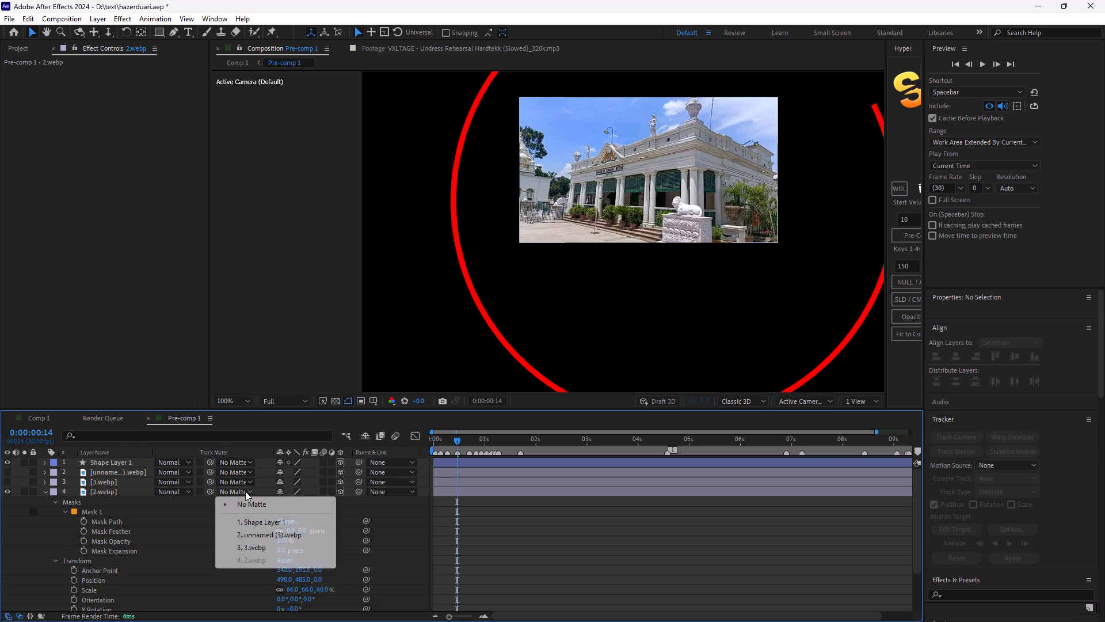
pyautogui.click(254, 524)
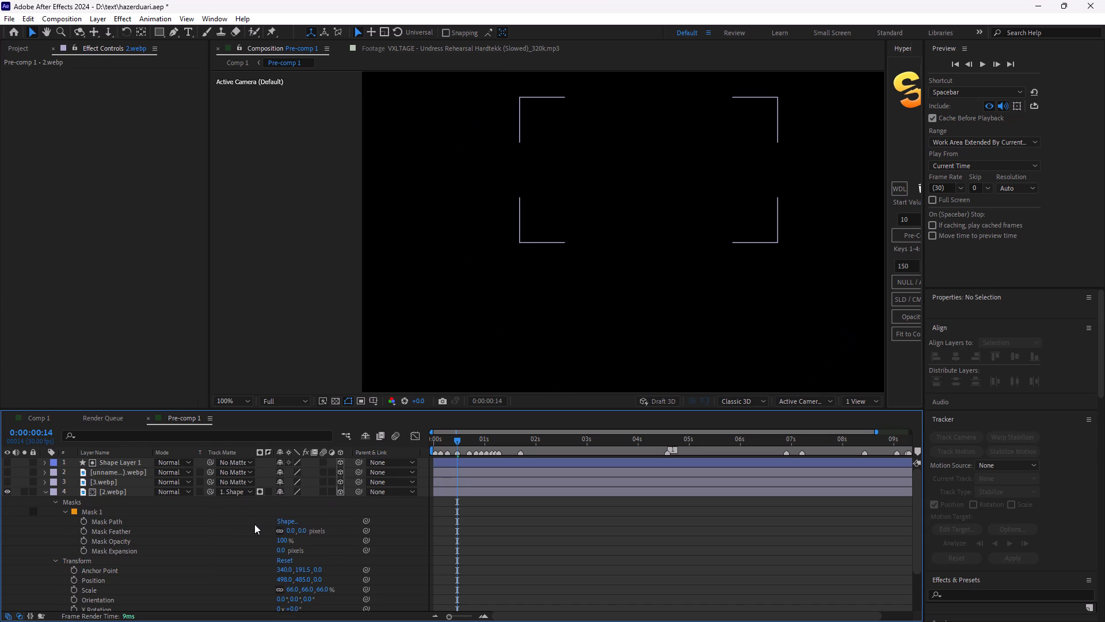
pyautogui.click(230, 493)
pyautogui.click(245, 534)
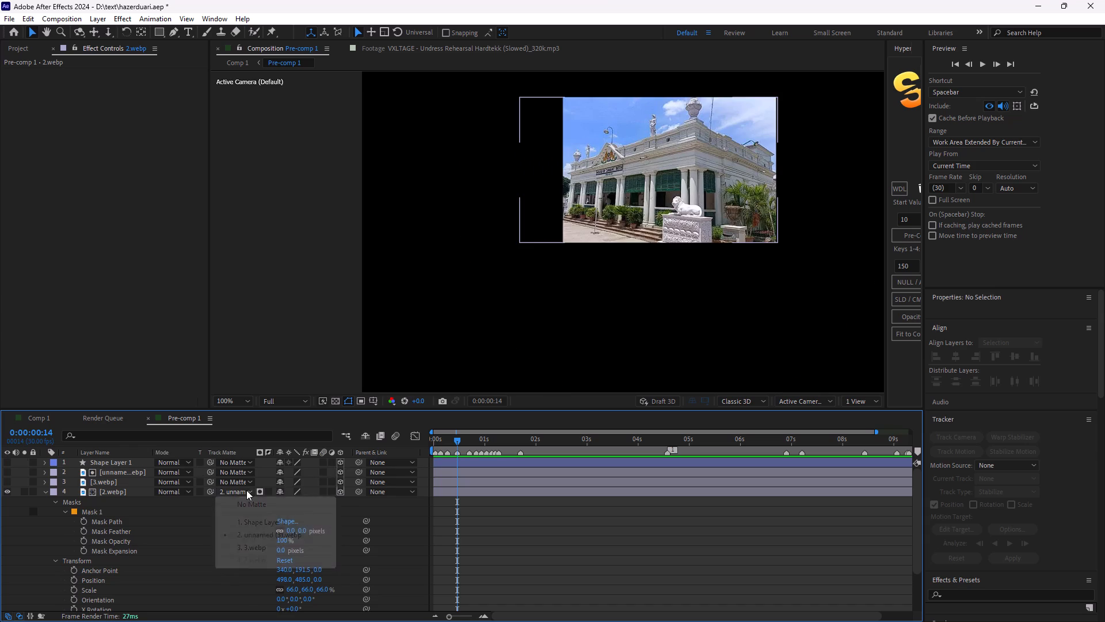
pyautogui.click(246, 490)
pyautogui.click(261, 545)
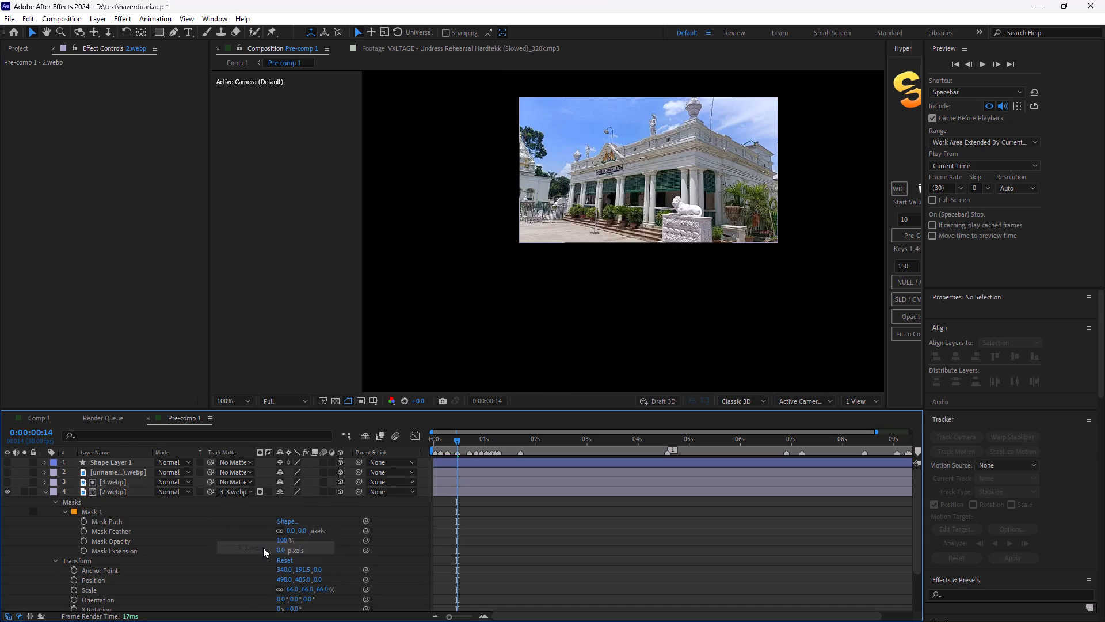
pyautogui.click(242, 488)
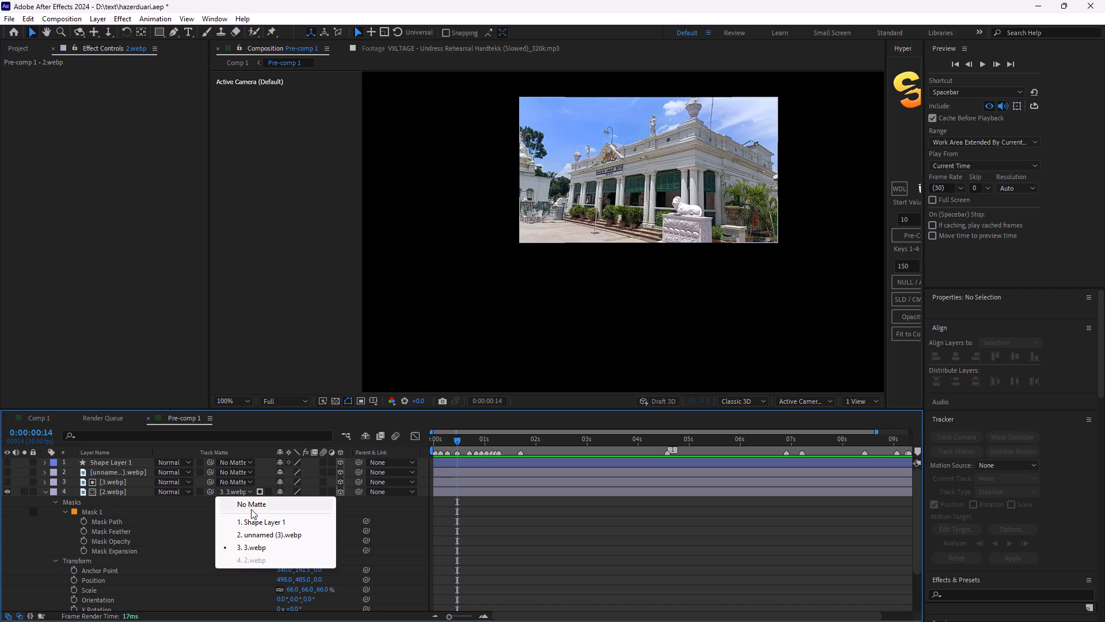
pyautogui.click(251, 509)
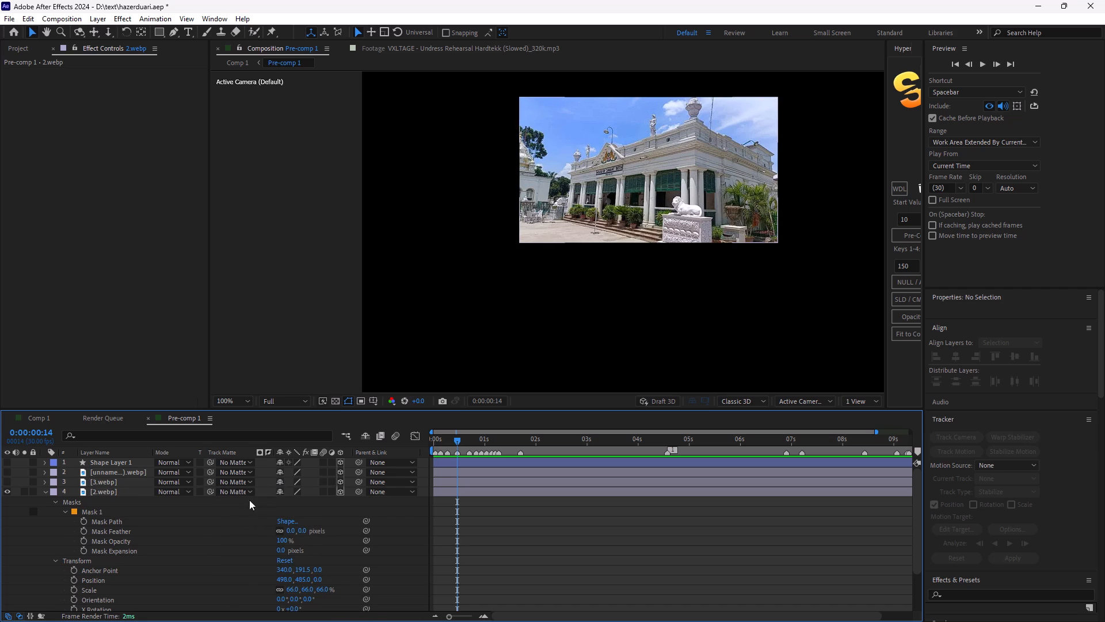
# Turn on Preserve Underlying Transparency for the 2.webp layer.
pyautogui.click(203, 492)
pyautogui.click(203, 492)
pyautogui.click(203, 492)
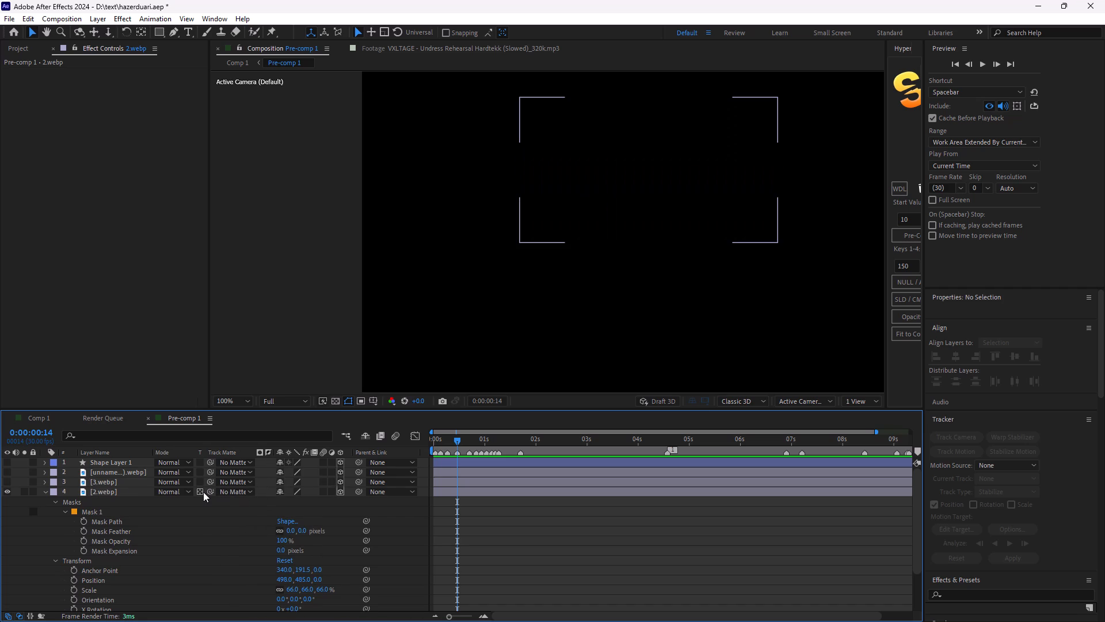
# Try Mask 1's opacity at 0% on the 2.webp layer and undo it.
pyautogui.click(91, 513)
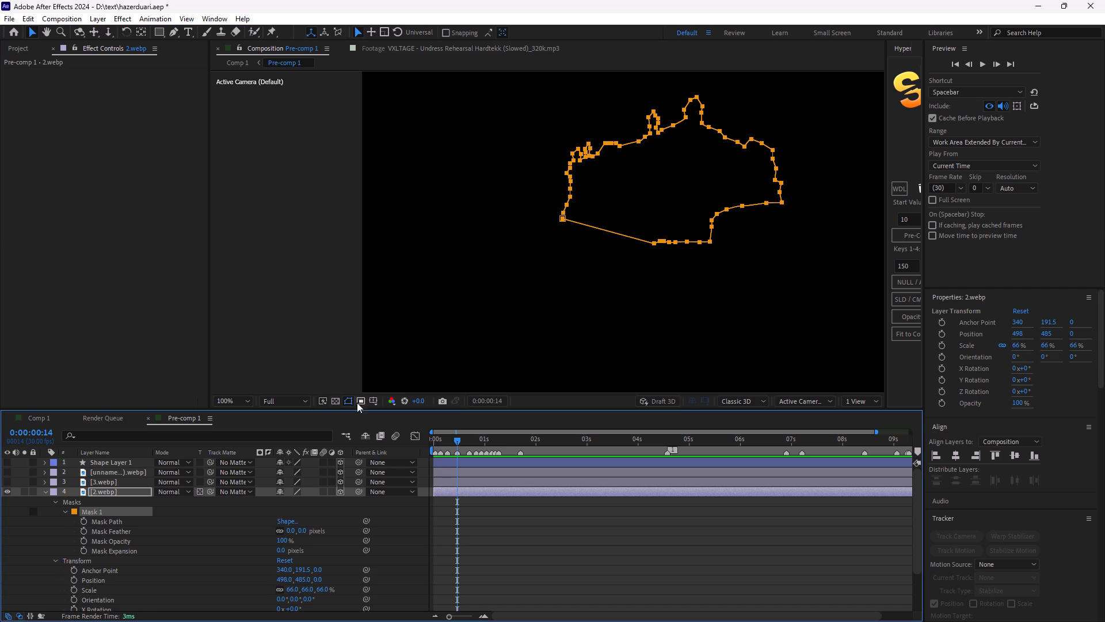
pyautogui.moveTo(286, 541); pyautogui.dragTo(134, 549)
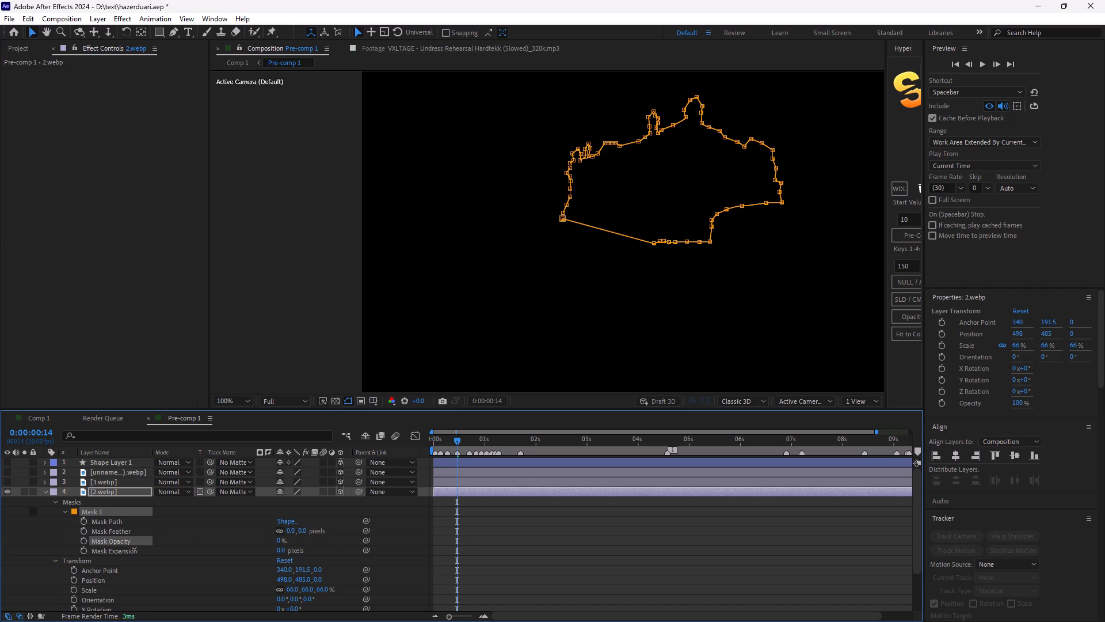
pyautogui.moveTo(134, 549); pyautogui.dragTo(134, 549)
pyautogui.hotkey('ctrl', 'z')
# Turn off Preserve Underlying Transparency for the 2.webp layer, leaving its blending mode at Normal.
pyautogui.click(204, 491)
pyautogui.click(201, 491)
pyautogui.click(185, 494)
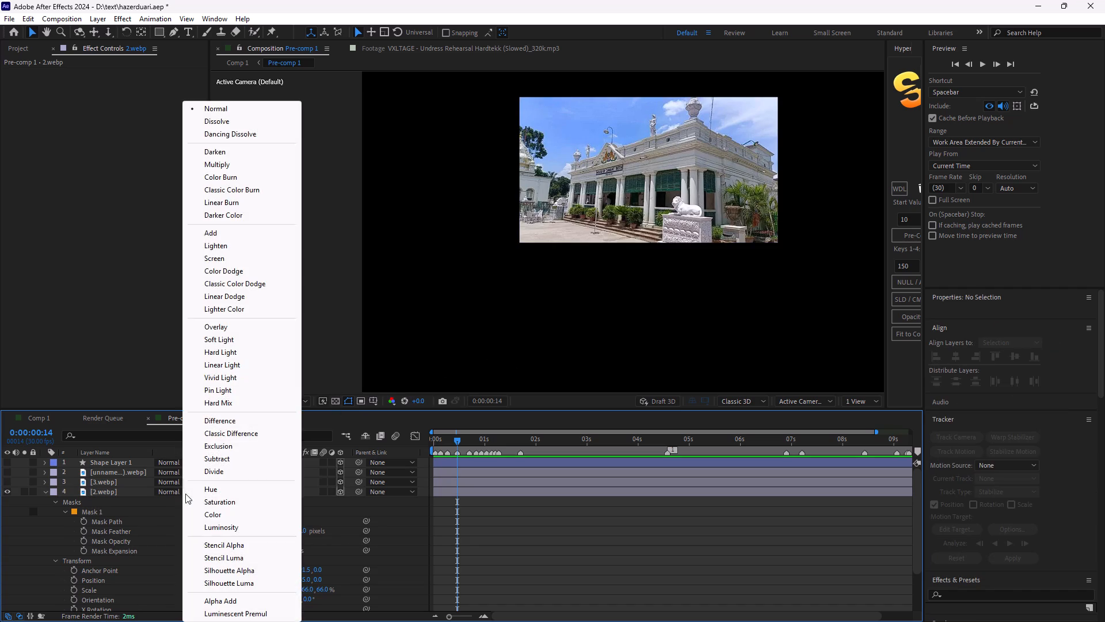
pyautogui.click(199, 435)
pyautogui.hotkey('ctrl', 'z')
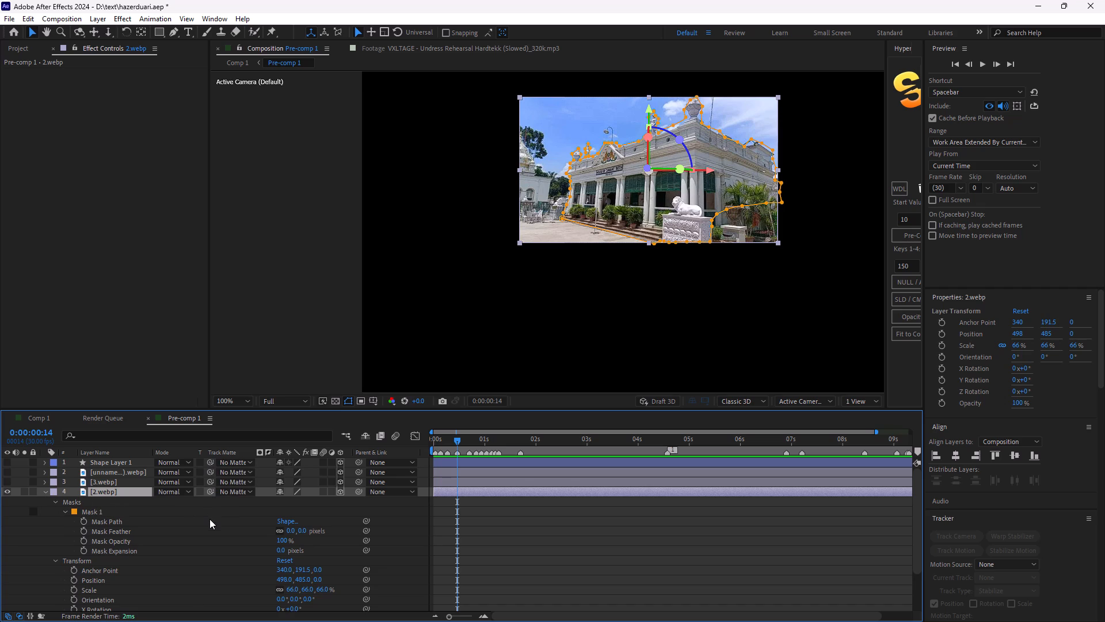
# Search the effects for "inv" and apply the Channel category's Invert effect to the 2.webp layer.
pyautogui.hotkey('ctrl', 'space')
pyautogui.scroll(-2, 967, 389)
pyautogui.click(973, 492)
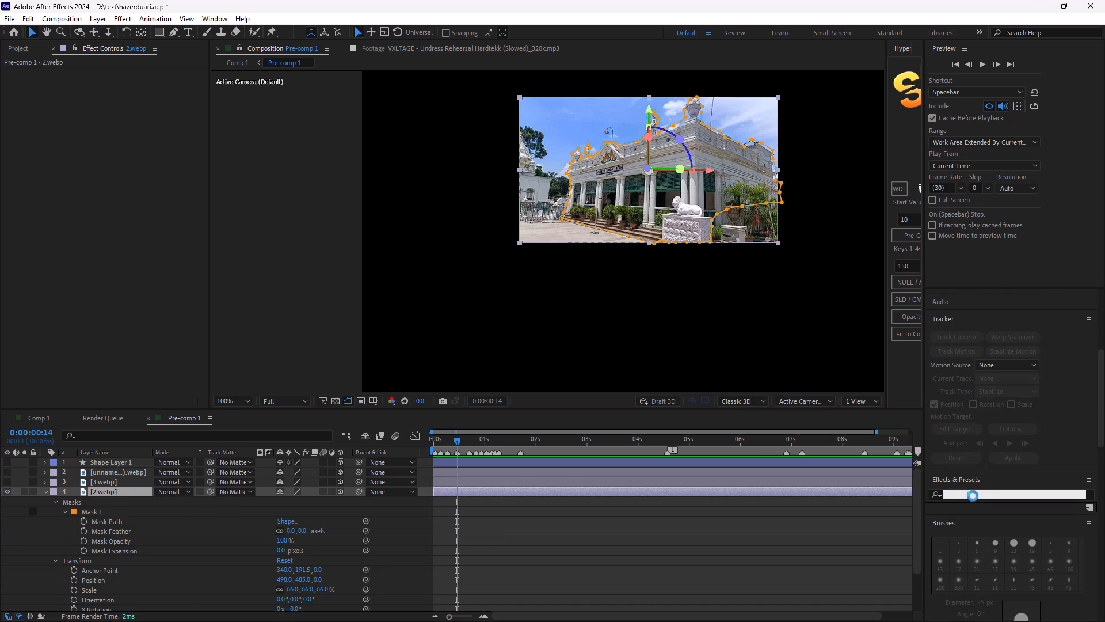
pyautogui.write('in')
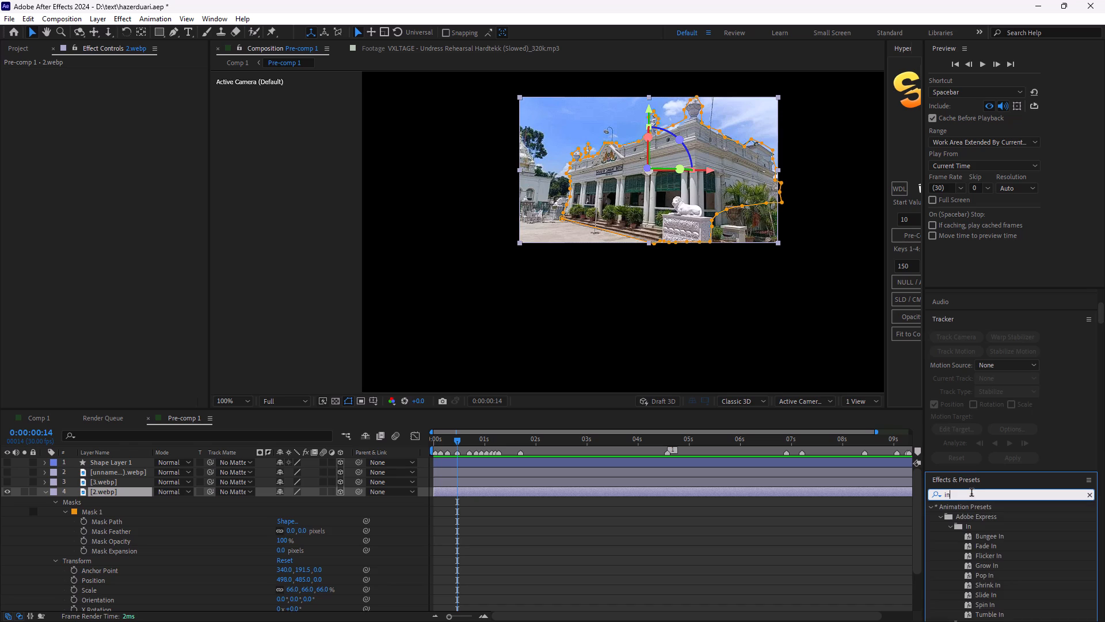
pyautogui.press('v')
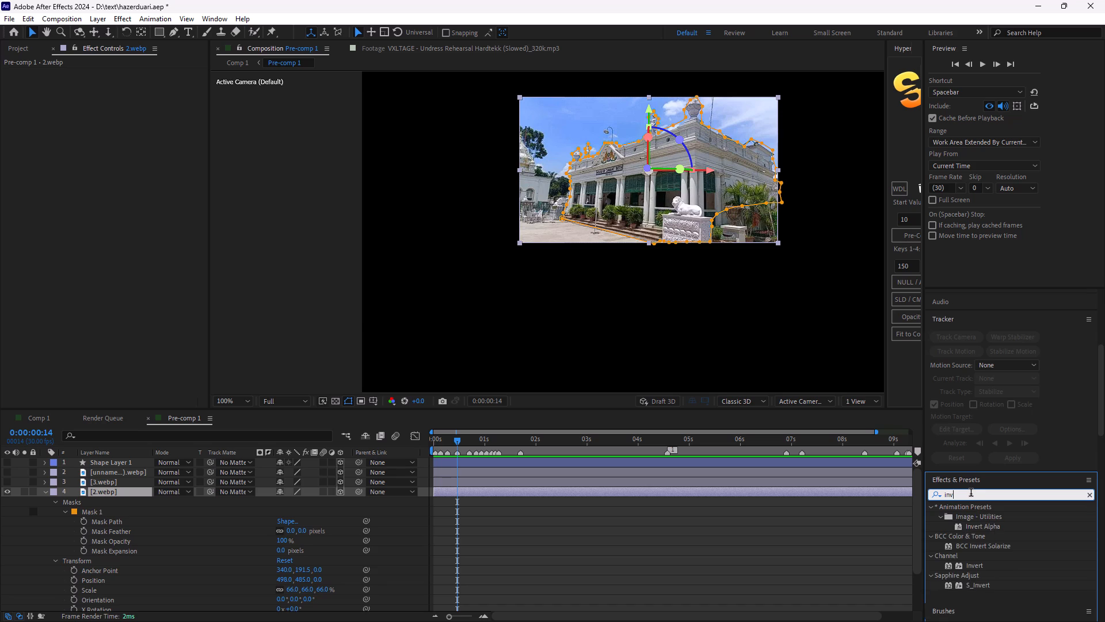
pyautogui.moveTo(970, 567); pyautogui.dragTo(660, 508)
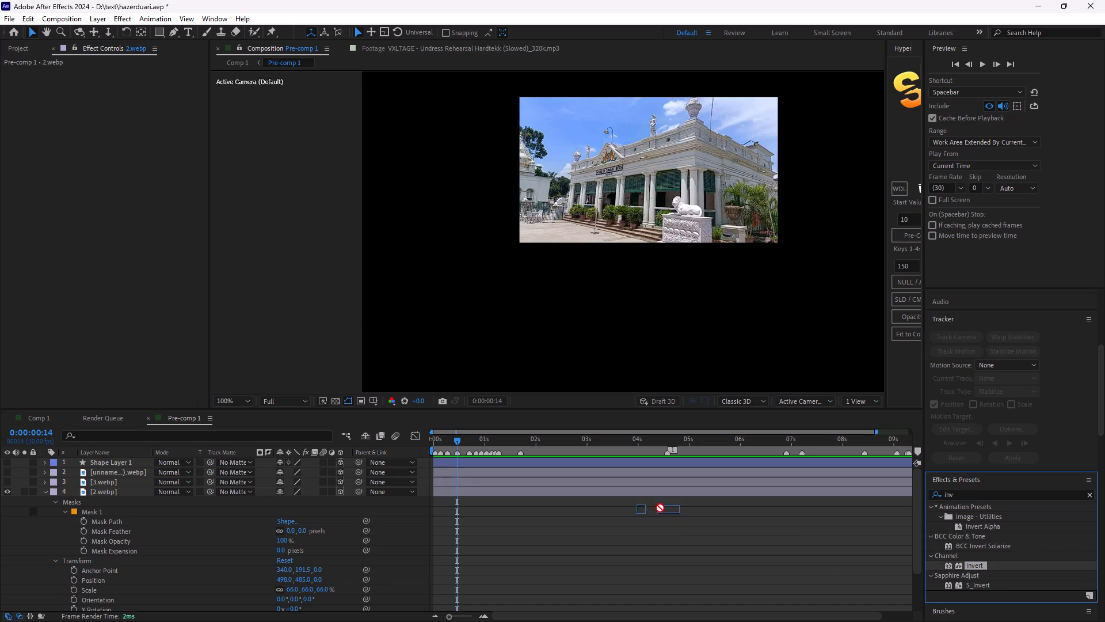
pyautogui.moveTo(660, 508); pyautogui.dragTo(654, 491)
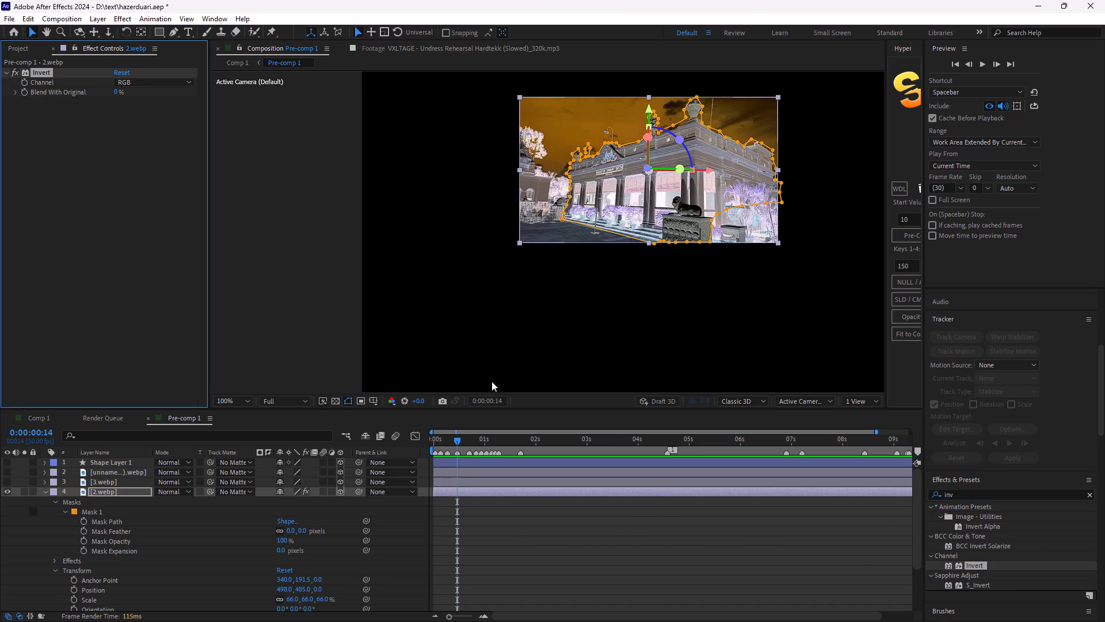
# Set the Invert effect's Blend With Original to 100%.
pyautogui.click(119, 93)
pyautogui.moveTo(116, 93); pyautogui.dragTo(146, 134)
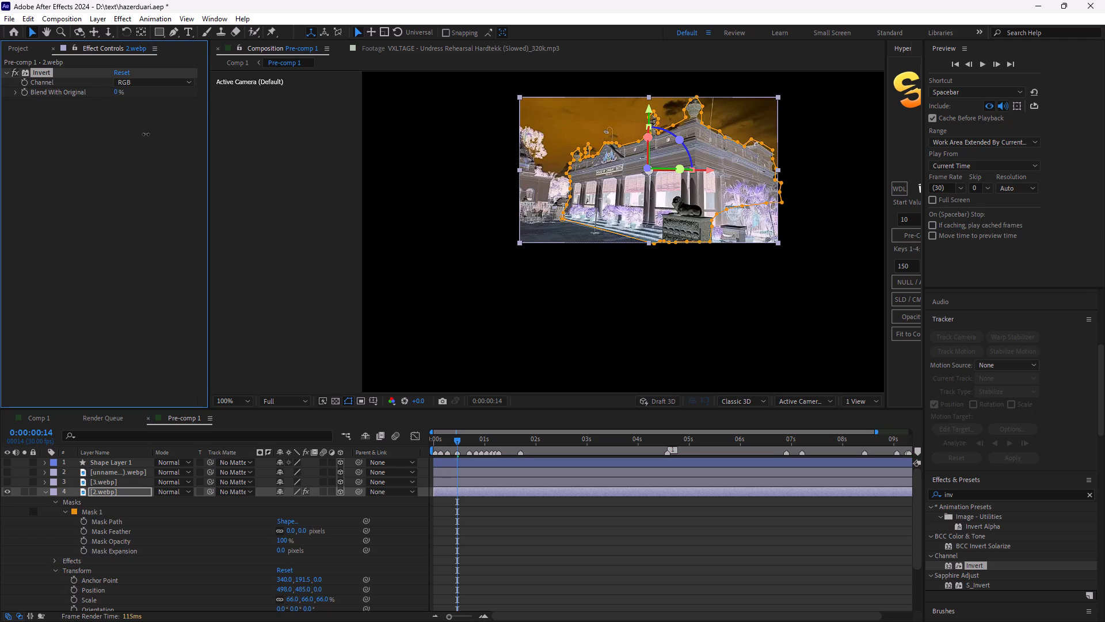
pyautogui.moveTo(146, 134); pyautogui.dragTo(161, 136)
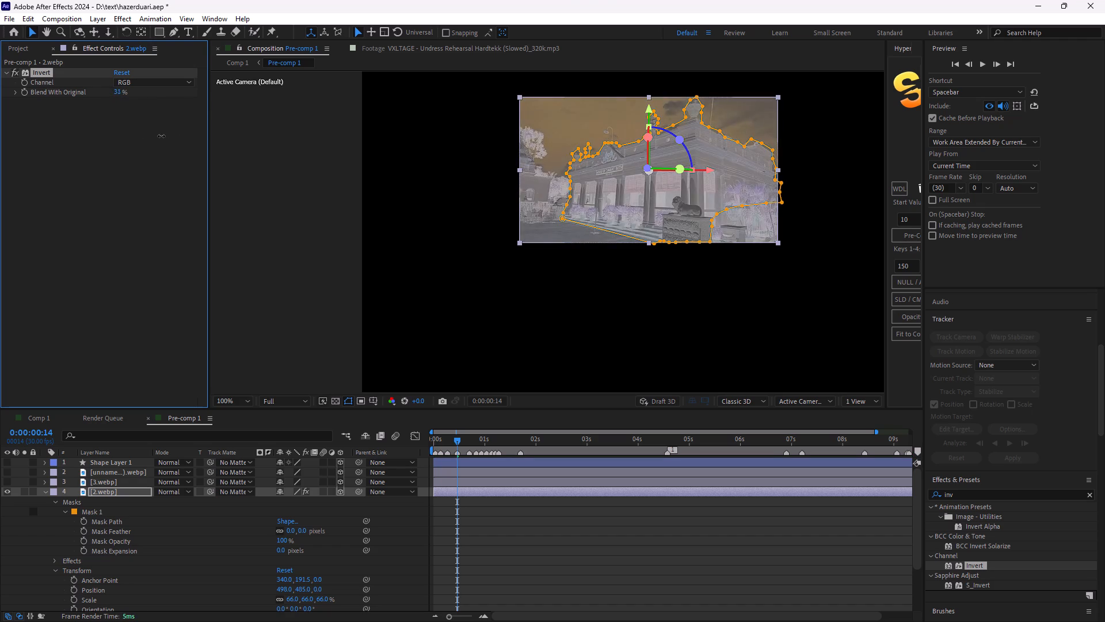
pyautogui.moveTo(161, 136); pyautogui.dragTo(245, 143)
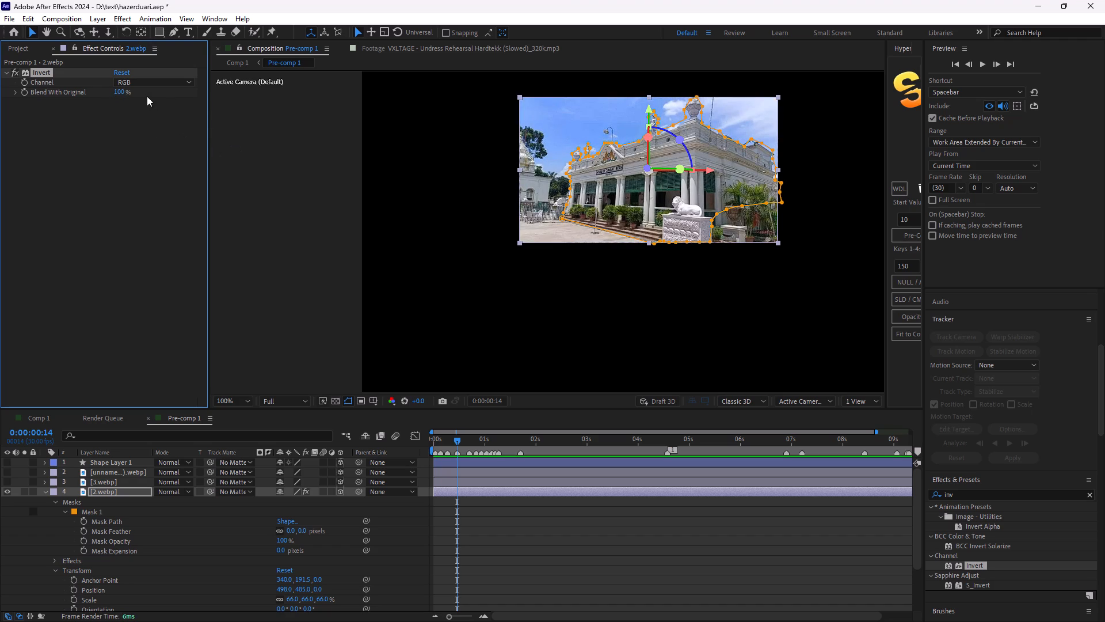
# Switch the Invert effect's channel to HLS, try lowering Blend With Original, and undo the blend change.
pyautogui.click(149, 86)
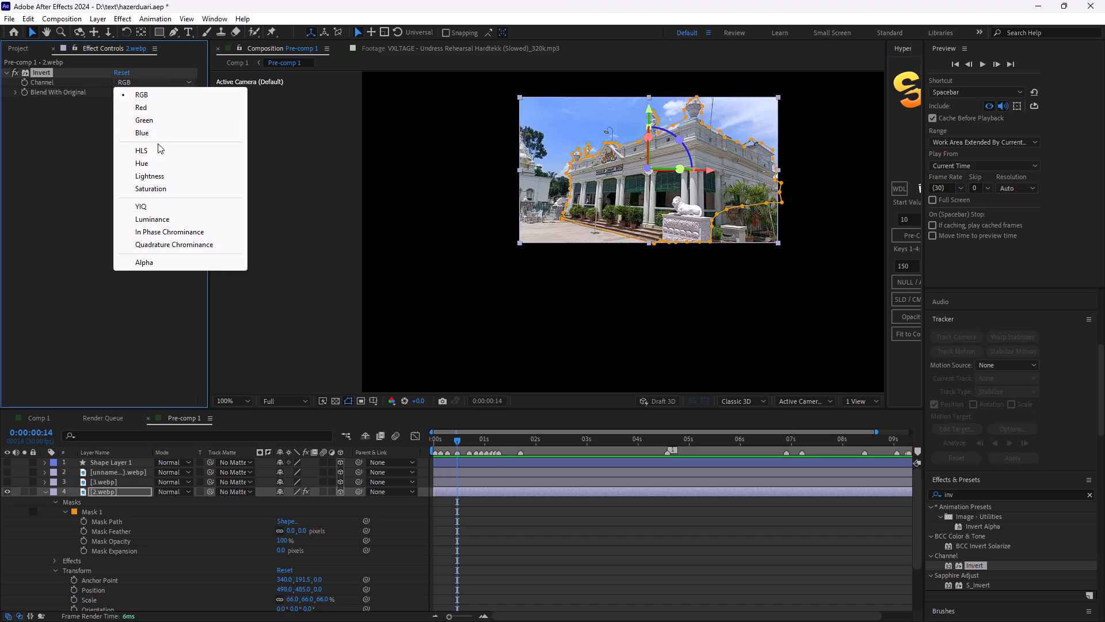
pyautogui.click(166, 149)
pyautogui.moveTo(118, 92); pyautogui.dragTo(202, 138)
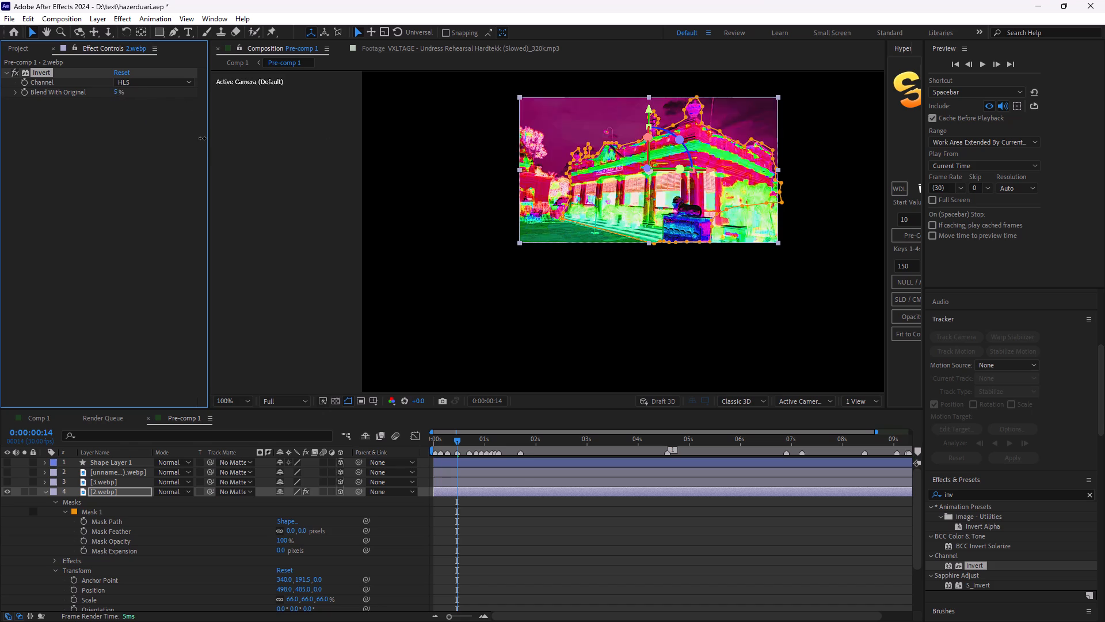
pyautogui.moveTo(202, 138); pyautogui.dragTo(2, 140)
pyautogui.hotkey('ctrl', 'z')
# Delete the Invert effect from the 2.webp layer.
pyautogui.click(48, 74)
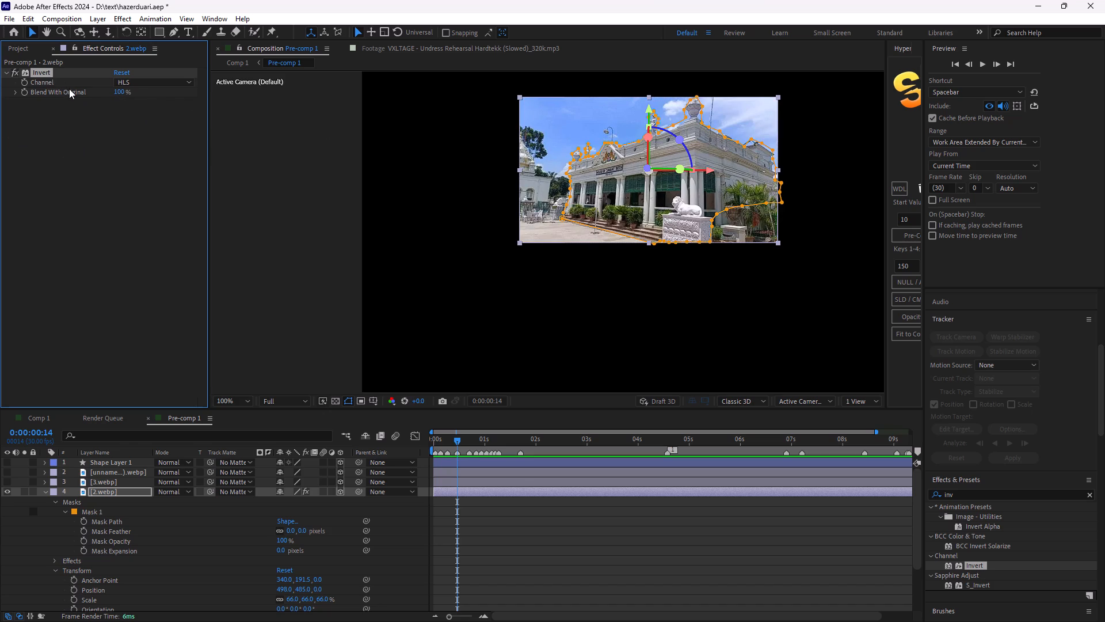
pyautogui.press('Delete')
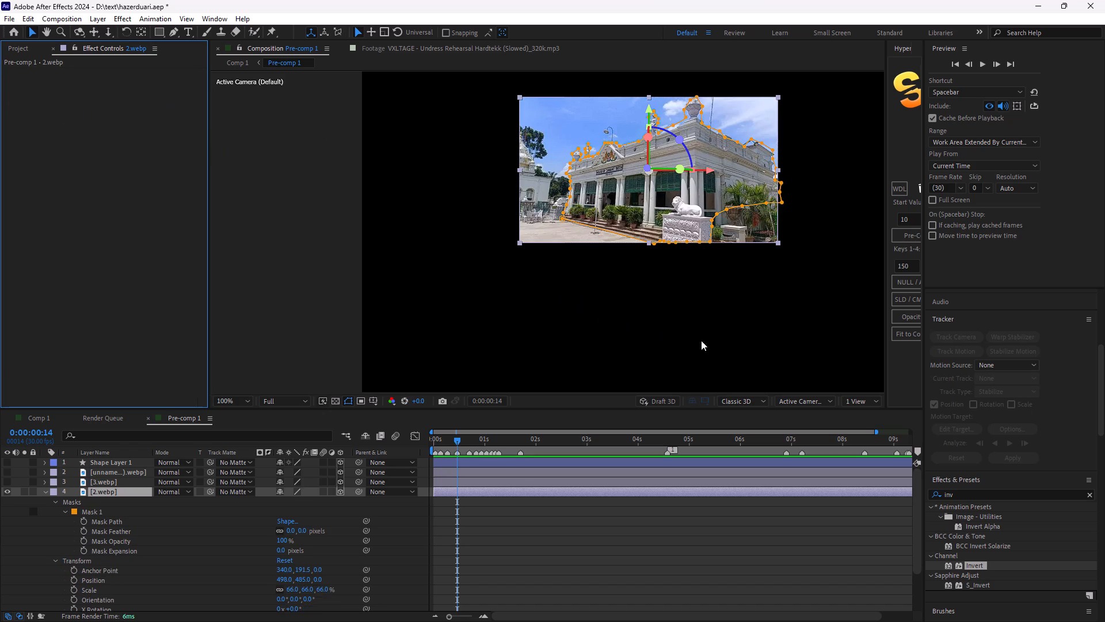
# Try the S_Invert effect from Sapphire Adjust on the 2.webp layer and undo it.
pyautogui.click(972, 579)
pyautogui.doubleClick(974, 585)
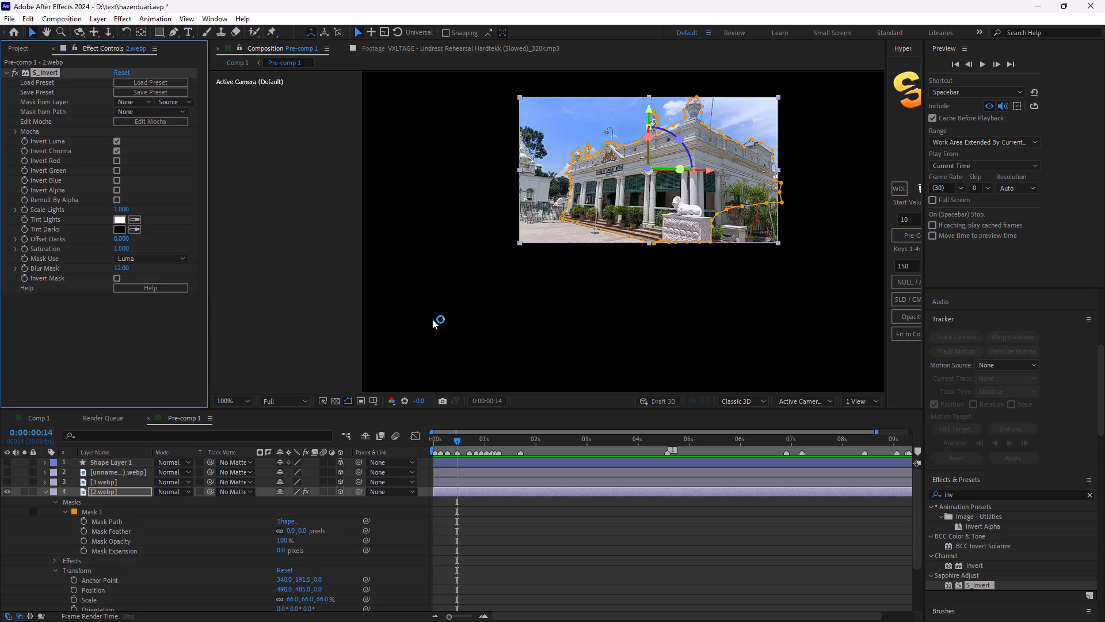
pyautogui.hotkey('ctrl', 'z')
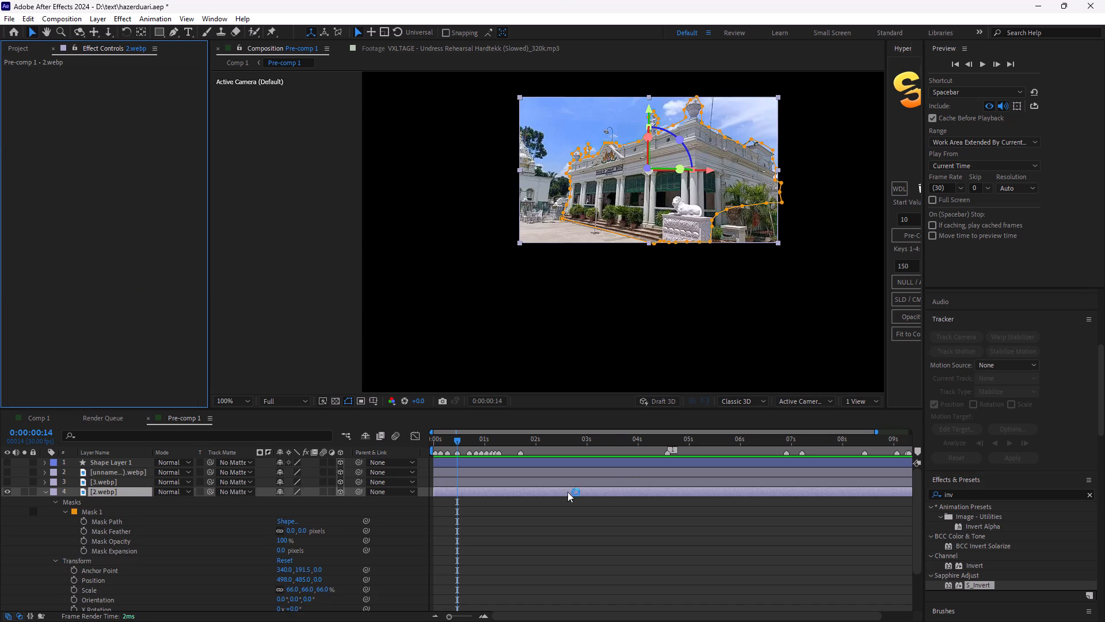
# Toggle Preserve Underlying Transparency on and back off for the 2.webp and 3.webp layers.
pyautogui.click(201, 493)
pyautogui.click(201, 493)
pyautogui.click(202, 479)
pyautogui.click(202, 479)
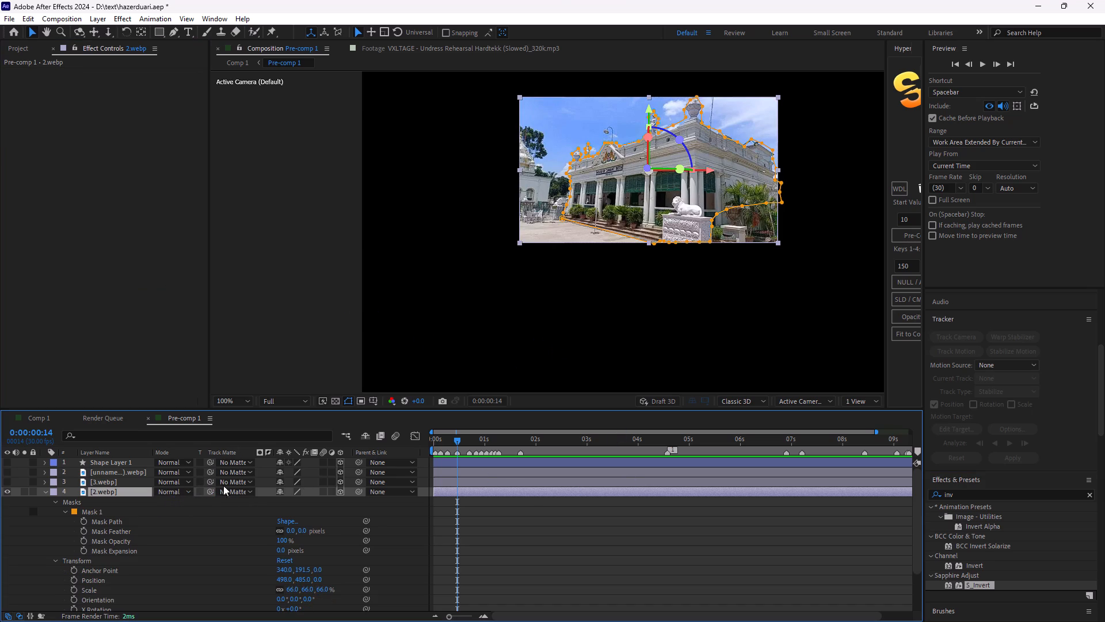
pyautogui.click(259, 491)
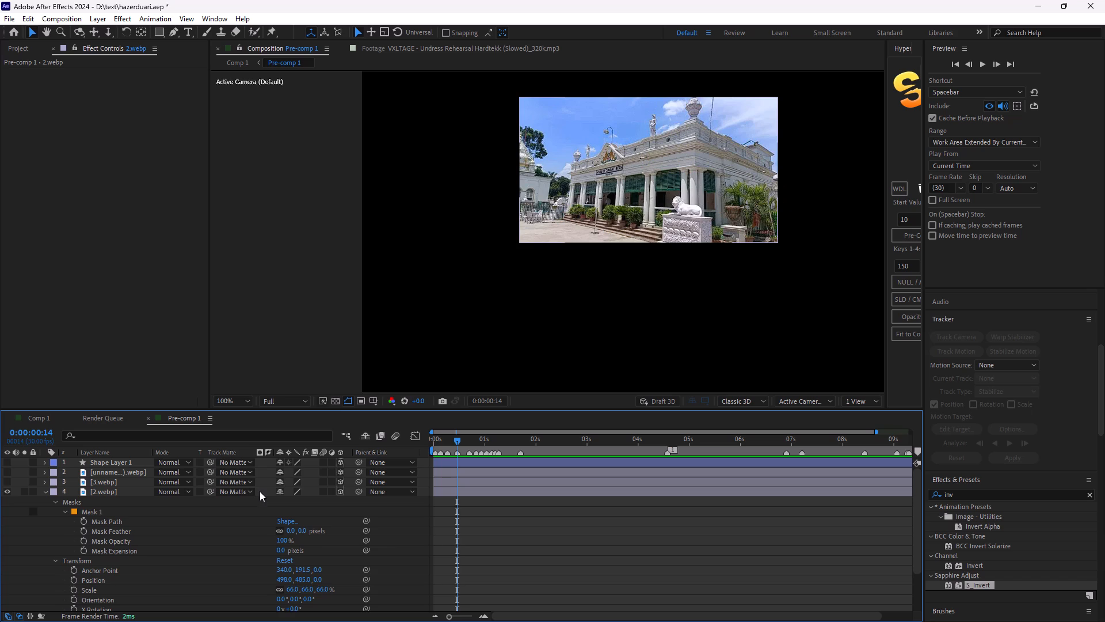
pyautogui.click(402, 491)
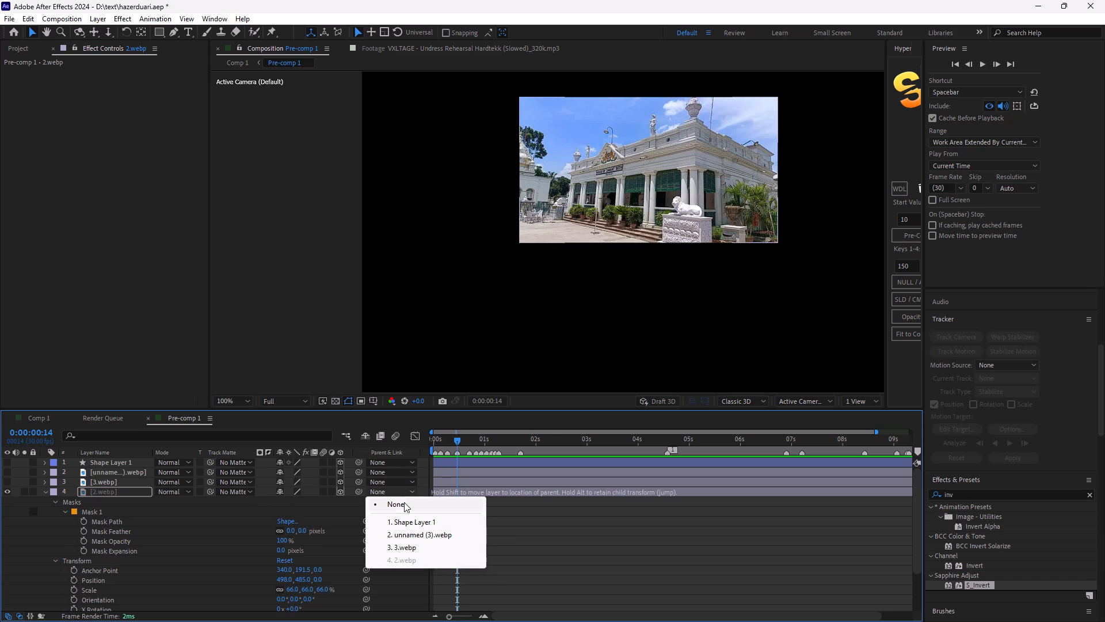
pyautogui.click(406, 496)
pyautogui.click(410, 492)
# Go to 0:00:00:00 and raise Mask 1's expansion on the 2.webp layer to about 438 pixels.
pyautogui.moveTo(452, 440); pyautogui.dragTo(409, 462)
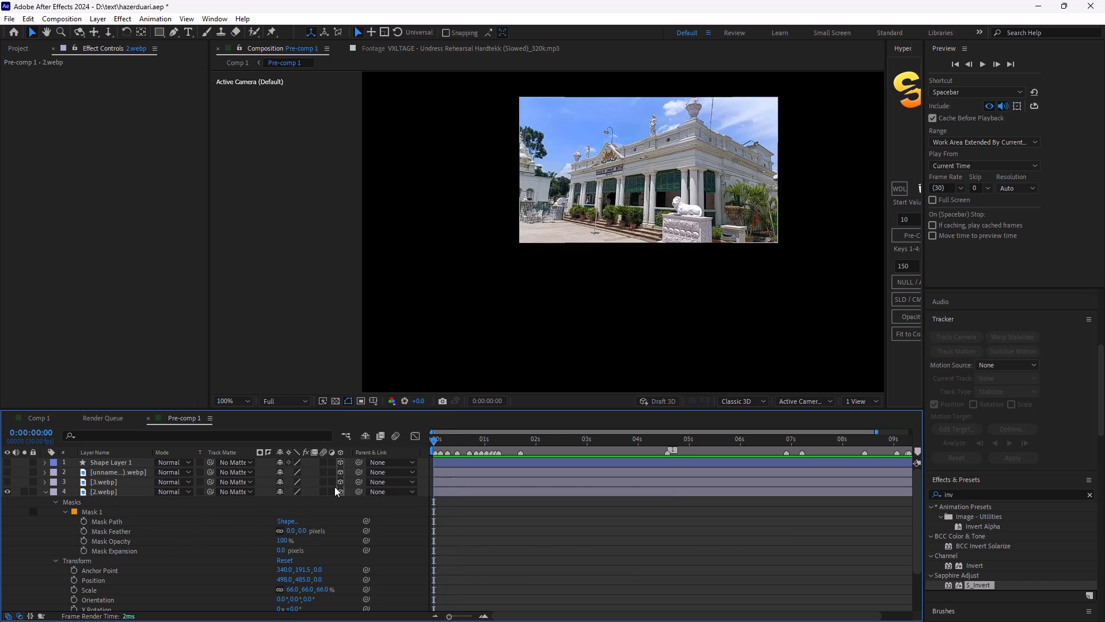
pyautogui.moveTo(357, 492); pyautogui.dragTo(88, 513)
pyautogui.moveTo(282, 550); pyautogui.dragTo(546, 561)
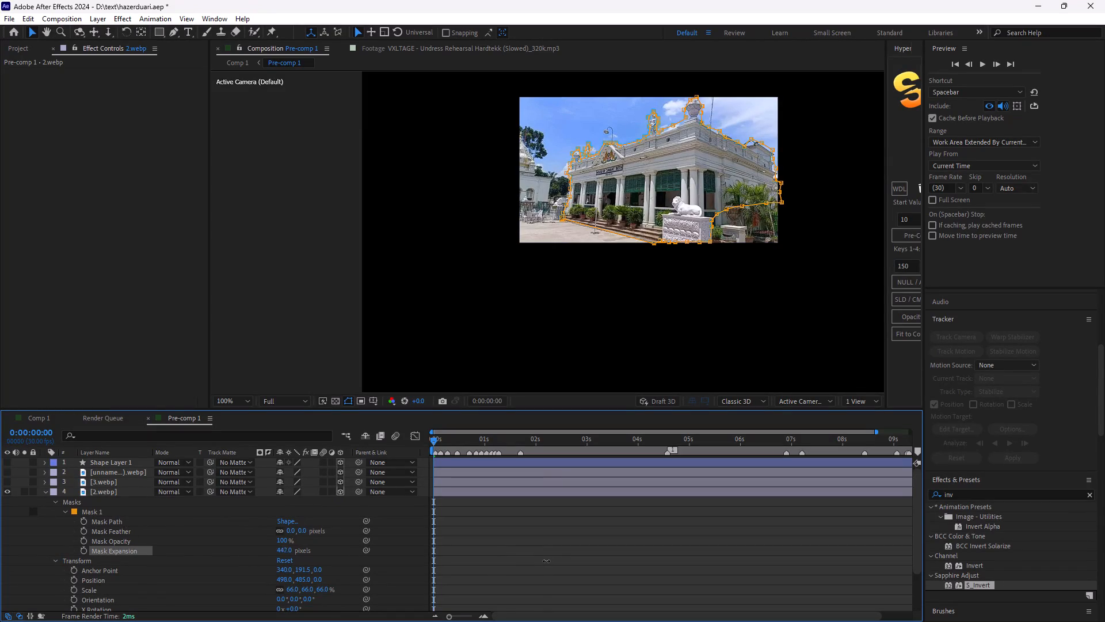
pyautogui.moveTo(546, 561); pyautogui.dragTo(546, 562)
pyautogui.press('space')
pyautogui.press('space')
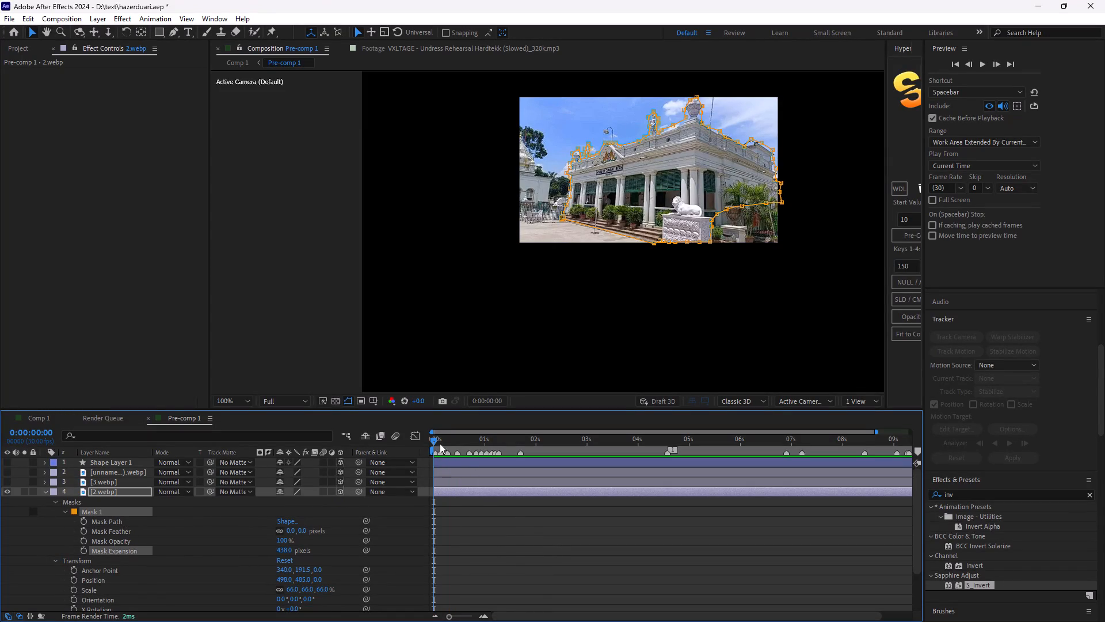
# Select Mask 1 on 2.webp, try Snapping on and off, and turn off the second snapping option.
pyautogui.moveTo(440, 442); pyautogui.dragTo(369, 436)
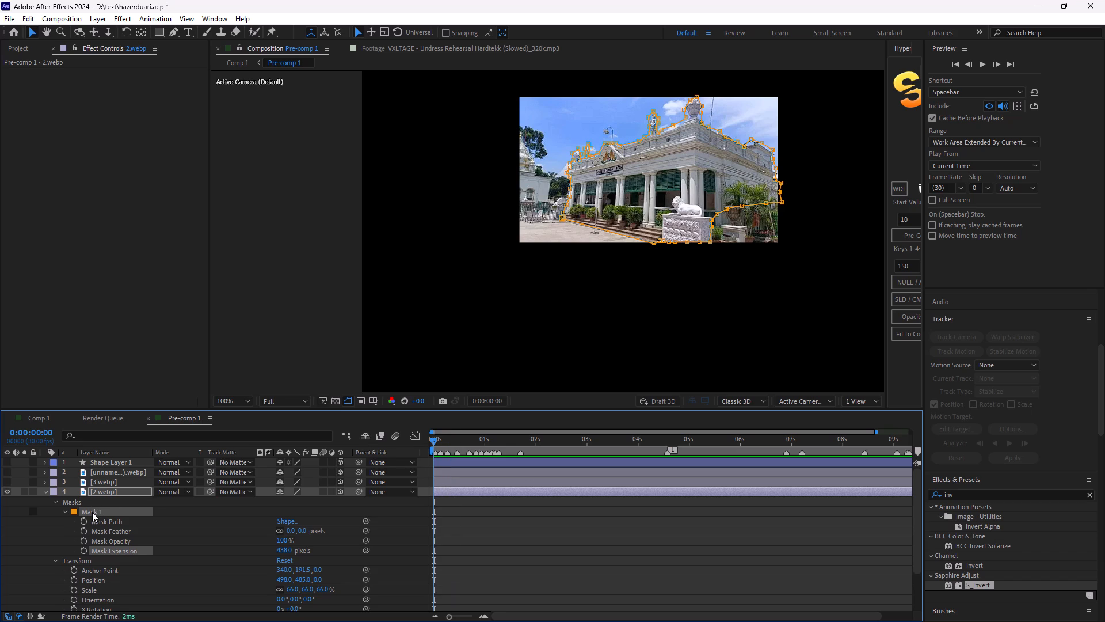
pyautogui.click(93, 514)
pyautogui.click(112, 494)
pyautogui.click(88, 510)
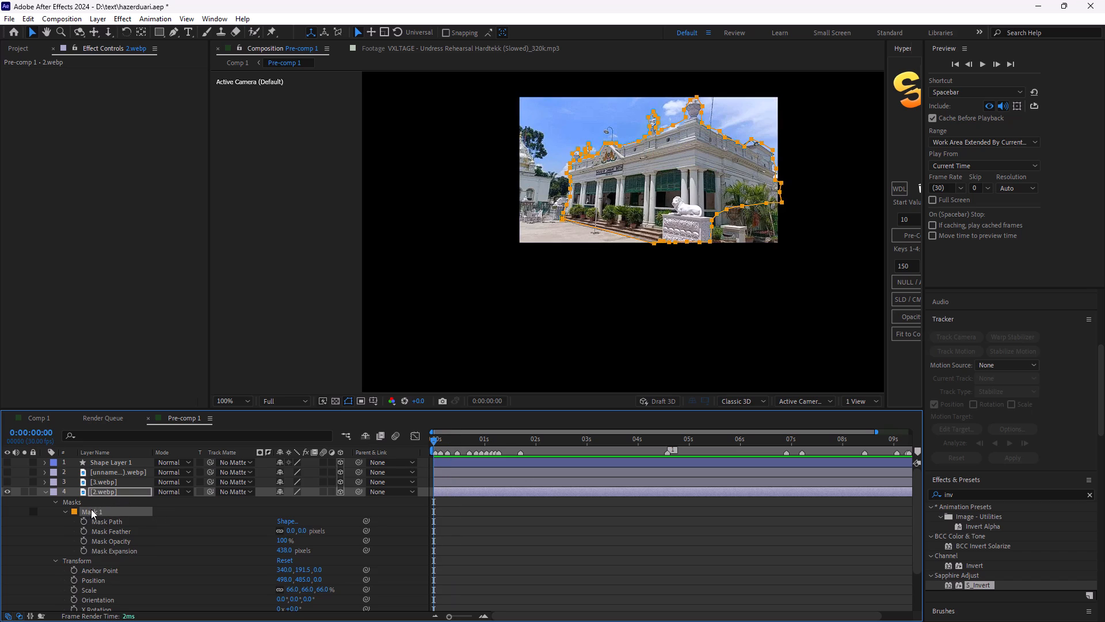
pyautogui.click(114, 488)
pyautogui.click(102, 510)
pyautogui.click(444, 34)
pyautogui.click(444, 34)
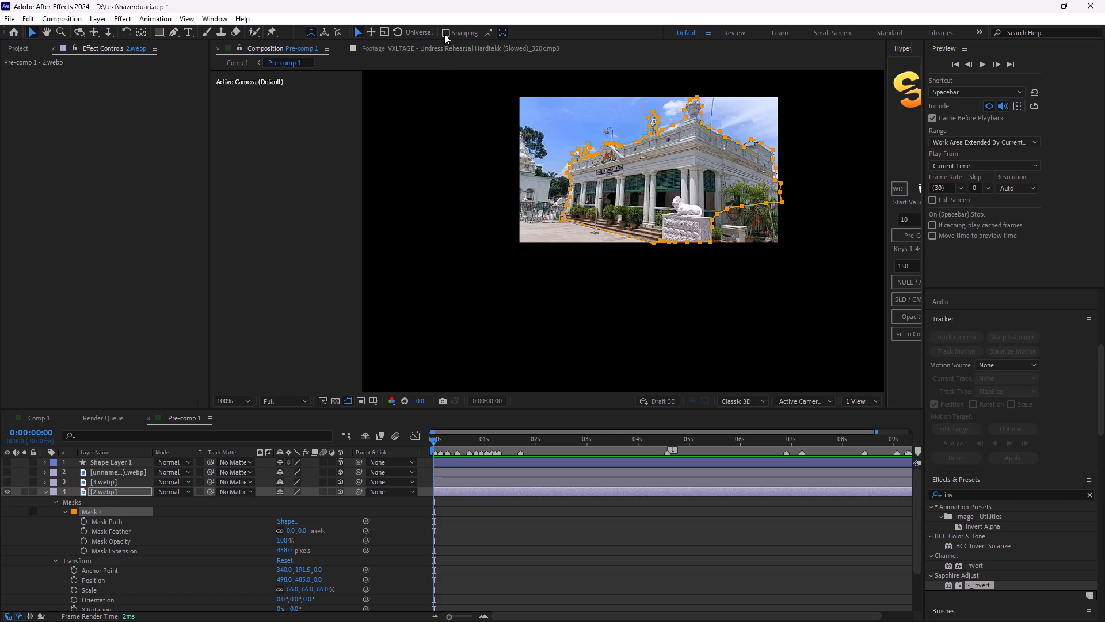
pyautogui.click(486, 31)
pyautogui.click(501, 33)
pyautogui.click(493, 36)
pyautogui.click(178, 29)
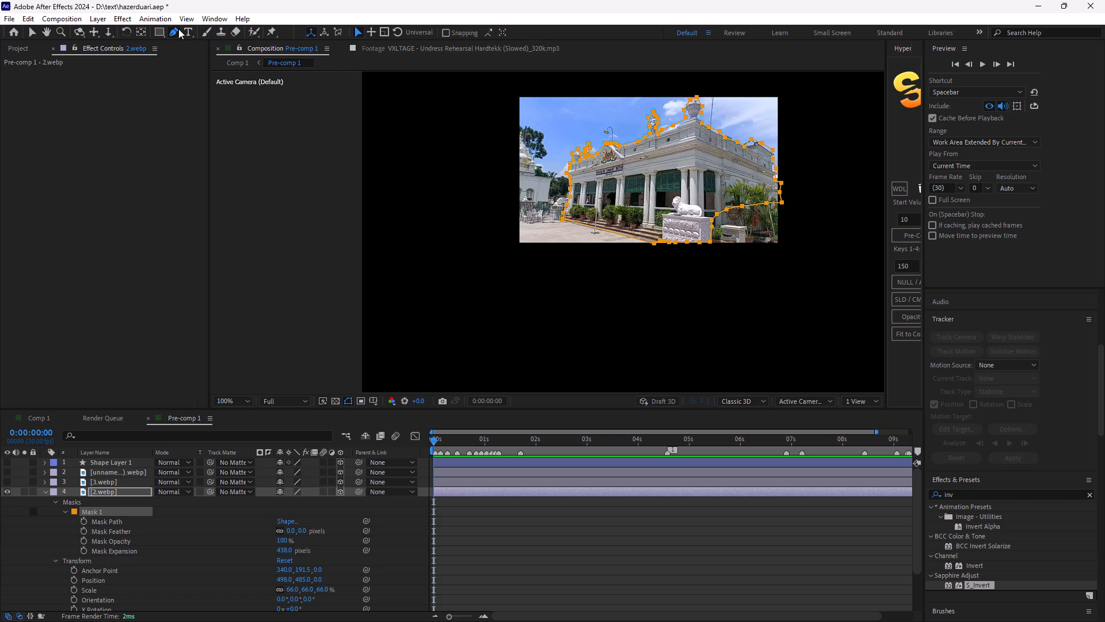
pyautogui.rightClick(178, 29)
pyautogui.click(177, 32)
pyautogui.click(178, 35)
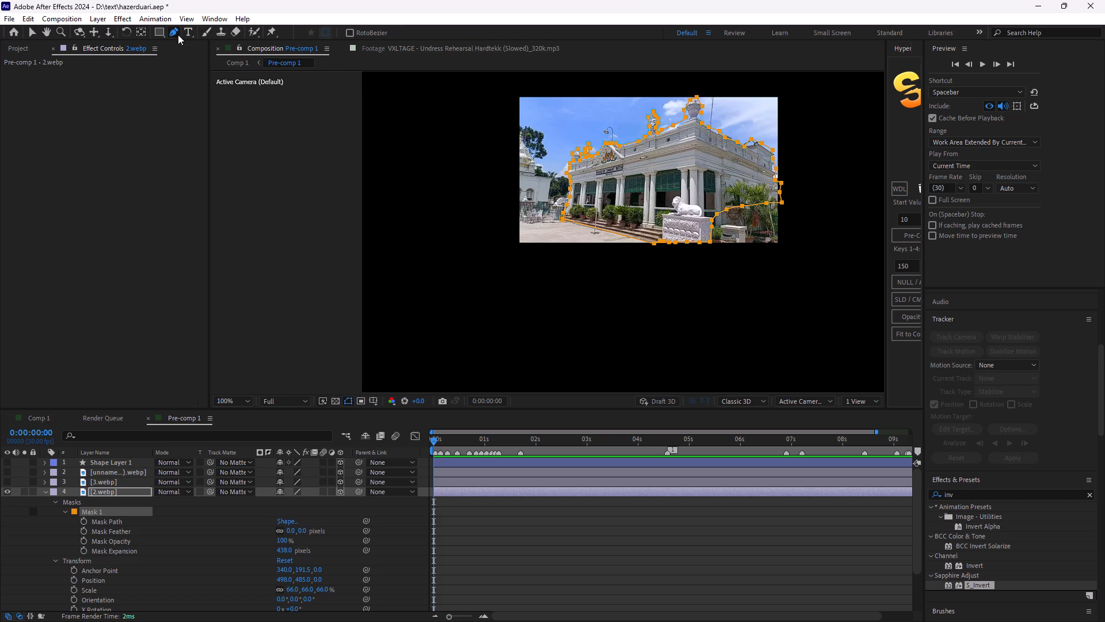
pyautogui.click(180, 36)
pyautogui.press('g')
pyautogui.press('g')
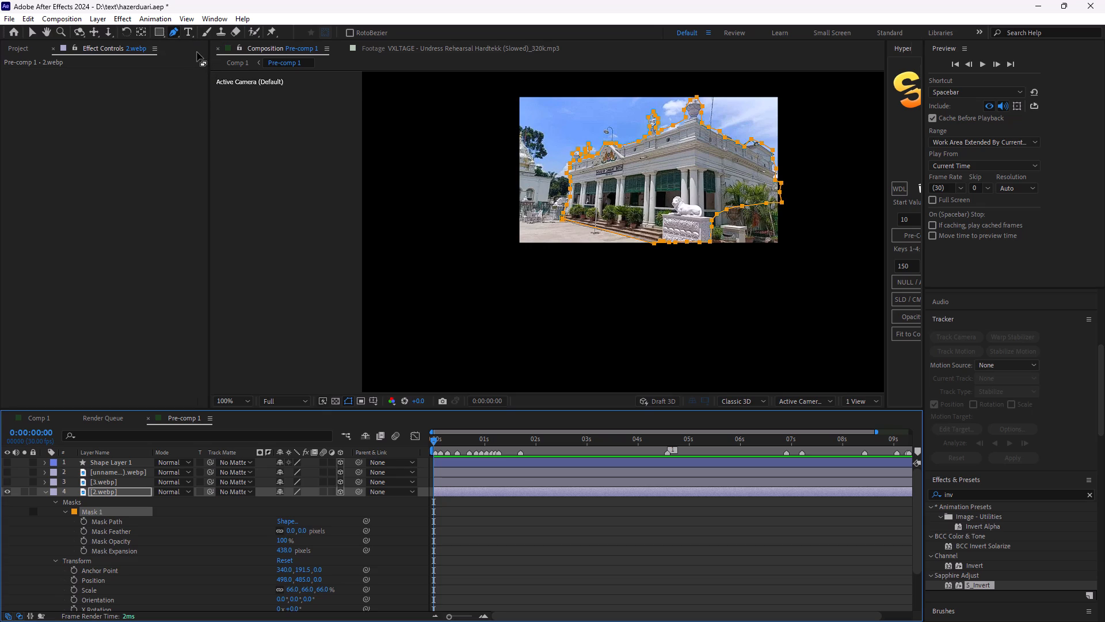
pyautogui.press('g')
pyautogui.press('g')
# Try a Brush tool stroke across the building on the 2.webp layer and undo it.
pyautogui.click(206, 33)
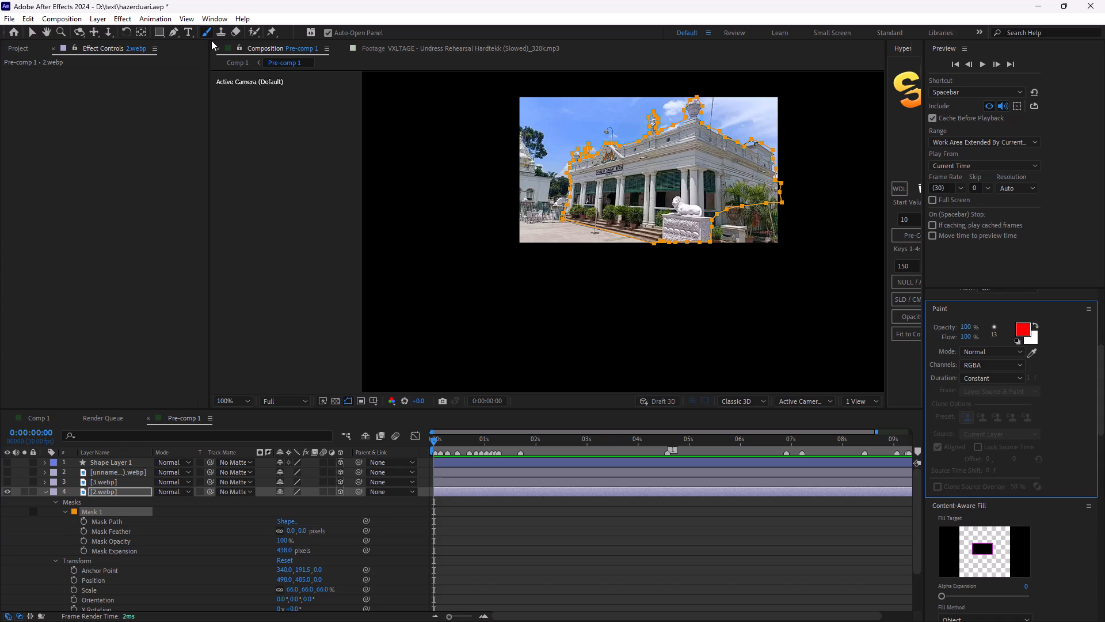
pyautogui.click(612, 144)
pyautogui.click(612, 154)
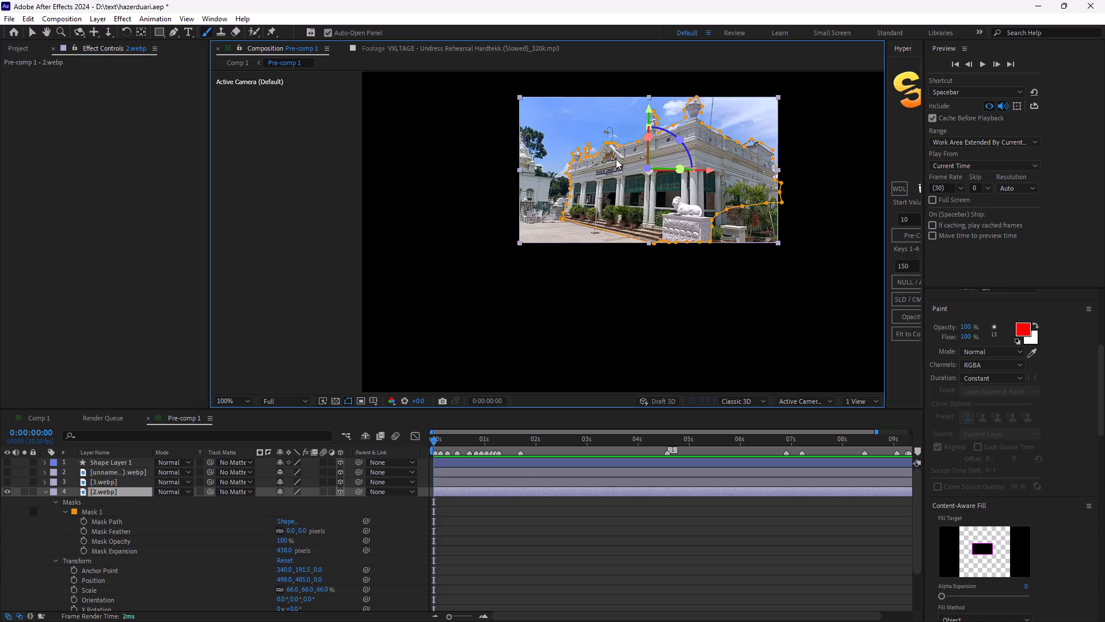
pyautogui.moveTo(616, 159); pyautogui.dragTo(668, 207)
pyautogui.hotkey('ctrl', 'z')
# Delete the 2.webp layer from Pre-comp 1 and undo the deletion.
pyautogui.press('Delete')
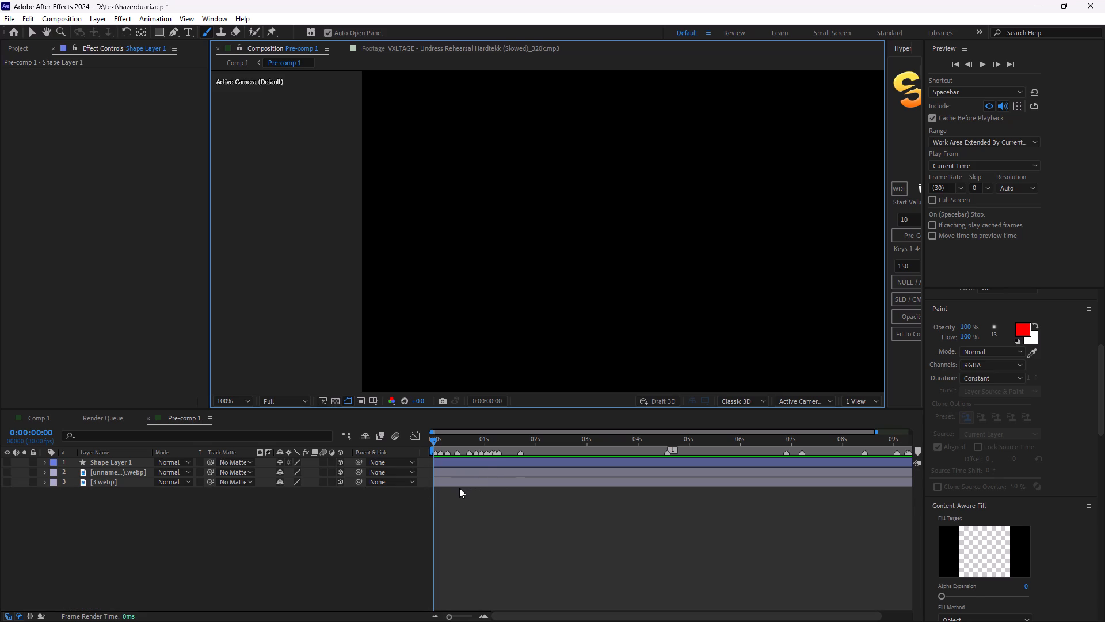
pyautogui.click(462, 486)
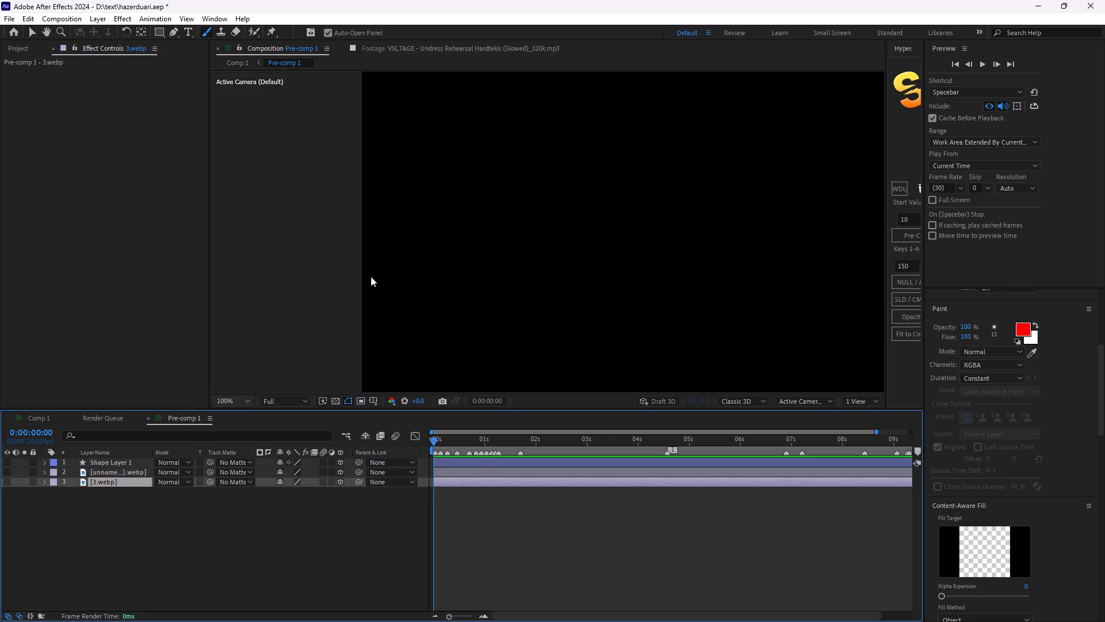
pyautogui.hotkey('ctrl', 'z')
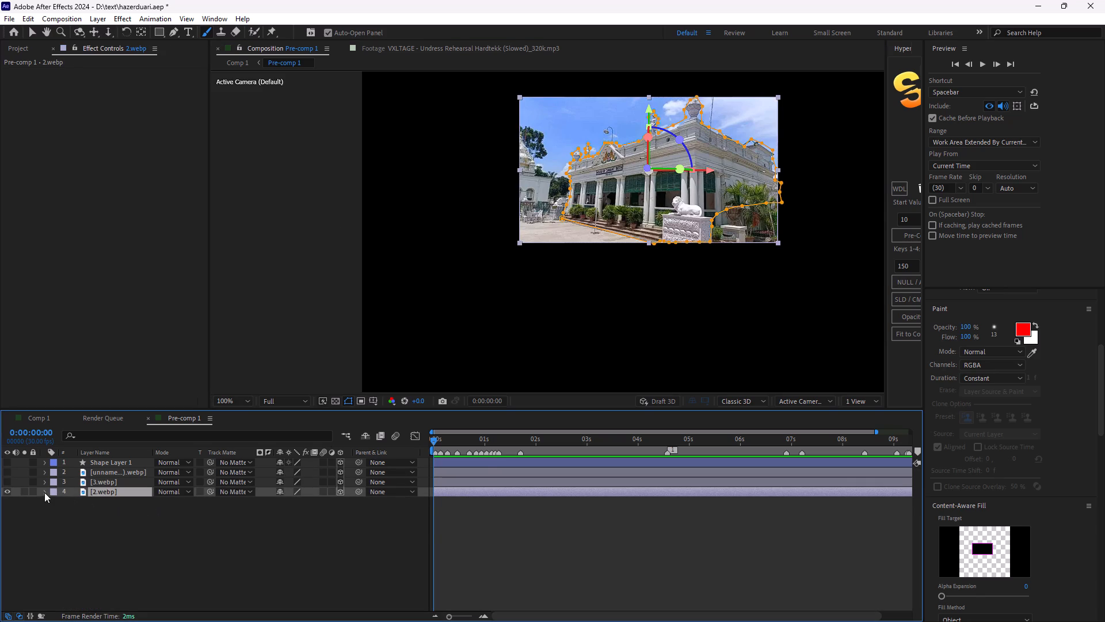
# Delete all masks from the 2.webp layer.
pyautogui.click(44, 493)
pyautogui.click(72, 502)
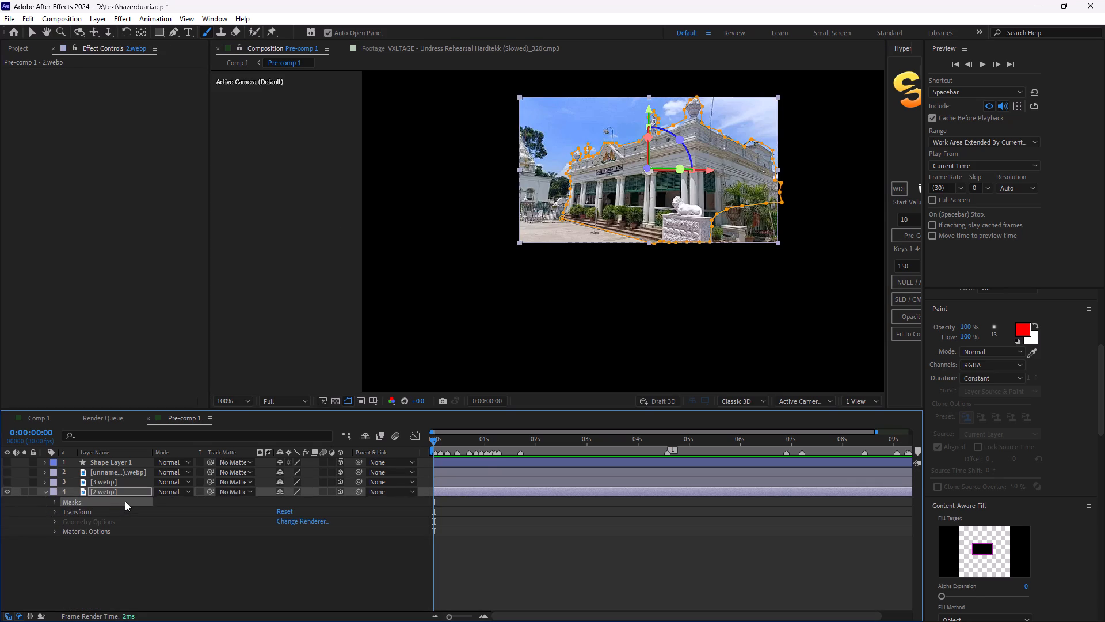
pyautogui.press('Delete')
# Set up the Pen tool with RotoBezier enabled for masking the House of Jagat Seth on 2.webp.
pyautogui.scroll(2, 631, 184)
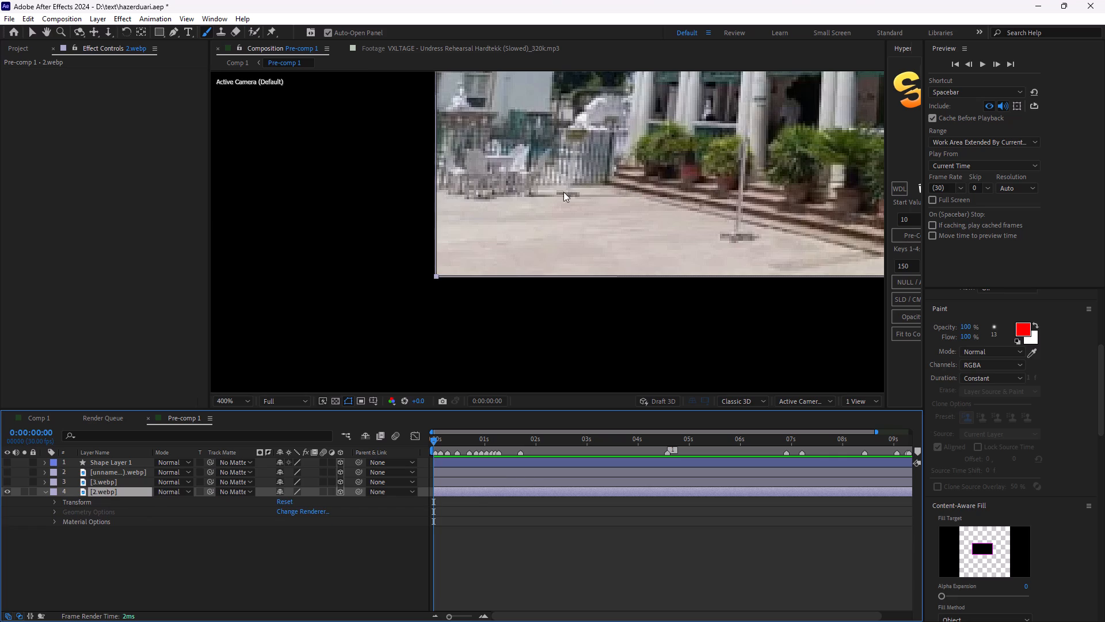
pyautogui.moveTo(584, 185); pyautogui.dragTo(493, 384)
pyautogui.press('space')
pyautogui.press('space')
pyautogui.press('space')
pyautogui.press('space')
pyautogui.press('space')
pyautogui.press('space')
pyautogui.press('space')
pyautogui.press('space')
pyautogui.press('space')
pyautogui.press('space')
pyautogui.press('space')
pyautogui.press('space')
pyautogui.press('space')
pyautogui.press('space')
pyautogui.press('space')
pyautogui.press('space')
pyautogui.press('space')
pyautogui.press('space')
pyautogui.press('space')
pyautogui.press('space')
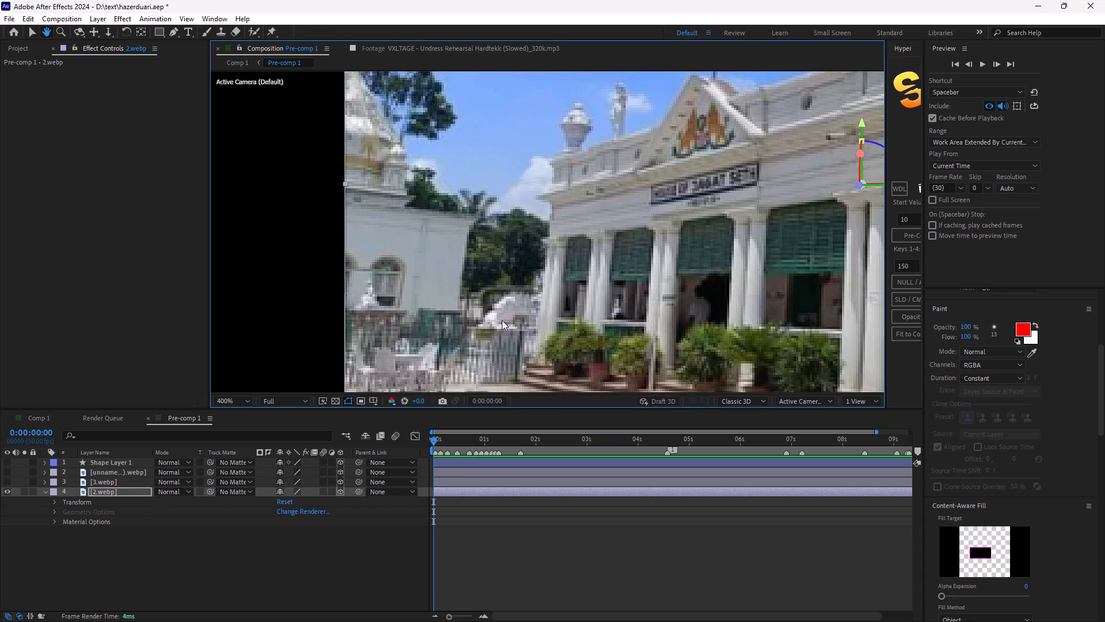
pyautogui.press('space')
pyautogui.press('space')
pyautogui.press('space')
pyautogui.press('space')
pyautogui.press('space')
pyautogui.press('space')
pyautogui.press('space')
pyautogui.moveTo(560, 248); pyautogui.dragTo(545, 291)
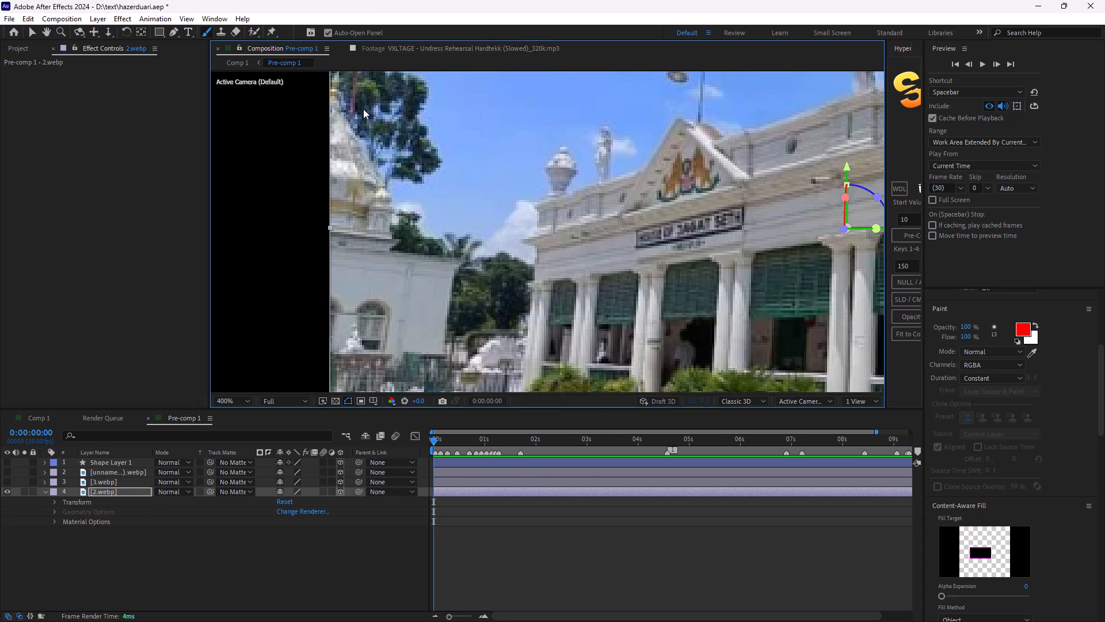
pyautogui.click(535, 202)
pyautogui.click(210, 31)
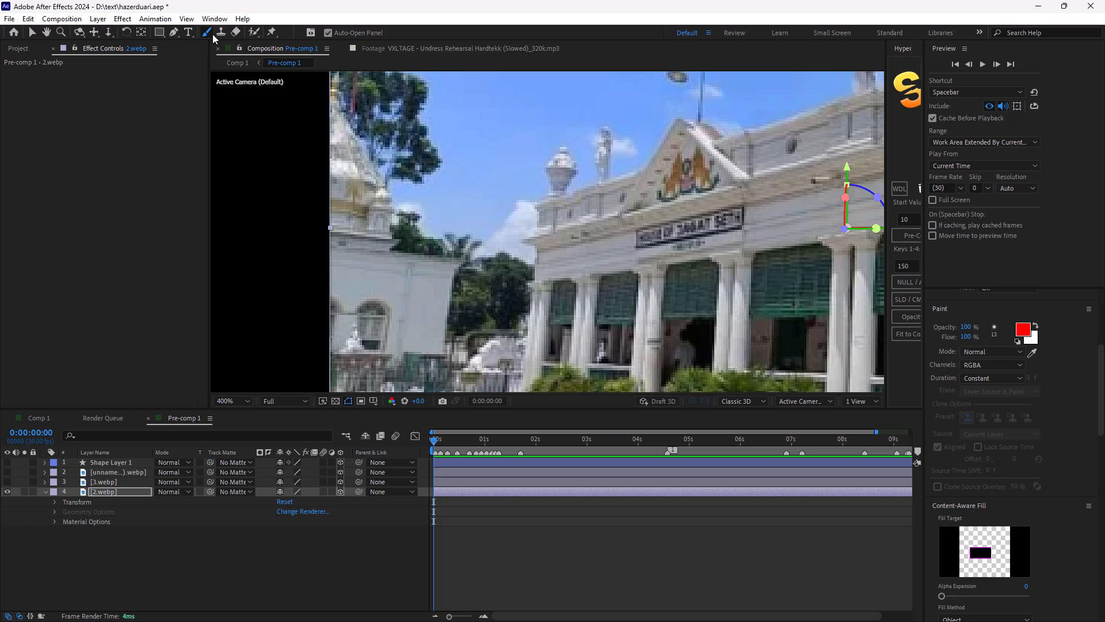
pyautogui.click(211, 33)
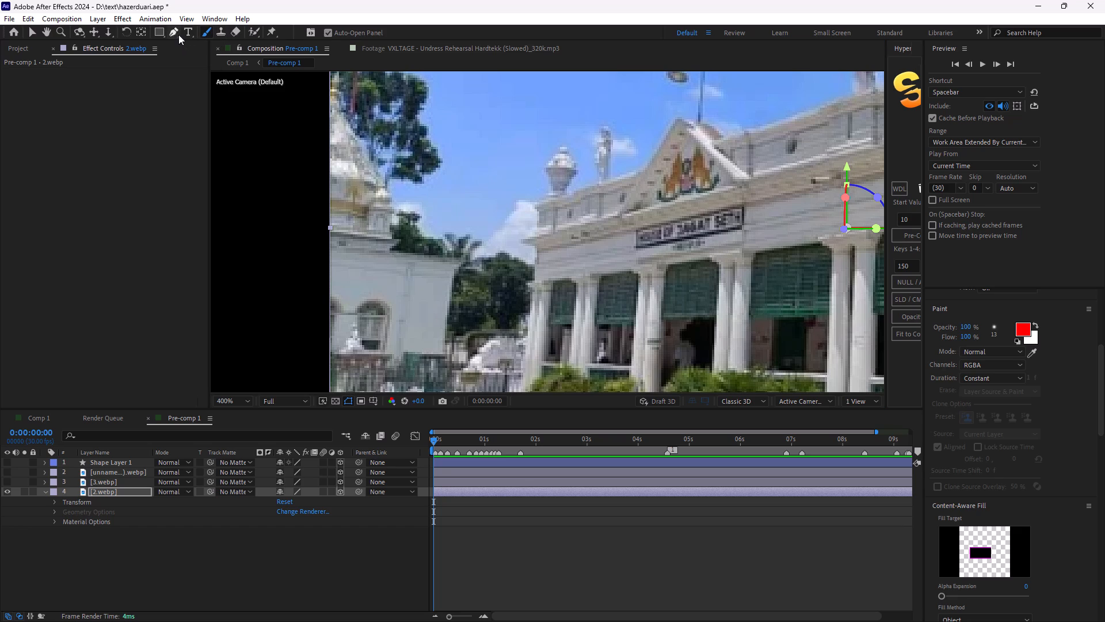
pyautogui.click(178, 35)
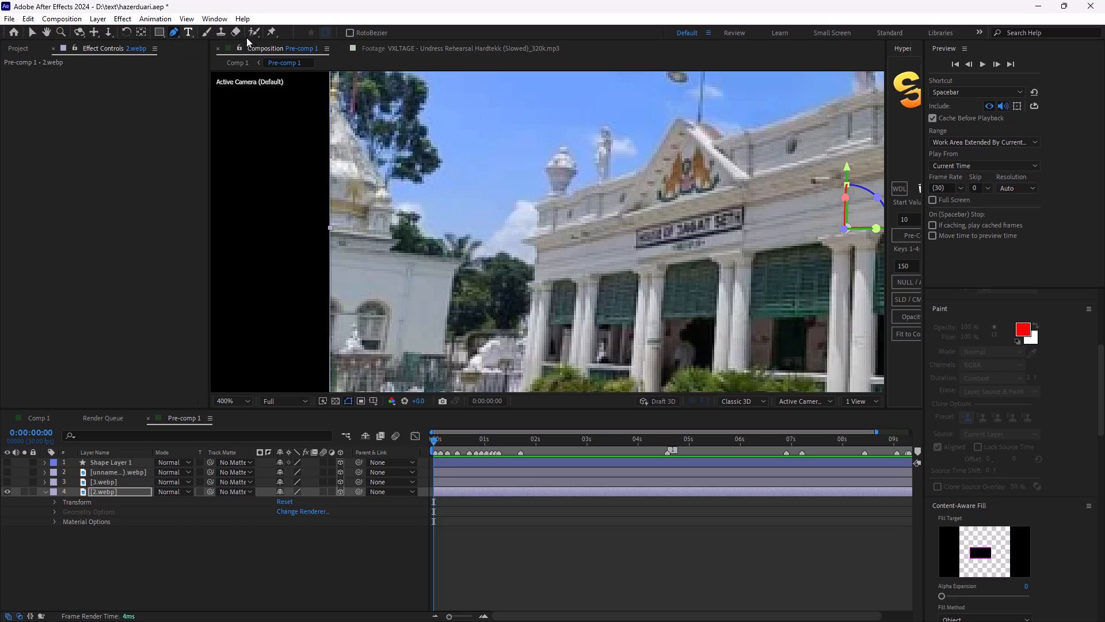
pyautogui.click(350, 32)
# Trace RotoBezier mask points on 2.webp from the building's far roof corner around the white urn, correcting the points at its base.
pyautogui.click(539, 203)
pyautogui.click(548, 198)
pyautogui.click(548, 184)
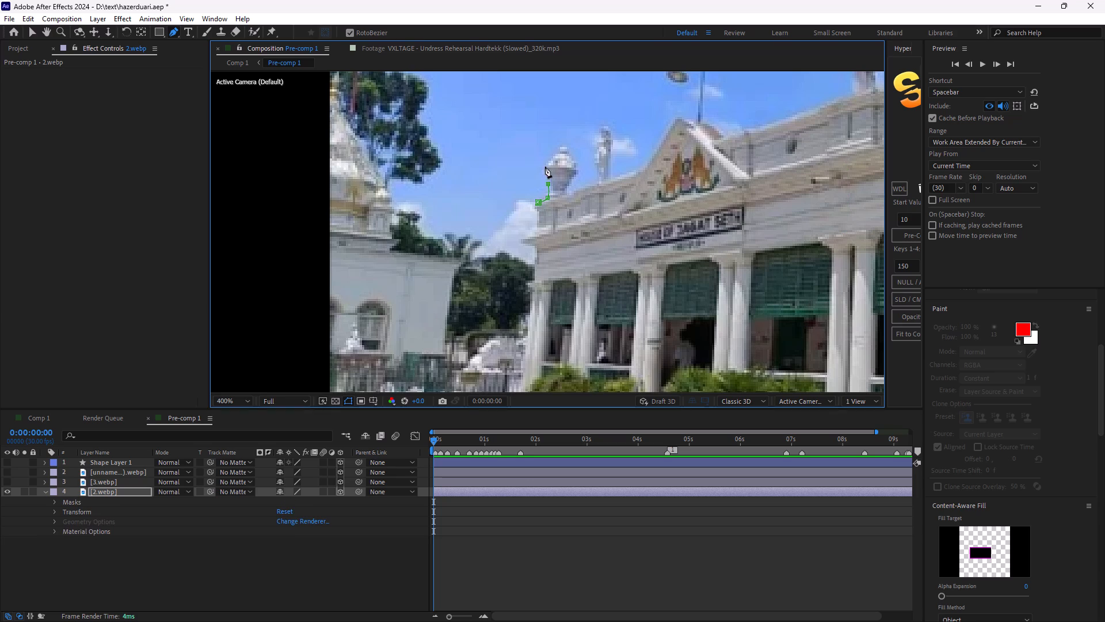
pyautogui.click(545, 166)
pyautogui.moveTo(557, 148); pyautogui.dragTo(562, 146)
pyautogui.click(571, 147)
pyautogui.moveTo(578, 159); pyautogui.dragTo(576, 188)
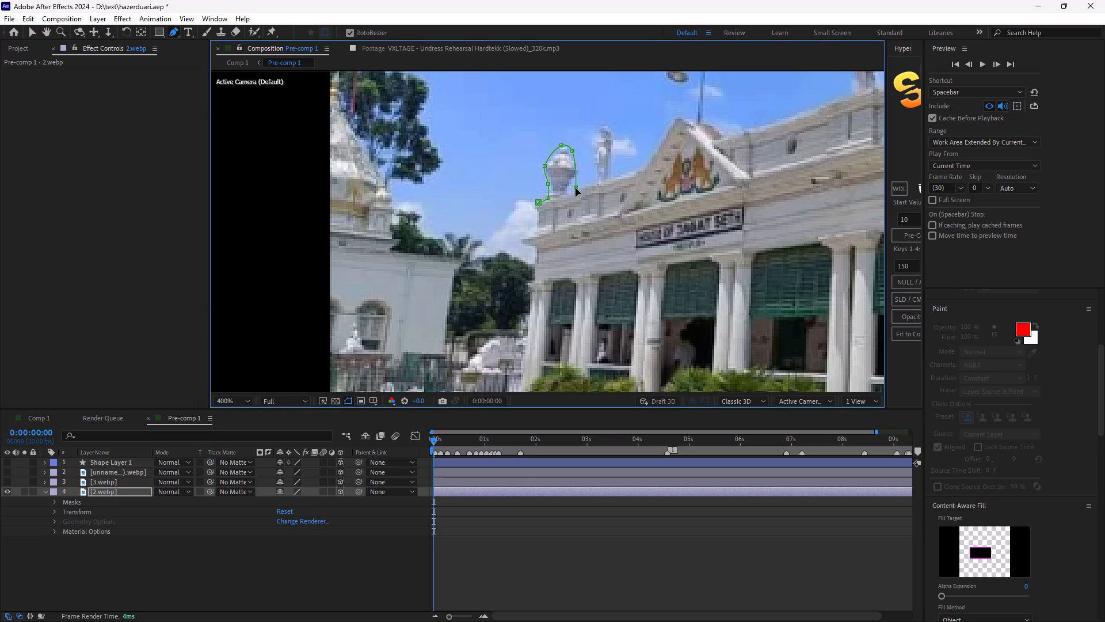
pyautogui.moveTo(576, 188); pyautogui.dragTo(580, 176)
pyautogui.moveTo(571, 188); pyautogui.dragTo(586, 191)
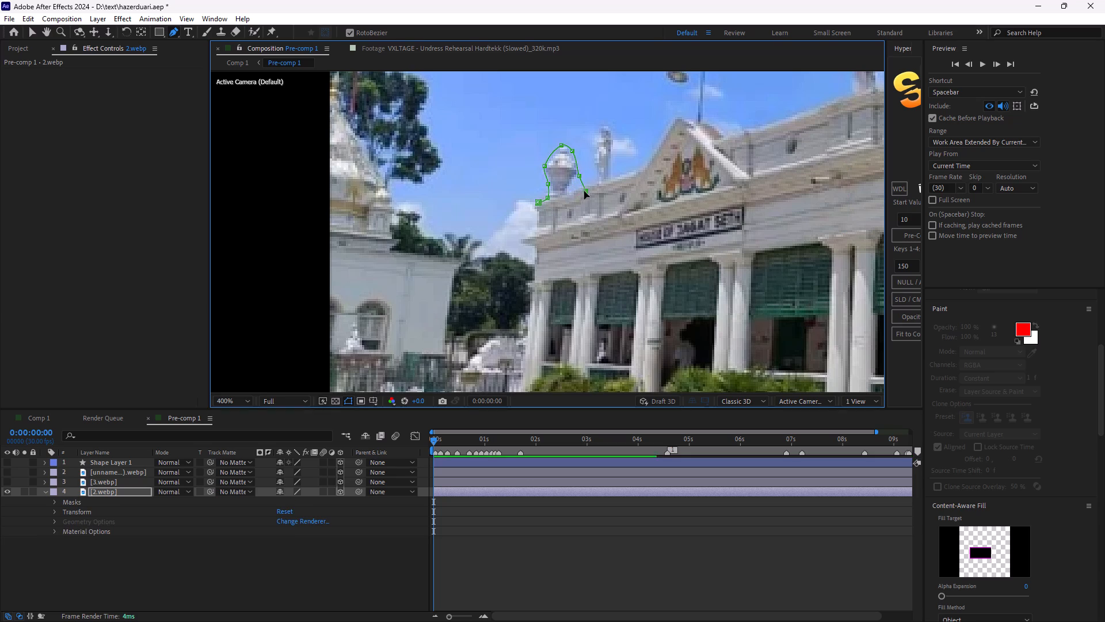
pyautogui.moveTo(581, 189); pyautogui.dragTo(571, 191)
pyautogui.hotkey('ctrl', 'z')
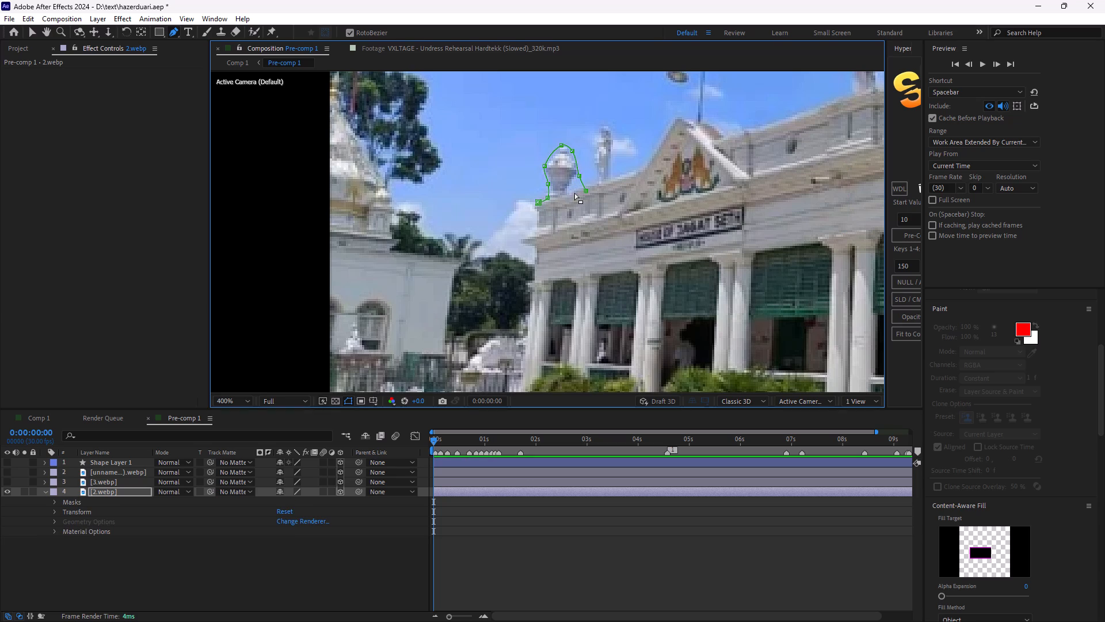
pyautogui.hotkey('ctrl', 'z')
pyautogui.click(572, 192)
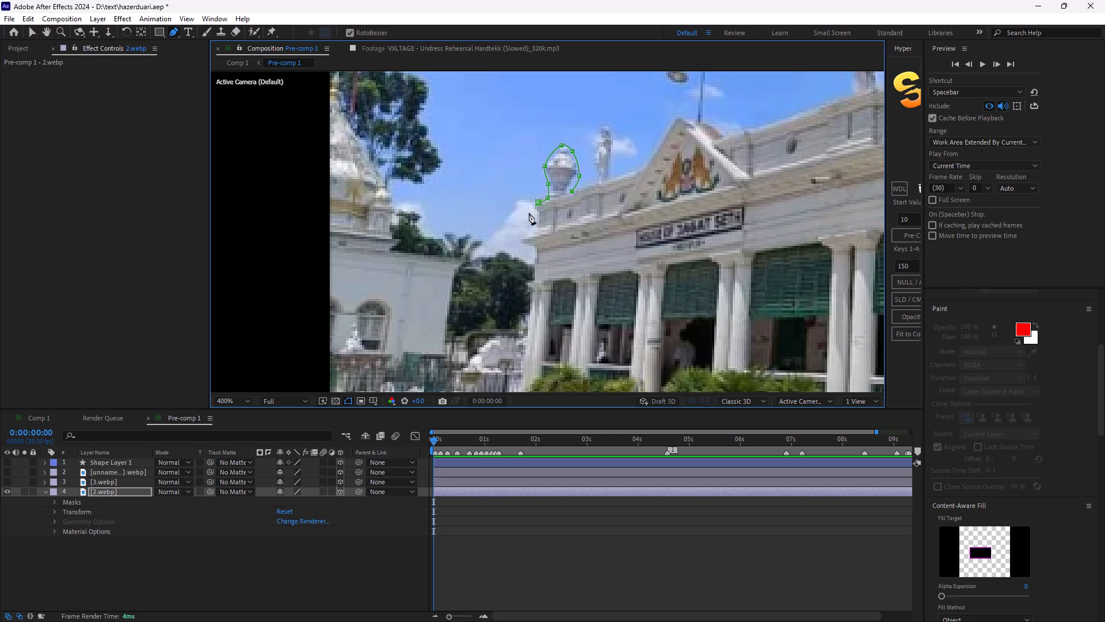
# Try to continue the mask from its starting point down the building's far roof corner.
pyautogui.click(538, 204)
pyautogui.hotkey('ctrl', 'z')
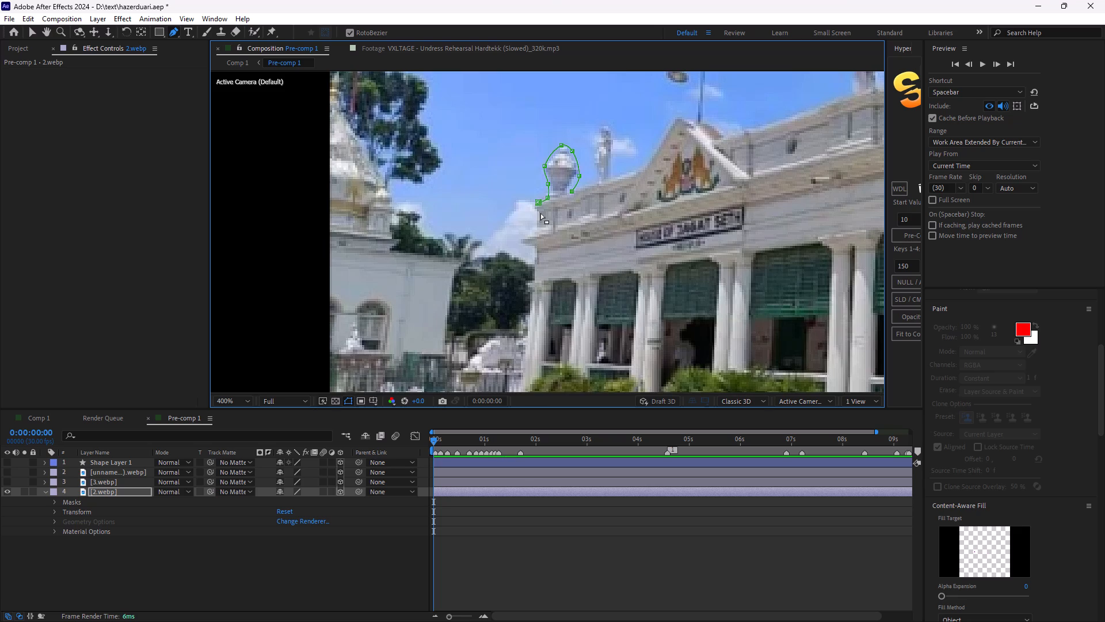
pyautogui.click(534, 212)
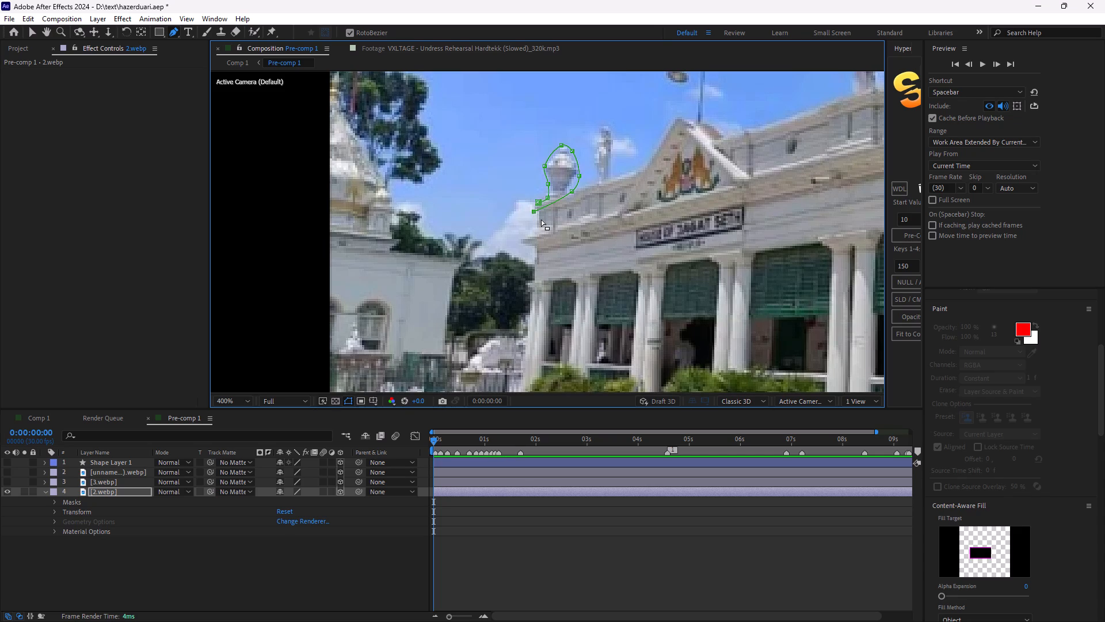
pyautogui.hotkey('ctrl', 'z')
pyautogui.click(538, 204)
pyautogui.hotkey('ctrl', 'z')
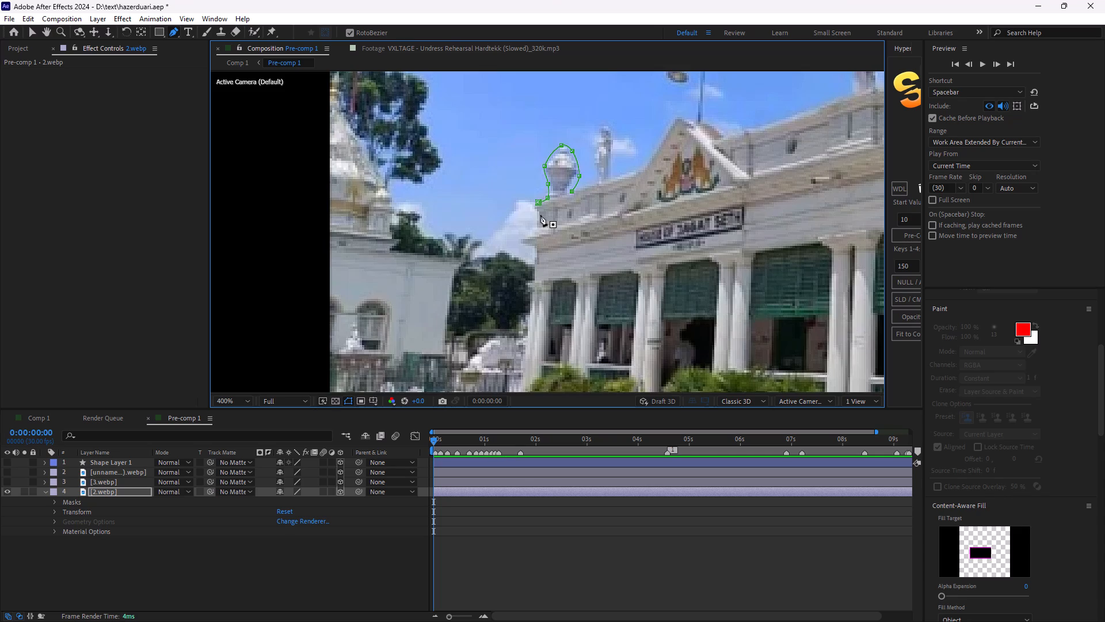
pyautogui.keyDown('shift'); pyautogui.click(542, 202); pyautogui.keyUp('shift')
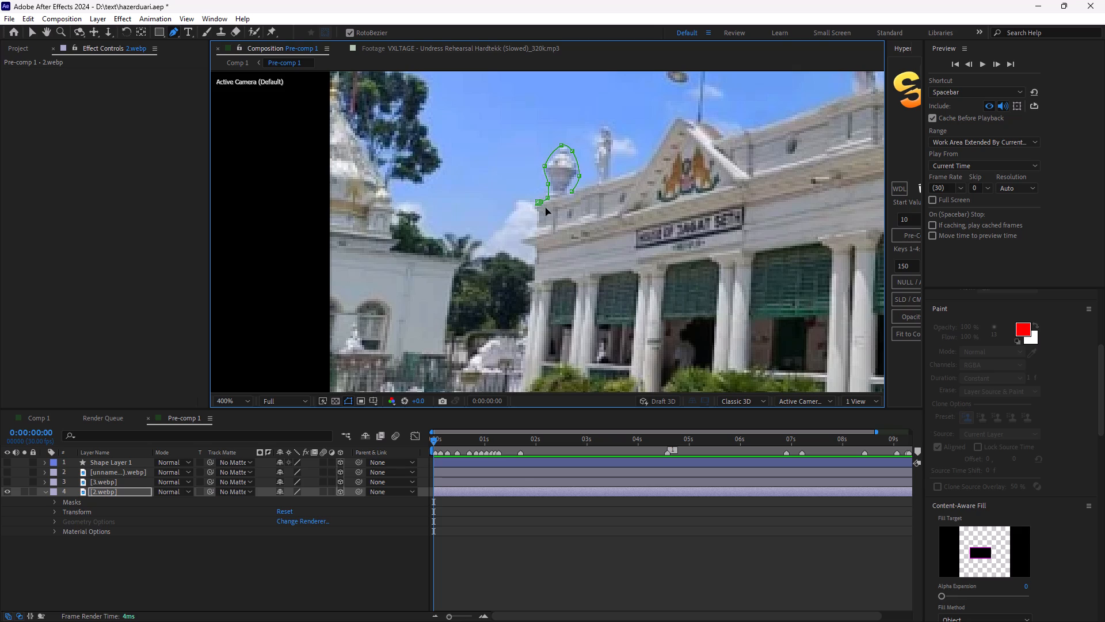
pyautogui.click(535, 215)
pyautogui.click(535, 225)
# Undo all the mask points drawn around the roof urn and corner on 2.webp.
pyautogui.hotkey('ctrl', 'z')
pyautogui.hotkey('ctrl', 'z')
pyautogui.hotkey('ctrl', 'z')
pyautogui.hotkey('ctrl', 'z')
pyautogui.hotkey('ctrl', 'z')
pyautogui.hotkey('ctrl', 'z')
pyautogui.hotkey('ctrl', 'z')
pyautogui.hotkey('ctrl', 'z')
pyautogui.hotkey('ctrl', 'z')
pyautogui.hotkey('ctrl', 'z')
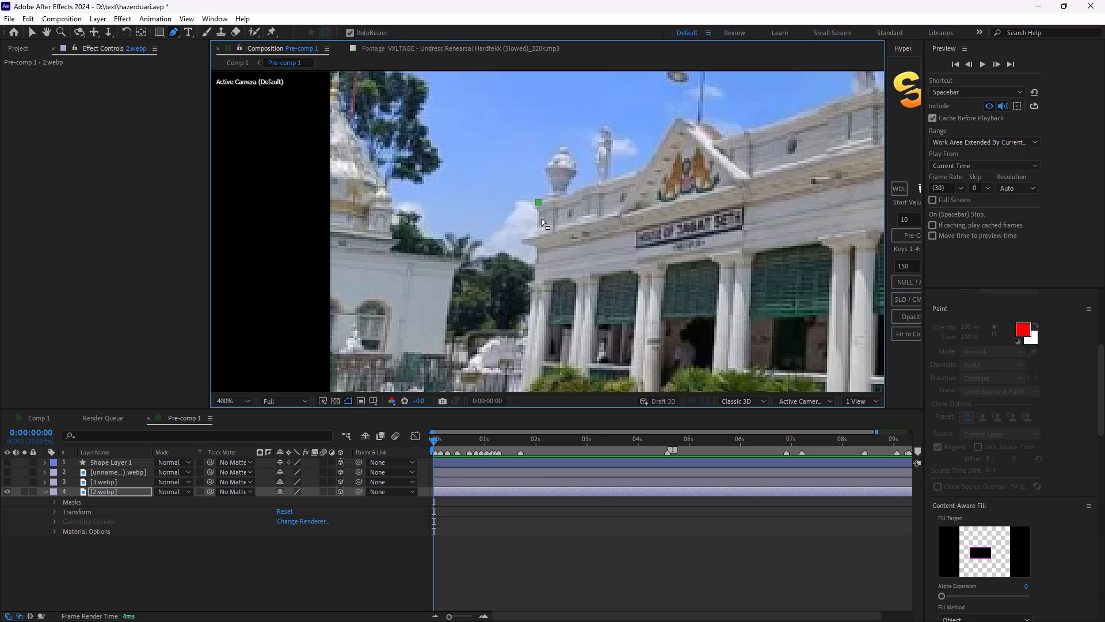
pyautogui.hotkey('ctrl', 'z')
# Start a new RotoBezier mask on 2.webp on the pavement before the steps and trace up the building's far outer column.
pyautogui.scroll(-2, 557, 255)
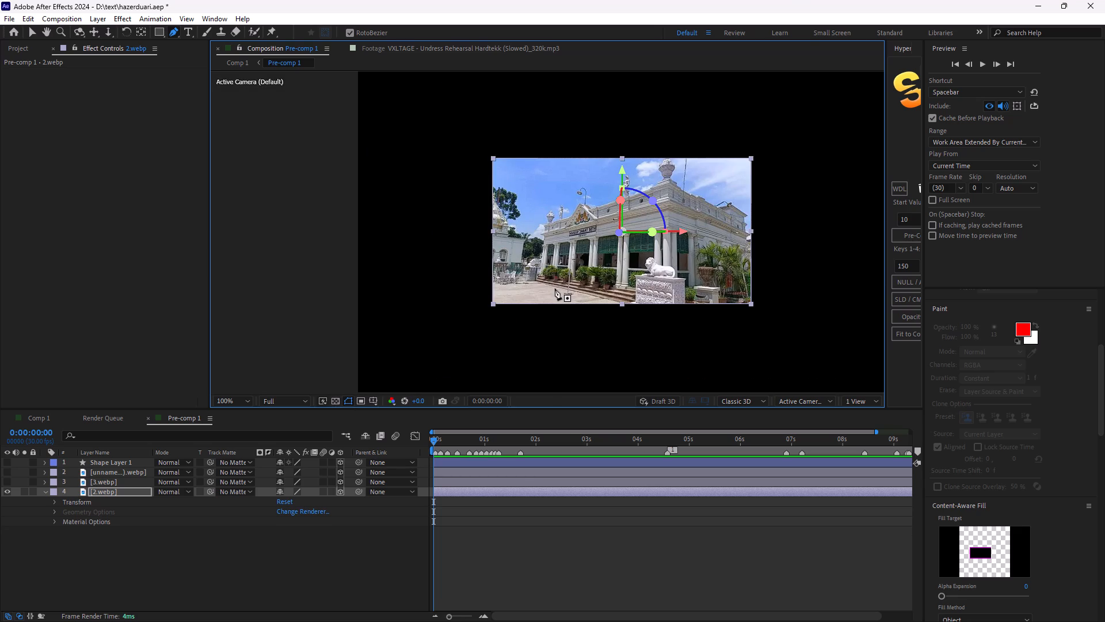
pyautogui.scroll(1, 542, 277)
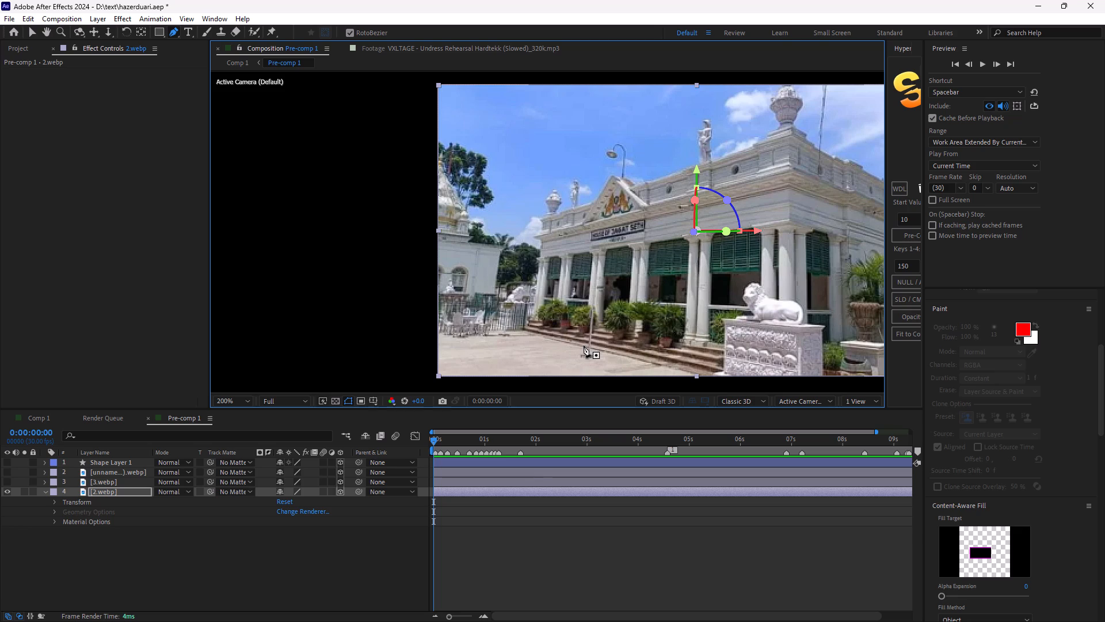
pyautogui.click(586, 348)
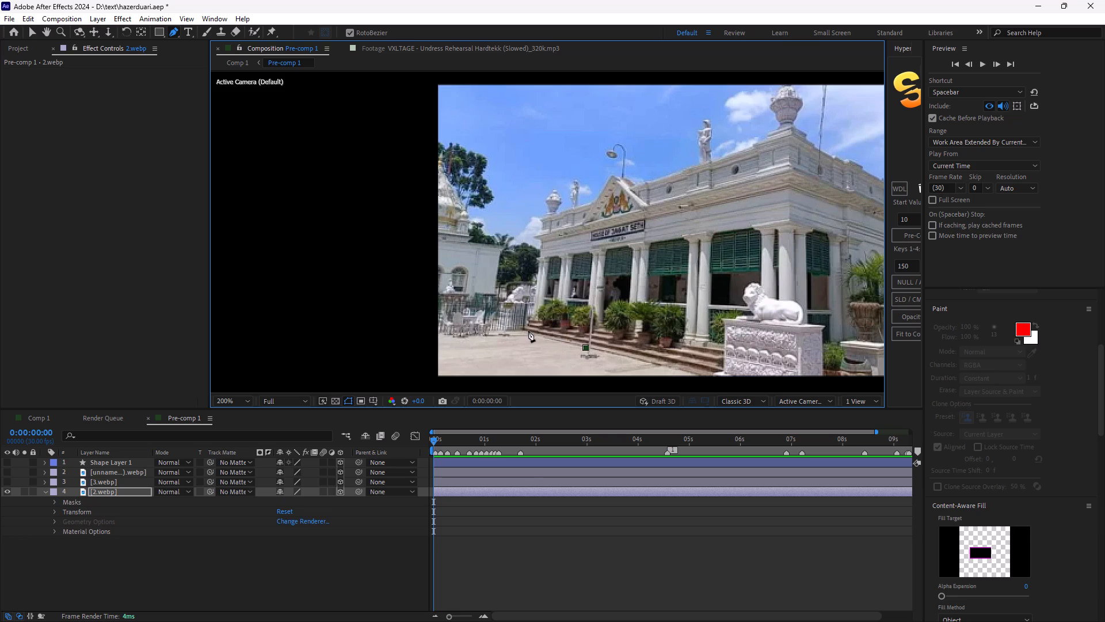
pyautogui.click(527, 331)
pyautogui.click(531, 313)
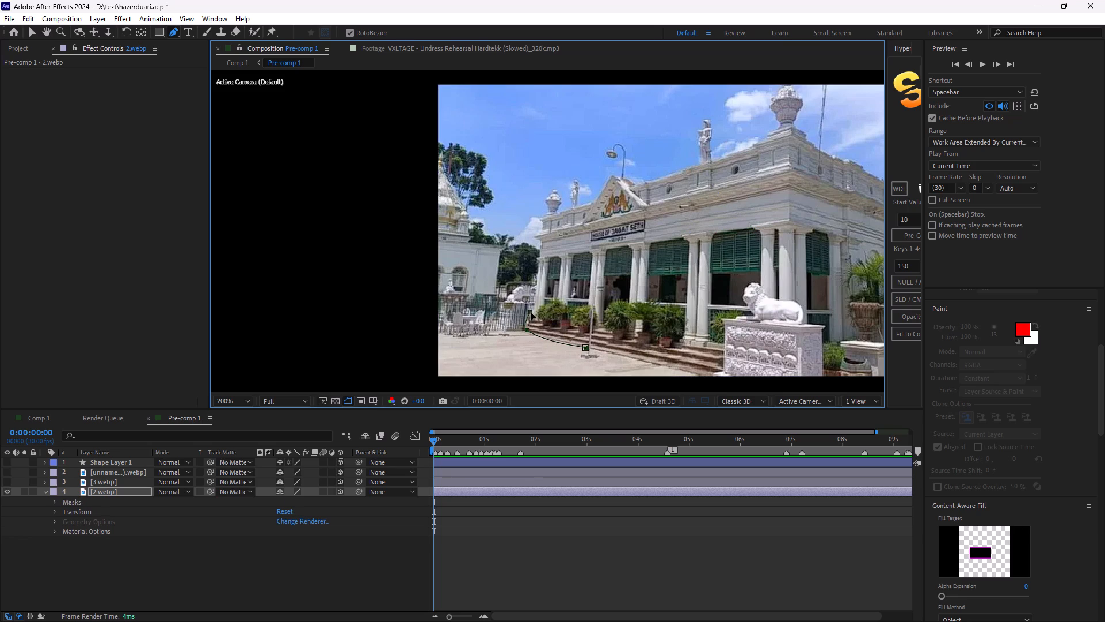
pyautogui.click(532, 308)
pyautogui.click(533, 298)
pyautogui.click(534, 285)
pyautogui.click(535, 274)
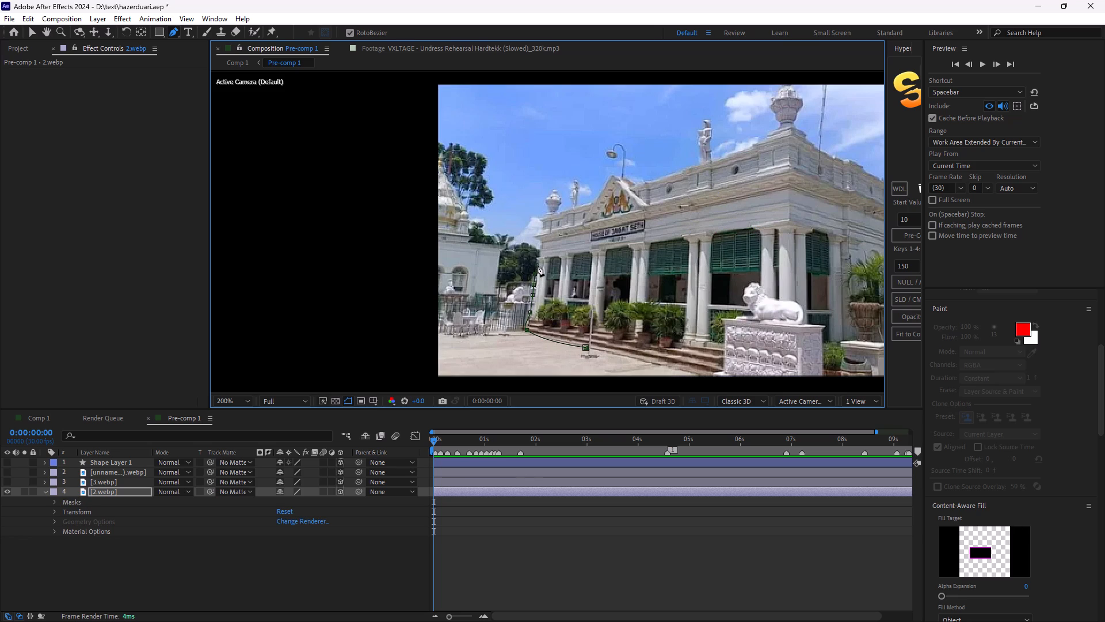
# Continue the mask around the stepped cornice above the far column up to the roof corner below the small urn.
pyautogui.click(538, 266)
pyautogui.click(538, 259)
pyautogui.click(536, 257)
pyautogui.click(542, 252)
pyautogui.click(540, 246)
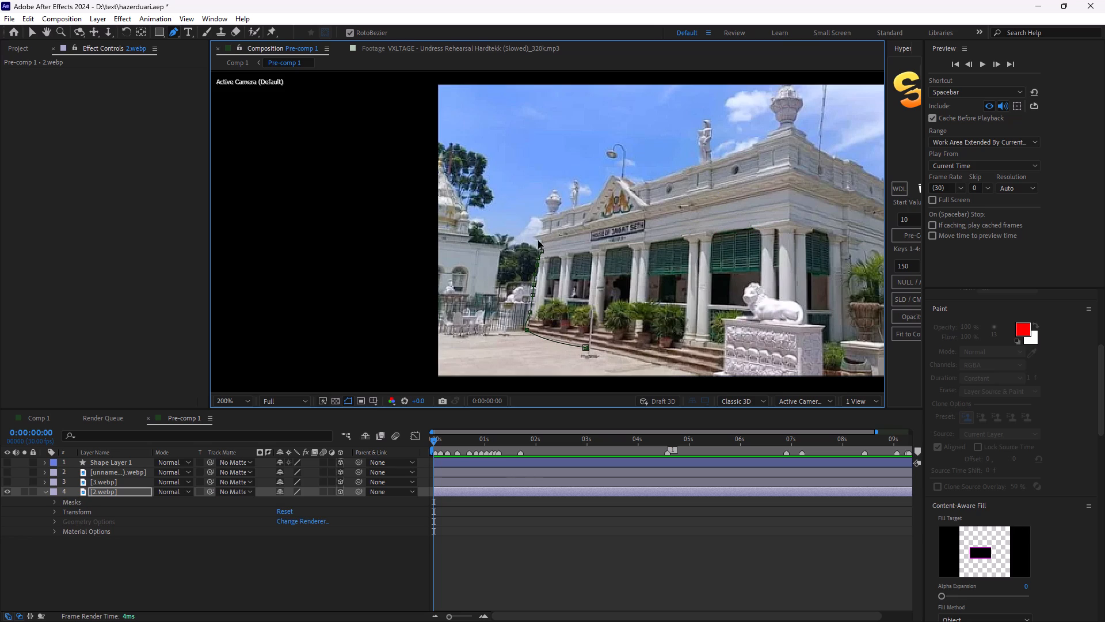
pyautogui.click(536, 238)
pyautogui.click(533, 235)
pyautogui.click(538, 236)
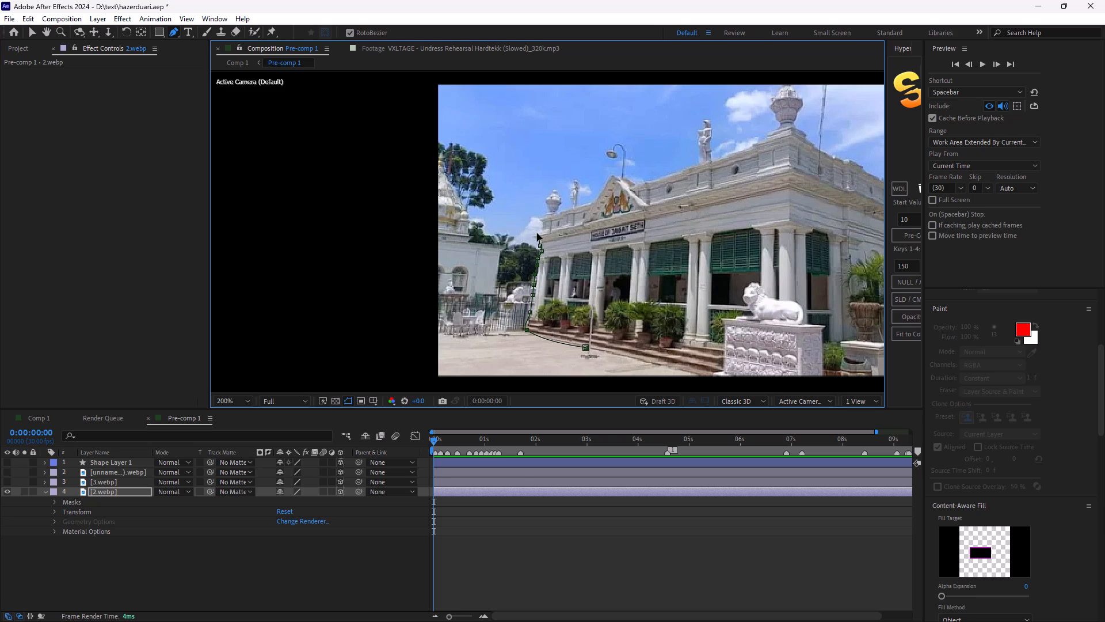
pyautogui.doubleClick(537, 233)
pyautogui.click(540, 229)
pyautogui.click(541, 222)
pyautogui.click(541, 217)
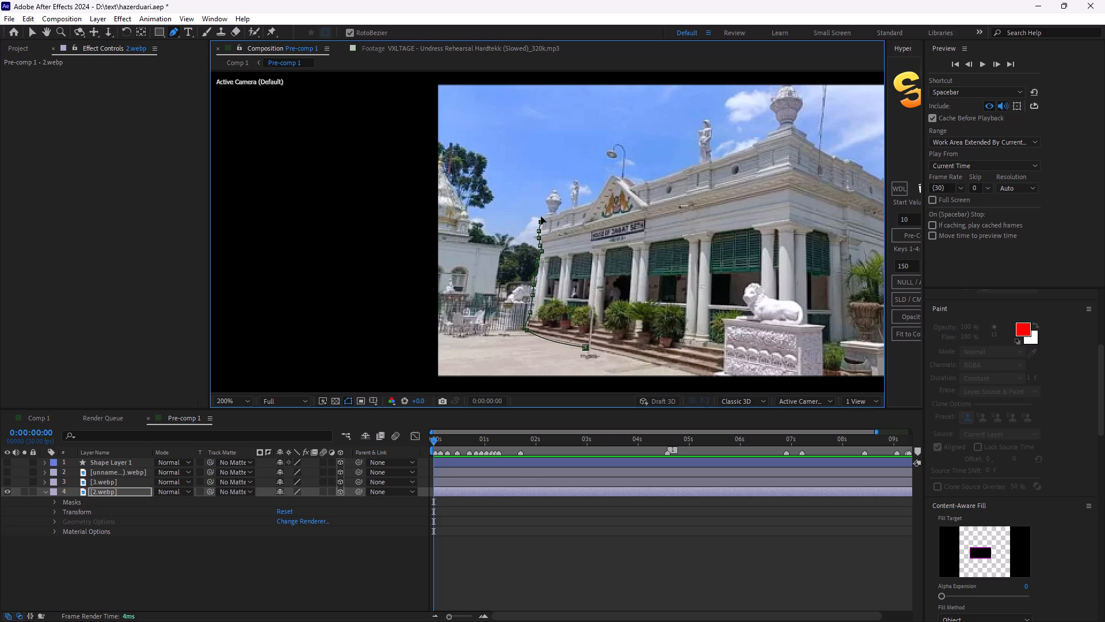
# Trace the mask around the small white urn on the building's far roof corner, back down to its base.
pyautogui.click(550, 216)
pyautogui.click(548, 213)
pyautogui.click(547, 206)
pyautogui.click(544, 199)
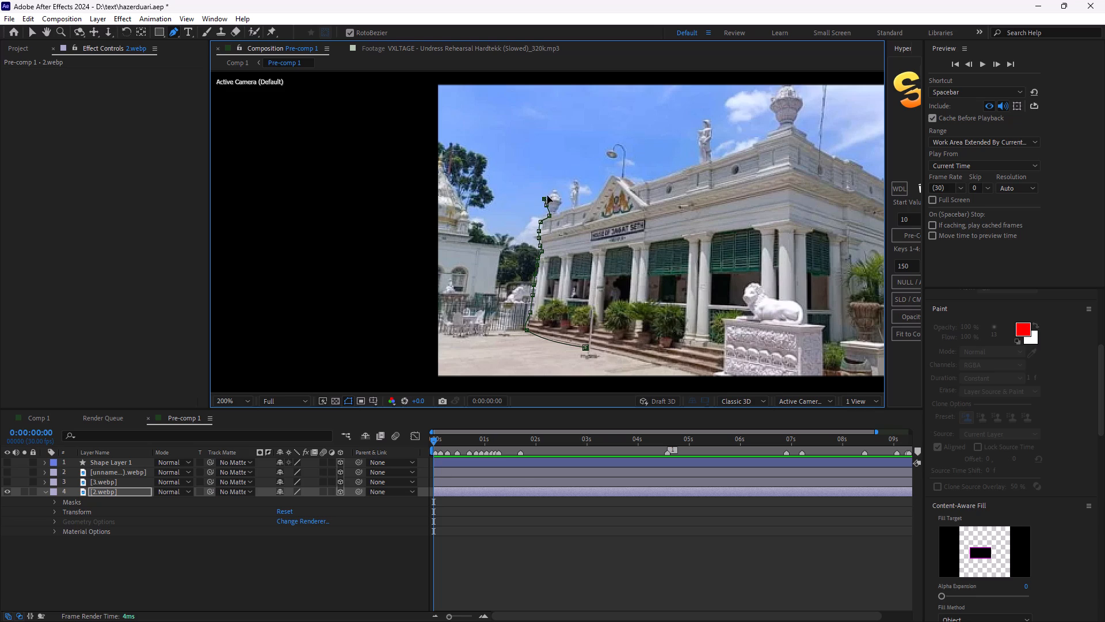
pyautogui.click(550, 193)
pyautogui.click(557, 192)
pyautogui.click(558, 191)
pyautogui.click(561, 199)
pyautogui.click(561, 208)
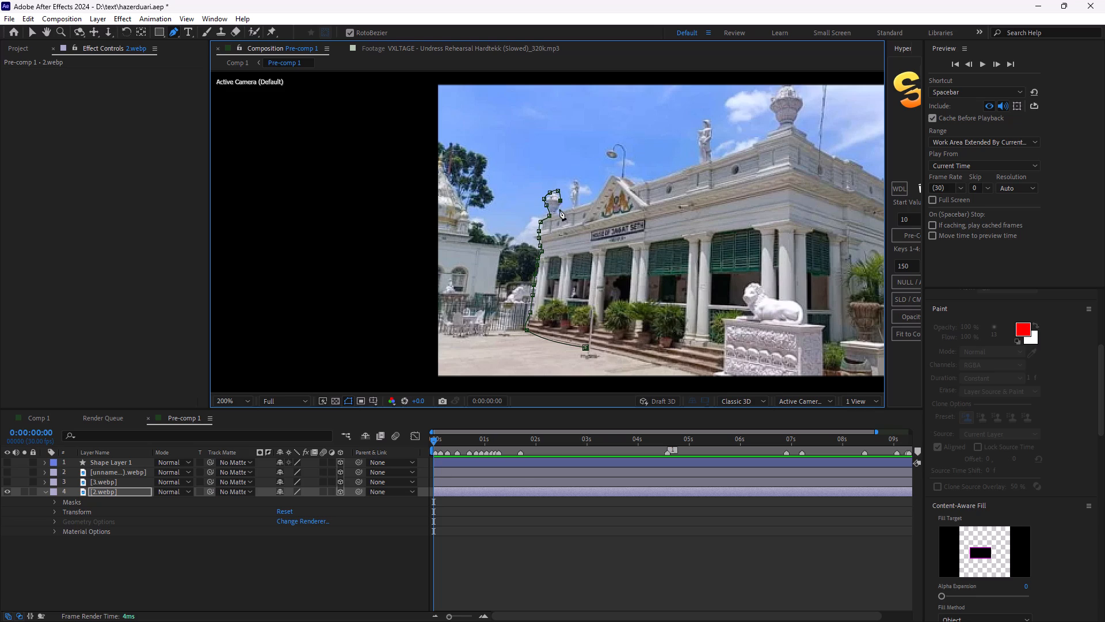
pyautogui.click(555, 215)
# Continue the mask along the parapet past the small statue and over the triangular pediment above the House of Jagat Seth sign.
pyautogui.click(573, 209)
pyautogui.click(586, 204)
pyautogui.click(593, 202)
pyautogui.click(599, 195)
pyautogui.click(607, 179)
pyautogui.click(614, 174)
pyautogui.click(620, 181)
pyautogui.click(630, 188)
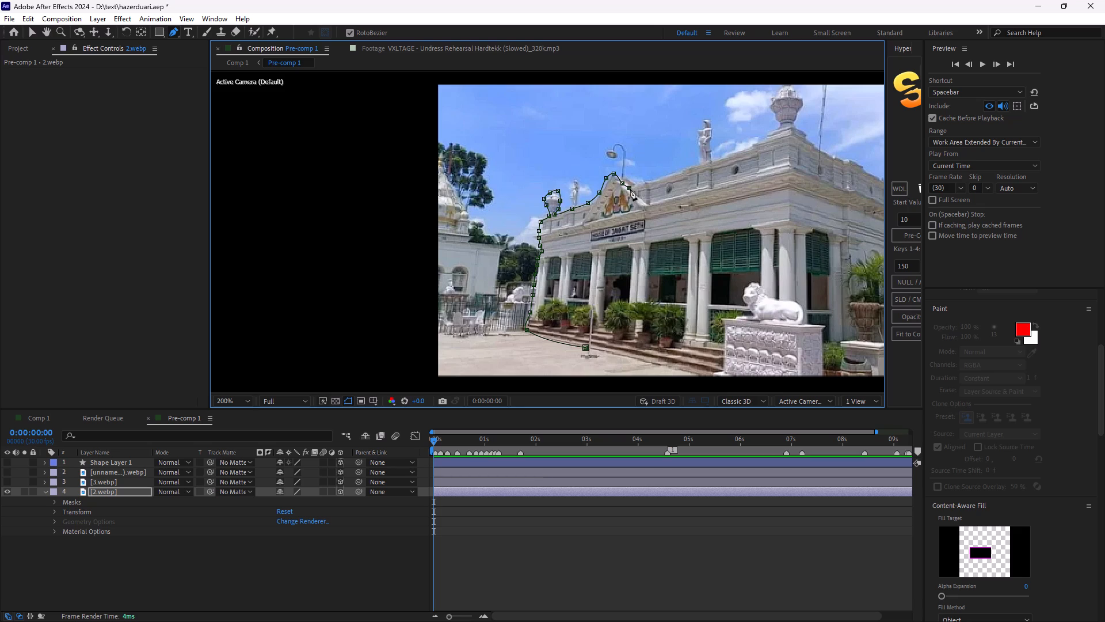
# Extend the mask along the front roofline from the pediment to the base of the large standing statue.
pyautogui.click(639, 185)
pyautogui.click(653, 181)
pyautogui.moveTo(663, 179); pyautogui.dragTo(669, 177)
pyautogui.click(687, 173)
pyautogui.moveTo(698, 170); pyautogui.dragTo(703, 169)
# Trace the mask around the large standing statue on the roof, correcting stray points at its head and base.
pyautogui.click(697, 156)
pyautogui.click(698, 141)
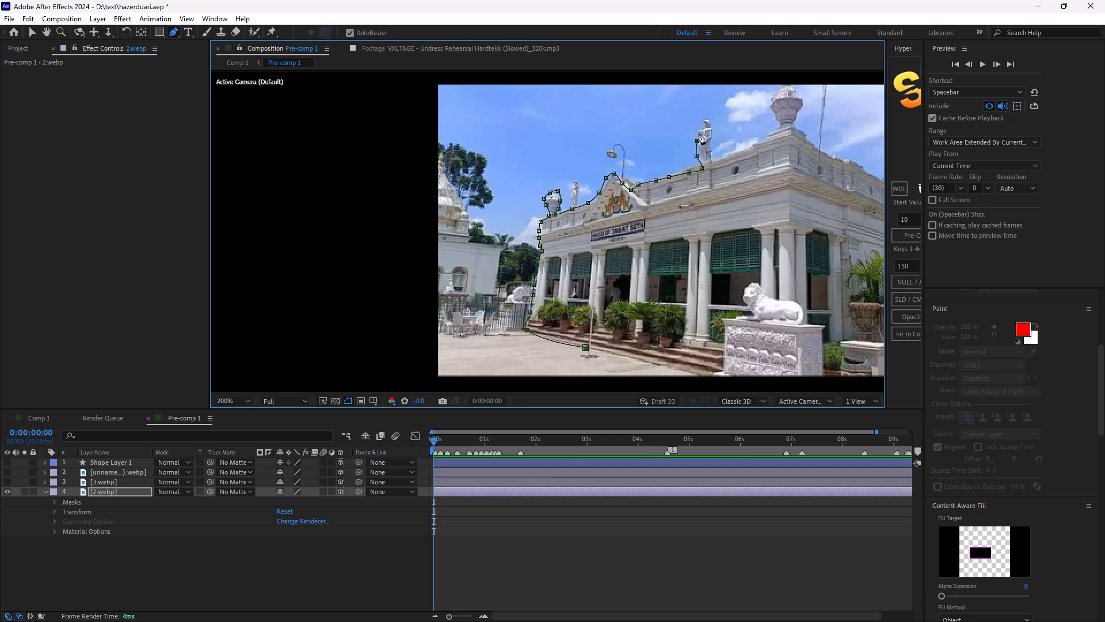
pyautogui.click(701, 126)
pyautogui.click(706, 120)
pyautogui.click(711, 122)
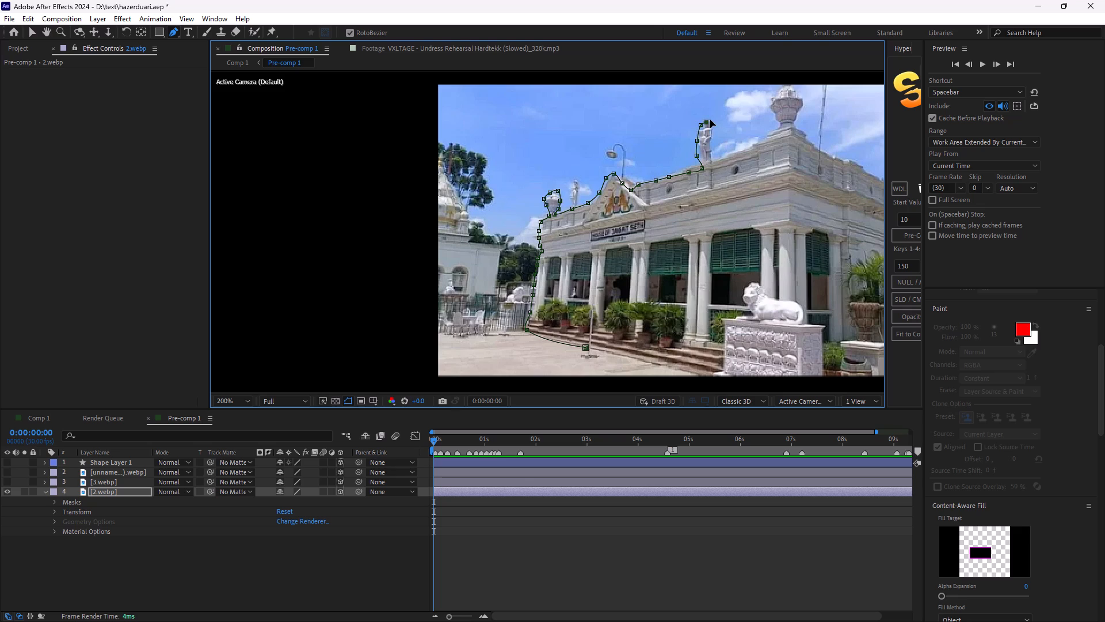
pyautogui.hotkey('ctrl', 'z')
pyautogui.click(712, 122)
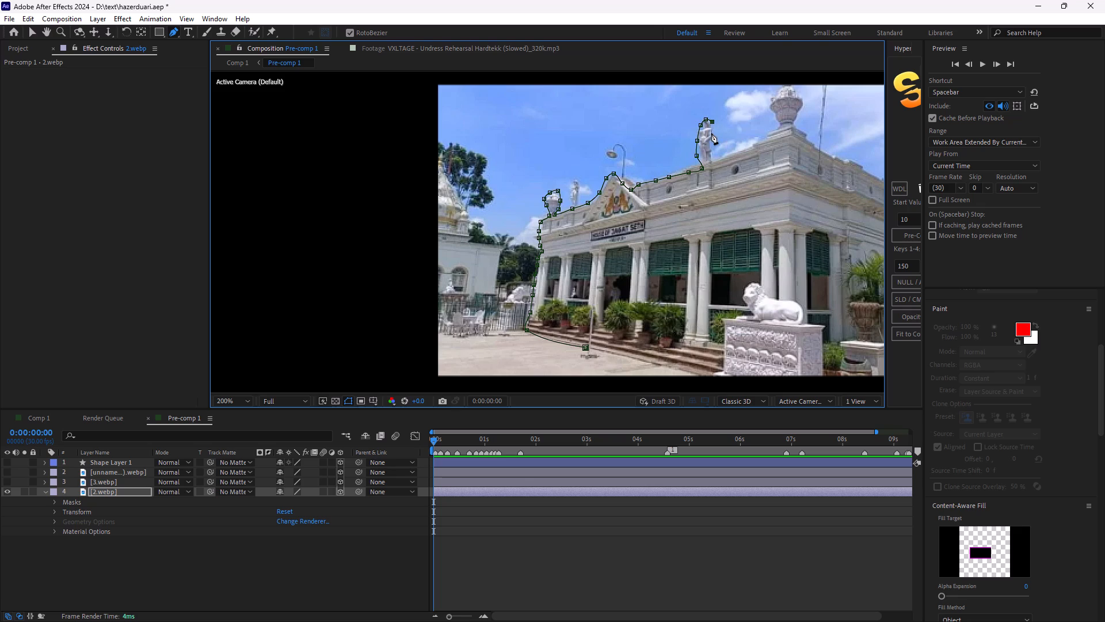
pyautogui.click(712, 130)
pyautogui.click(712, 140)
pyautogui.click(715, 151)
pyautogui.click(714, 160)
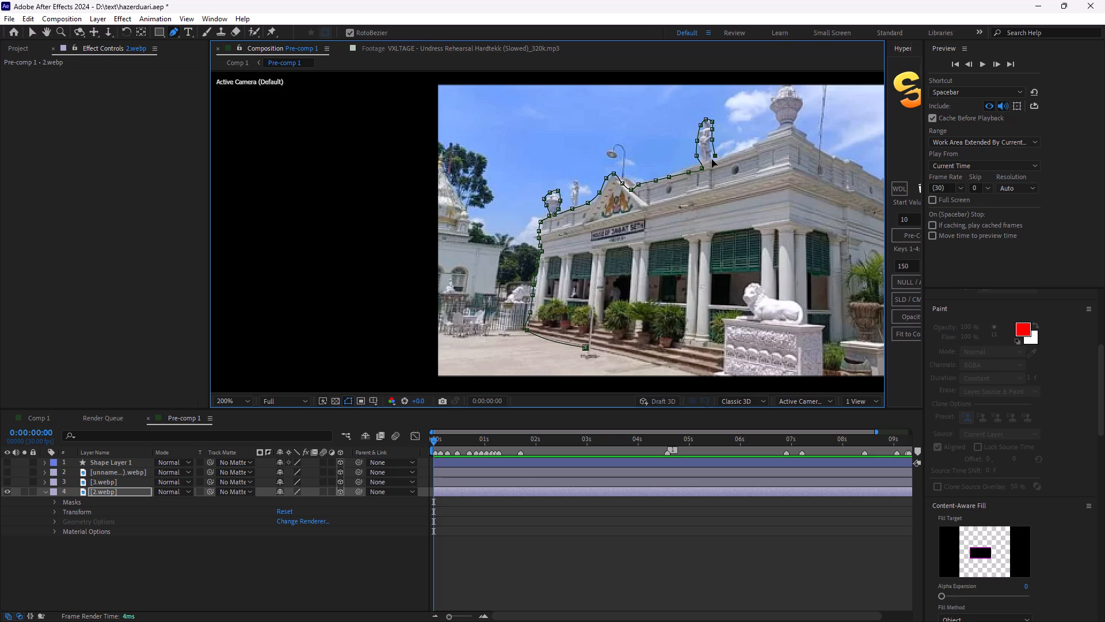
pyautogui.click(712, 160)
pyautogui.doubleClick(716, 161)
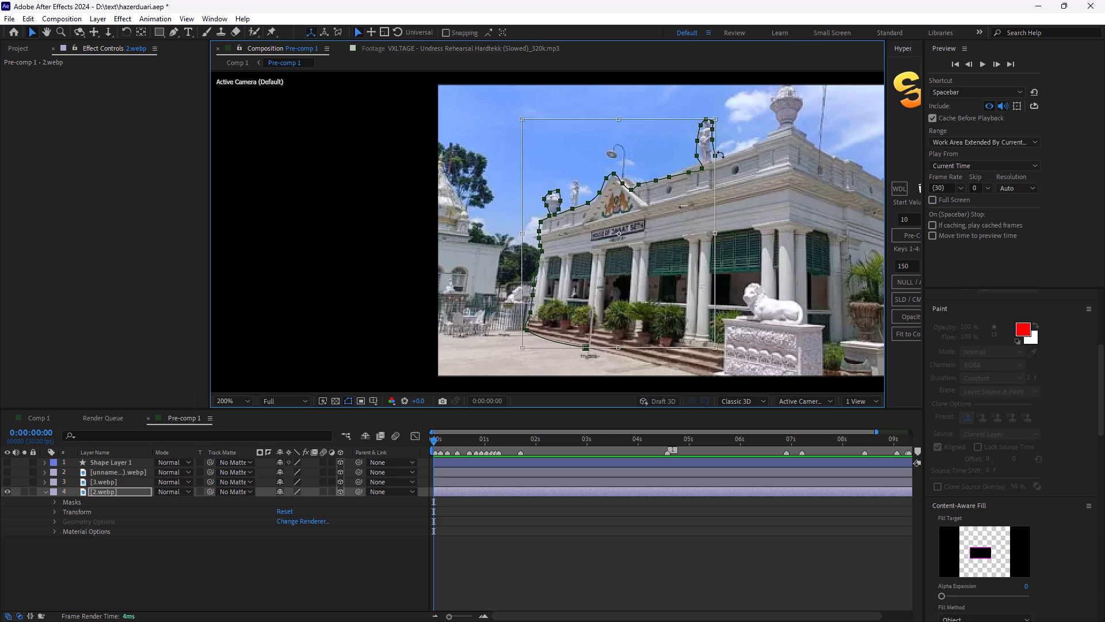
pyautogui.hotkey('ctrl', 'z')
pyautogui.click(717, 157)
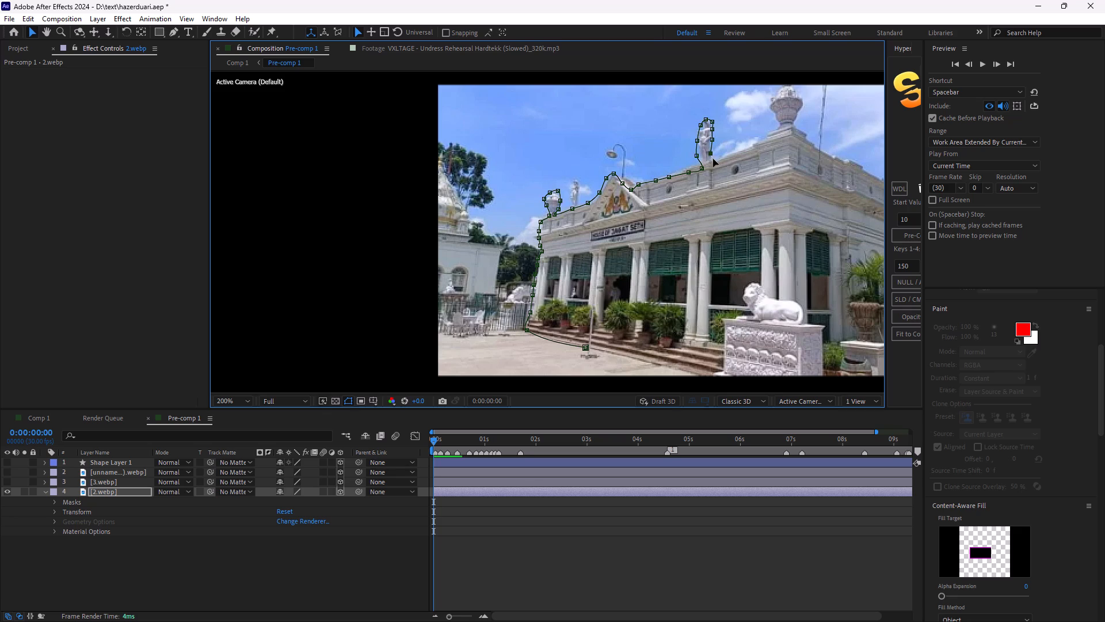
pyautogui.click(172, 33)
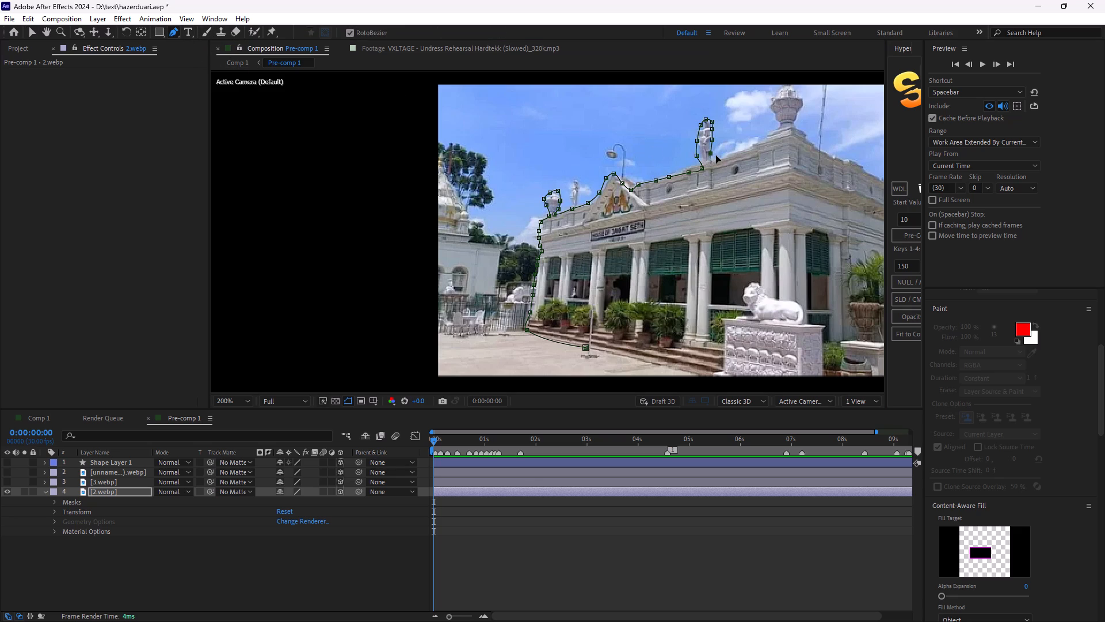
pyautogui.click(714, 162)
# Continue the mask along the front parapet and around the large white urn on the building's near roof corner.
pyautogui.click(728, 153)
pyautogui.click(753, 143)
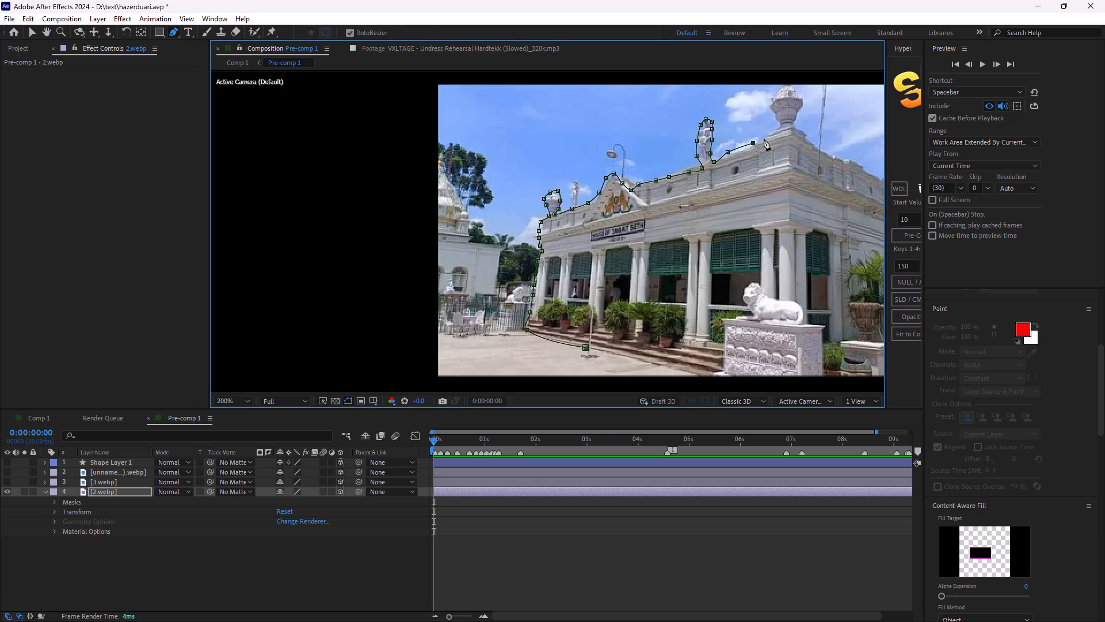
pyautogui.click(767, 137)
pyautogui.click(773, 130)
pyautogui.click(778, 122)
pyautogui.click(772, 108)
pyautogui.click(769, 96)
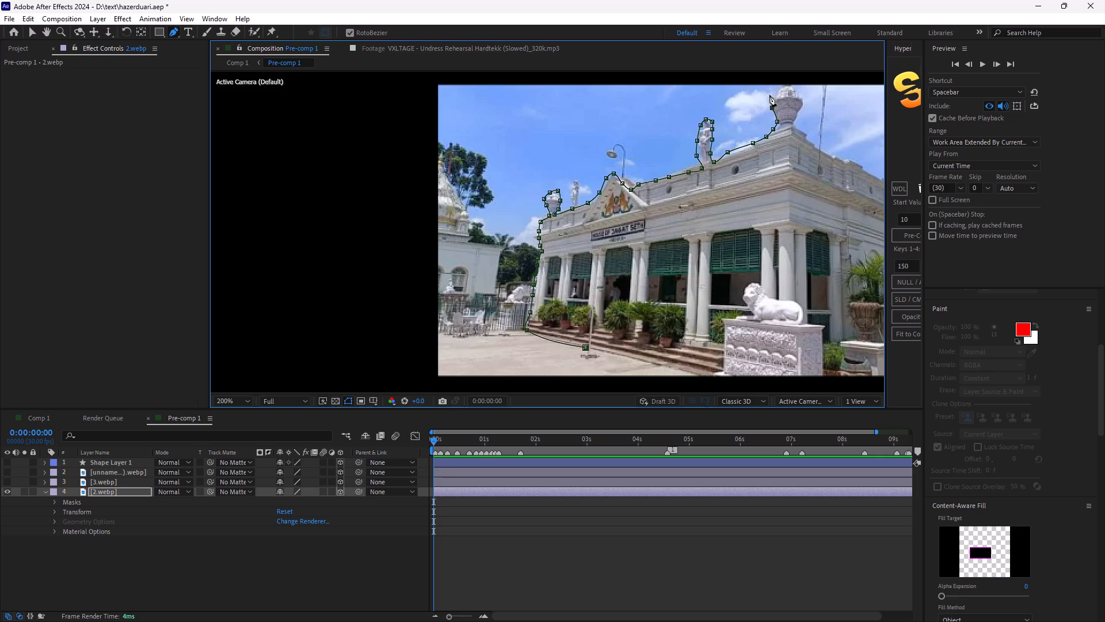
pyautogui.click(780, 85)
pyautogui.click(792, 84)
pyautogui.click(801, 90)
pyautogui.click(806, 101)
pyautogui.click(799, 115)
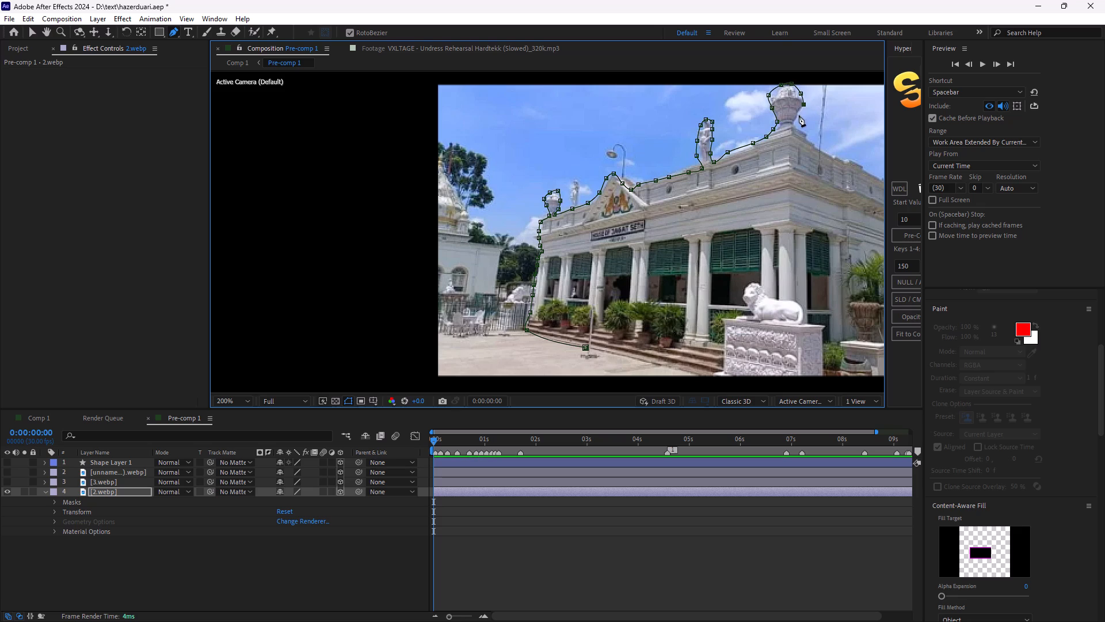
pyautogui.click(792, 126)
# Trace the mask from the large urn's base along the side wall's roofline to the far cornice corner.
pyautogui.click(803, 133)
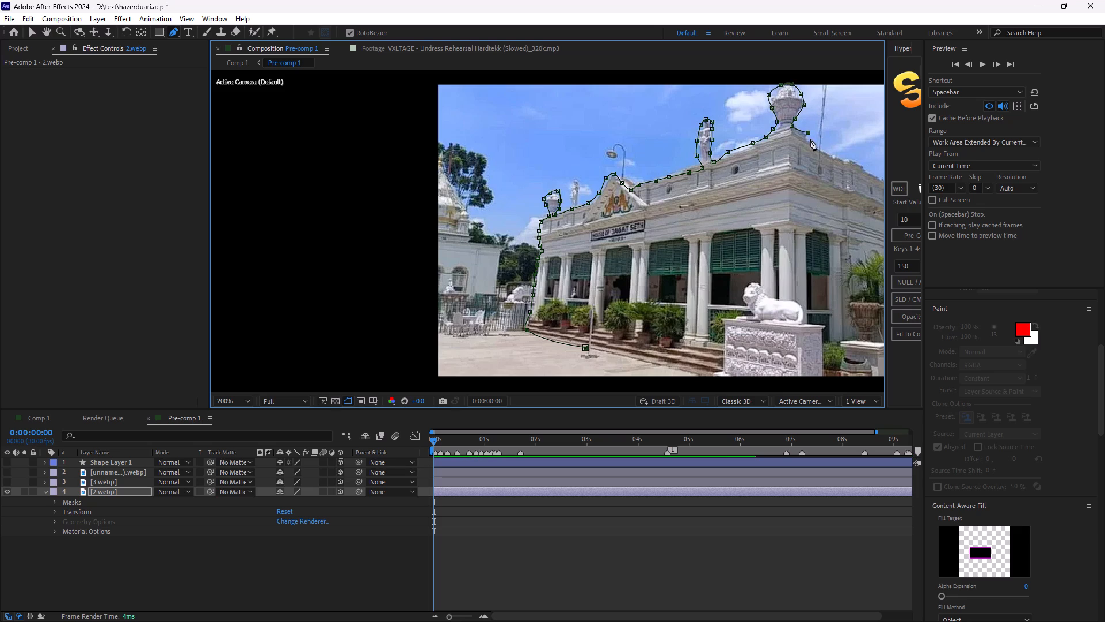
pyautogui.click(806, 142)
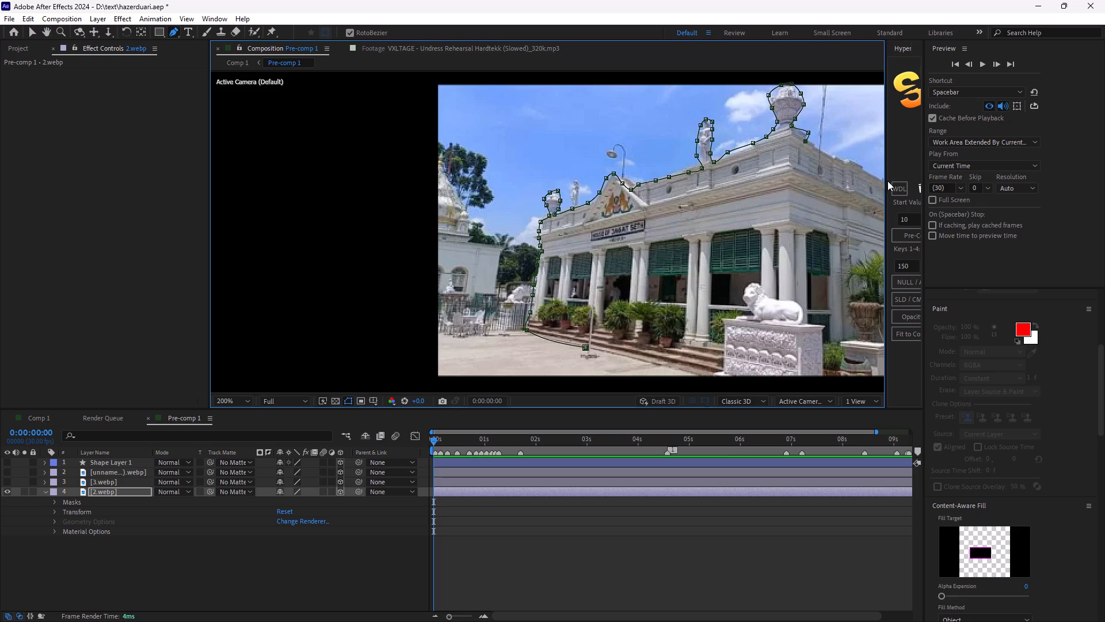
pyautogui.click(883, 181)
pyautogui.press('space')
pyautogui.press('space')
pyautogui.press('space')
pyautogui.press('space')
pyautogui.press('space')
pyautogui.press('space')
pyautogui.press('space')
pyautogui.press('space')
pyautogui.press('space')
pyautogui.press('space')
pyautogui.press('space')
pyautogui.press('space')
pyautogui.press('space')
pyautogui.press('space')
pyautogui.press('space')
pyautogui.press('space')
pyautogui.press('space')
pyautogui.press('space')
pyautogui.press('space')
pyautogui.press('space')
pyautogui.moveTo(824, 213); pyautogui.dragTo(695, 222)
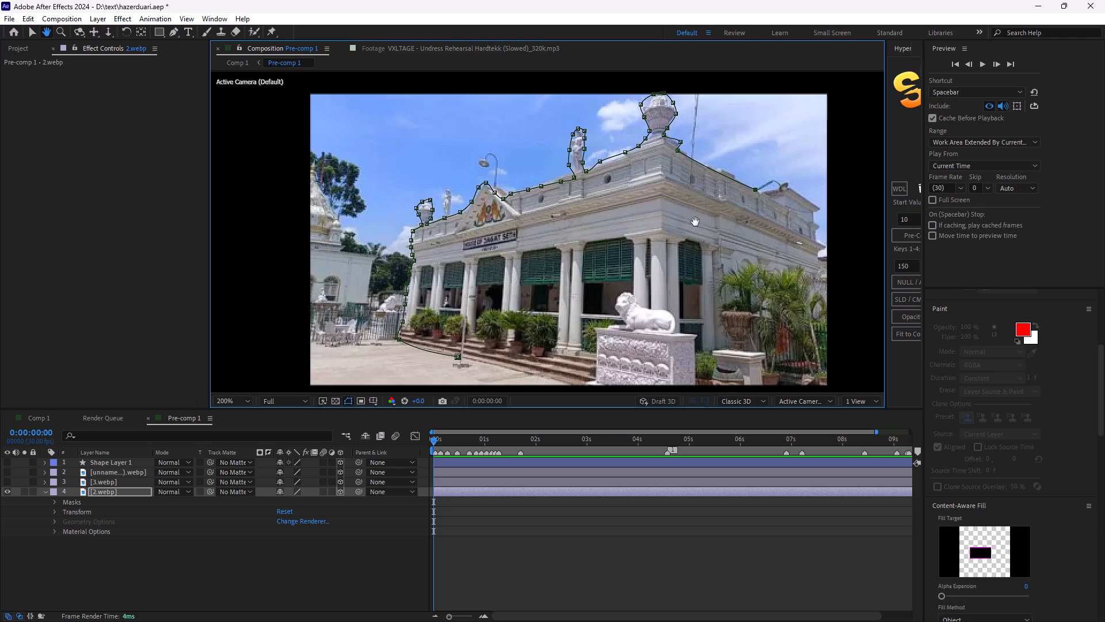
pyautogui.moveTo(695, 222); pyautogui.dragTo(692, 221)
pyautogui.click(782, 209)
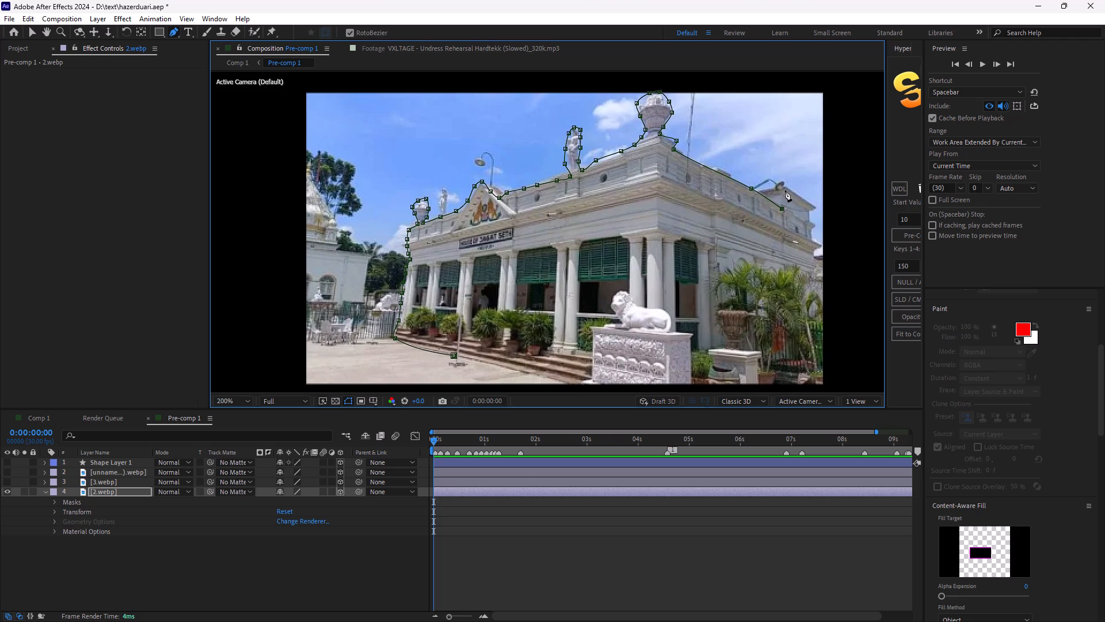
pyautogui.click(782, 189)
pyautogui.click(816, 207)
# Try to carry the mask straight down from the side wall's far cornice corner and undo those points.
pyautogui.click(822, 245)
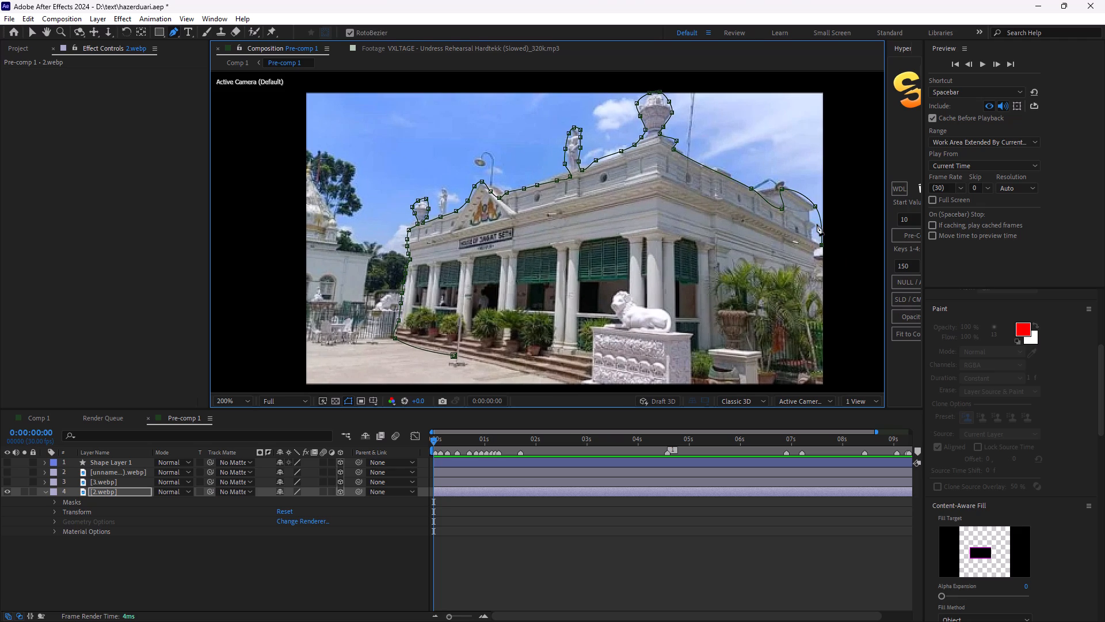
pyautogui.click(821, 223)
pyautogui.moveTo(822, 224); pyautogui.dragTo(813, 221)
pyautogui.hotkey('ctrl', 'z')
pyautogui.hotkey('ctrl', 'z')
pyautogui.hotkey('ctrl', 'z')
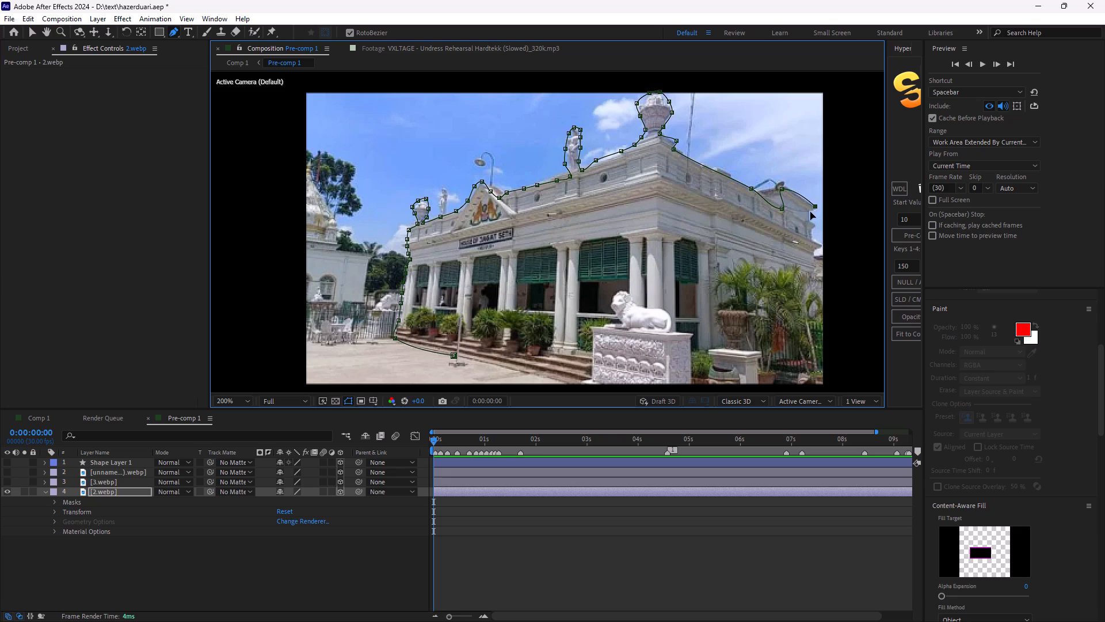
# Trace the mask down the stepped cornice profile at the side wall's far end to the edge of the photo.
pyautogui.click(809, 213)
pyautogui.click(809, 218)
pyautogui.click(810, 220)
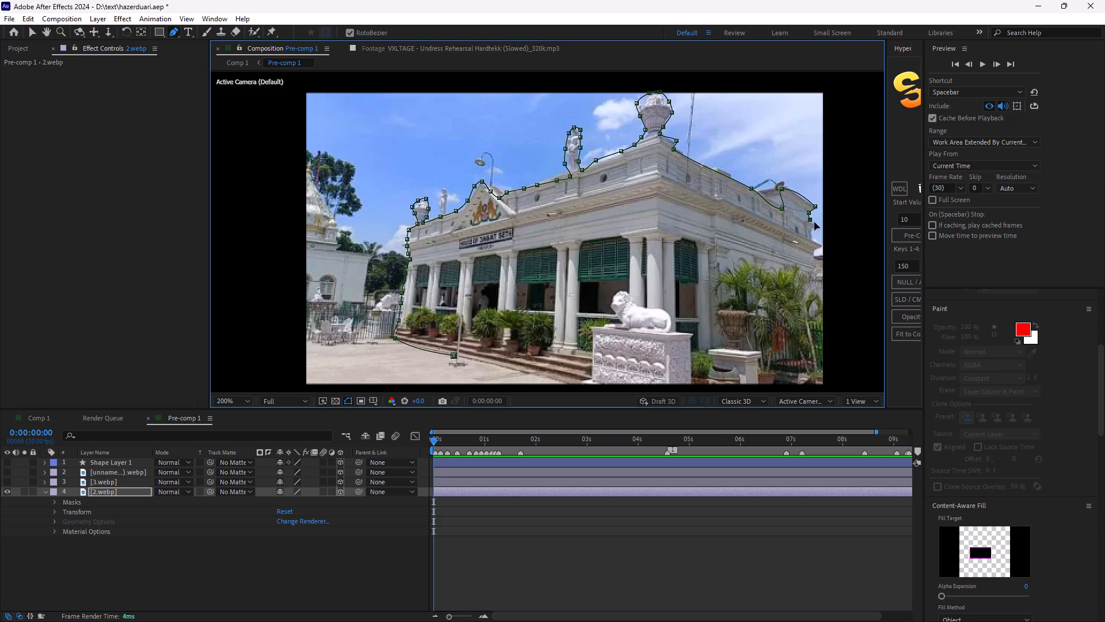
pyautogui.click(814, 222)
pyautogui.click(814, 223)
pyautogui.click(816, 226)
pyautogui.click(813, 230)
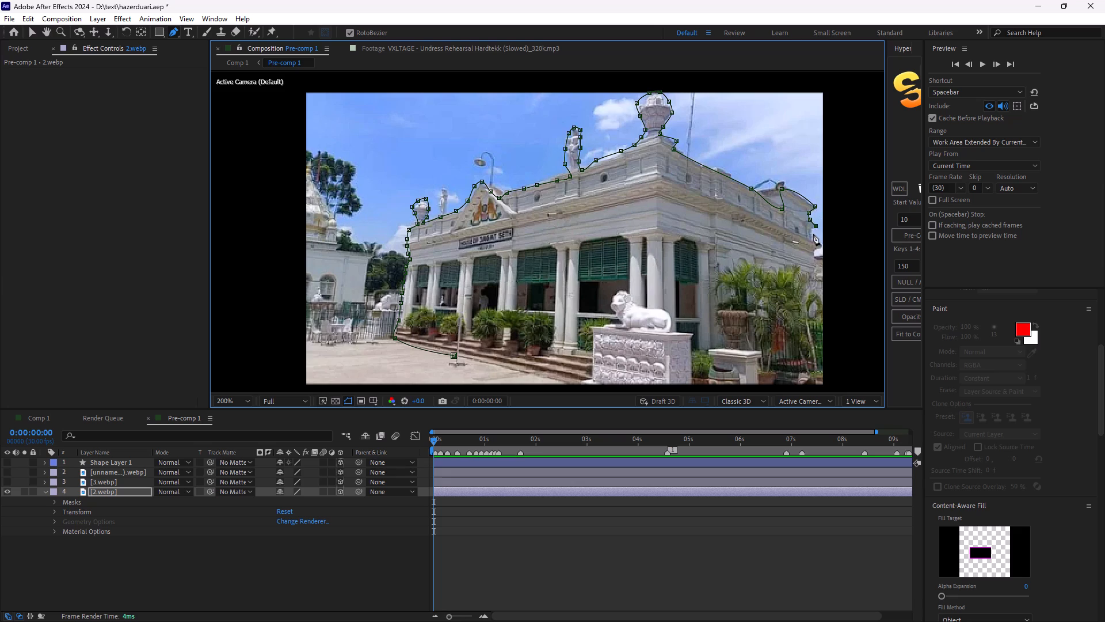
pyautogui.click(812, 232)
pyautogui.doubleClick(811, 229)
pyautogui.click(813, 235)
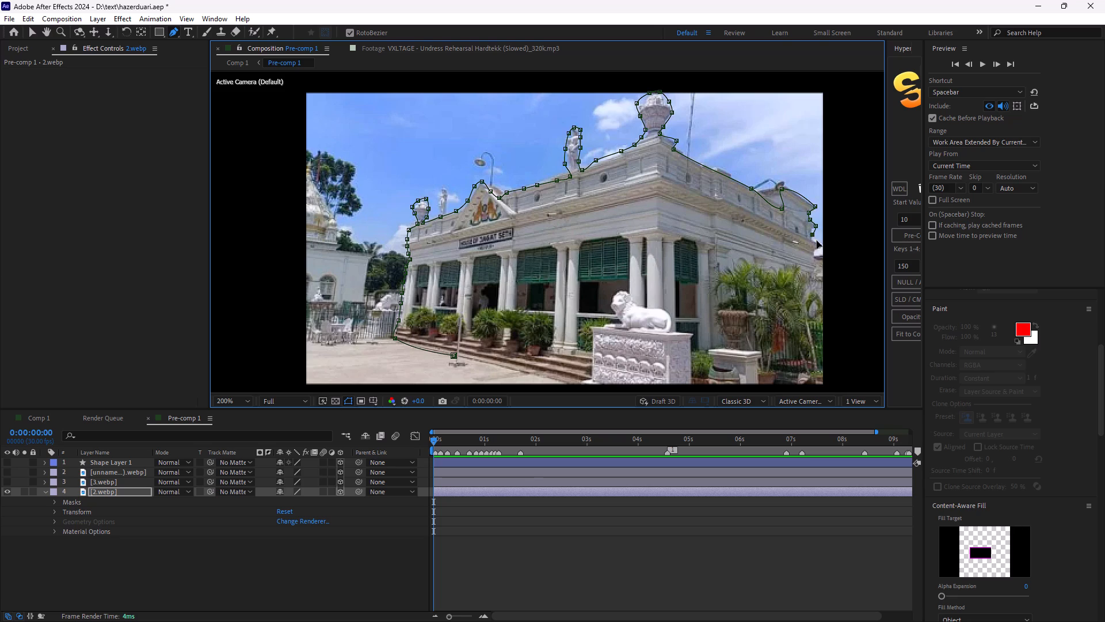
pyautogui.click(815, 240)
pyautogui.click(812, 240)
pyautogui.click(817, 242)
pyautogui.click(821, 242)
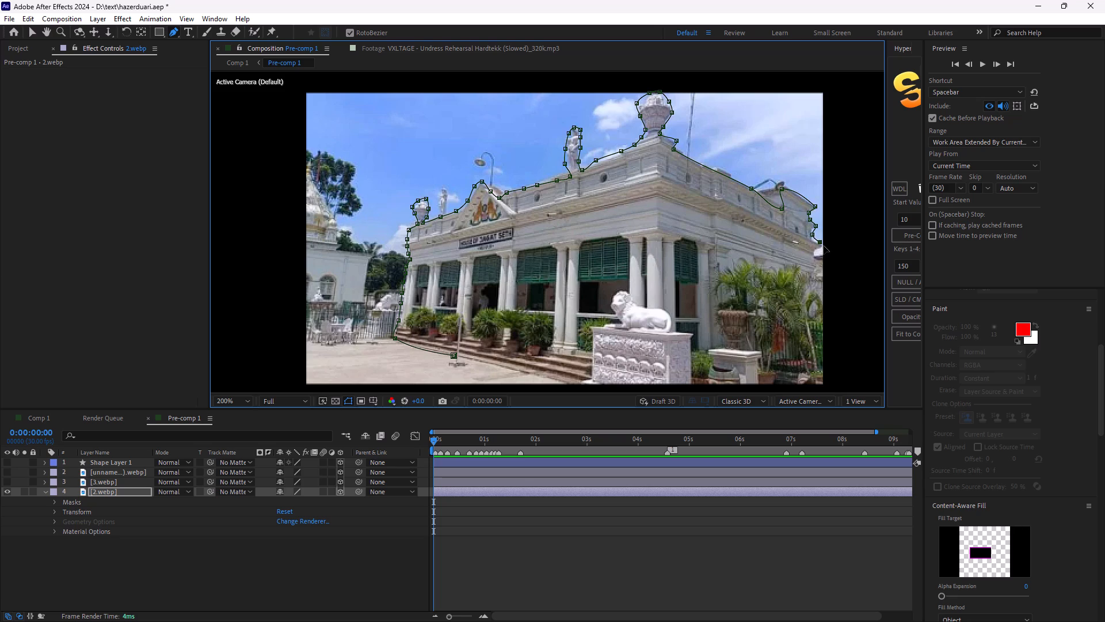
# Trace the mask down the side wall's far end, from the photo edge to the tops of the palms.
pyautogui.doubleClick(824, 246)
pyautogui.click(818, 251)
pyautogui.click(816, 255)
pyautogui.click(813, 259)
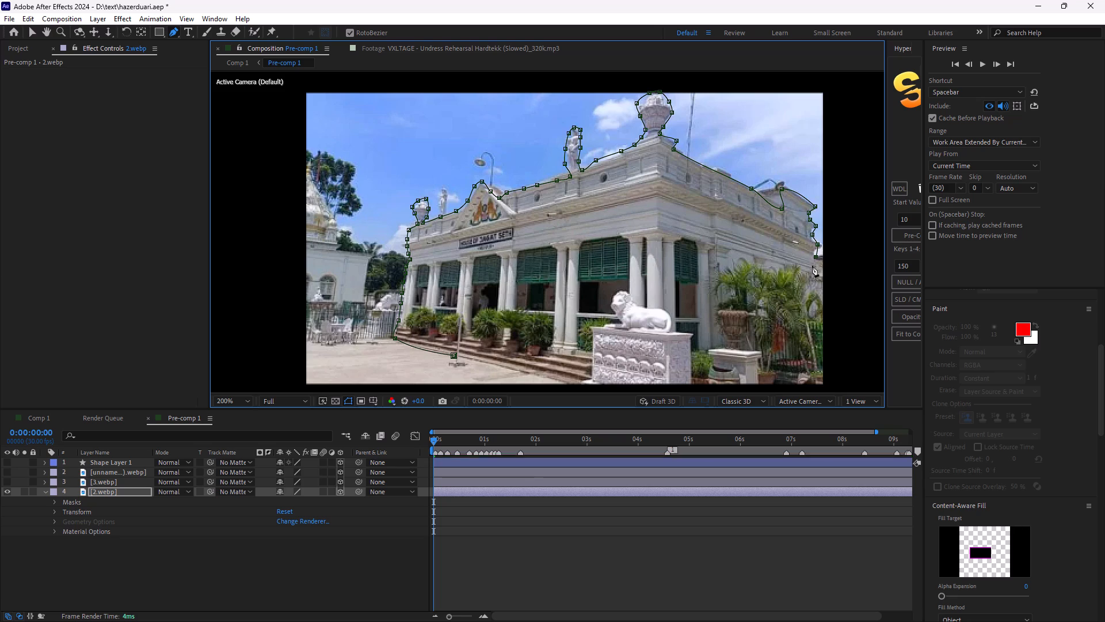
pyautogui.click(812, 266)
pyautogui.click(817, 277)
# Continue the mask across the palm tops and down past the urn planter to the shrub beside the lion's pedestal.
pyautogui.click(779, 270)
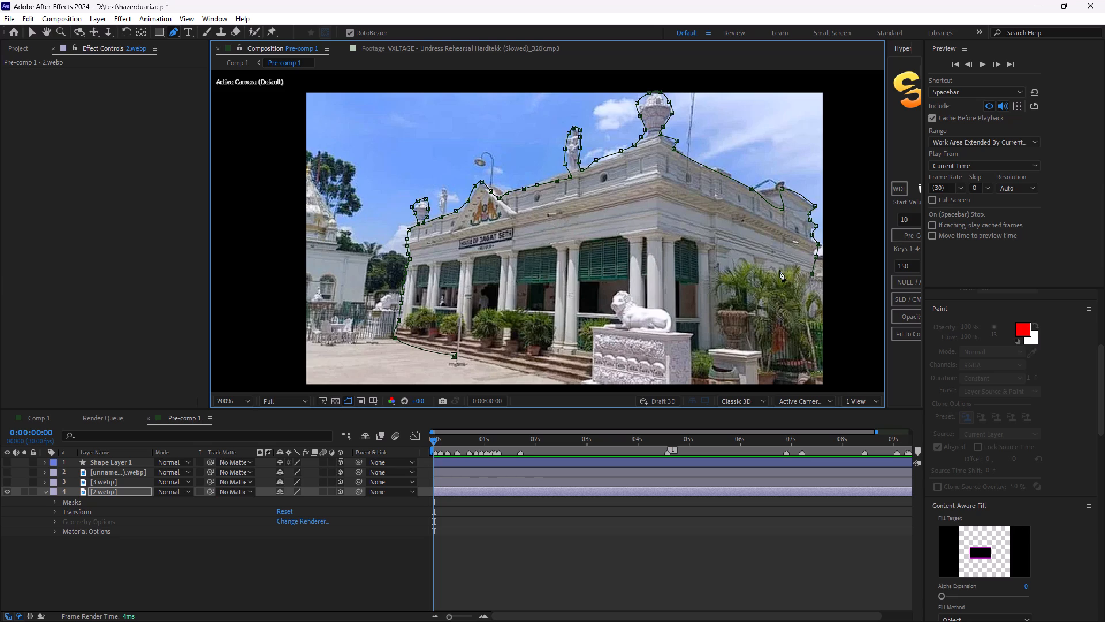
pyautogui.click(760, 272)
pyautogui.click(744, 272)
pyautogui.click(731, 278)
pyautogui.moveTo(717, 288); pyautogui.dragTo(715, 294)
pyautogui.moveTo(712, 302); pyautogui.dragTo(713, 309)
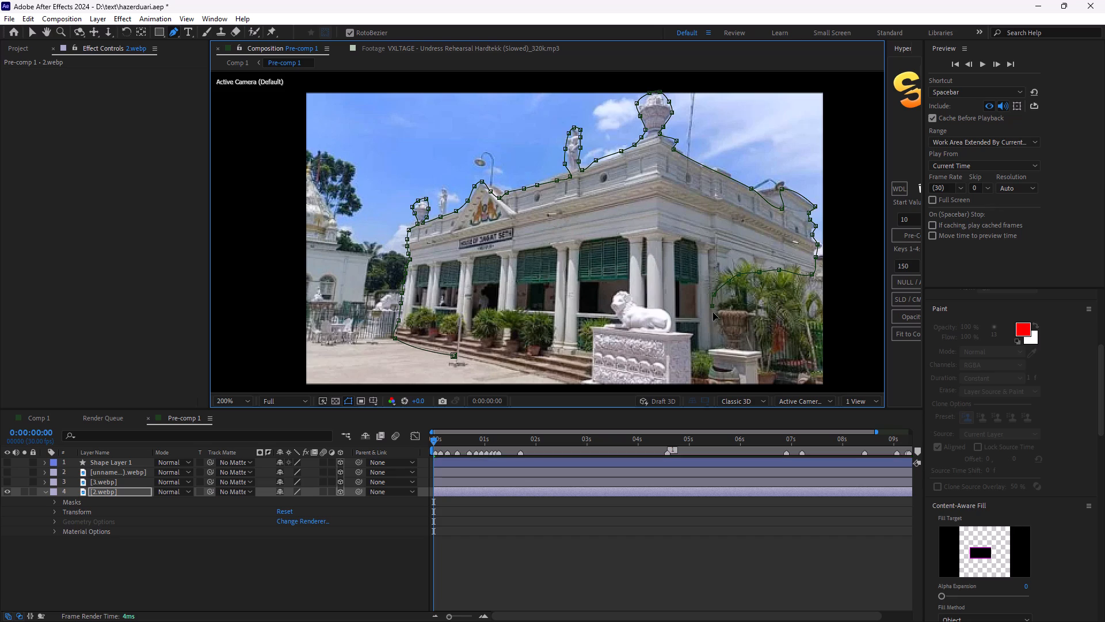
pyautogui.moveTo(714, 316); pyautogui.dragTo(715, 325)
pyautogui.moveTo(715, 334); pyautogui.dragTo(717, 343)
pyautogui.moveTo(717, 358); pyautogui.dragTo(716, 365)
pyautogui.click(711, 366)
pyautogui.click(699, 365)
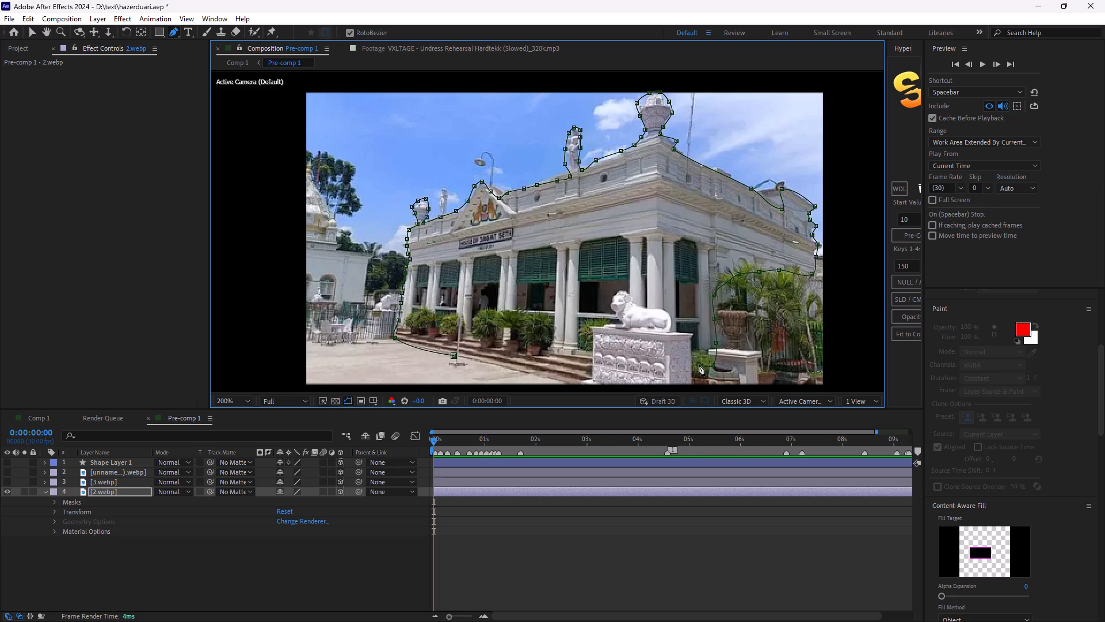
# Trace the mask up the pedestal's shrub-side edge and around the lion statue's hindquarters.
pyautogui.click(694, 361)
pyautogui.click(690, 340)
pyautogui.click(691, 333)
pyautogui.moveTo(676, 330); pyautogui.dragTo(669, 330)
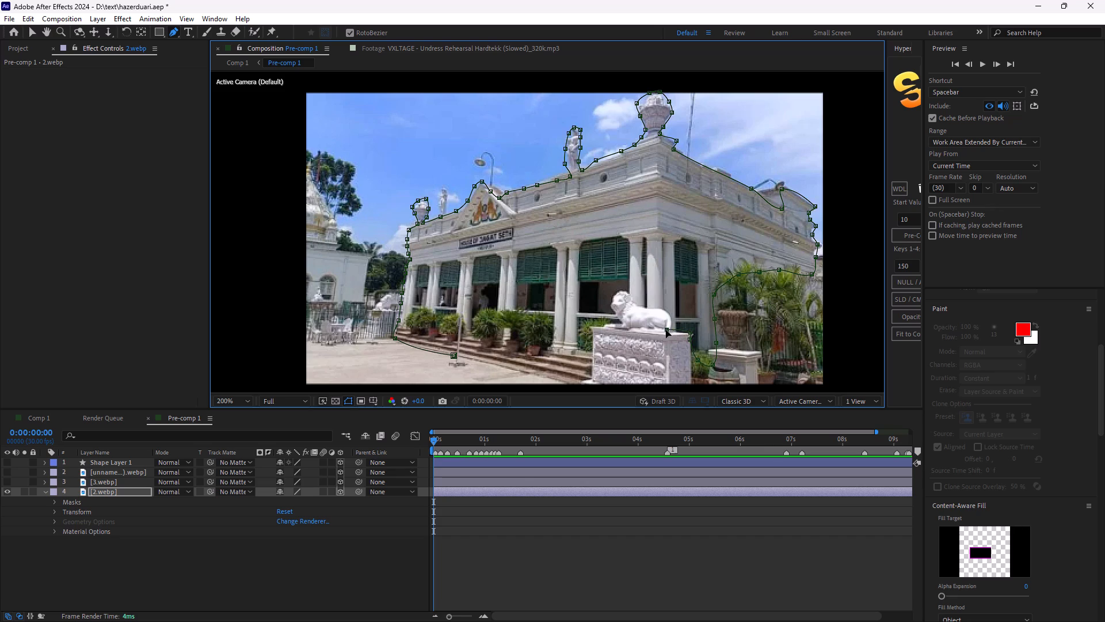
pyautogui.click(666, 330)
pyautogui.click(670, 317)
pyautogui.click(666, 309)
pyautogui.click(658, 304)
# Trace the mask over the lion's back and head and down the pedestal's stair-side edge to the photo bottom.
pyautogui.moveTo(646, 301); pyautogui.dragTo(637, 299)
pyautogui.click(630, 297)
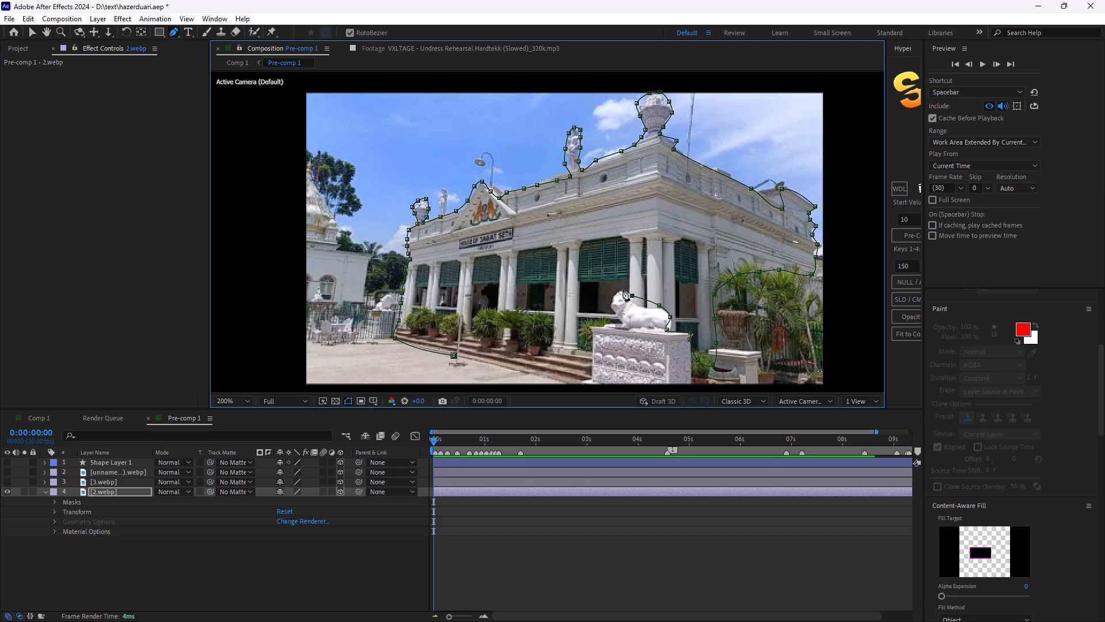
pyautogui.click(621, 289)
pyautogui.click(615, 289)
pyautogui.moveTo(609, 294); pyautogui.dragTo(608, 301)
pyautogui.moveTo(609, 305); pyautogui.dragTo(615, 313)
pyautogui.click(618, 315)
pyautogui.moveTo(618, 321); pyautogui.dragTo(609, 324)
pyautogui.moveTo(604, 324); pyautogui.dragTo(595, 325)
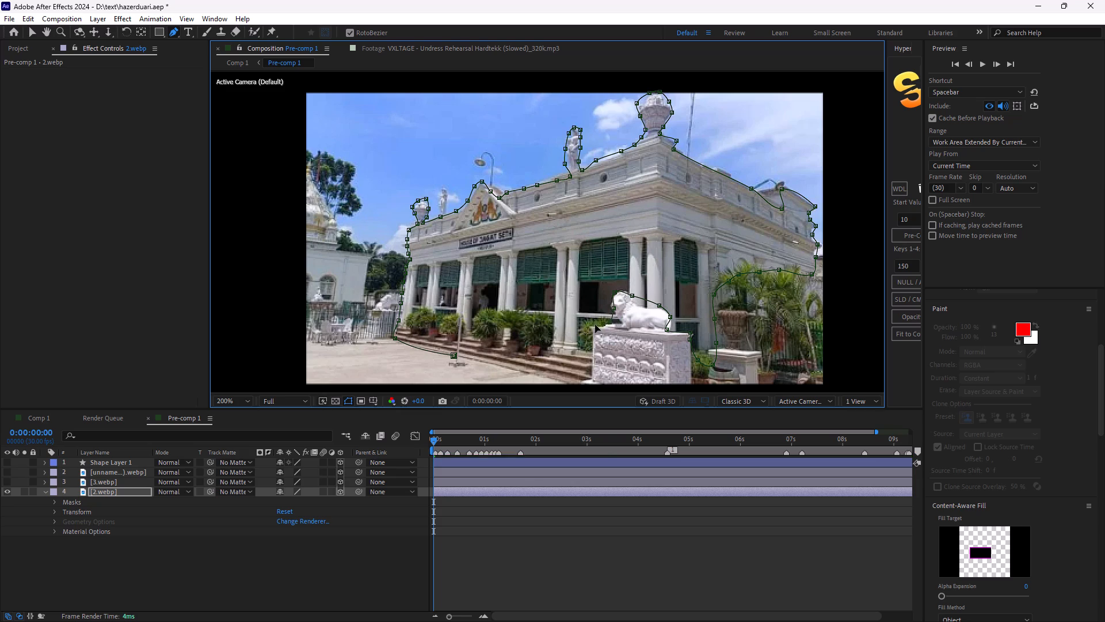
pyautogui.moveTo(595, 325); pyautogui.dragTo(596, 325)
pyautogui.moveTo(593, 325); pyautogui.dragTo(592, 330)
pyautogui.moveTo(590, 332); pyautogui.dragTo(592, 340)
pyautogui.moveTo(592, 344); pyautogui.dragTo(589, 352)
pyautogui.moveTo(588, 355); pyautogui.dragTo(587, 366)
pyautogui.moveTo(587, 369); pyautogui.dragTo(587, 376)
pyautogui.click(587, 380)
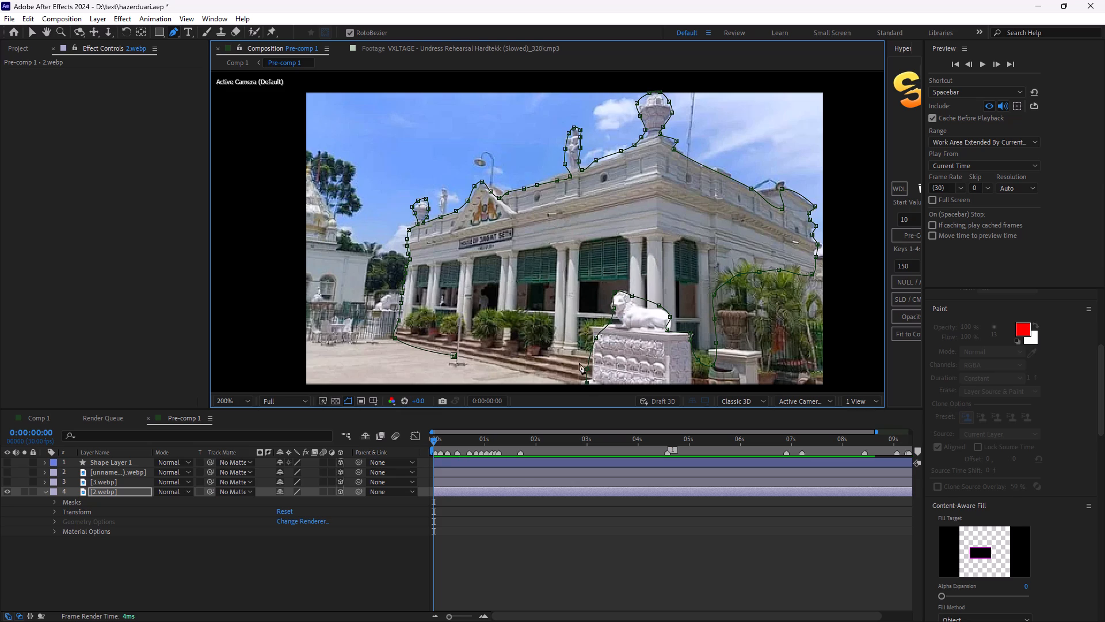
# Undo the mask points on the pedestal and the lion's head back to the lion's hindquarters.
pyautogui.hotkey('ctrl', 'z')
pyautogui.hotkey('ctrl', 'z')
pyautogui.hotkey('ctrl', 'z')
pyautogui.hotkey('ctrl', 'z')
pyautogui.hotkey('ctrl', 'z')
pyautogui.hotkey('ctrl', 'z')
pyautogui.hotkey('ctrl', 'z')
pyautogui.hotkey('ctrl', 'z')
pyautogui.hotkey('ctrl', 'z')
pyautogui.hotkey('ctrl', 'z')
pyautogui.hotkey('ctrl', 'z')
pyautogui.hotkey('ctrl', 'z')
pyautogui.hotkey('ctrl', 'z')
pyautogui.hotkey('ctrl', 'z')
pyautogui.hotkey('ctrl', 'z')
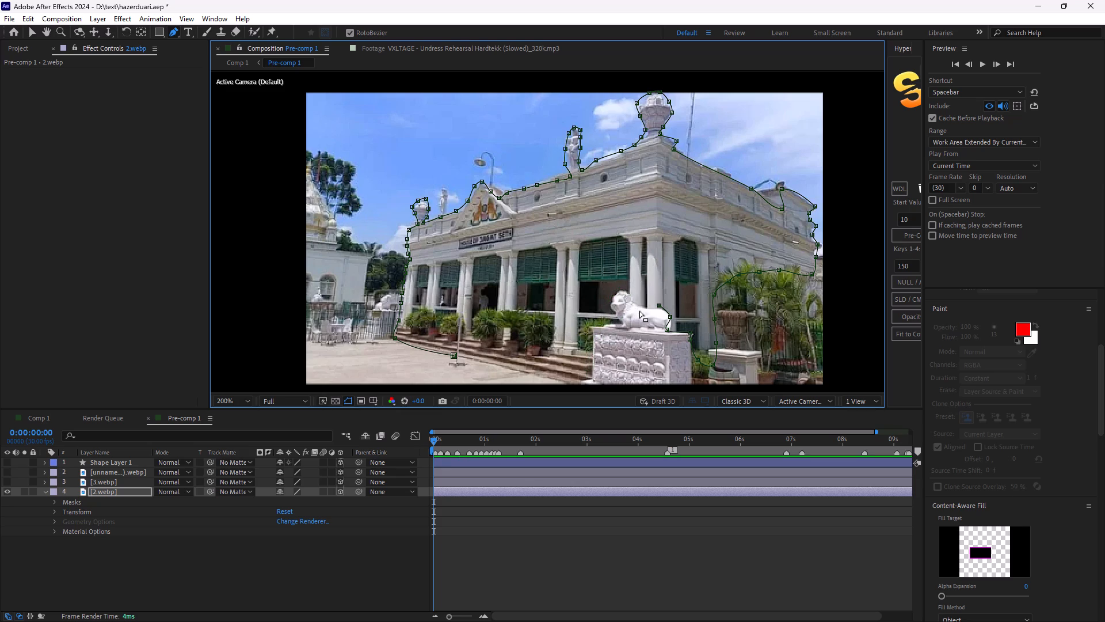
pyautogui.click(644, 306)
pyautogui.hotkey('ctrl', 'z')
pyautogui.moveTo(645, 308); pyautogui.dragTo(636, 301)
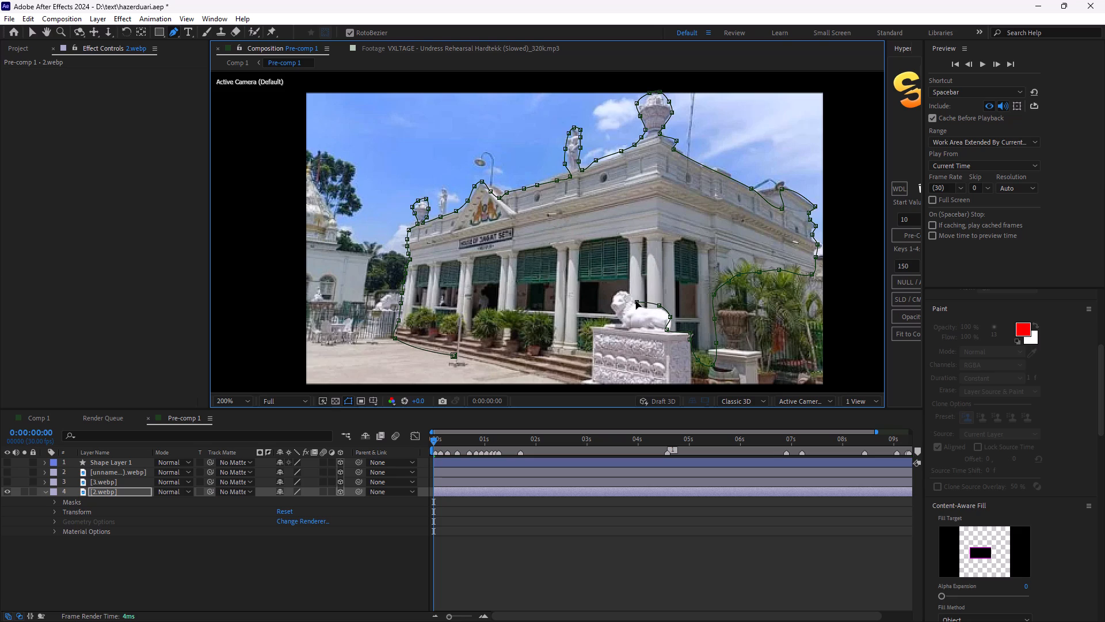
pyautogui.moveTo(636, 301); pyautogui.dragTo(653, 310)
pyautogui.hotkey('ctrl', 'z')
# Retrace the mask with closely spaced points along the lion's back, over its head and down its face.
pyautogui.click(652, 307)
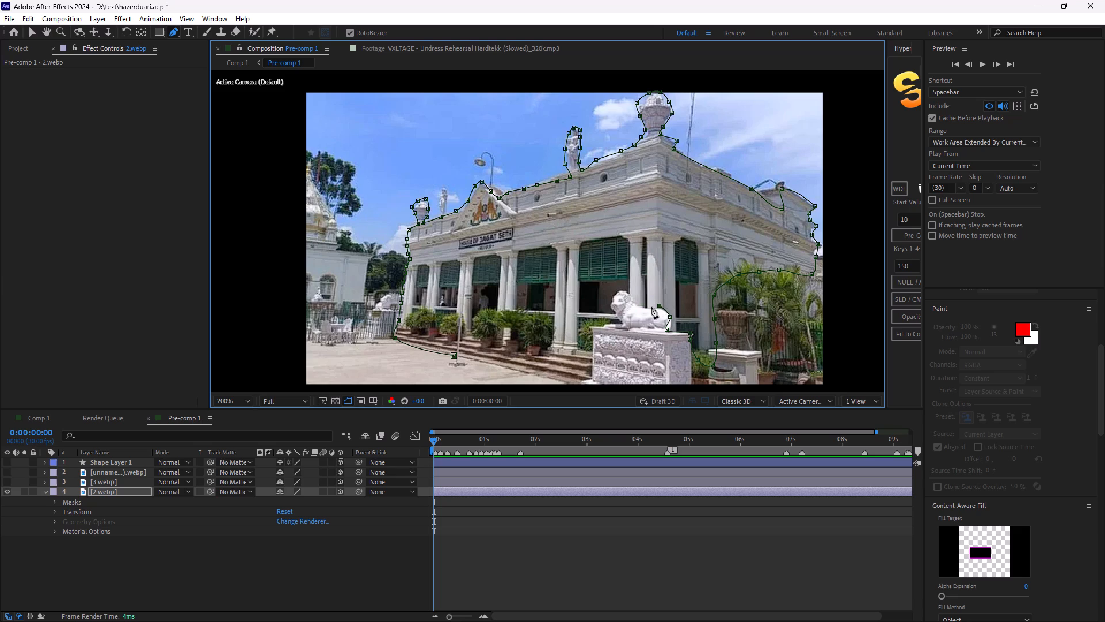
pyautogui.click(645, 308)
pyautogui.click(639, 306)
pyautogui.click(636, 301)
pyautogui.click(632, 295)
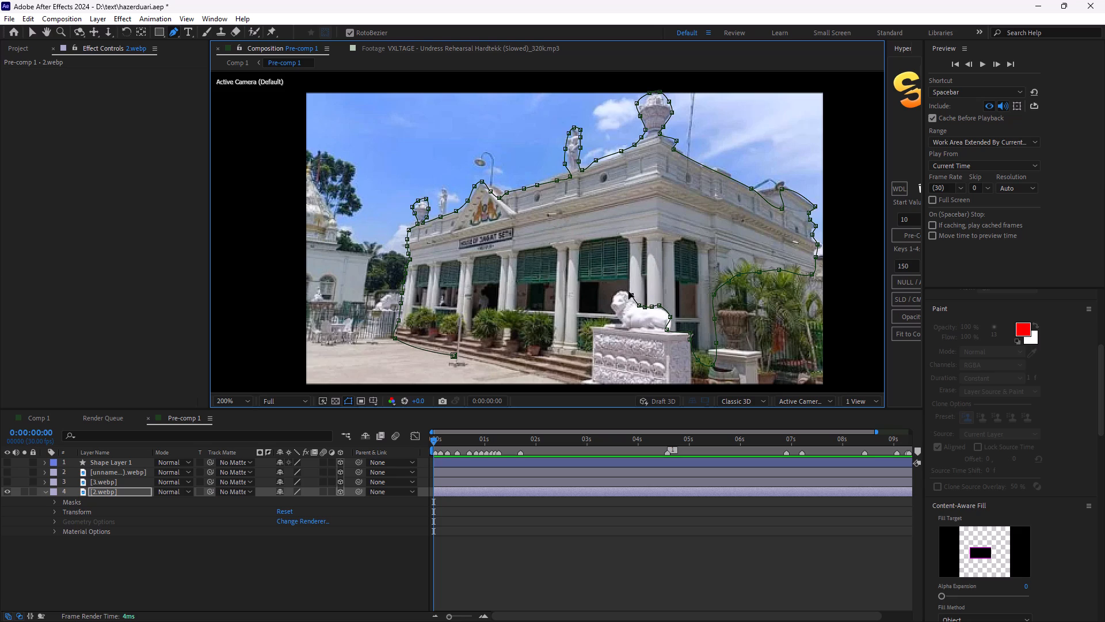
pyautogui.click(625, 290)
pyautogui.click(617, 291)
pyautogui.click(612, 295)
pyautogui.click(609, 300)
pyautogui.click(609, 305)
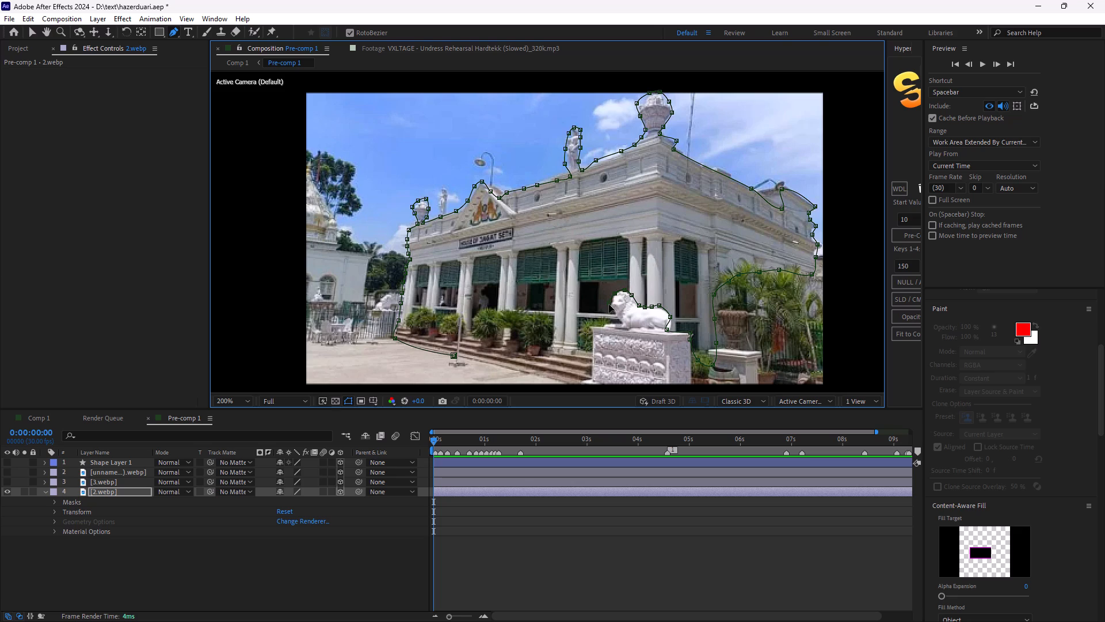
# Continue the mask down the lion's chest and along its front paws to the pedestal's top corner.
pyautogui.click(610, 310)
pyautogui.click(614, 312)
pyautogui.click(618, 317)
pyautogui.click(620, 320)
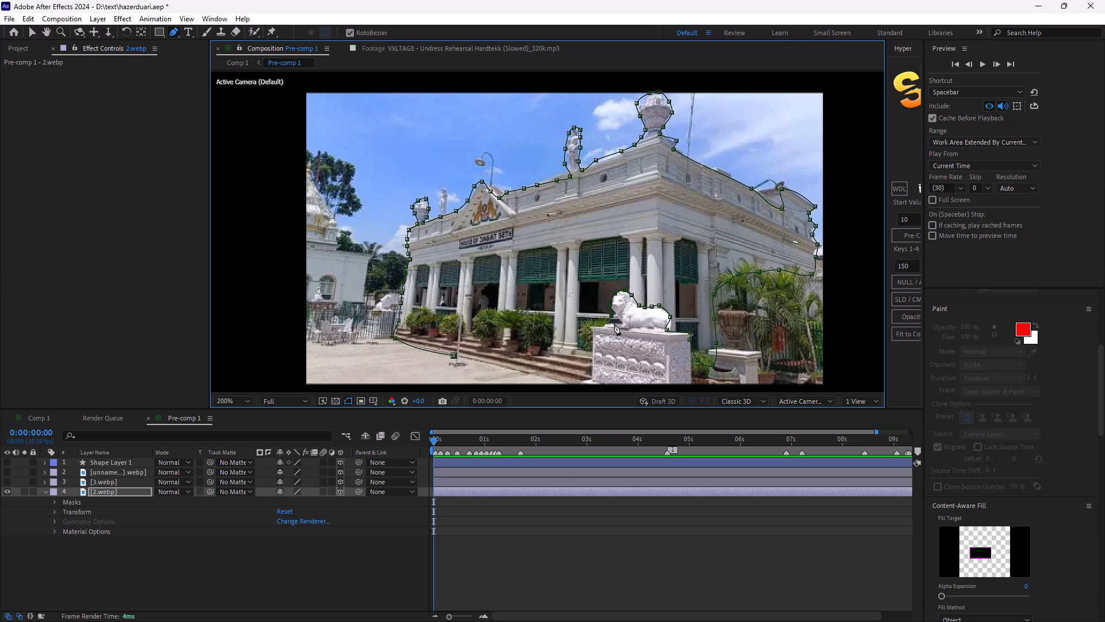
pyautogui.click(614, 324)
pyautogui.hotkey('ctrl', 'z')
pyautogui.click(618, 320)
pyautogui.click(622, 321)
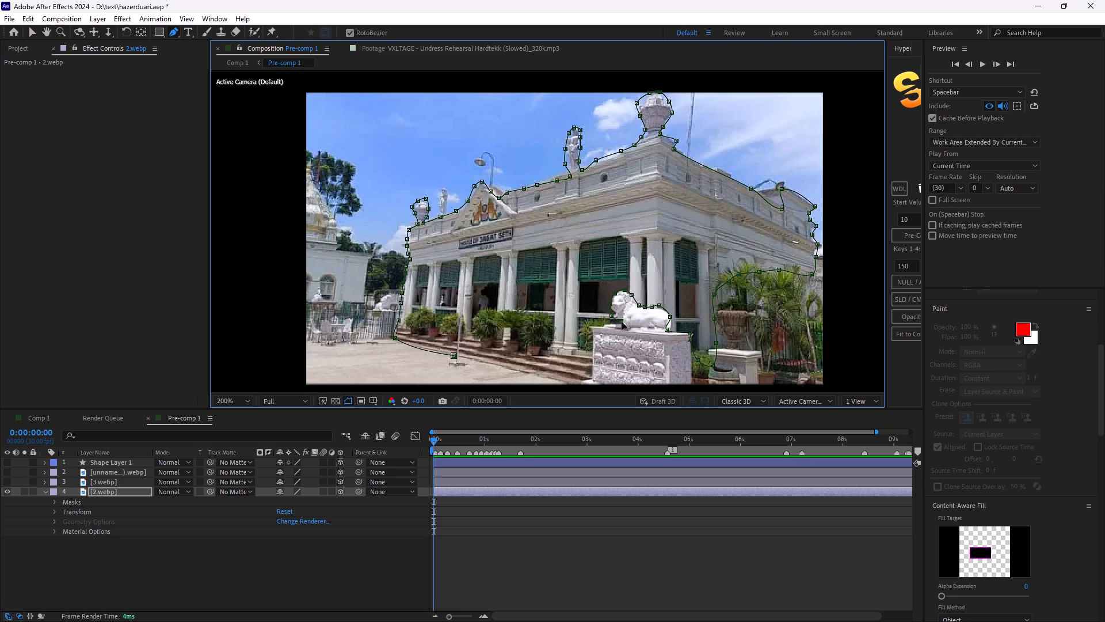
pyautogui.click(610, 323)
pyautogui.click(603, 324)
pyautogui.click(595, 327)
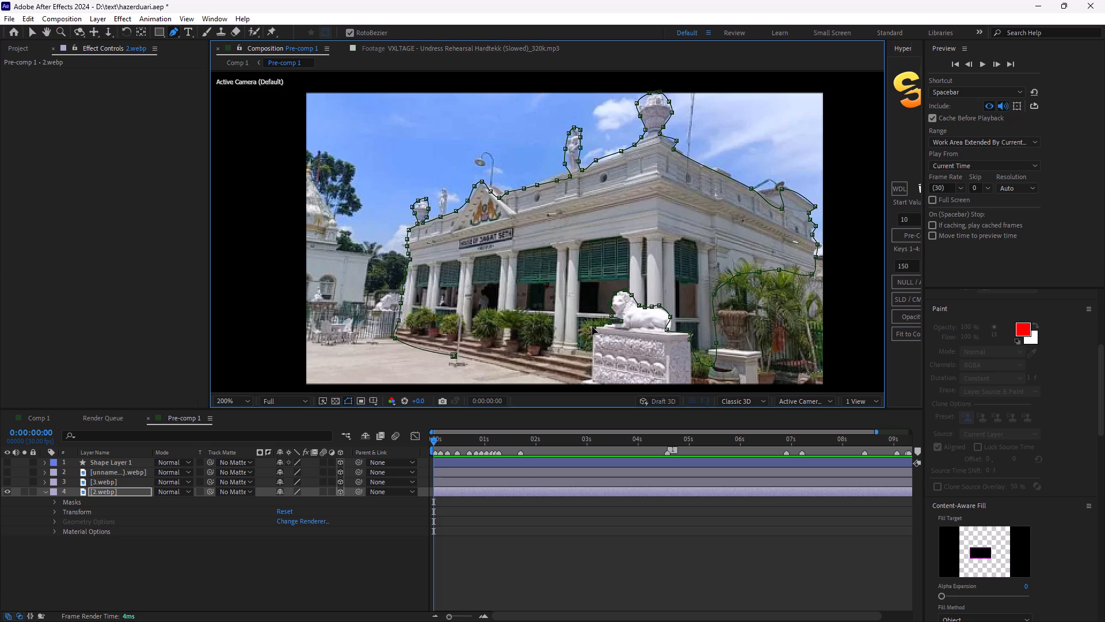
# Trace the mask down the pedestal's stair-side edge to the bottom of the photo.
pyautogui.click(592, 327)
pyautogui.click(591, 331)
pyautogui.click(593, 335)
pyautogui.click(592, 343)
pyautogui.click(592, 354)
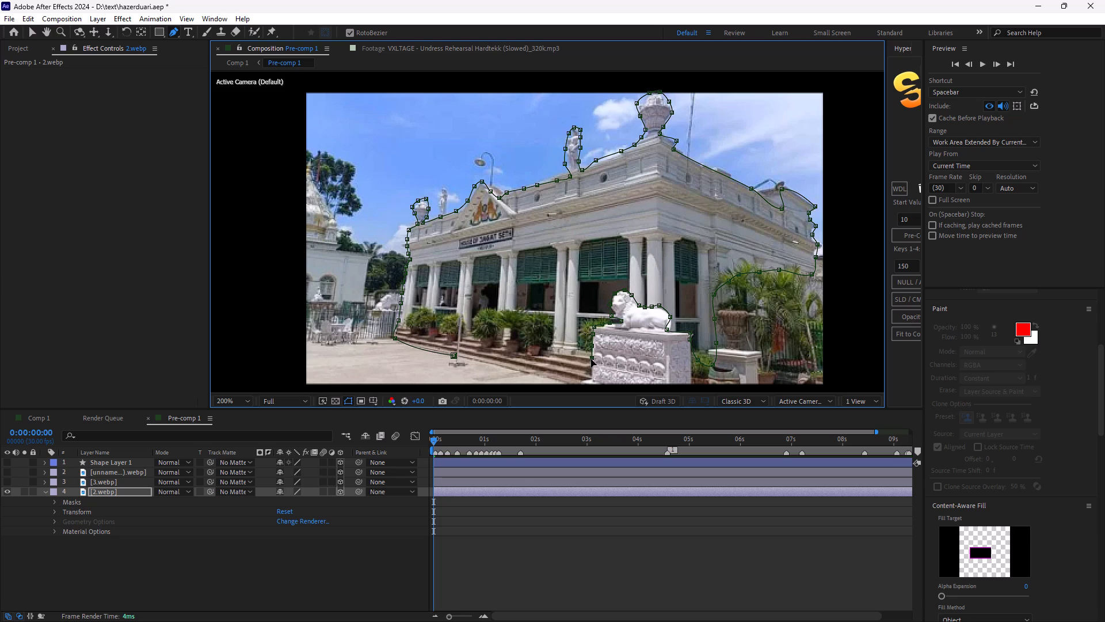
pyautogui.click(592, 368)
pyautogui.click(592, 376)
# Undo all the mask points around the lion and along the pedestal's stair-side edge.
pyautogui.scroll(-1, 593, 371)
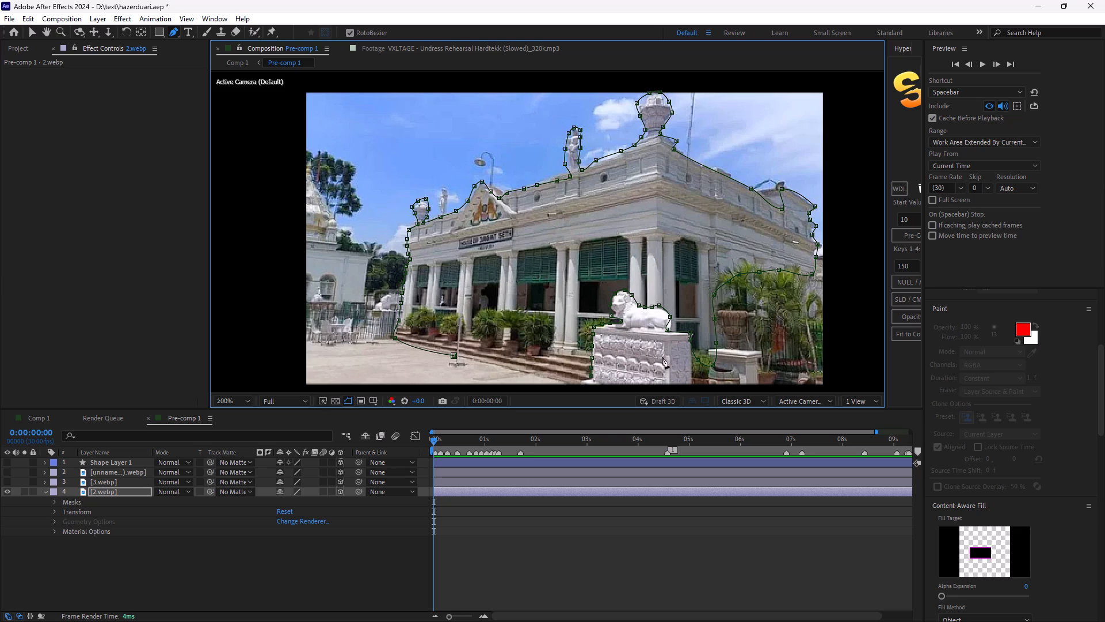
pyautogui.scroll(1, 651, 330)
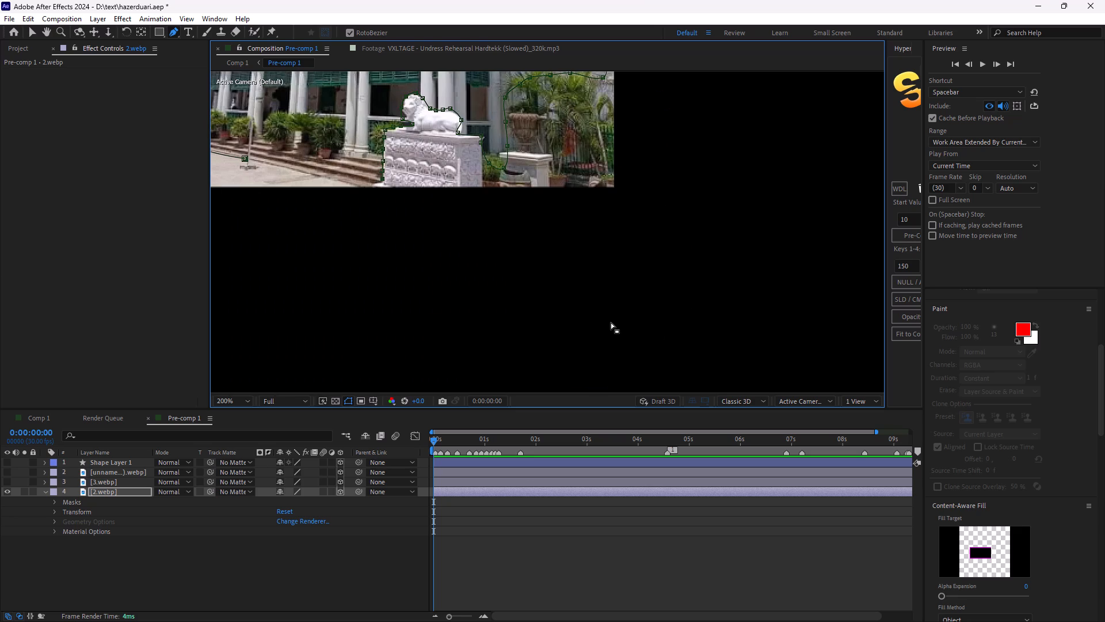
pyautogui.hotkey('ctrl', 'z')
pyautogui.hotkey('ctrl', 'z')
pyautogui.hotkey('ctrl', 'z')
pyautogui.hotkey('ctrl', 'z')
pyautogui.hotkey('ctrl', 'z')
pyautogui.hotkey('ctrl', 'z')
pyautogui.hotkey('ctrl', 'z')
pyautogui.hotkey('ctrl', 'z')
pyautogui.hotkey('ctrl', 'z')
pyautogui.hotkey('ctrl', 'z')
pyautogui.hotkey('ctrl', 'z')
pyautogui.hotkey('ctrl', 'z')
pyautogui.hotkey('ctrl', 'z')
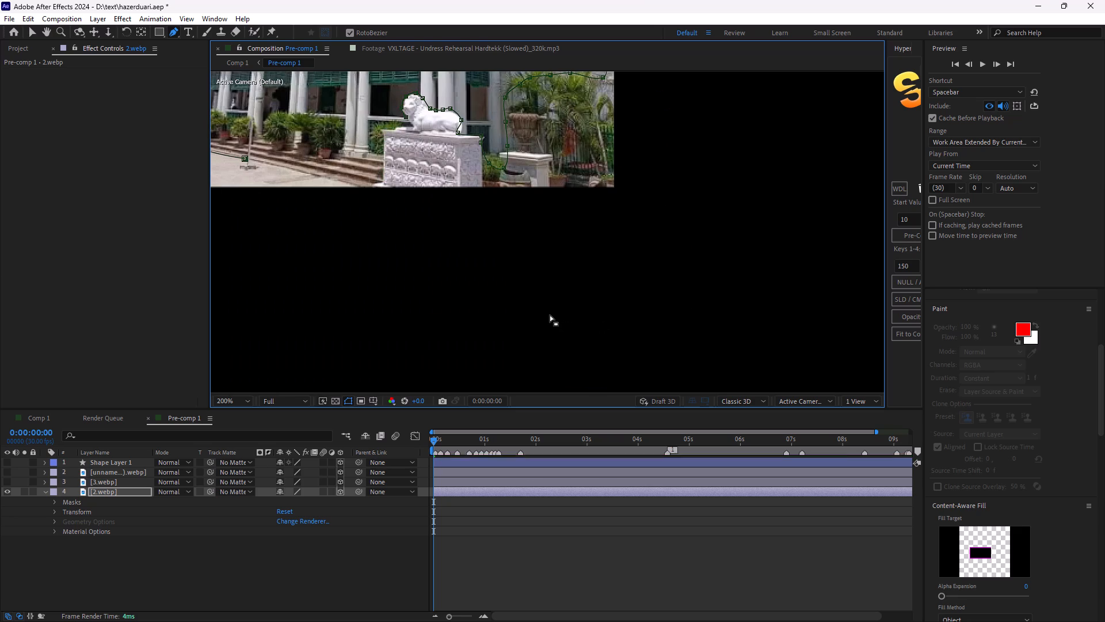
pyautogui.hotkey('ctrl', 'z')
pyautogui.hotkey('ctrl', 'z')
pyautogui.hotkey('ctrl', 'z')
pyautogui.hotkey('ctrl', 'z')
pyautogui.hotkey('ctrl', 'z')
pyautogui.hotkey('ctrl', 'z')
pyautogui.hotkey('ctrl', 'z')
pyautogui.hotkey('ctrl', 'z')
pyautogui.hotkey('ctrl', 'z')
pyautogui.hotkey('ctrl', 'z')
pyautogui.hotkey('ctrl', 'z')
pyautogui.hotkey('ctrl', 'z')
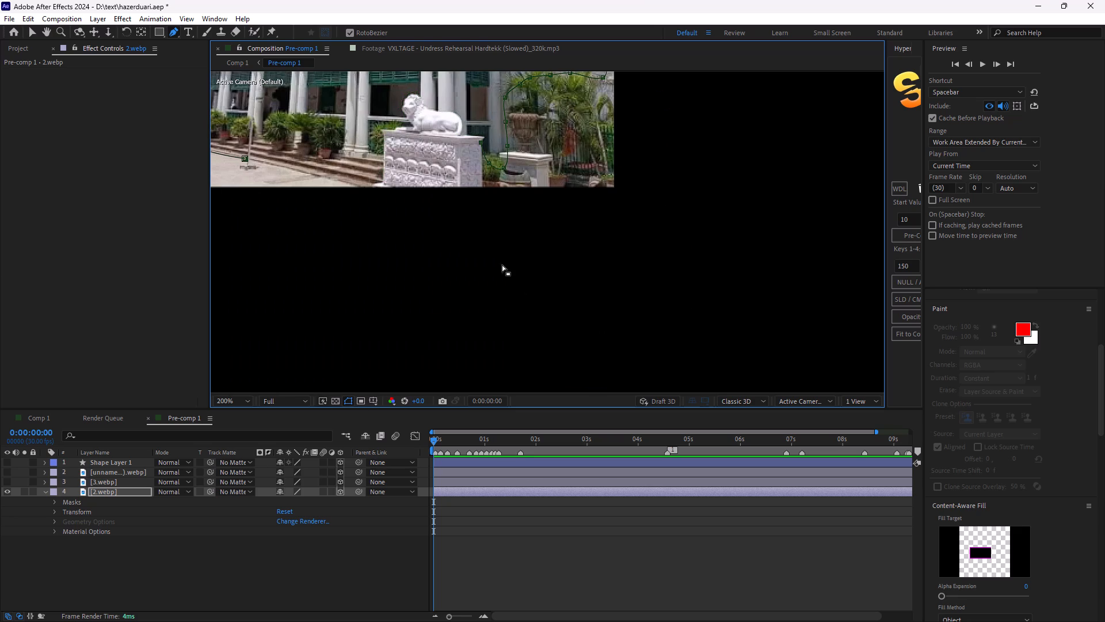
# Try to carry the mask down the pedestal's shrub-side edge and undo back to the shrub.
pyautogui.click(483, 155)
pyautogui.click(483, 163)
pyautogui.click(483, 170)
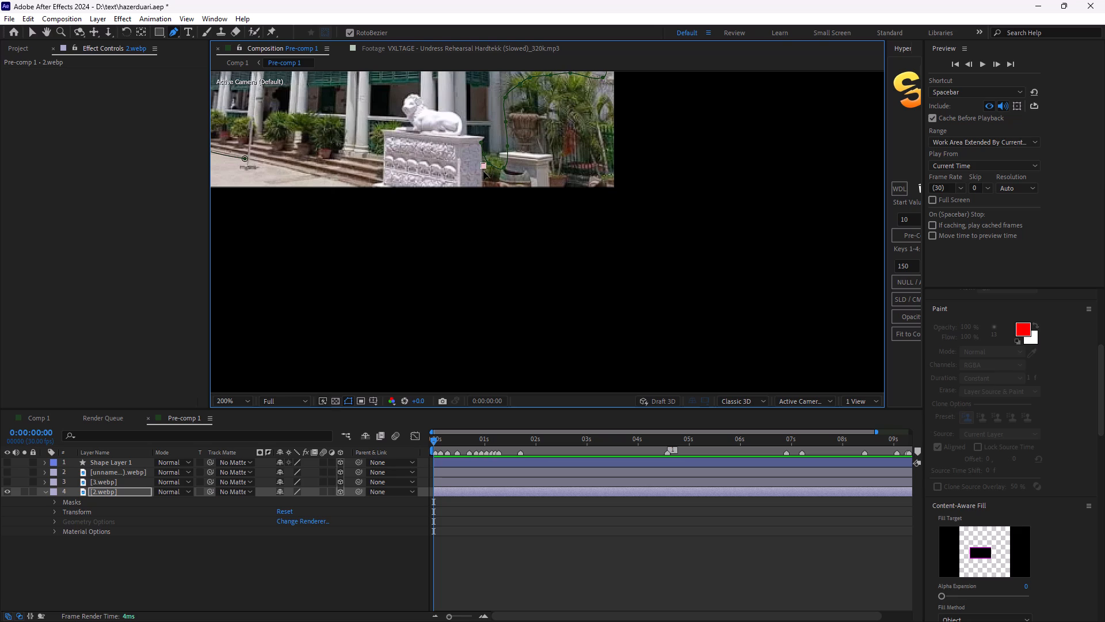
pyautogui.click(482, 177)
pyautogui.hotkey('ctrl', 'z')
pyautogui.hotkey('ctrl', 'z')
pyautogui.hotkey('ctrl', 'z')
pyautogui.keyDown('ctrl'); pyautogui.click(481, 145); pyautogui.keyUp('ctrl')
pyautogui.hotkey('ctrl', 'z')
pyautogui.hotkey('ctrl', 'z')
# Trace the mask from the shrub down the pedestal's nearby edge and along its base at the photo bottom.
pyautogui.click(483, 166)
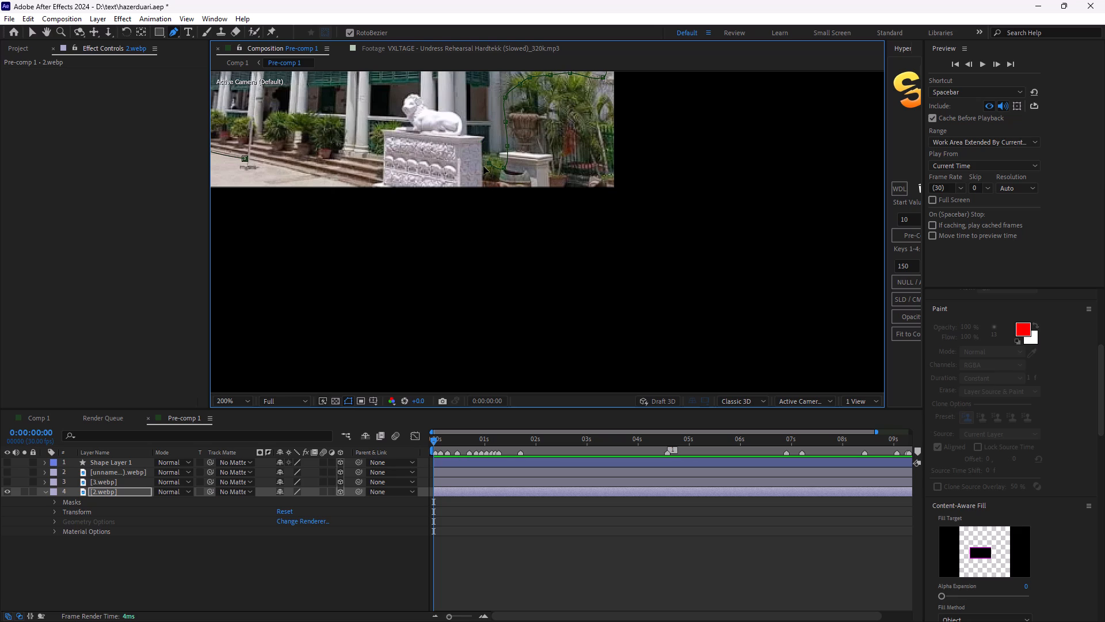
pyautogui.click(490, 164)
pyautogui.click(481, 171)
pyautogui.click(483, 177)
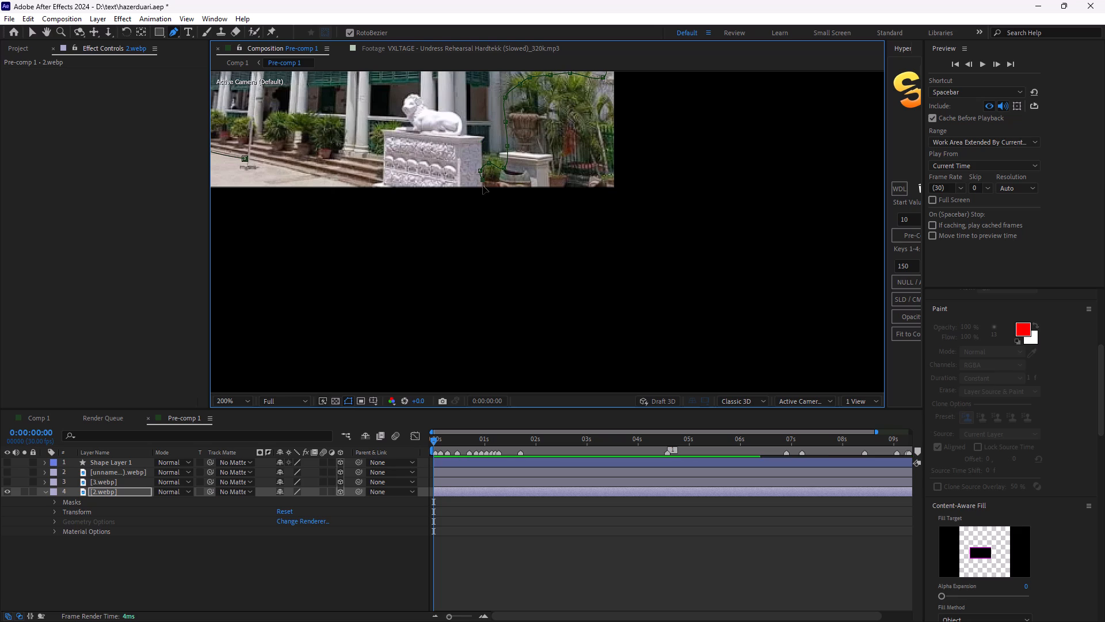
pyautogui.click(483, 186)
pyautogui.click(477, 190)
pyautogui.click(464, 189)
pyautogui.moveTo(450, 188); pyautogui.dragTo(444, 188)
pyautogui.moveTo(435, 188); pyautogui.dragTo(429, 188)
pyautogui.moveTo(411, 188); pyautogui.dragTo(403, 188)
pyautogui.click(395, 188)
pyautogui.click(386, 188)
# Continue the mask up the pedestal's stair-side edge and along its top to the lion's front paws.
pyautogui.click(384, 184)
pyautogui.click(386, 172)
pyautogui.click(386, 154)
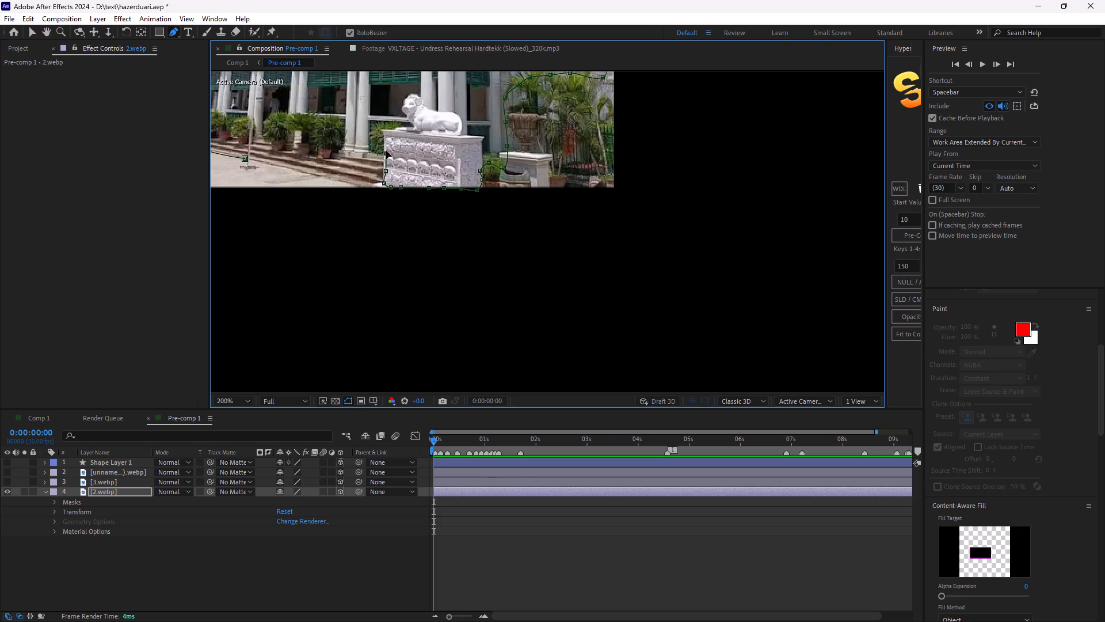
pyautogui.doubleClick(383, 133)
pyautogui.click(395, 120)
pyautogui.click(406, 124)
pyautogui.click(413, 125)
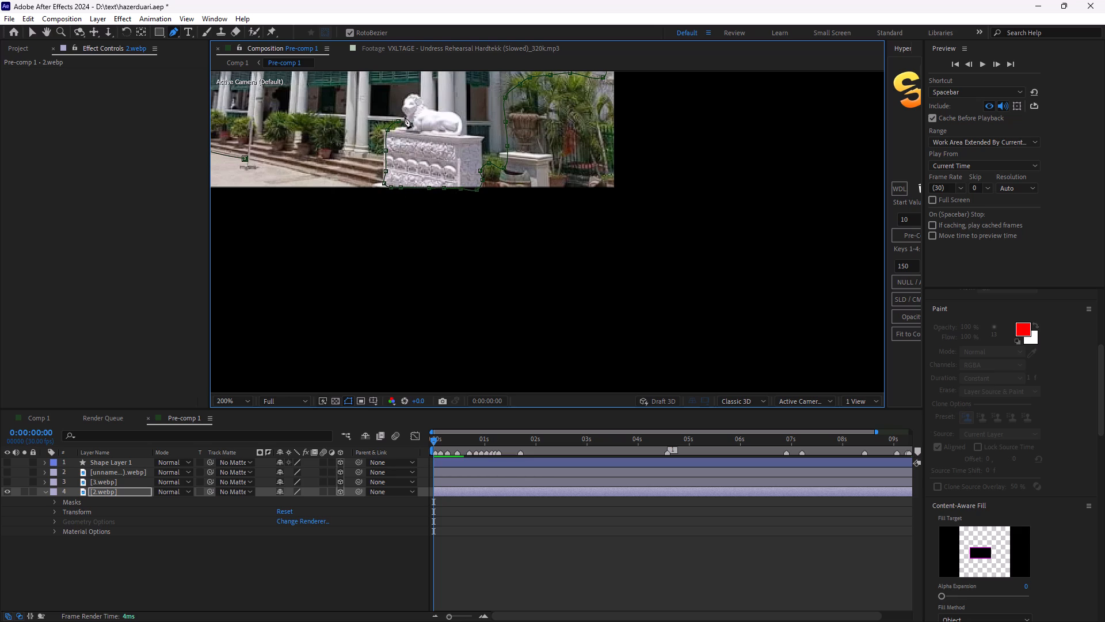
# Trace the mask up the lion's chest, over its head and back, and down its hindquarters to the pedestal.
pyautogui.click(405, 117)
pyautogui.click(401, 109)
pyautogui.click(406, 98)
pyautogui.moveTo(409, 97); pyautogui.dragTo(415, 96)
pyautogui.click(420, 95)
pyautogui.moveTo(426, 99); pyautogui.dragTo(432, 106)
pyautogui.moveTo(434, 109); pyautogui.dragTo(439, 112)
pyautogui.moveTo(448, 115); pyautogui.dragTo(453, 115)
pyautogui.click(460, 115)
pyautogui.moveTo(464, 122); pyautogui.dragTo(464, 129)
pyautogui.click(462, 134)
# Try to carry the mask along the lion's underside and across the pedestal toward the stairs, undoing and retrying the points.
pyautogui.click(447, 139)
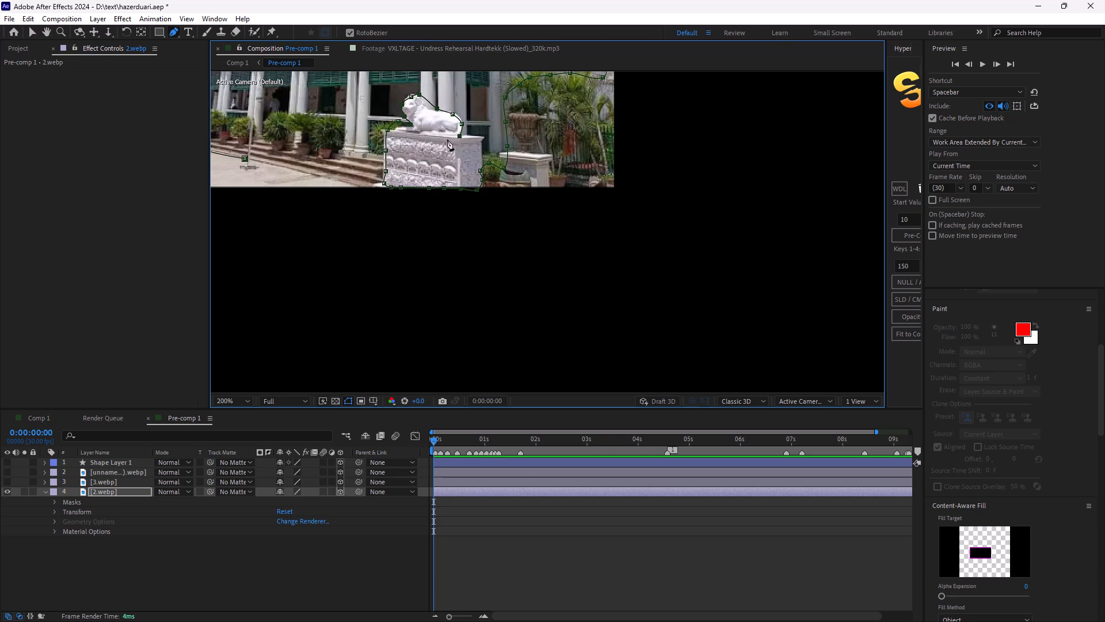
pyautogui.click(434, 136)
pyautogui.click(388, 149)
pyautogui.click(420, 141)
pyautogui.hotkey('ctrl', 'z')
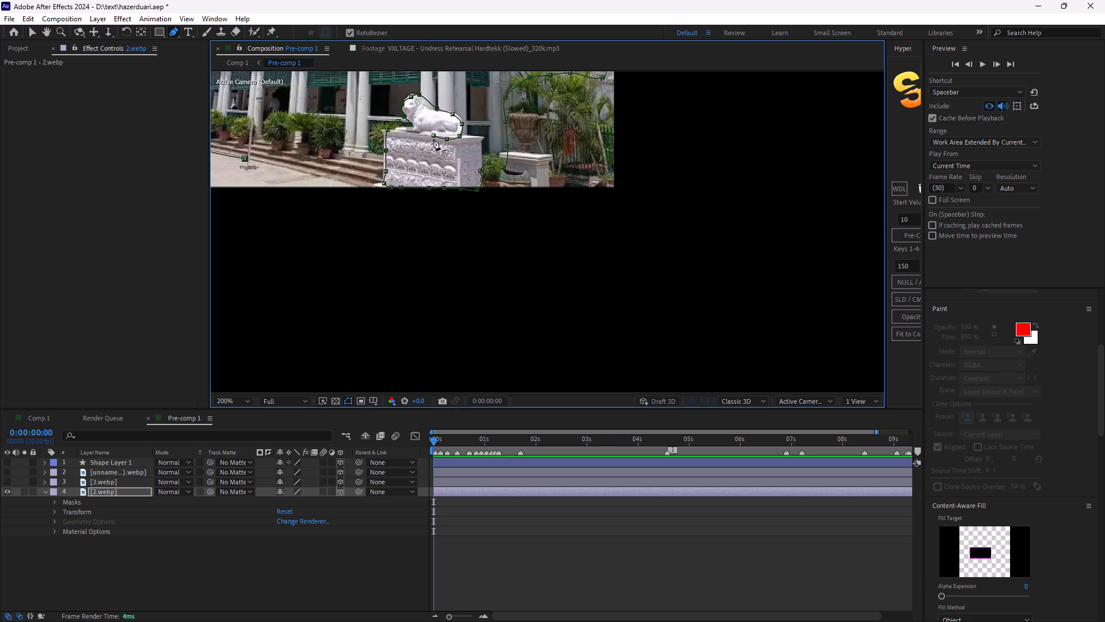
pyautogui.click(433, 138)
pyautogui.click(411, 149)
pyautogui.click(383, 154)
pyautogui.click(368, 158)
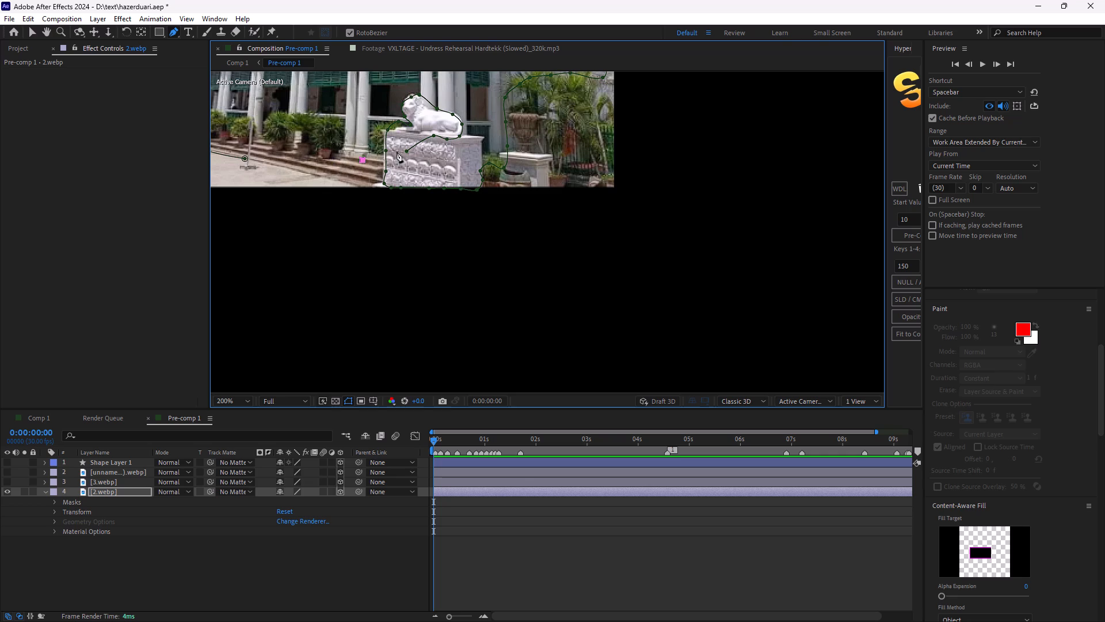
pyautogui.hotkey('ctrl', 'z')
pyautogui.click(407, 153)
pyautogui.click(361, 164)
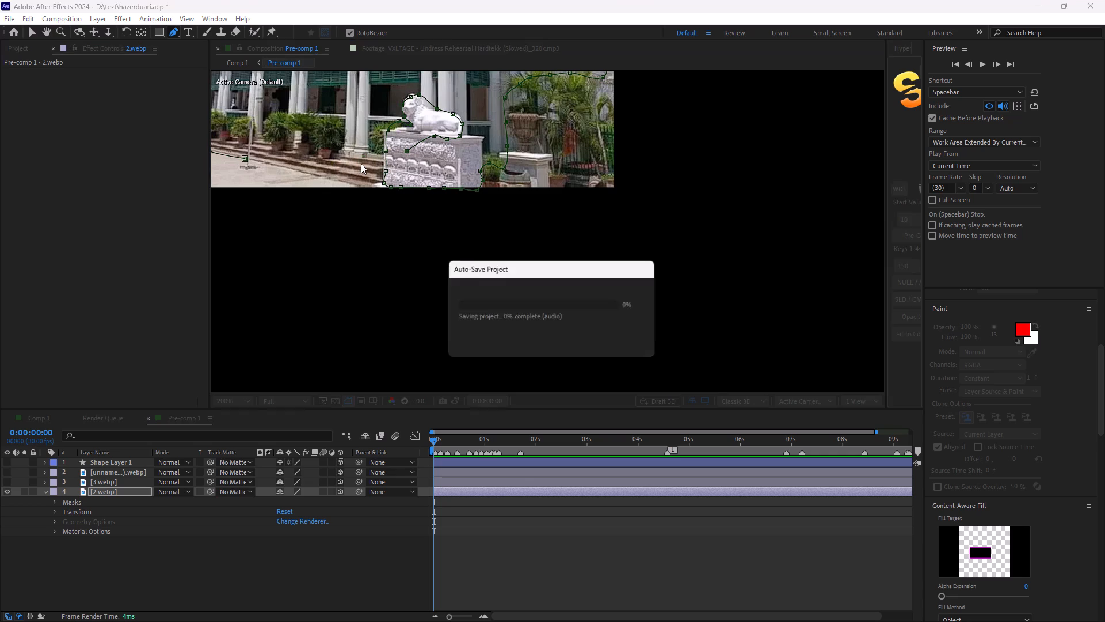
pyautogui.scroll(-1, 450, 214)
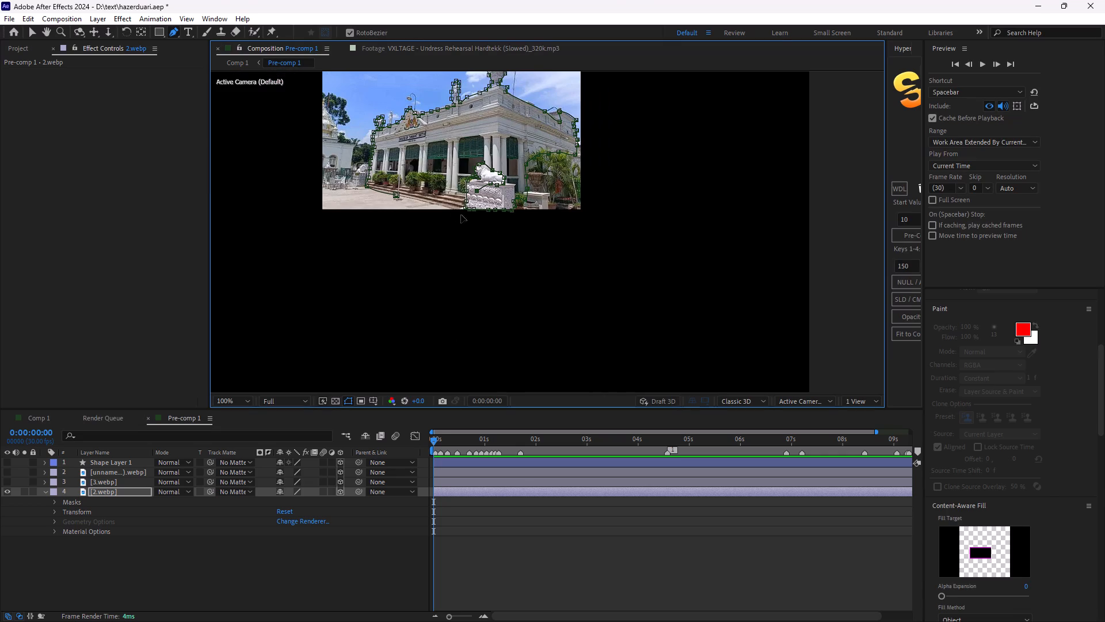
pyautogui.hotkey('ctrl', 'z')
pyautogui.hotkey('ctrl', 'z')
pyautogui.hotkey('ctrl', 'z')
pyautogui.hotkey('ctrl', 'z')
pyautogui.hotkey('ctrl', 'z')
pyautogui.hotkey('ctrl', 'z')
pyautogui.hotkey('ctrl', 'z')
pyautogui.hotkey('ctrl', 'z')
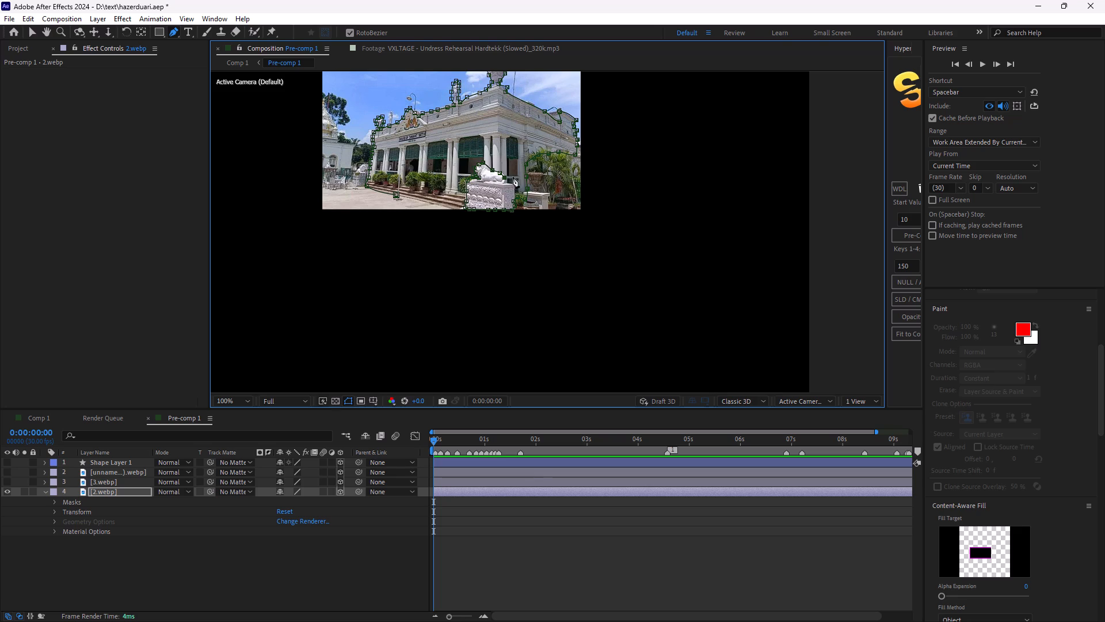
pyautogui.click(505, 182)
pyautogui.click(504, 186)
# Undo the lion and pedestal outline back to the pedestal's bottom corner beside the shrub.
pyautogui.hotkey('ctrl', 'z')
pyautogui.hotkey('ctrl', 'z')
pyautogui.hotkey('ctrl', 'z')
pyautogui.hotkey('ctrl', 'z')
pyautogui.hotkey('ctrl', 'z')
pyautogui.hotkey('ctrl', 'z')
pyautogui.hotkey('ctrl', 'z')
pyautogui.hotkey('ctrl', 'z')
pyautogui.hotkey('ctrl', 'z')
pyautogui.hotkey('ctrl', 'z')
pyautogui.hotkey('ctrl', 'z')
pyautogui.hotkey('ctrl', 'z')
pyautogui.hotkey('ctrl', 'z')
pyautogui.hotkey('ctrl', 'z')
pyautogui.hotkey('ctrl', 'z')
pyautogui.hotkey('ctrl', 'z')
pyautogui.hotkey('ctrl', 'z')
pyautogui.hotkey('ctrl', 'z')
pyautogui.hotkey('ctrl', 'z')
pyautogui.hotkey('ctrl', 'z')
pyautogui.hotkey('ctrl', 'z')
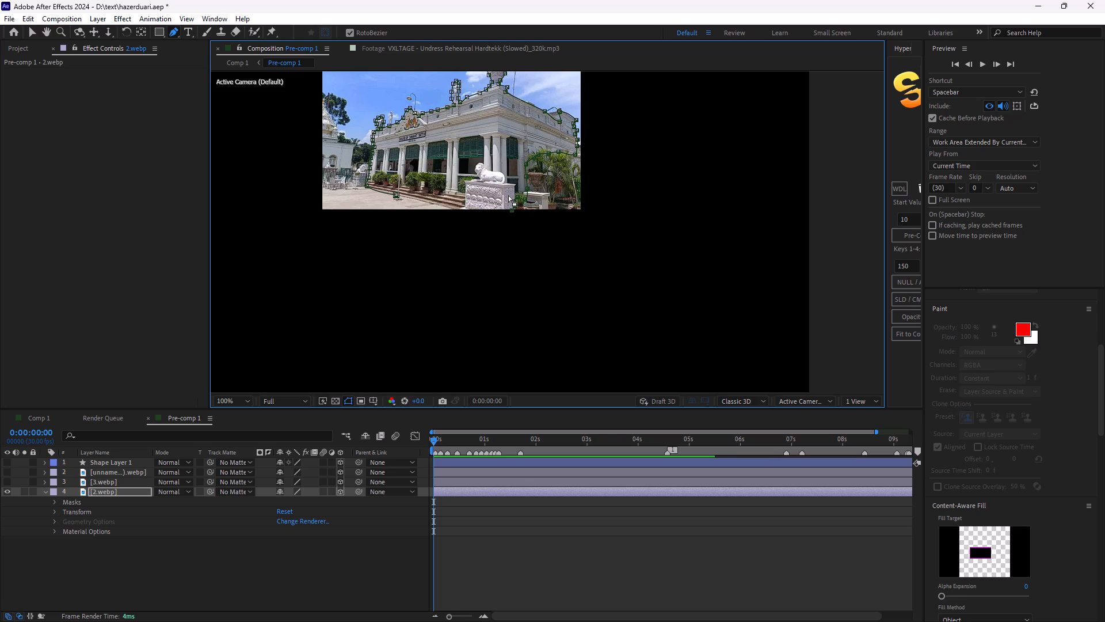
# Trace the mask along the pedestal's base and the stairs' lower edge, close it at its starting point, and deselect the layer.
pyautogui.click(515, 208)
pyautogui.click(508, 208)
pyautogui.click(494, 210)
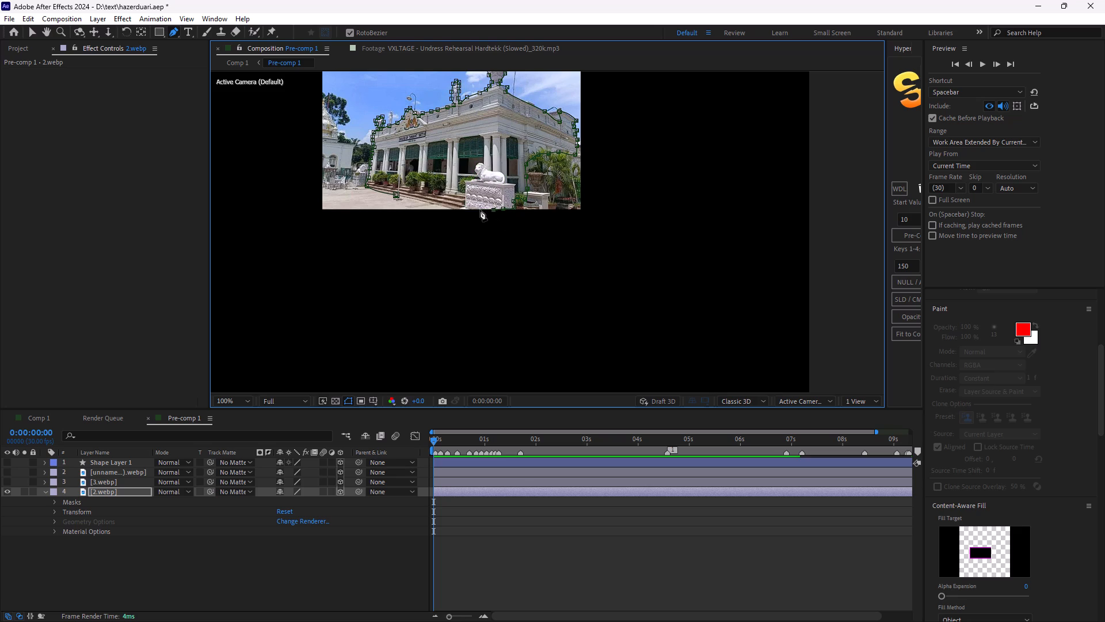
pyautogui.click(474, 210)
pyautogui.click(466, 208)
pyautogui.click(458, 207)
pyautogui.click(450, 207)
pyautogui.click(440, 207)
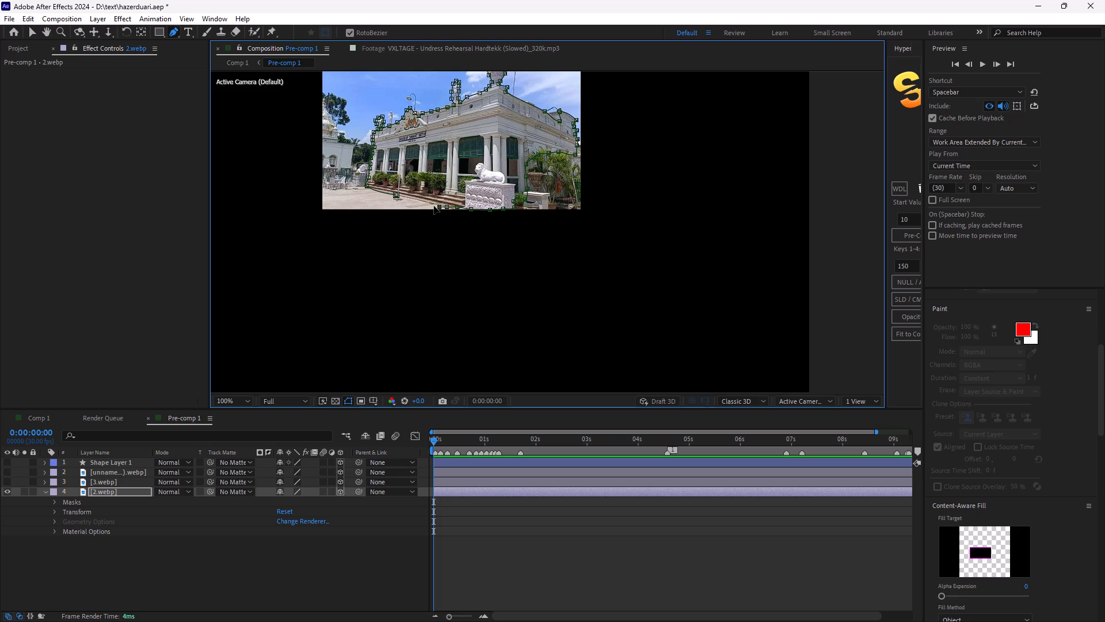
pyautogui.click(429, 205)
pyautogui.click(397, 195)
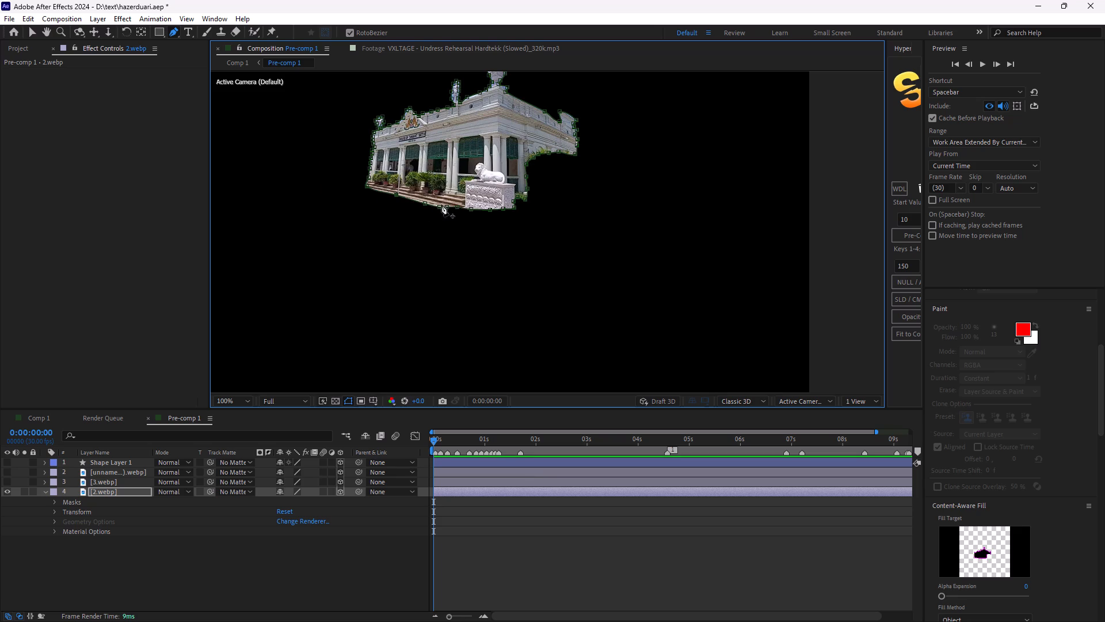
pyautogui.scroll(-1, 510, 183)
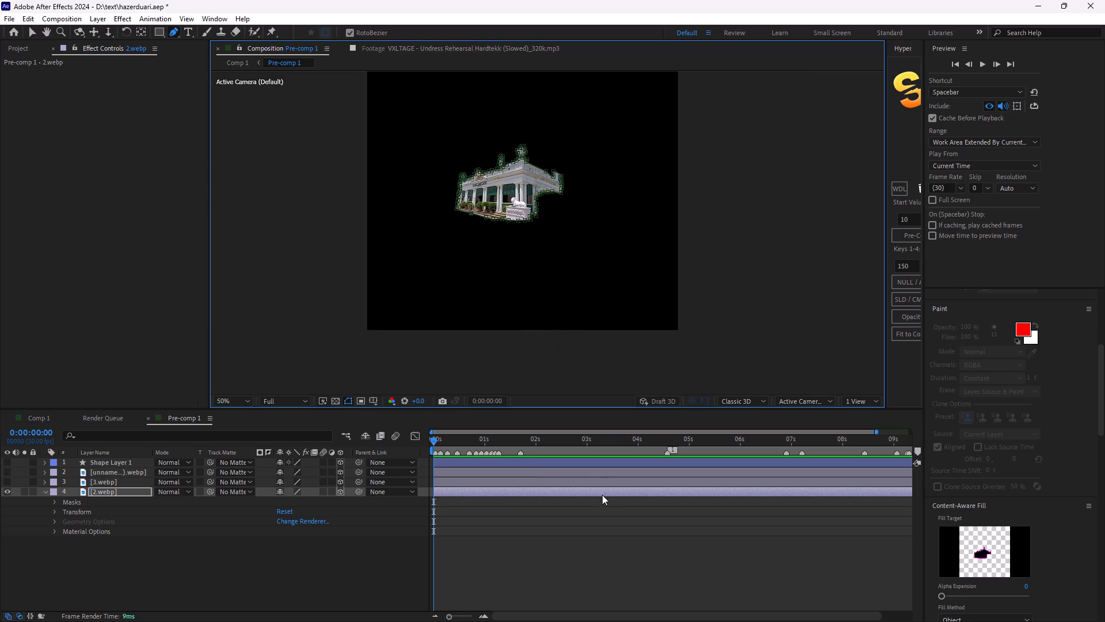
pyautogui.click(594, 549)
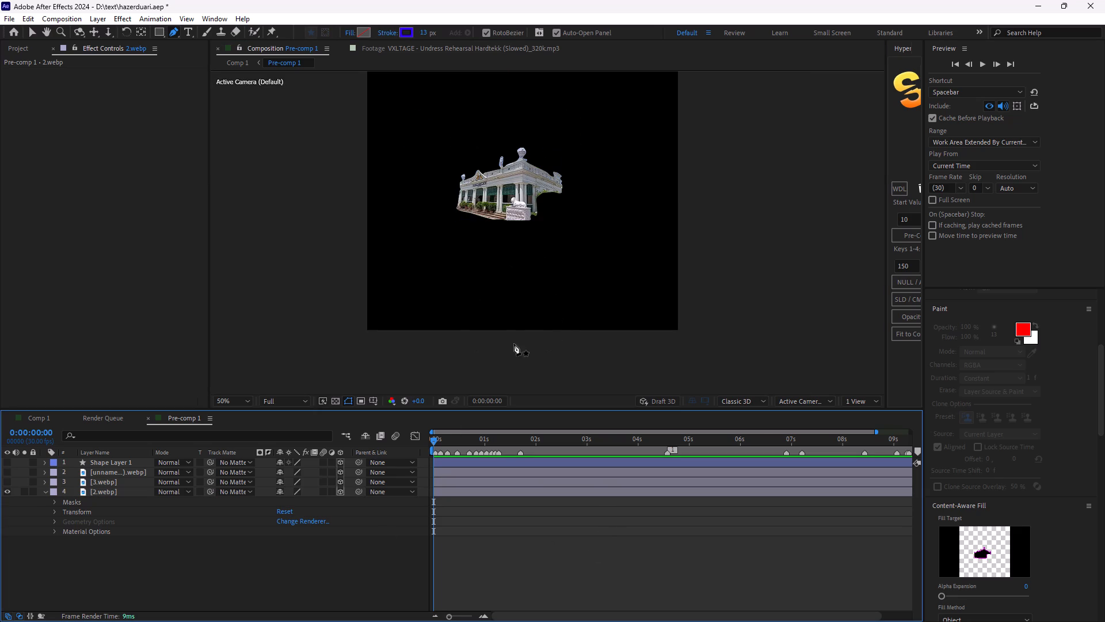
# Collapse the 2.webp layer's properties, hide that layer, and show 3.webp instead.
pyautogui.moveTo(437, 444); pyautogui.dragTo(256, 465)
pyautogui.click(48, 492)
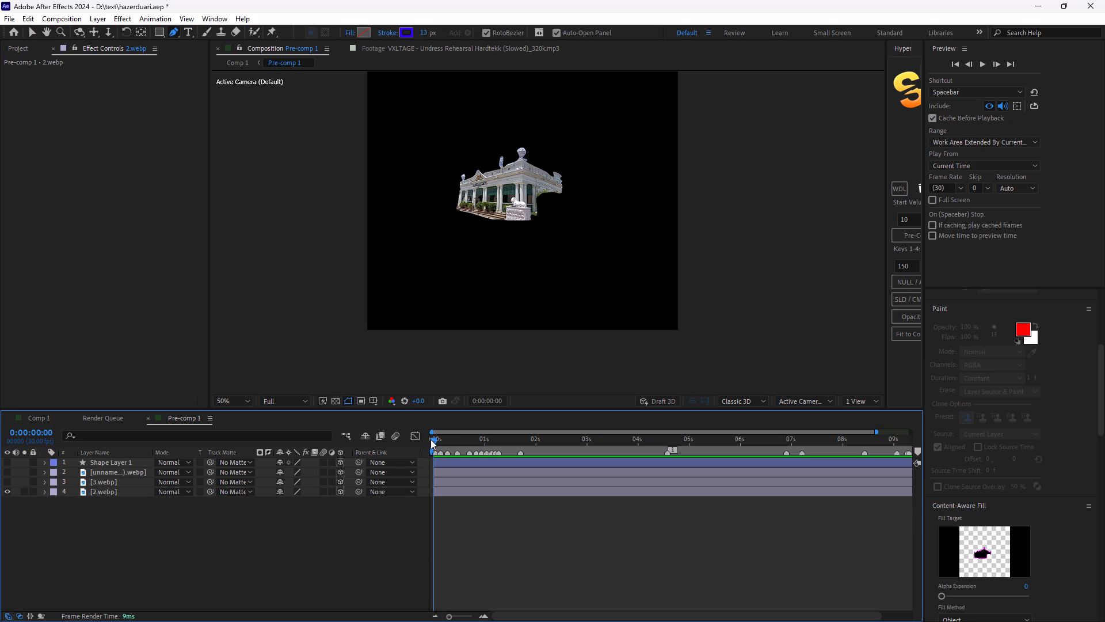
pyautogui.moveTo(430, 439); pyautogui.dragTo(386, 479)
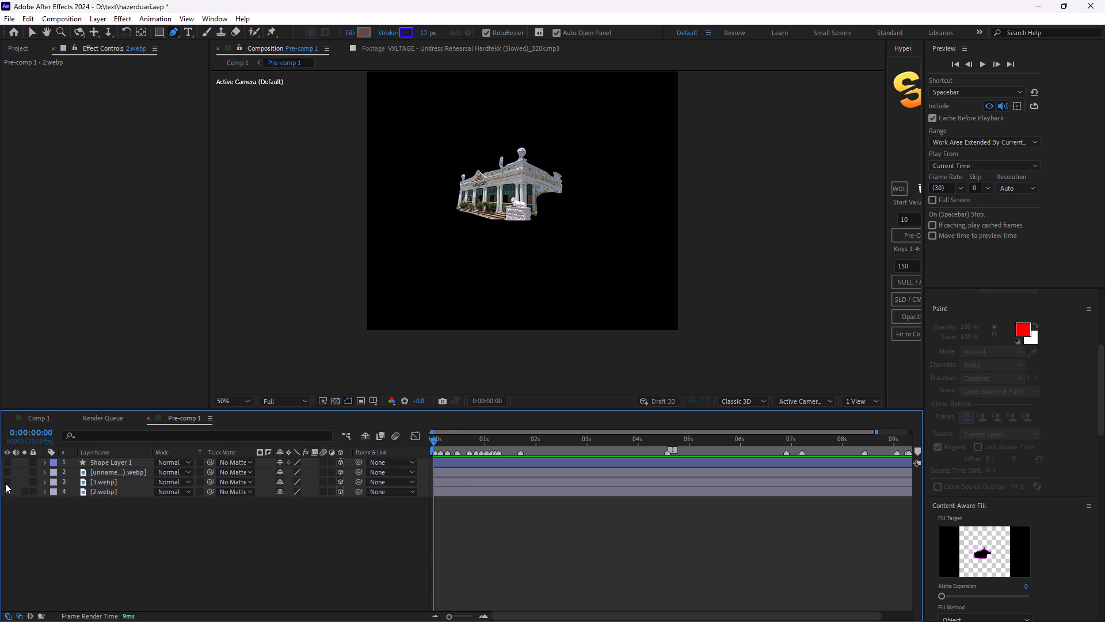
pyautogui.click(5, 483)
pyautogui.click(7, 488)
# Undo a stray pen point below the photo and frame the whole 3.webp temple image for tracing.
pyautogui.scroll(1, 490, 257)
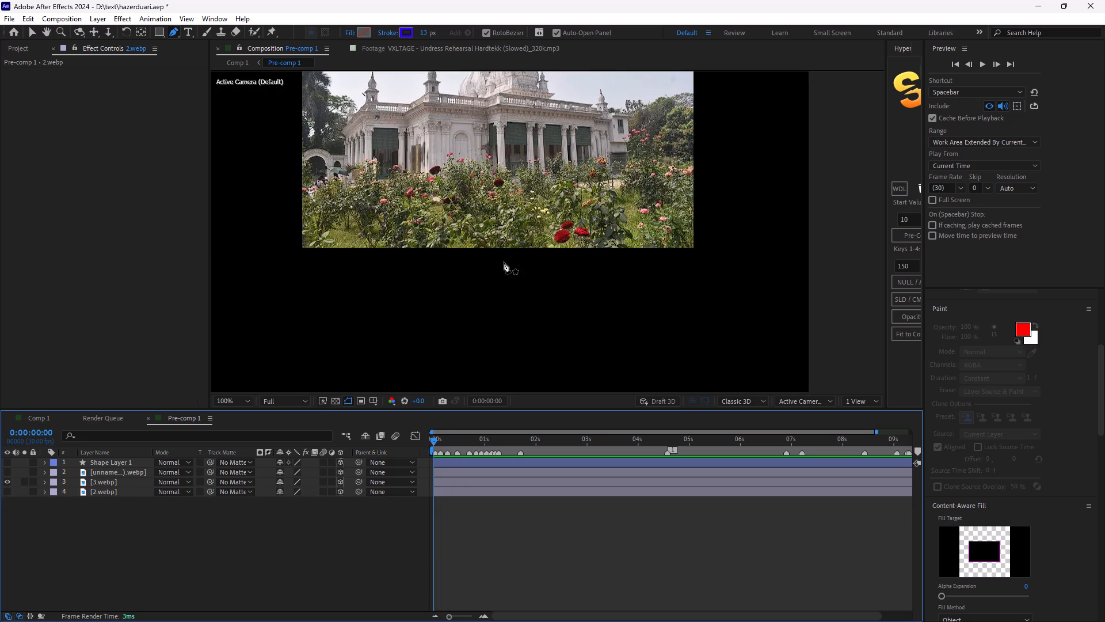
pyautogui.click(510, 266)
pyautogui.hotkey('ctrl', 'z')
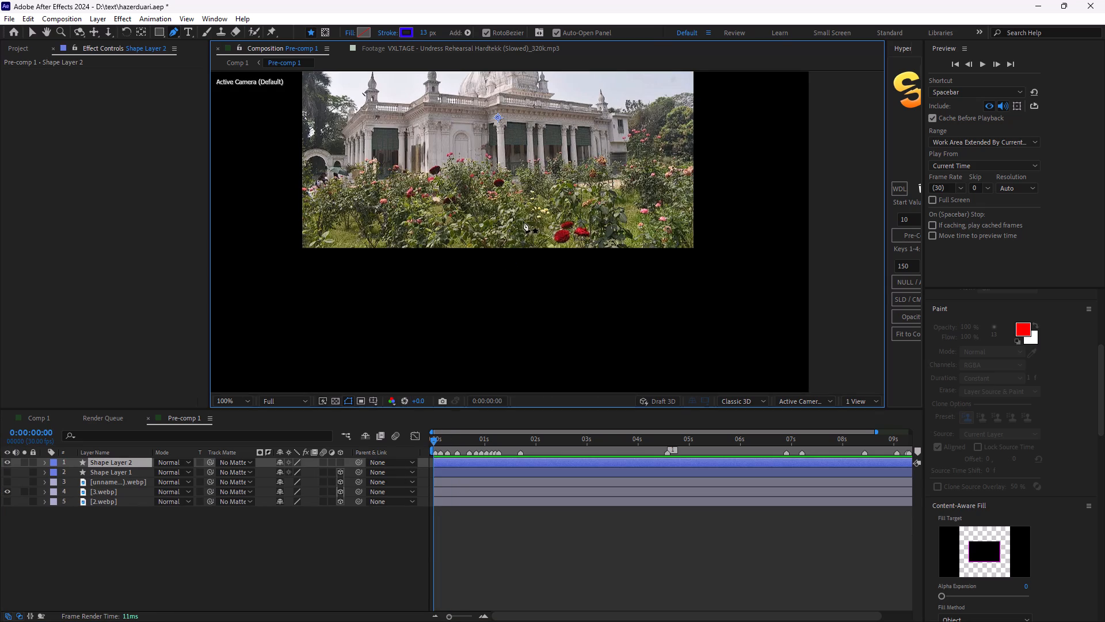
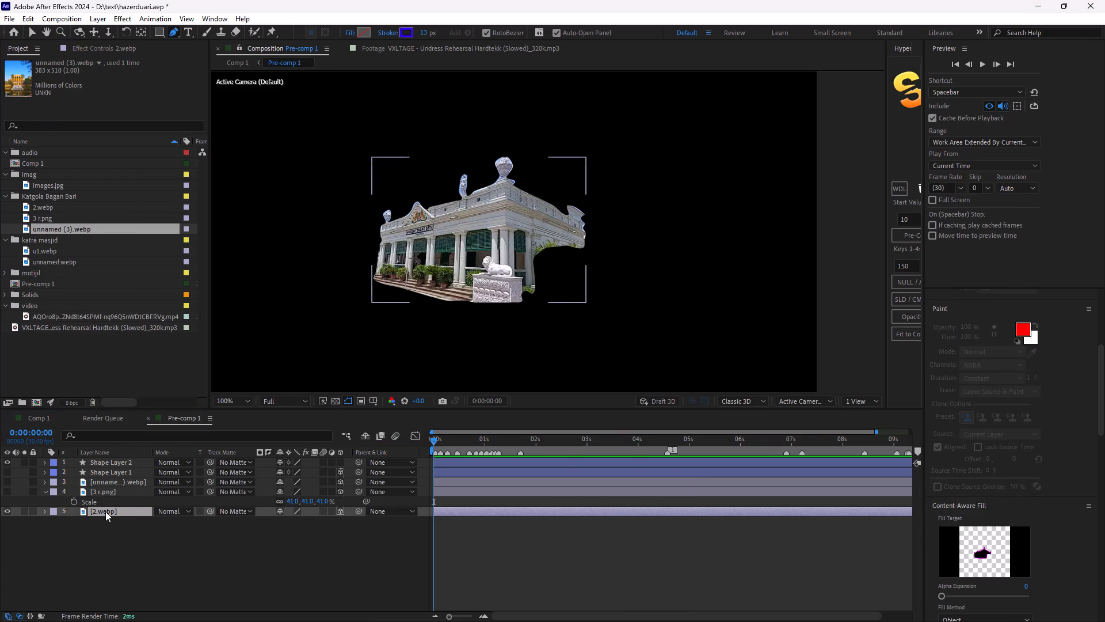
pyautogui.click(8, 508)
pyautogui.click(7, 509)
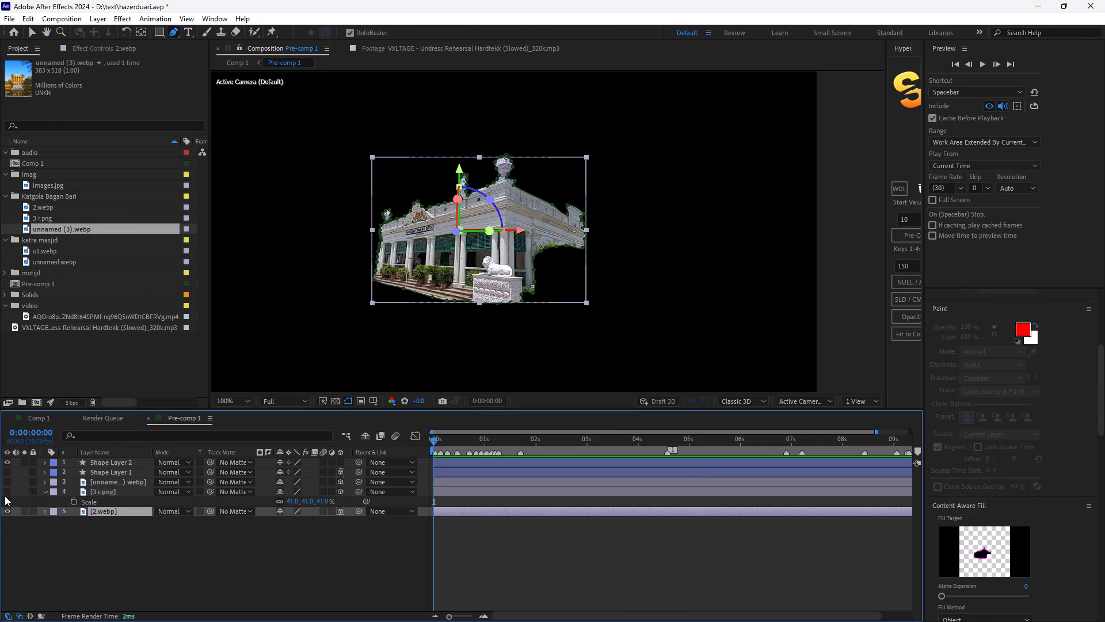
pyautogui.click(5, 481)
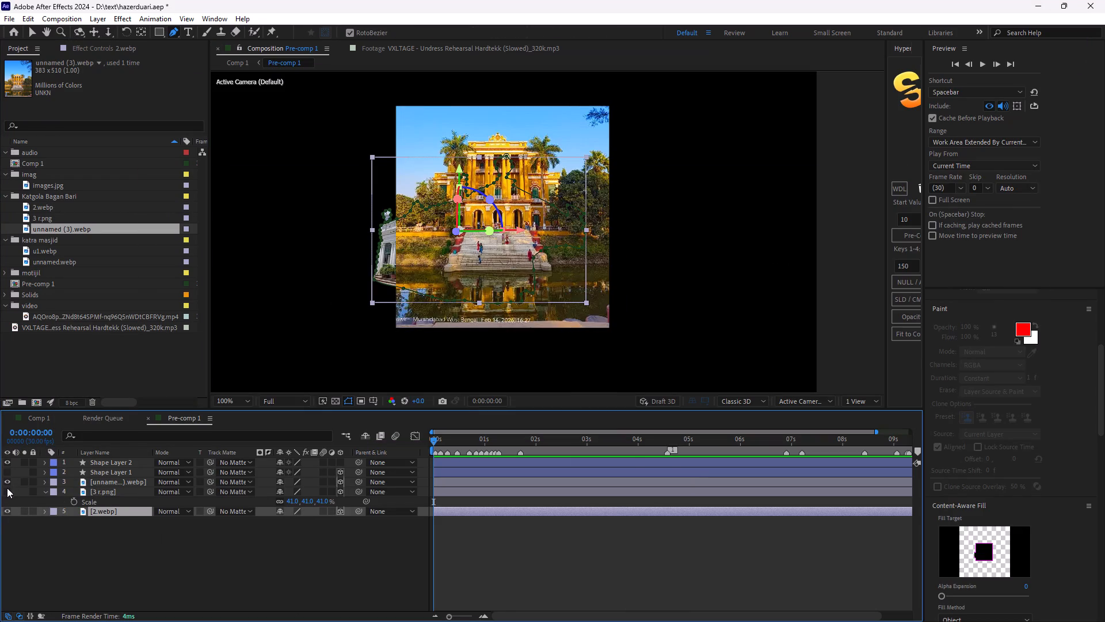
pyautogui.click(97, 484)
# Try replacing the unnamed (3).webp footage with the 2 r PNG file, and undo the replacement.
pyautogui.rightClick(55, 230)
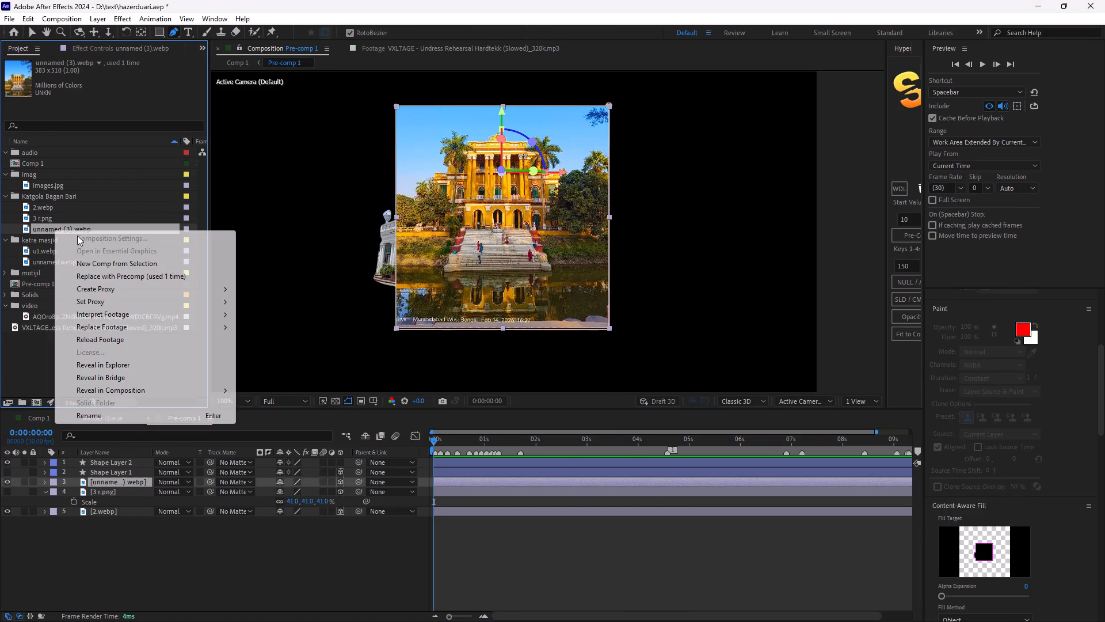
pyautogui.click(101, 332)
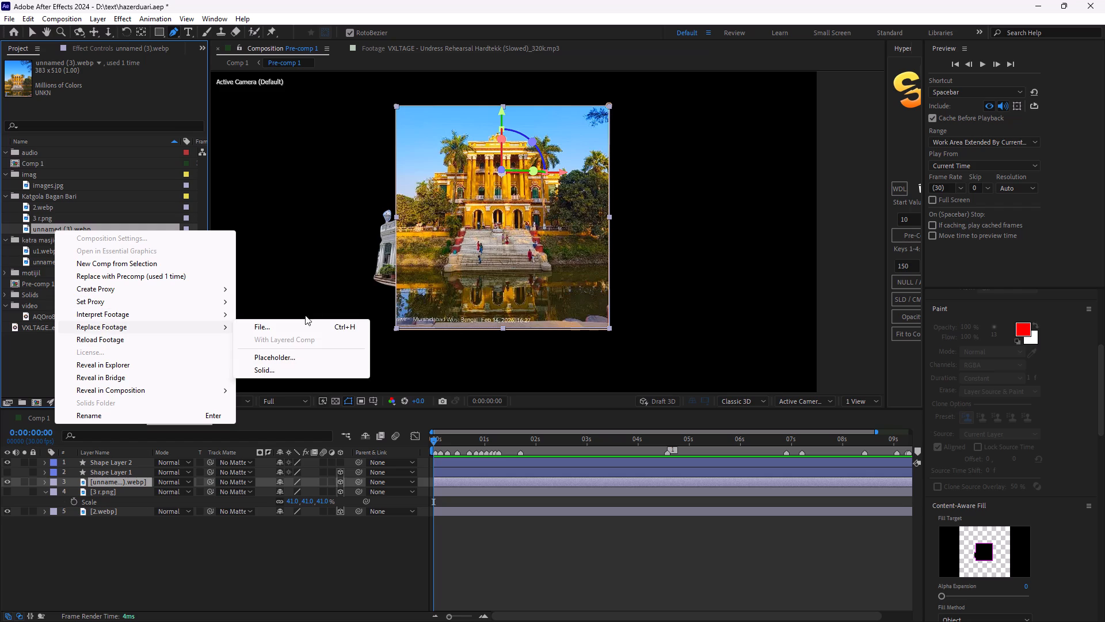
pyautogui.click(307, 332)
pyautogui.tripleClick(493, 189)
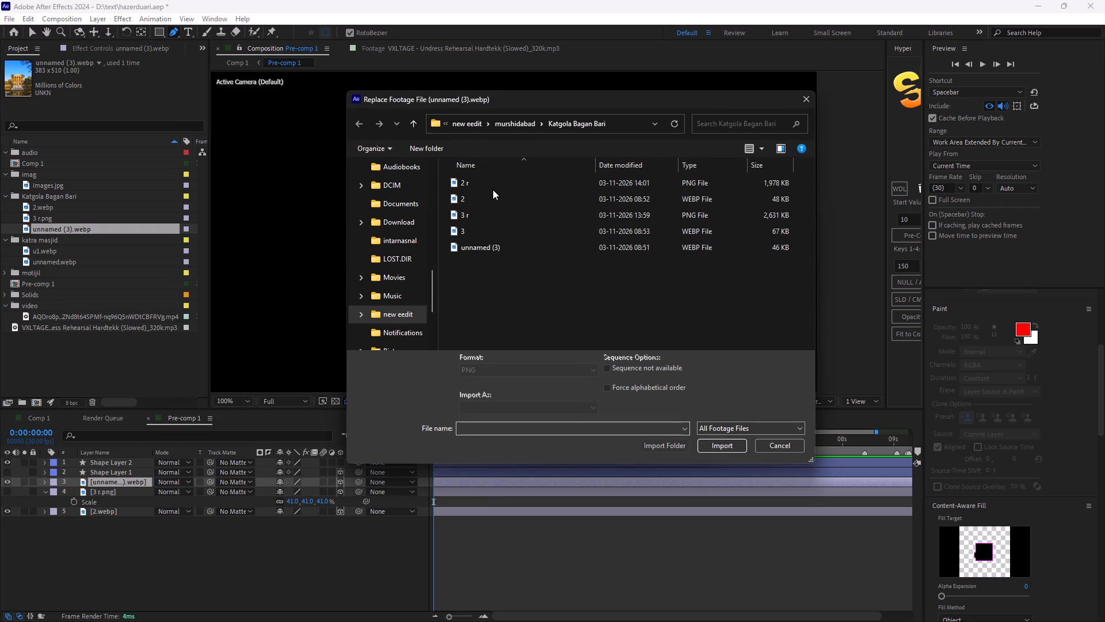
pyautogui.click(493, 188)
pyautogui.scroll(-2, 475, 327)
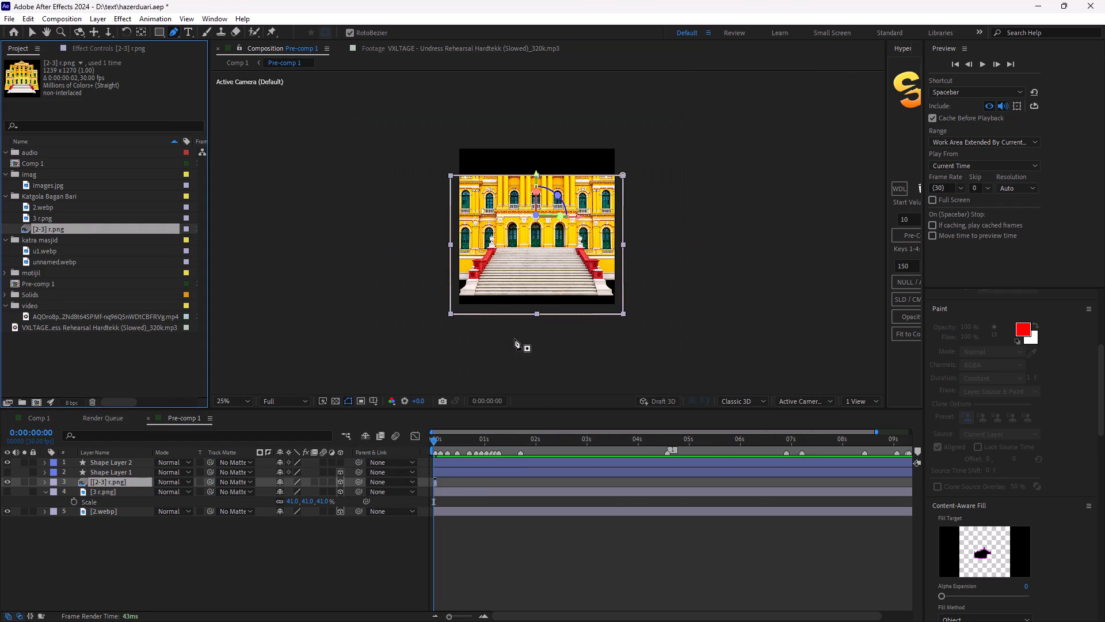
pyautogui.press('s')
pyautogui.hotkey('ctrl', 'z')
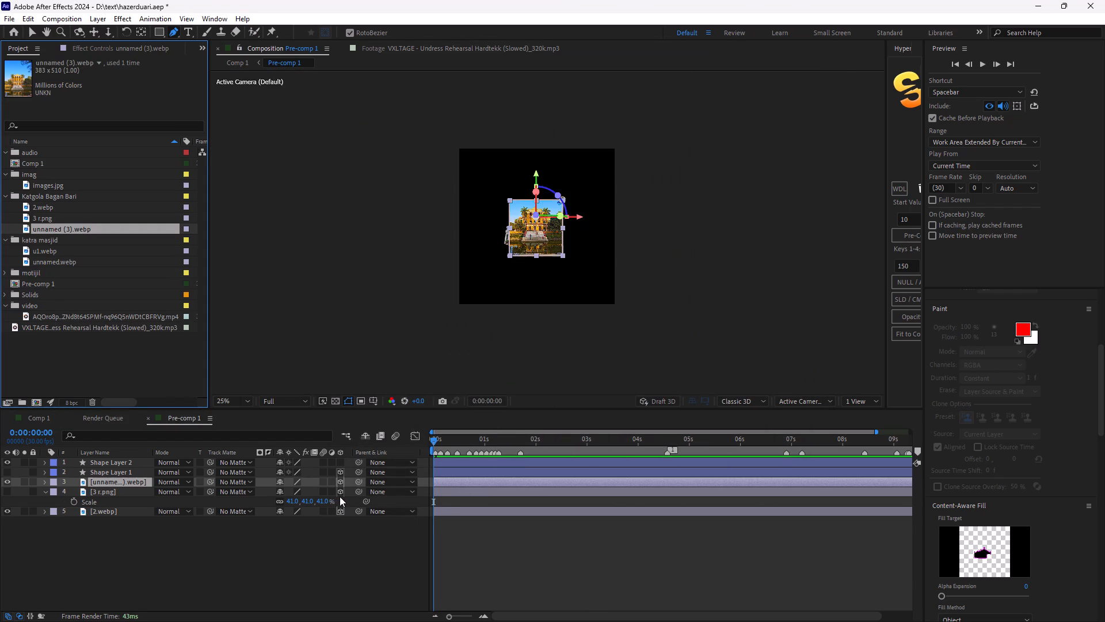
# Replace the unnamed (3).webp footage with the 2 r PNG file from the Katgola Bagan Bari folder.
pyautogui.moveTo(435, 439); pyautogui.dragTo(435, 439)
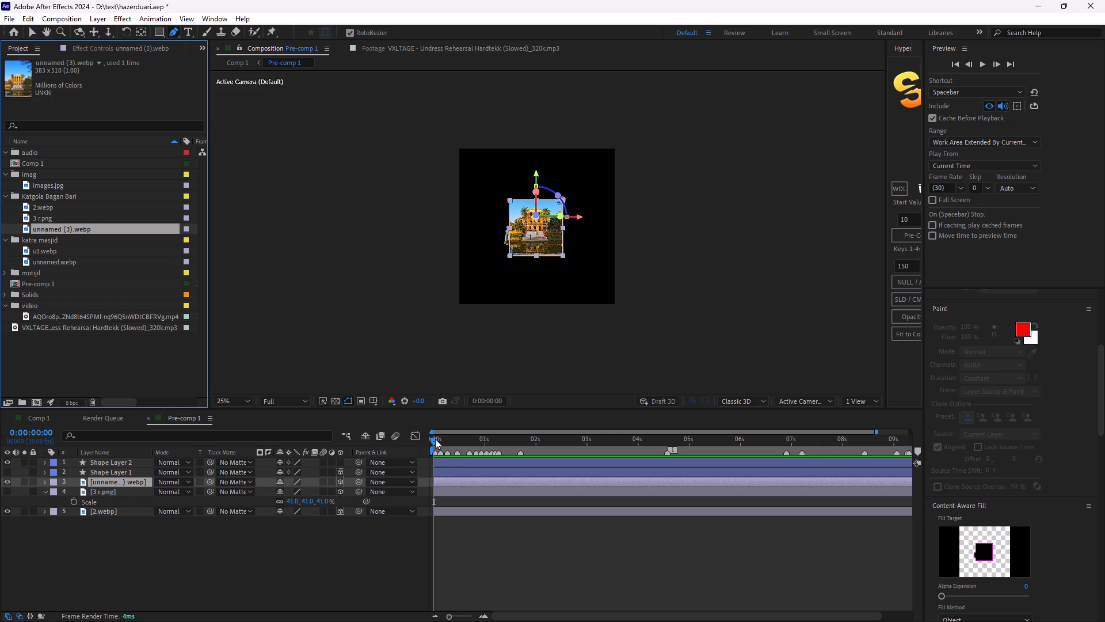
pyautogui.moveTo(435, 439); pyautogui.dragTo(448, 441)
pyautogui.rightClick(134, 227)
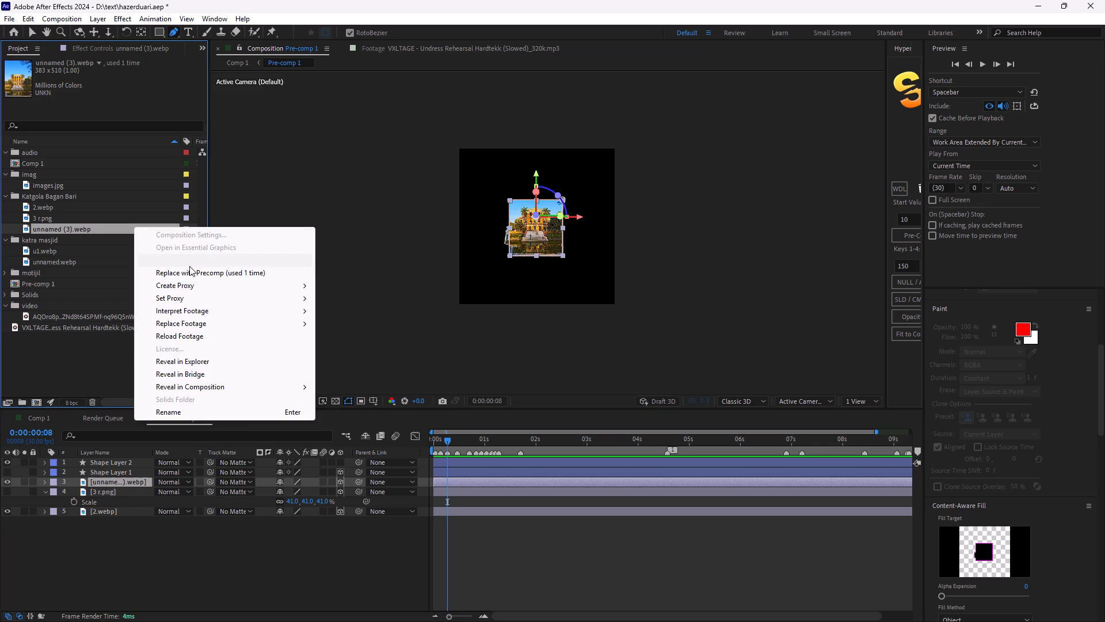
pyautogui.click(188, 320)
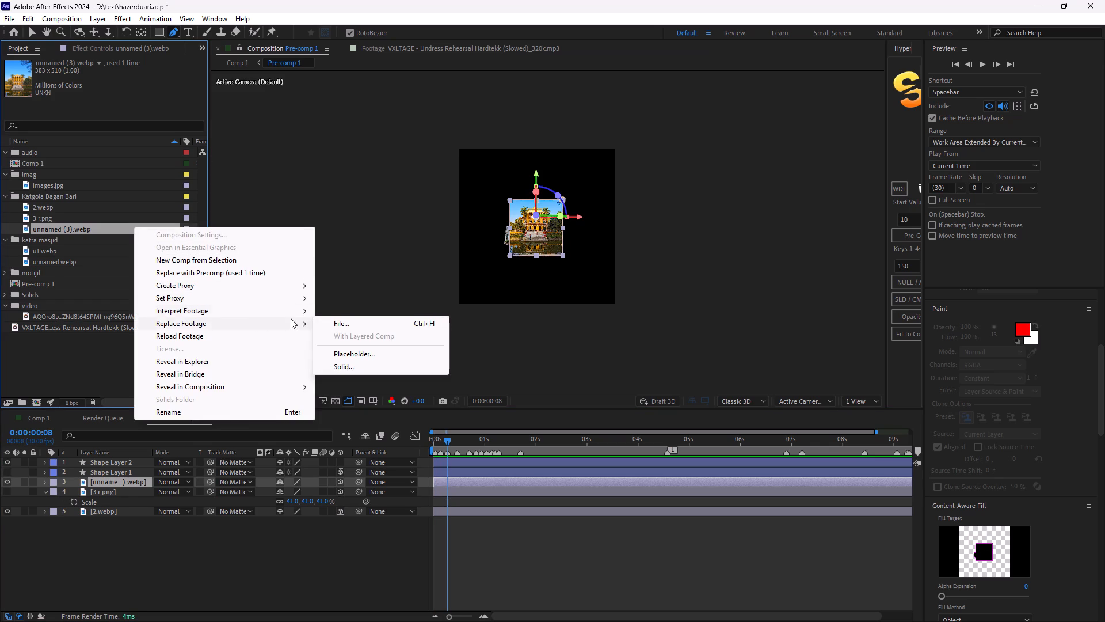
pyautogui.click(334, 324)
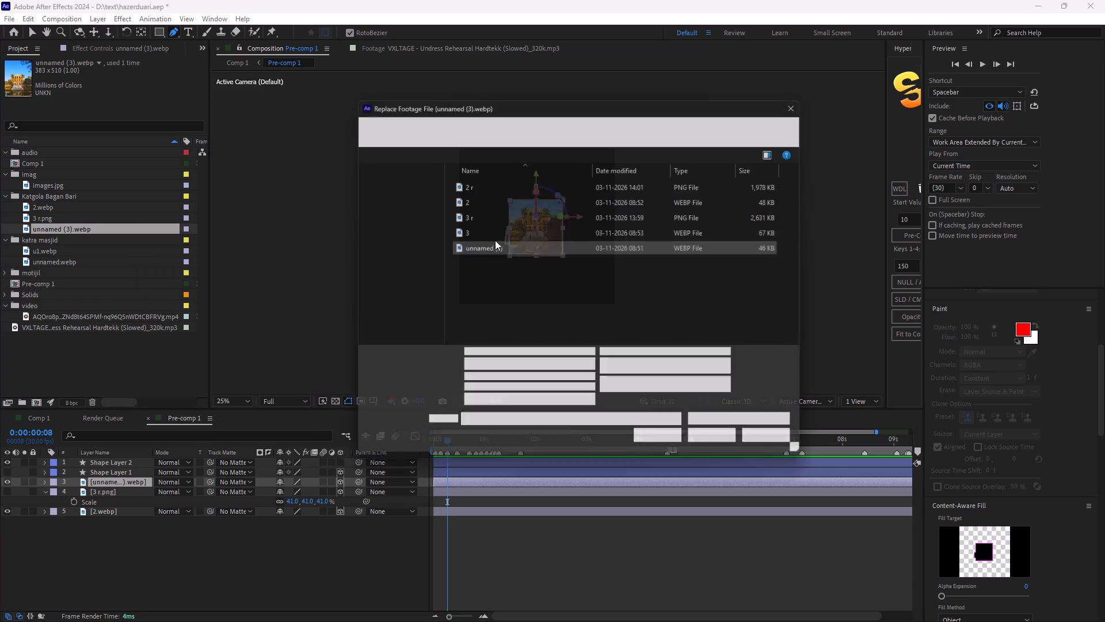
pyautogui.doubleClick(496, 188)
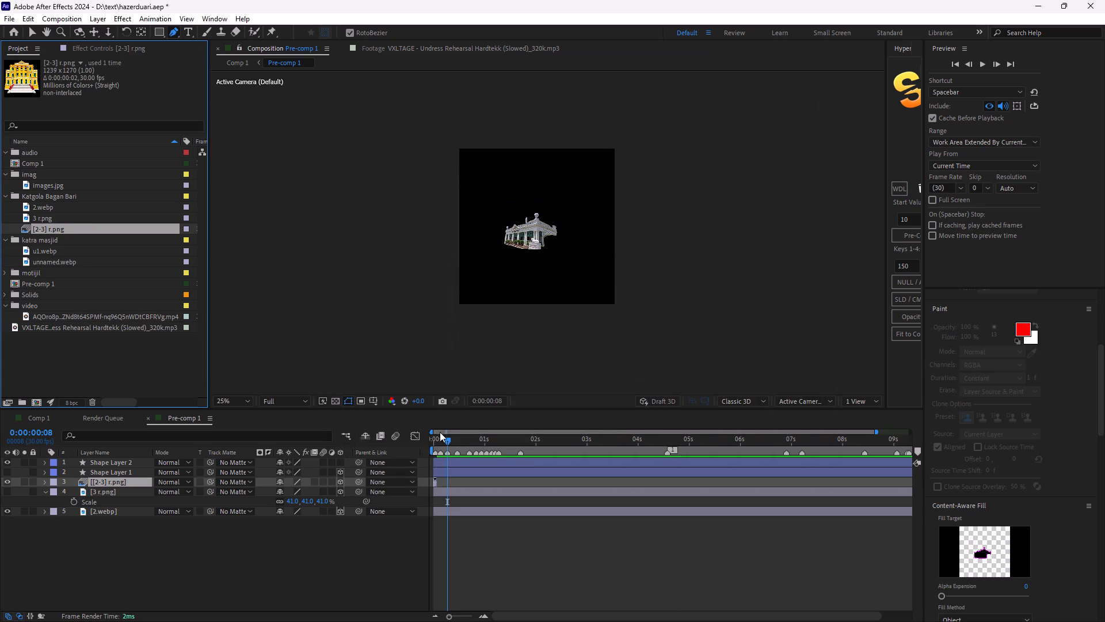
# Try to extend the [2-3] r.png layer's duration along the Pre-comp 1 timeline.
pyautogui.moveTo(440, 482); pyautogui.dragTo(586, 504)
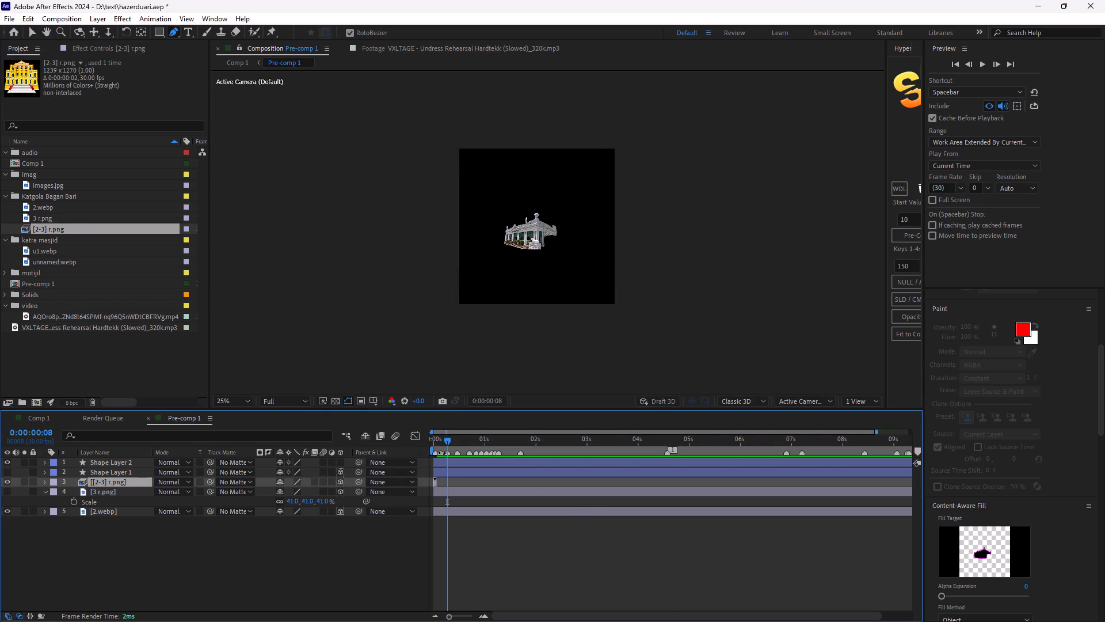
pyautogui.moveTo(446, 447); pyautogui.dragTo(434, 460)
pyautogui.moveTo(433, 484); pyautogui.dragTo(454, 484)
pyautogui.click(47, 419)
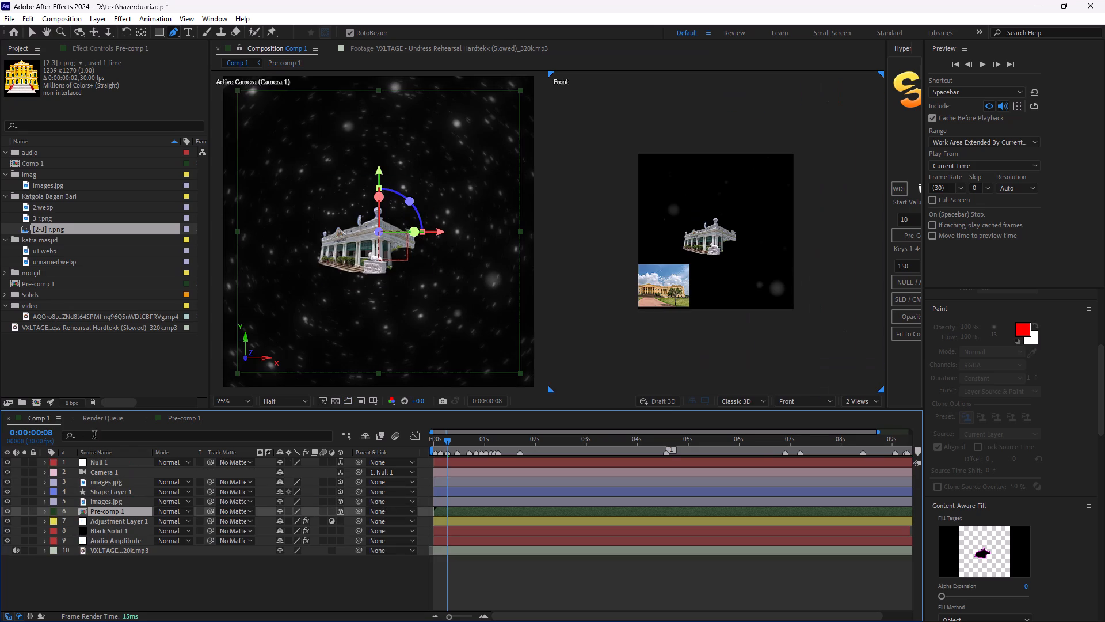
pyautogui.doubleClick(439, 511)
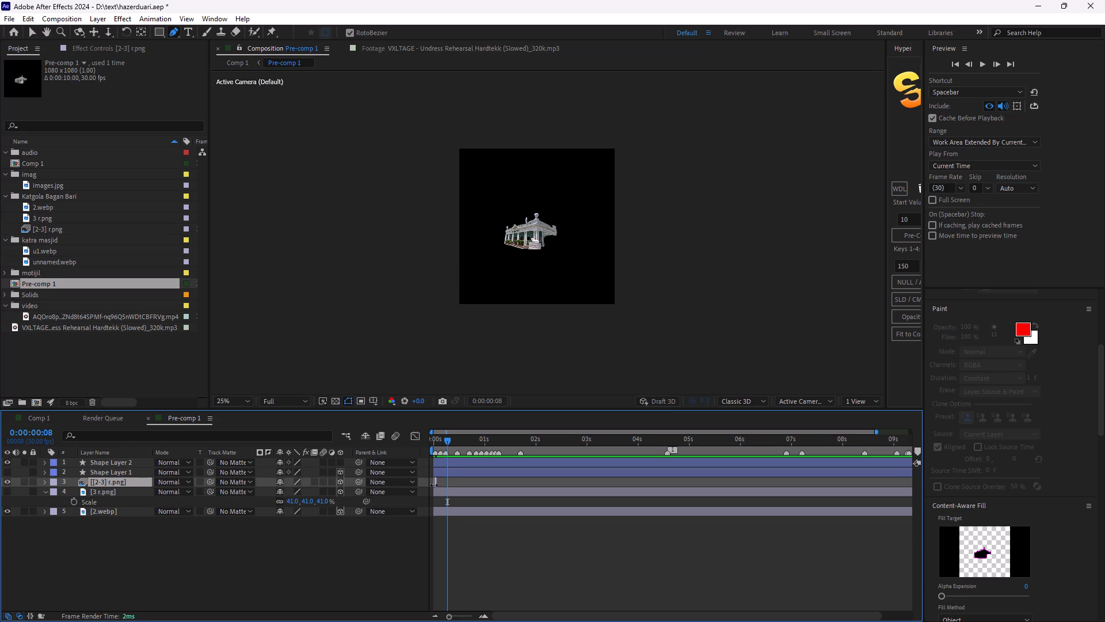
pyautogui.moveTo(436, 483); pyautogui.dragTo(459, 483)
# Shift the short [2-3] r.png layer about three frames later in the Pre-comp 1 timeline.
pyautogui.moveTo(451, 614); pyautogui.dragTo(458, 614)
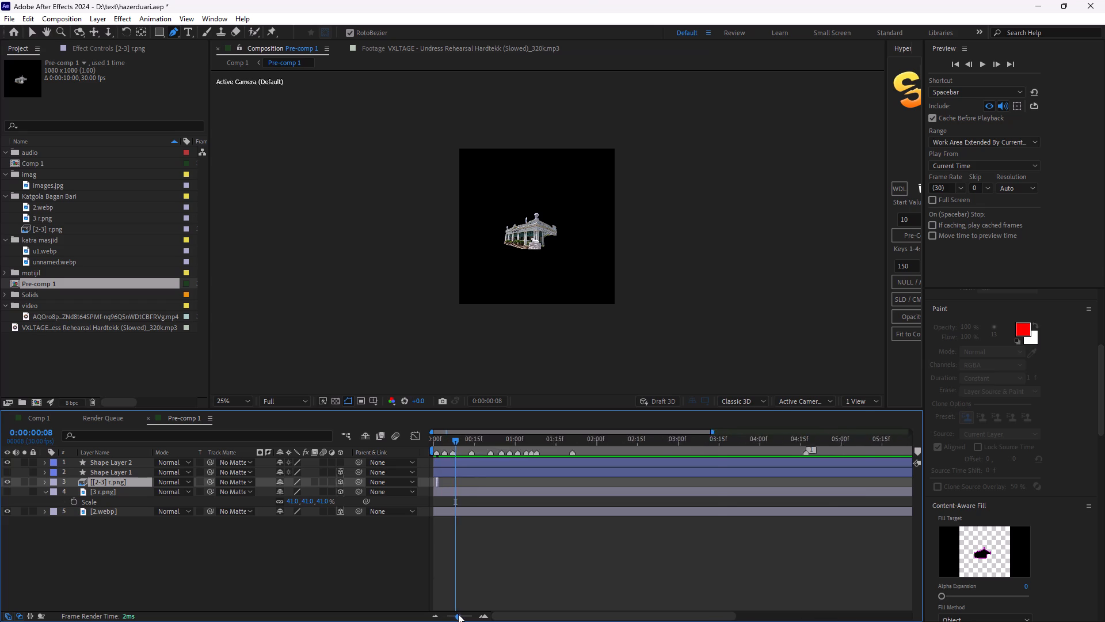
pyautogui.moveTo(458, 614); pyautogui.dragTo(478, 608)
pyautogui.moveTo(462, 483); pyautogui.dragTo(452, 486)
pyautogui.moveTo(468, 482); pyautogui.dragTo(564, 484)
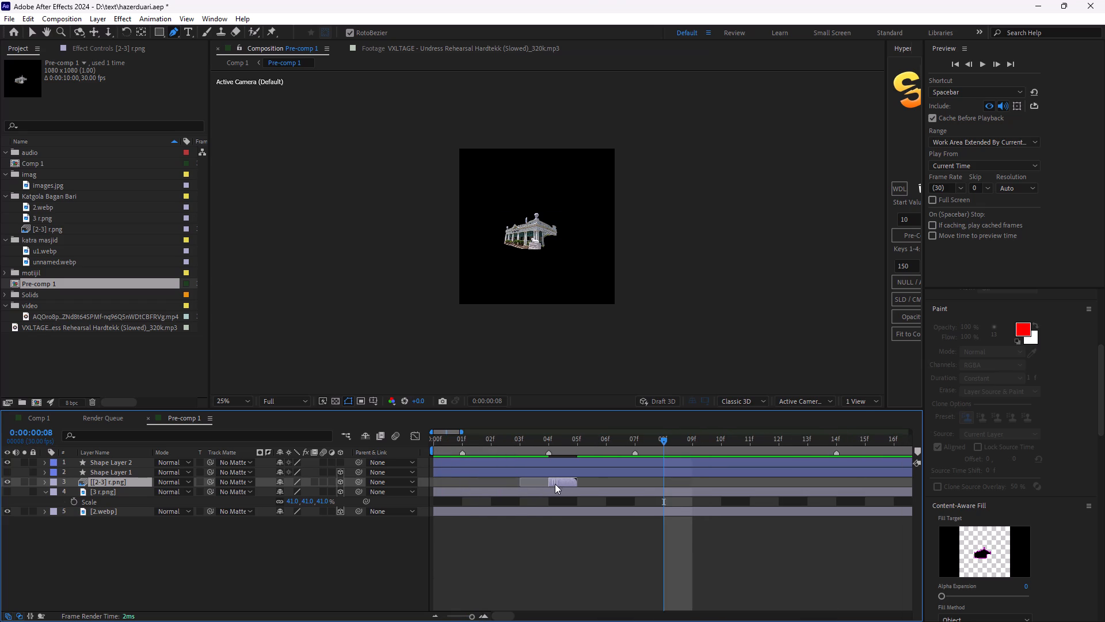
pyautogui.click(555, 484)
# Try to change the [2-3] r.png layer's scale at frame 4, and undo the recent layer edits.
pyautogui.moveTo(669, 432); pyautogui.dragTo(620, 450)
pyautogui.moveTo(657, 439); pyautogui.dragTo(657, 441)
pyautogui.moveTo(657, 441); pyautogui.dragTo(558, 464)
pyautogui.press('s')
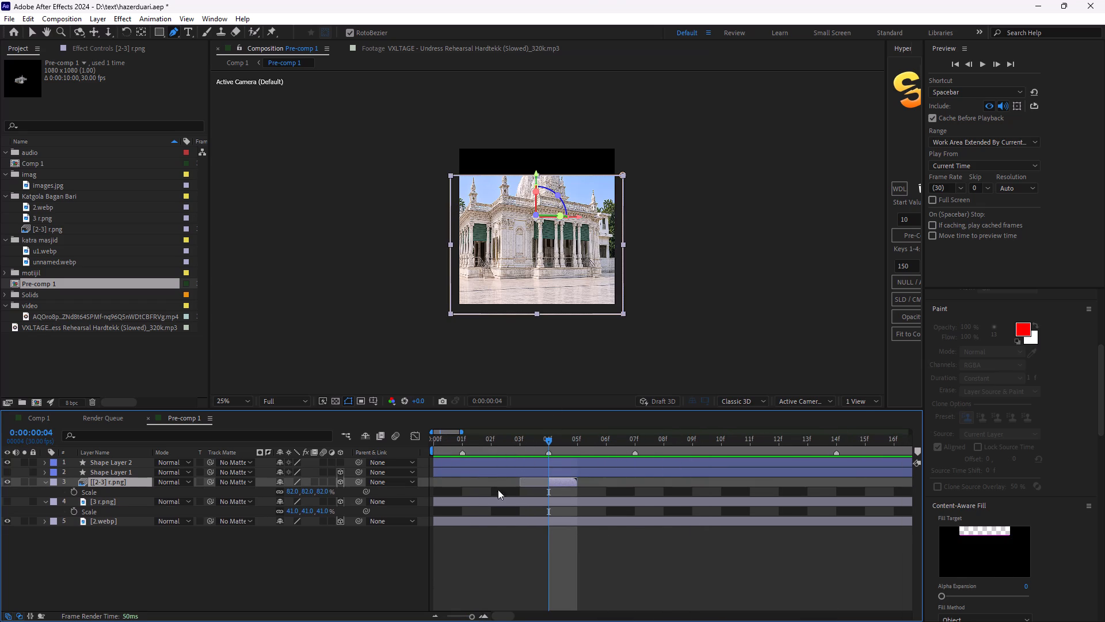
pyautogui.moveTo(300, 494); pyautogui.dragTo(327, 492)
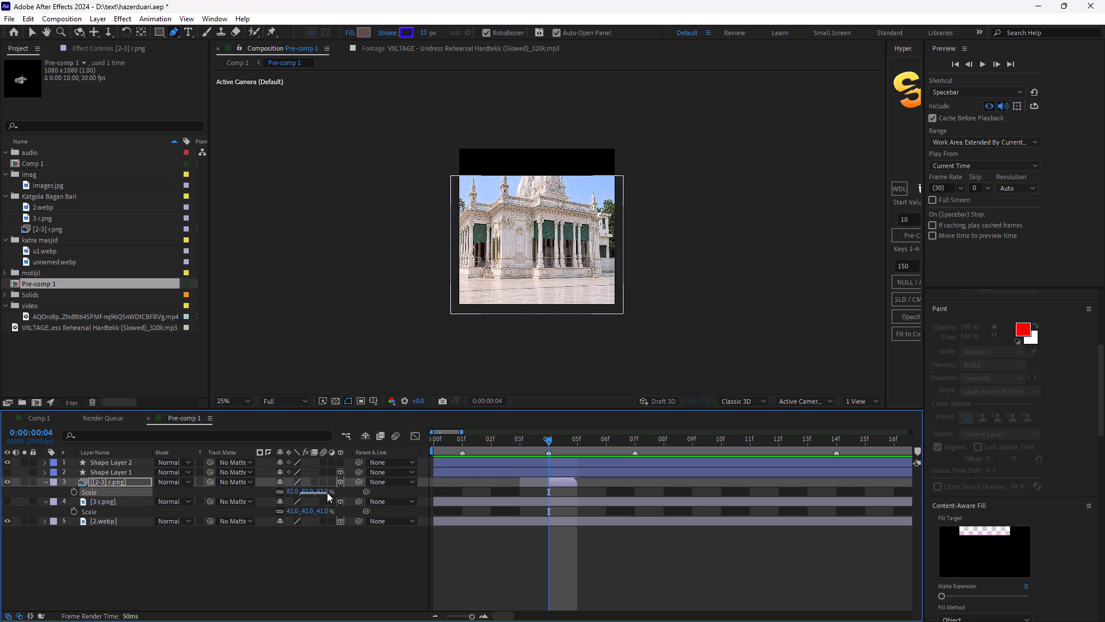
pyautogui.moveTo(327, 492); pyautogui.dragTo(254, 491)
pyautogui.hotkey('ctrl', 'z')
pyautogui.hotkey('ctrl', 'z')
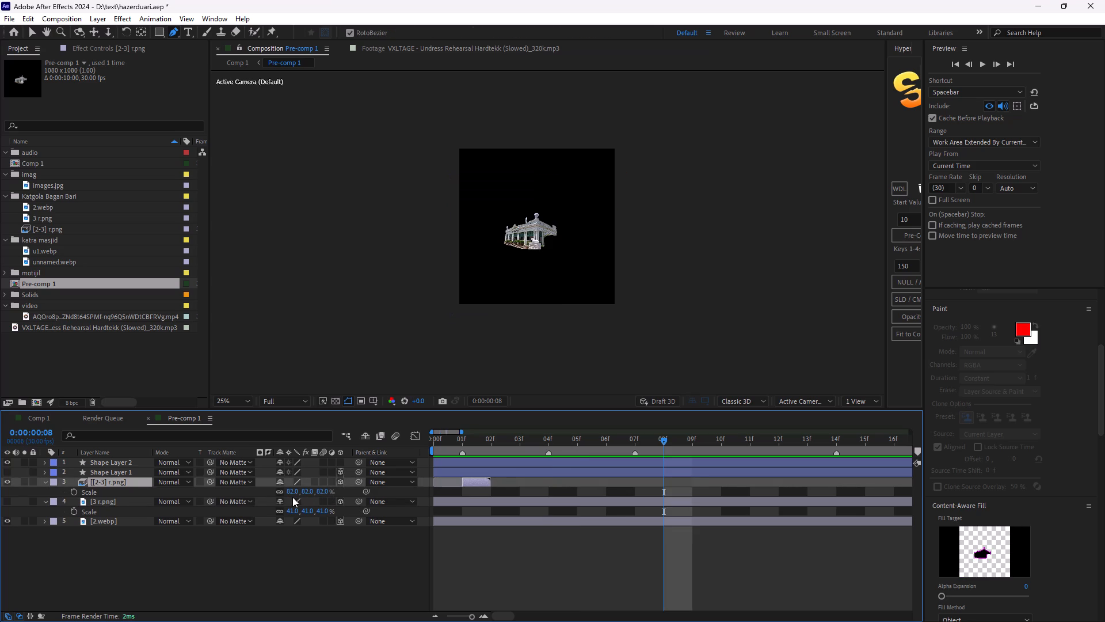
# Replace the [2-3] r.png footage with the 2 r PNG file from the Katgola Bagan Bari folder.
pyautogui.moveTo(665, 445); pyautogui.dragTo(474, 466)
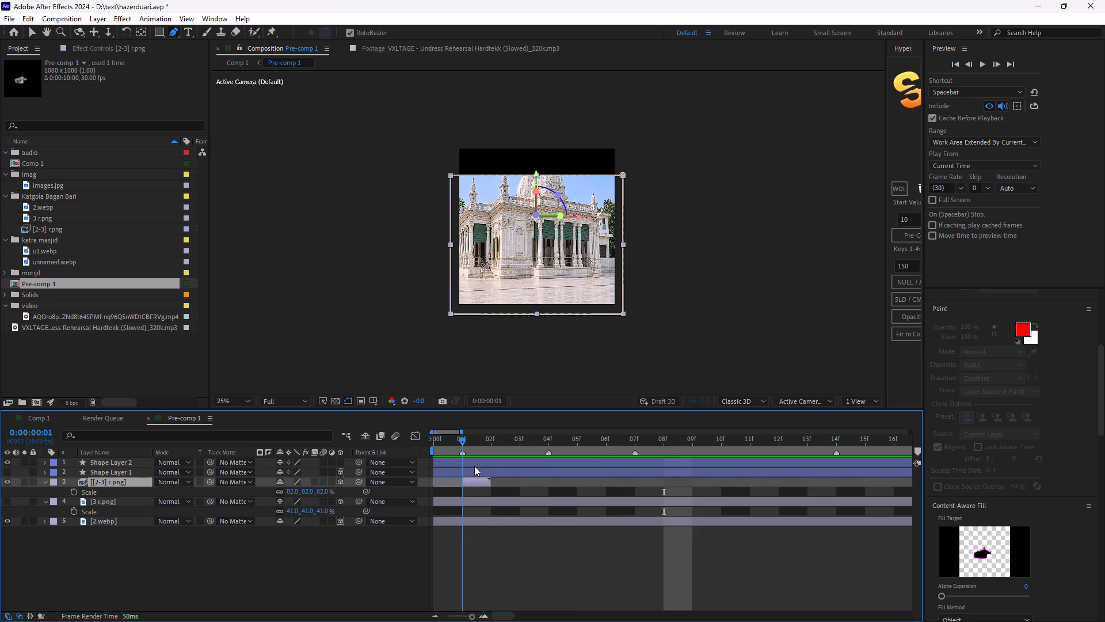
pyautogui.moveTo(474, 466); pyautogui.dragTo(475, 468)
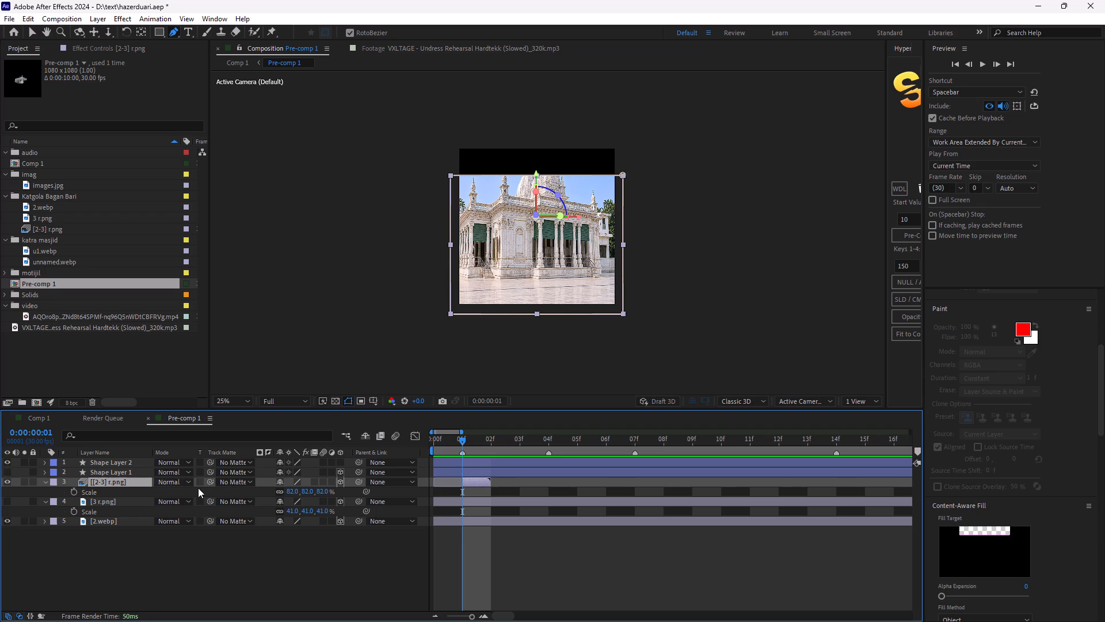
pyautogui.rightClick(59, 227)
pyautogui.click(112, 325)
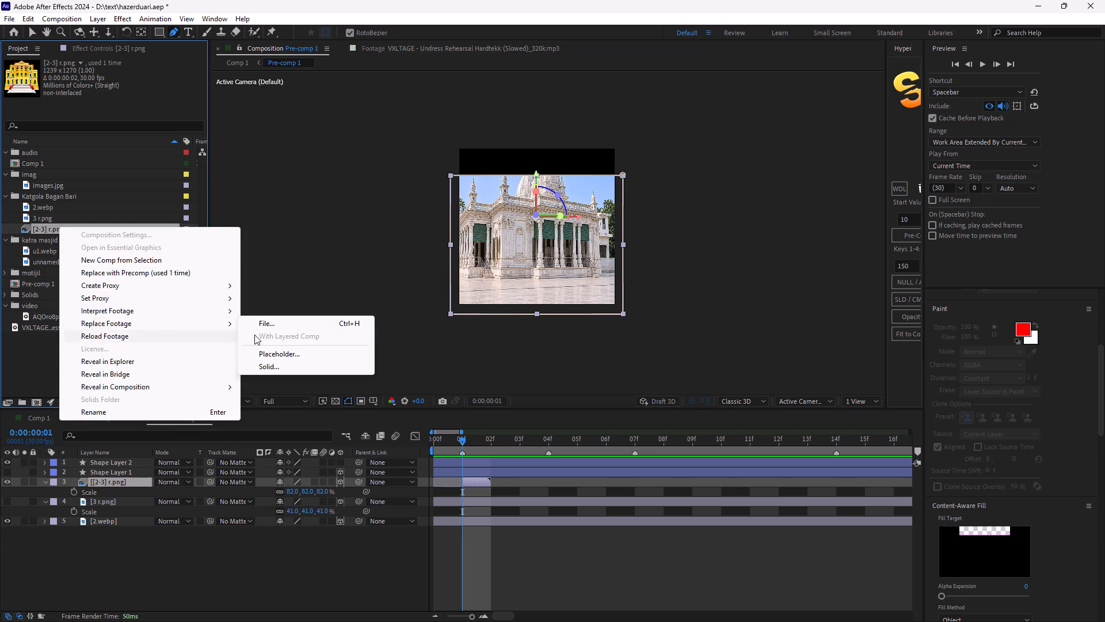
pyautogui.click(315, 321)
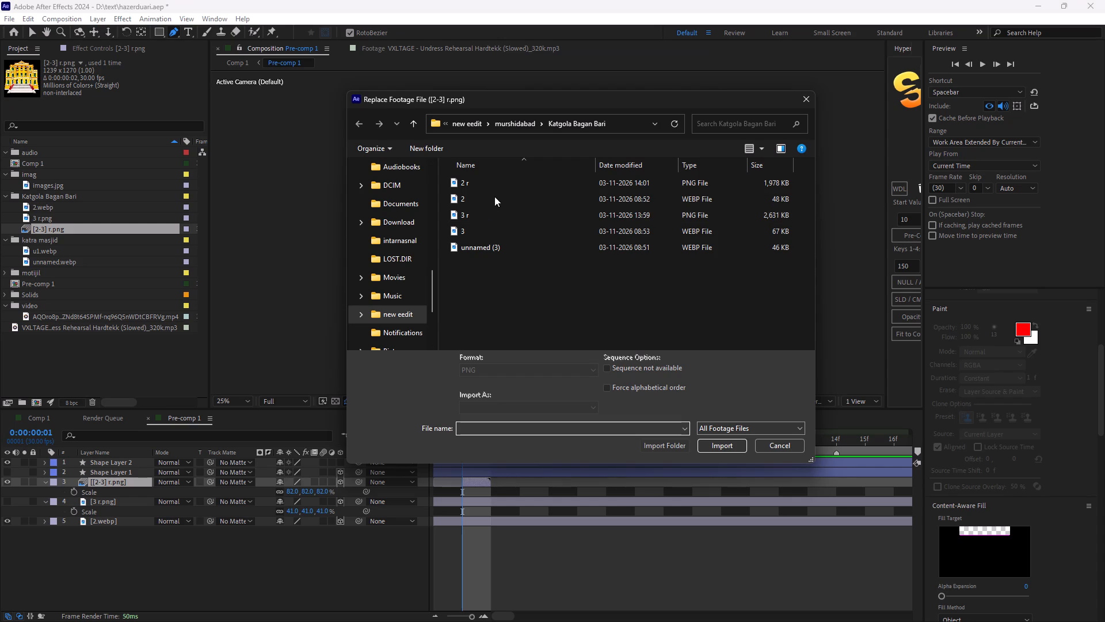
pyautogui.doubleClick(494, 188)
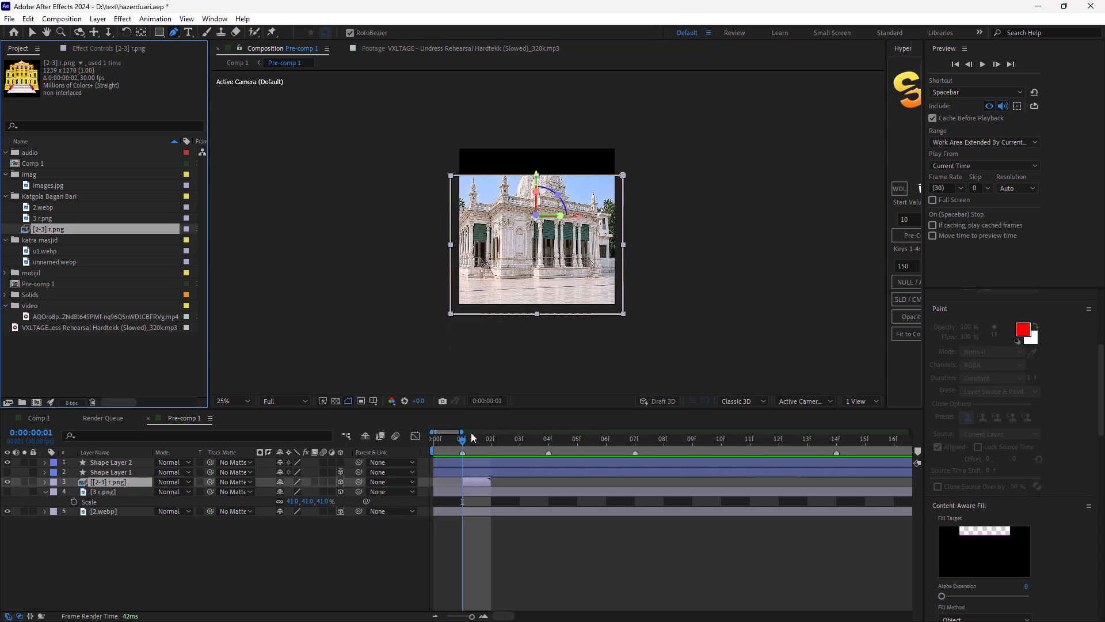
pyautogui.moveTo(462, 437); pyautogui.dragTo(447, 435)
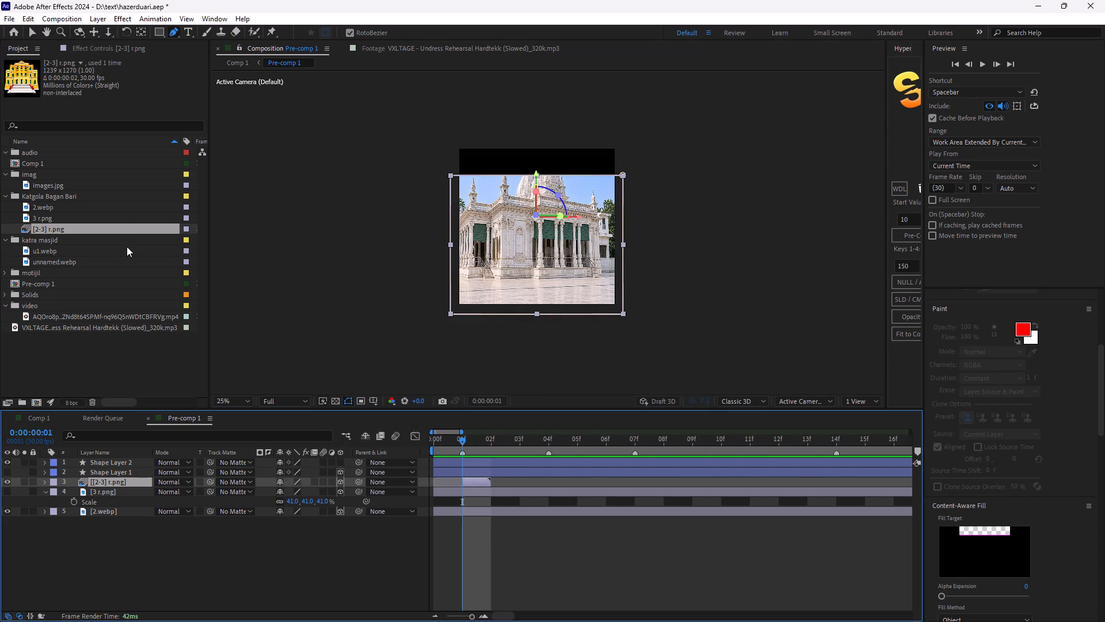
# Delete the [2-3] r.png footage, including its Pre-comp 1 layer, from the project.
pyautogui.click(117, 233)
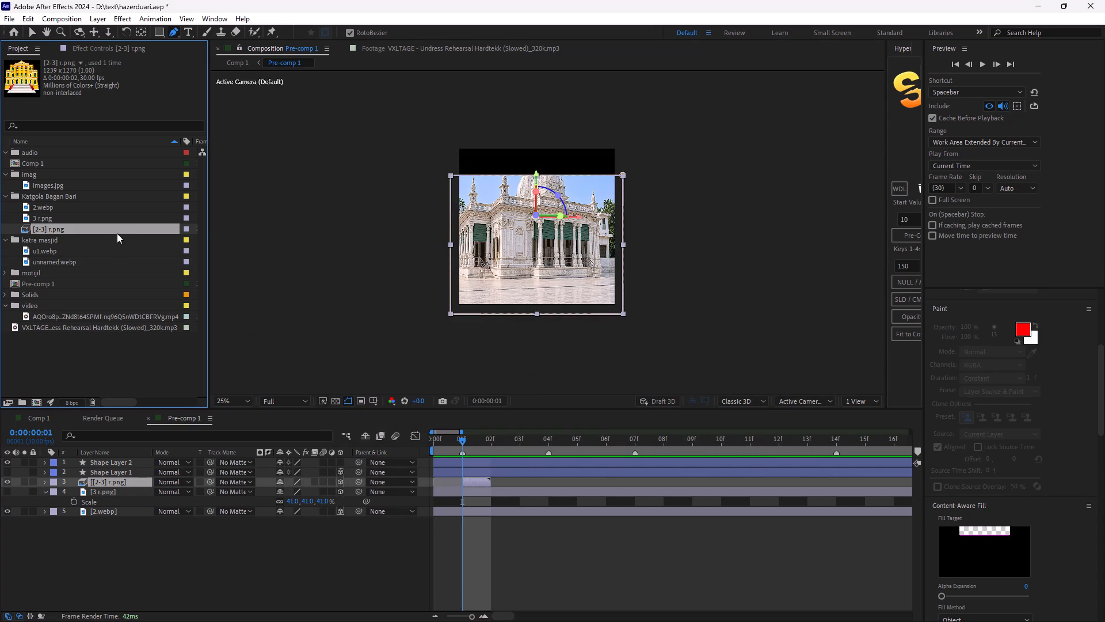
pyautogui.press('Delete')
pyautogui.click(611, 331)
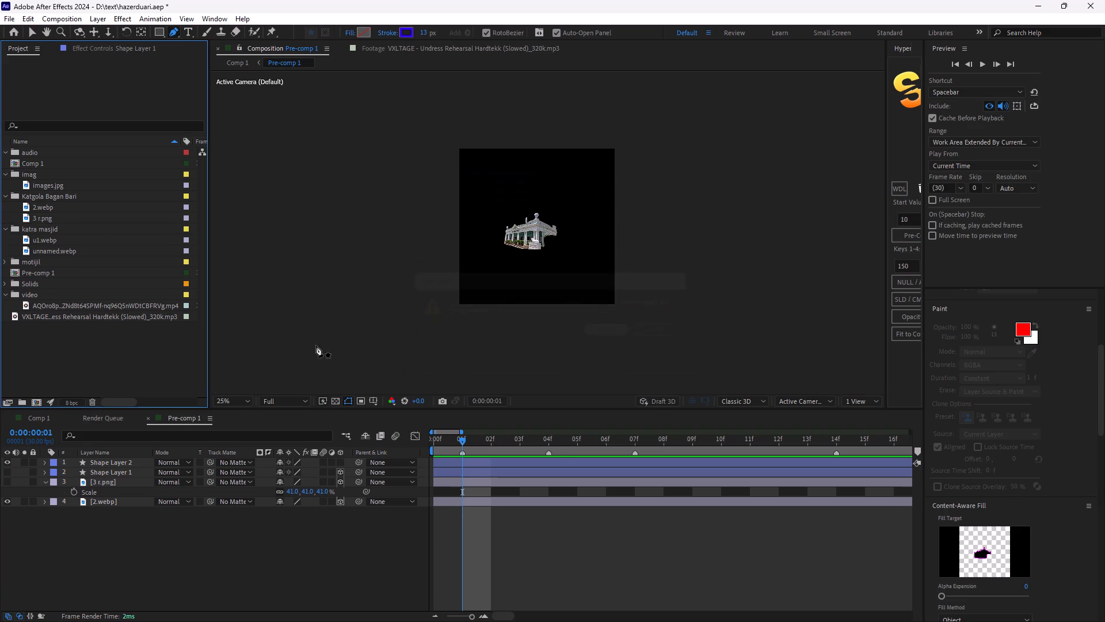
# Import the 2 r PNG file again and move it into the project's Katgola Bagan Bari folder.
pyautogui.doubleClick(97, 381)
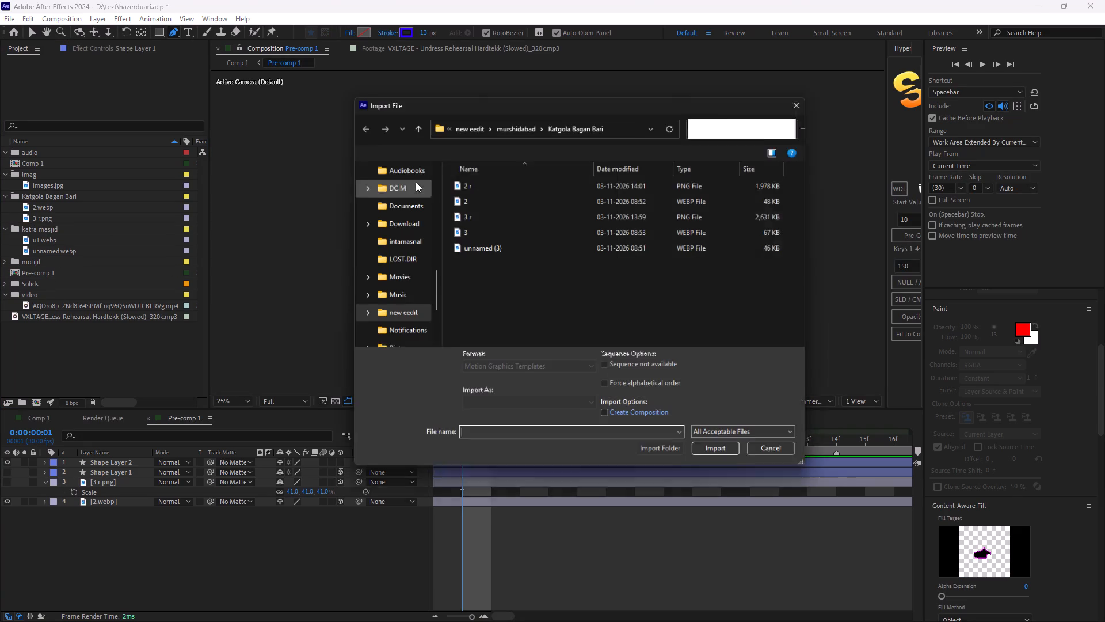
pyautogui.doubleClick(458, 179)
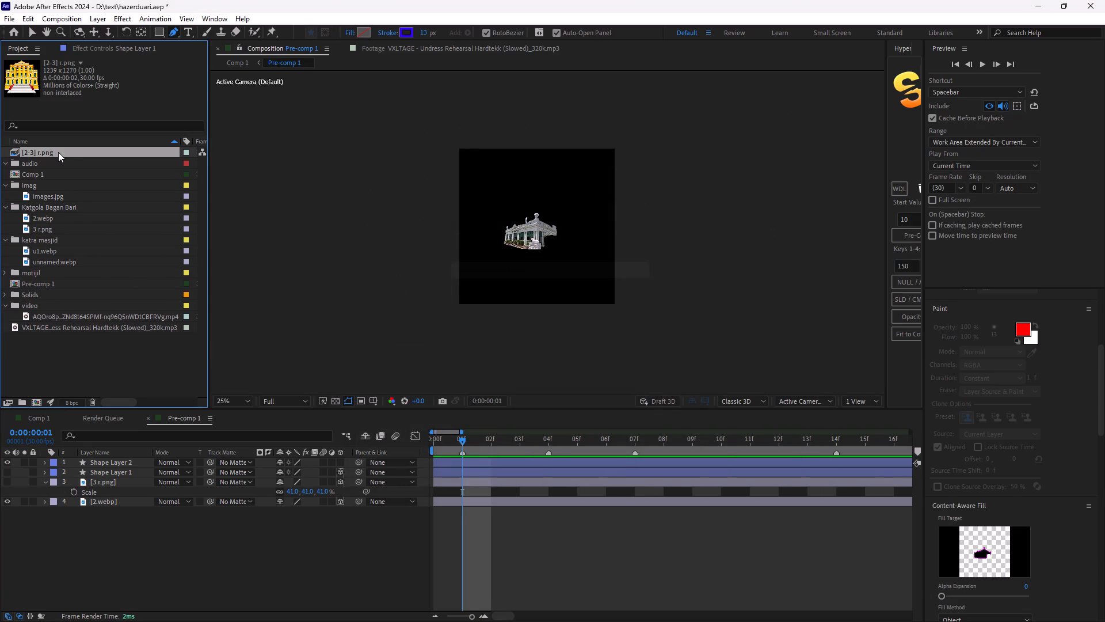
pyautogui.click(58, 152)
pyautogui.doubleClick(69, 155)
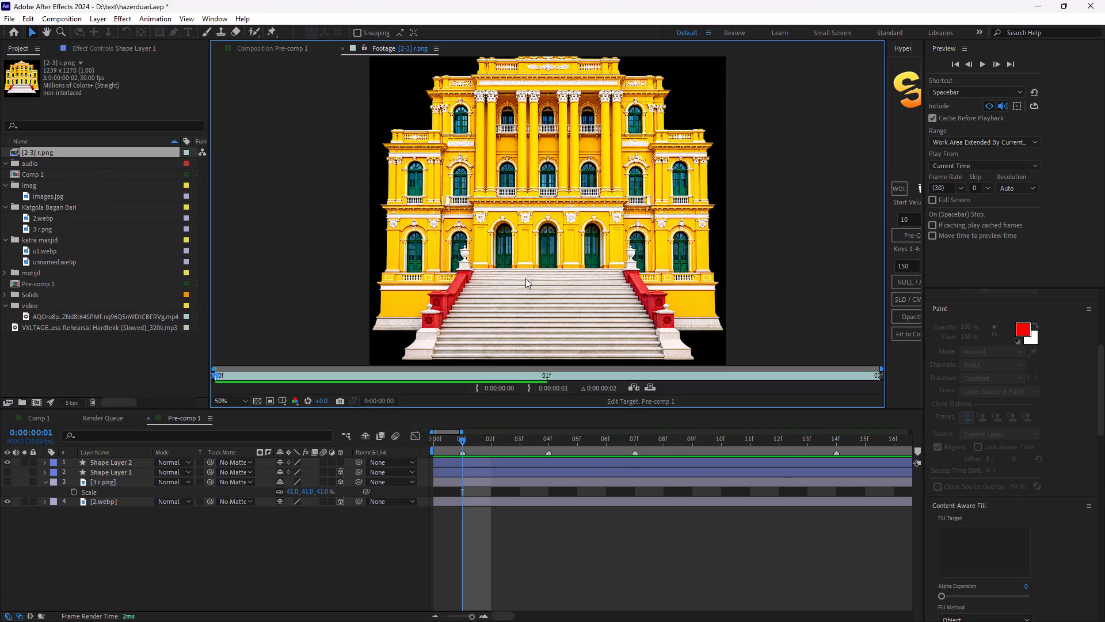
pyautogui.moveTo(41, 151); pyautogui.dragTo(47, 230)
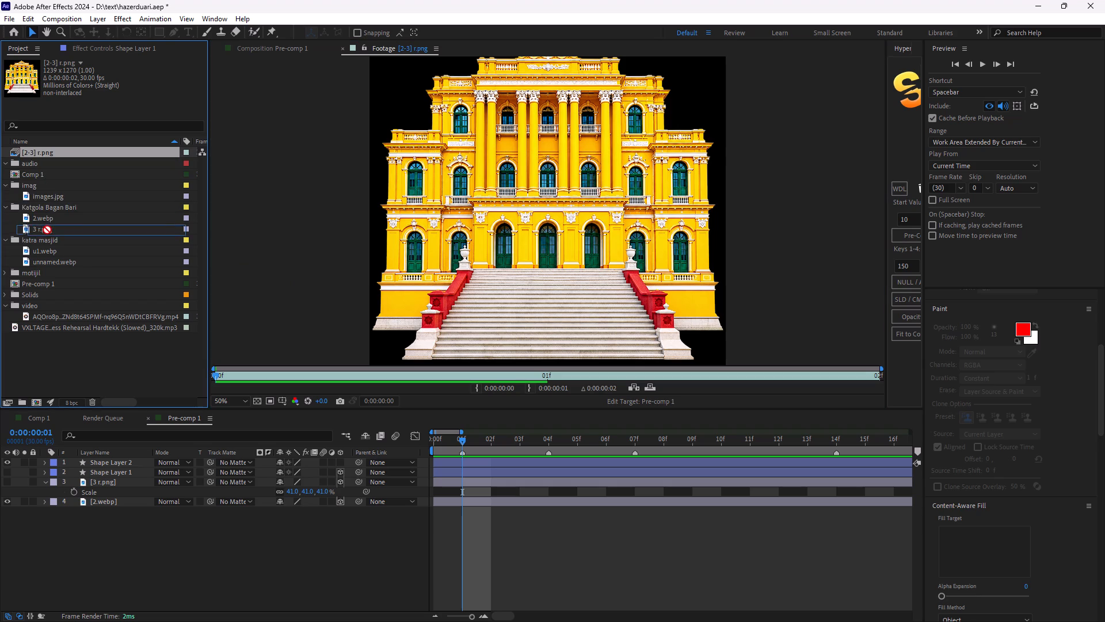
pyautogui.moveTo(47, 230); pyautogui.dragTo(47, 232)
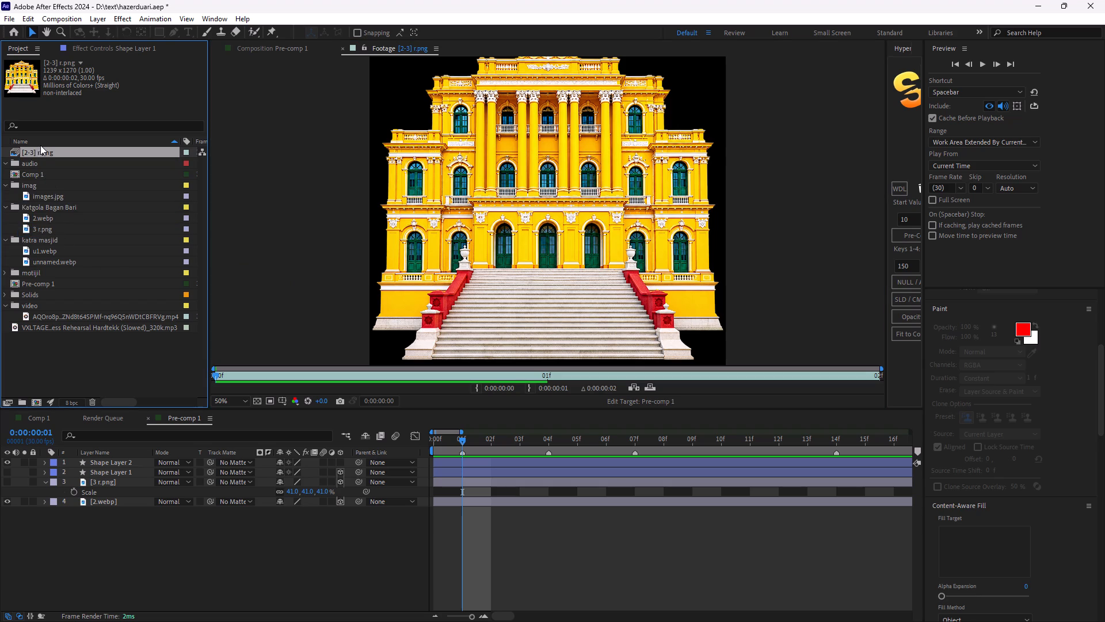
pyautogui.moveTo(40, 153); pyautogui.dragTo(54, 210)
# Add the [2-3] r.png footage to Pre-comp 1 directly above the 2.webp layer, starting at frame 0.
pyautogui.moveTo(43, 233); pyautogui.dragTo(207, 364)
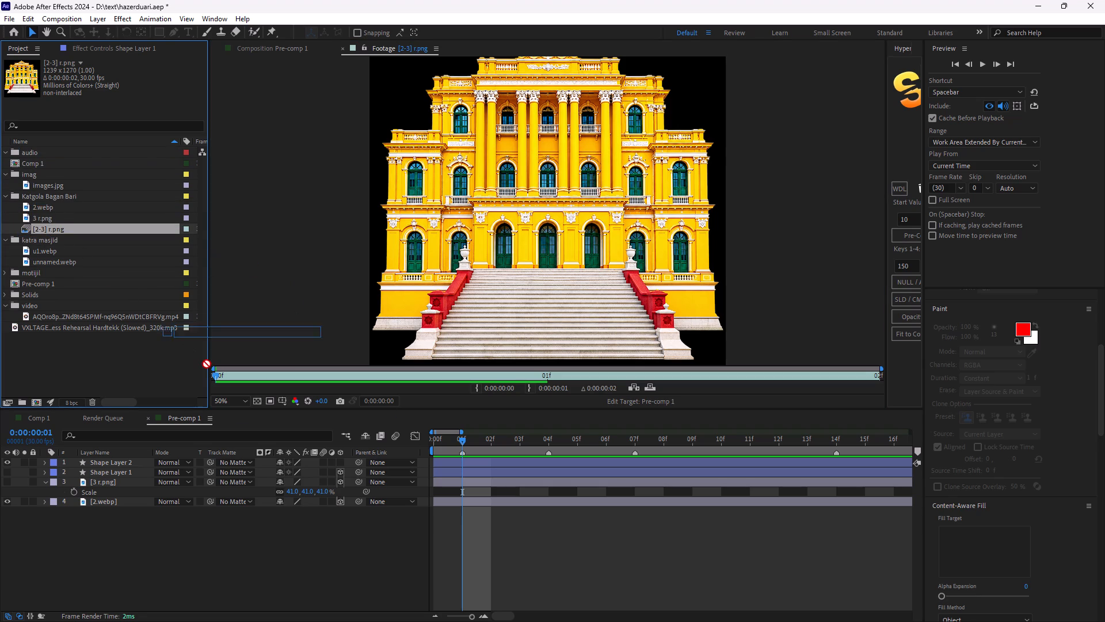
pyautogui.moveTo(207, 364); pyautogui.dragTo(467, 493)
pyautogui.moveTo(463, 503); pyautogui.dragTo(440, 509)
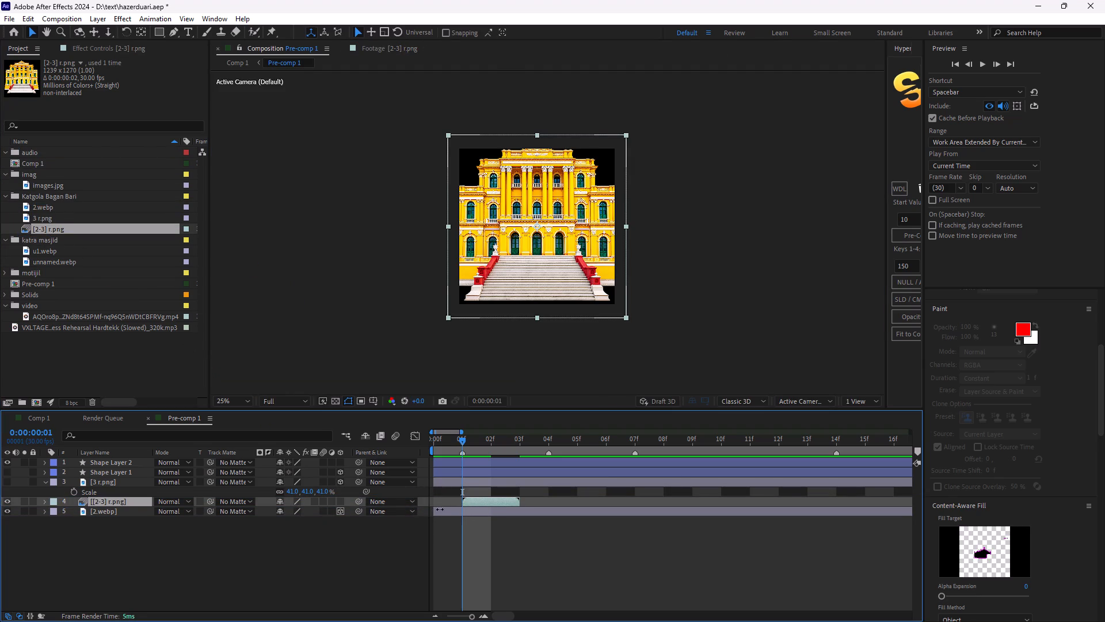
pyautogui.moveTo(440, 509); pyautogui.dragTo(432, 510)
pyautogui.moveTo(497, 503); pyautogui.dragTo(486, 503)
pyautogui.moveTo(500, 503); pyautogui.dragTo(490, 503)
pyautogui.moveTo(490, 503); pyautogui.dragTo(474, 506)
# Compare frames 0 and 1 of Pre-comp 1 to check which building image the [2-3] r.png layer shows.
pyautogui.moveTo(464, 435); pyautogui.dragTo(453, 441)
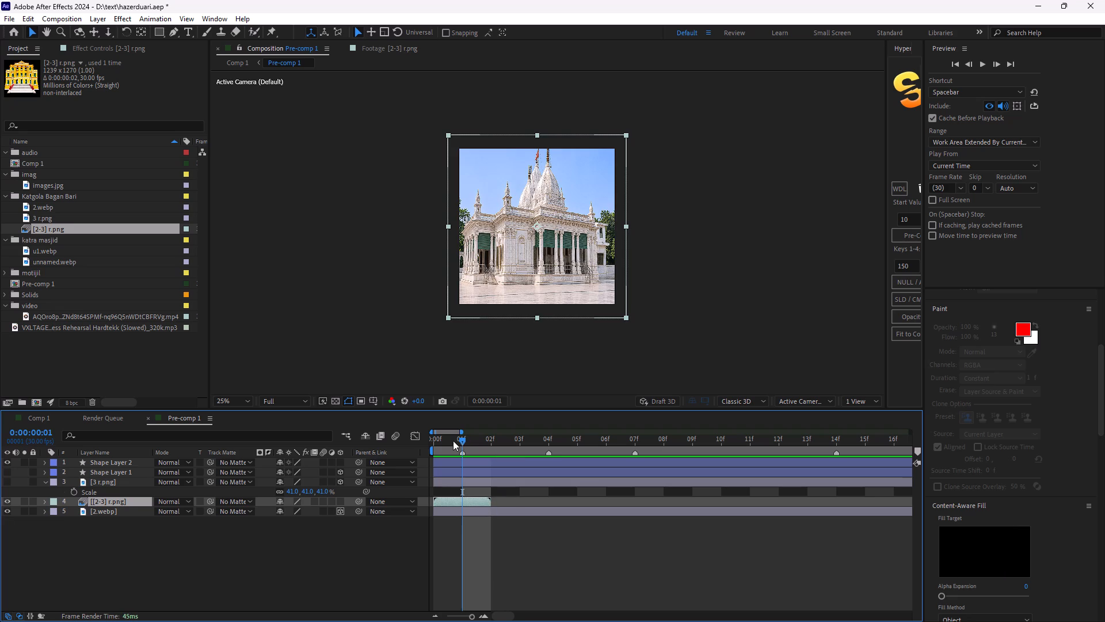
pyautogui.moveTo(453, 441); pyautogui.dragTo(451, 442)
pyautogui.moveTo(460, 439); pyautogui.dragTo(451, 454)
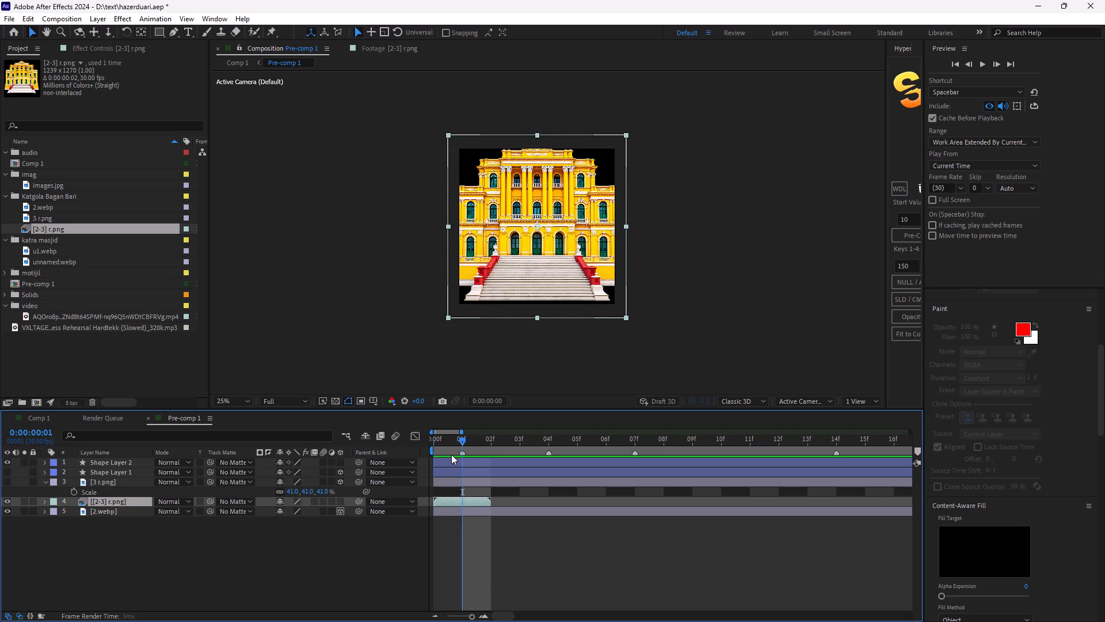
pyautogui.moveTo(451, 454); pyautogui.dragTo(454, 455)
pyautogui.click(468, 499)
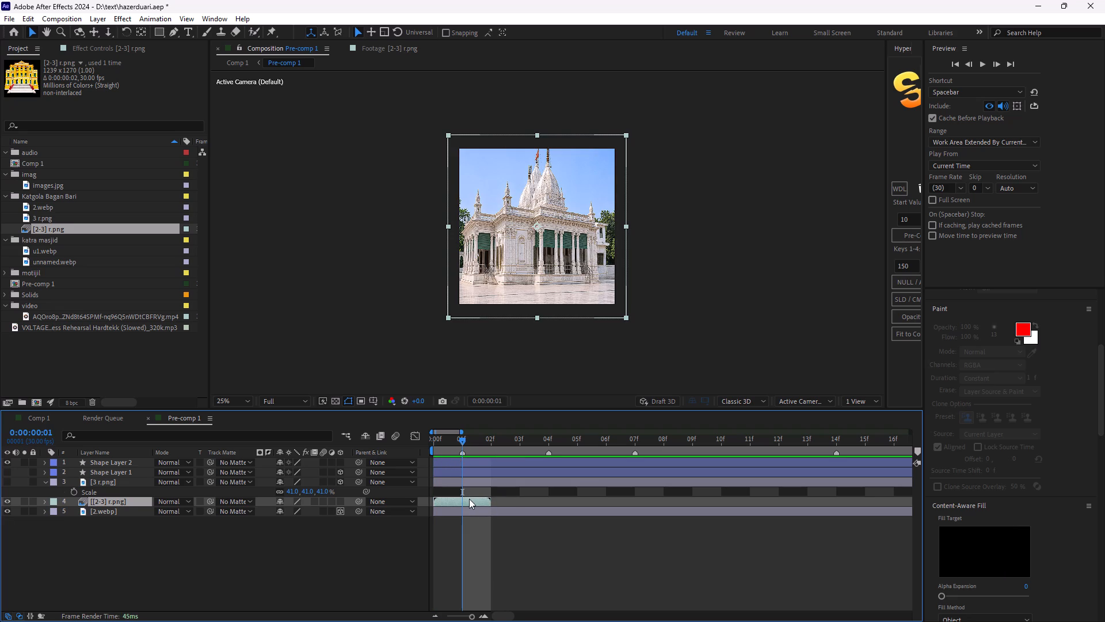
pyautogui.click(466, 441)
pyautogui.moveTo(462, 441); pyautogui.dragTo(462, 441)
pyautogui.moveTo(462, 441); pyautogui.dragTo(443, 448)
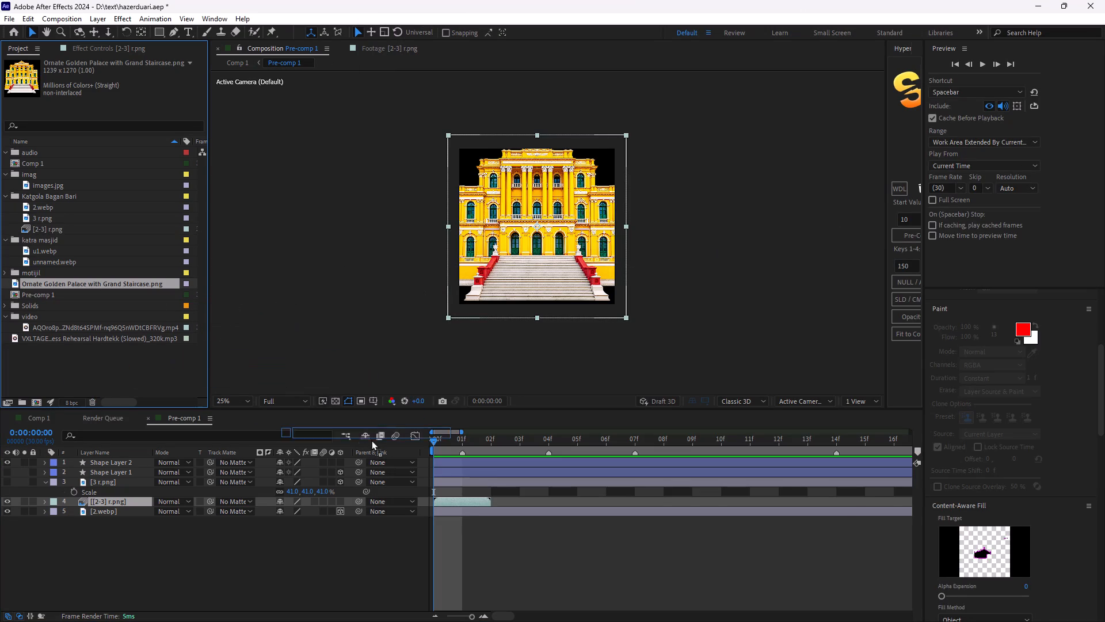
pyautogui.moveTo(371, 440); pyautogui.dragTo(450, 503)
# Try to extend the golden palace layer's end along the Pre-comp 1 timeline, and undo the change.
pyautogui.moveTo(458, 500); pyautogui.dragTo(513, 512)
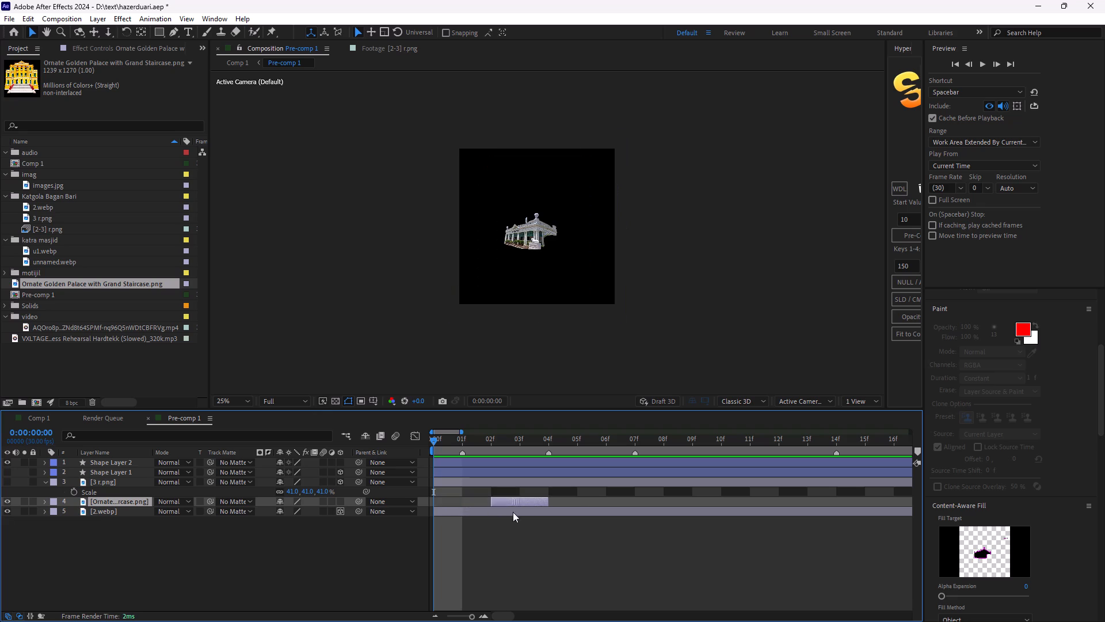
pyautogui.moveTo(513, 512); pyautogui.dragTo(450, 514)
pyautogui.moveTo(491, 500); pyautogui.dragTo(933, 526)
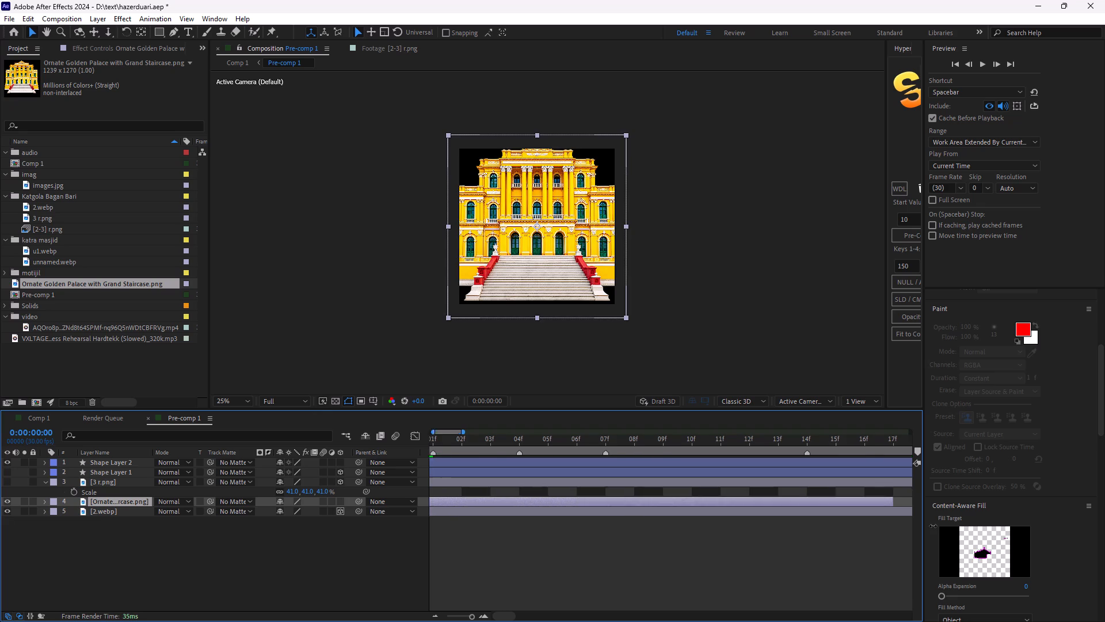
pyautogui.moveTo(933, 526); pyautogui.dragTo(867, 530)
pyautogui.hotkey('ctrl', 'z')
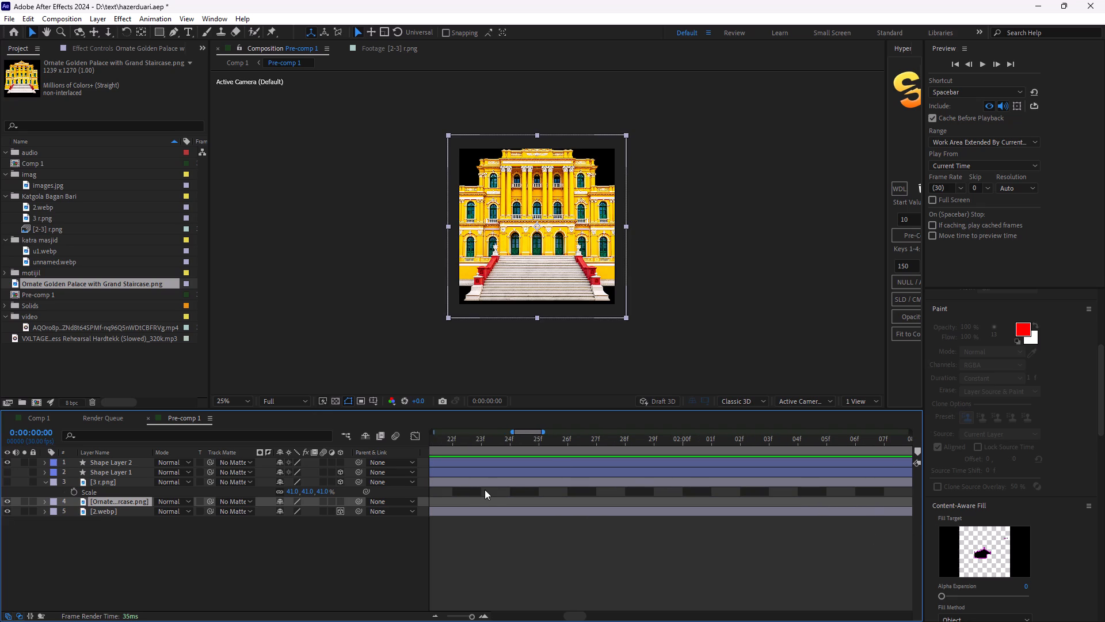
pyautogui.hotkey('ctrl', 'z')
# Extend the golden palace layer from frame 0 to the end of Pre-comp 1 and preview it briefly.
pyautogui.moveTo(512, 431); pyautogui.dragTo(401, 462)
pyautogui.moveTo(445, 501); pyautogui.dragTo(856, 523)
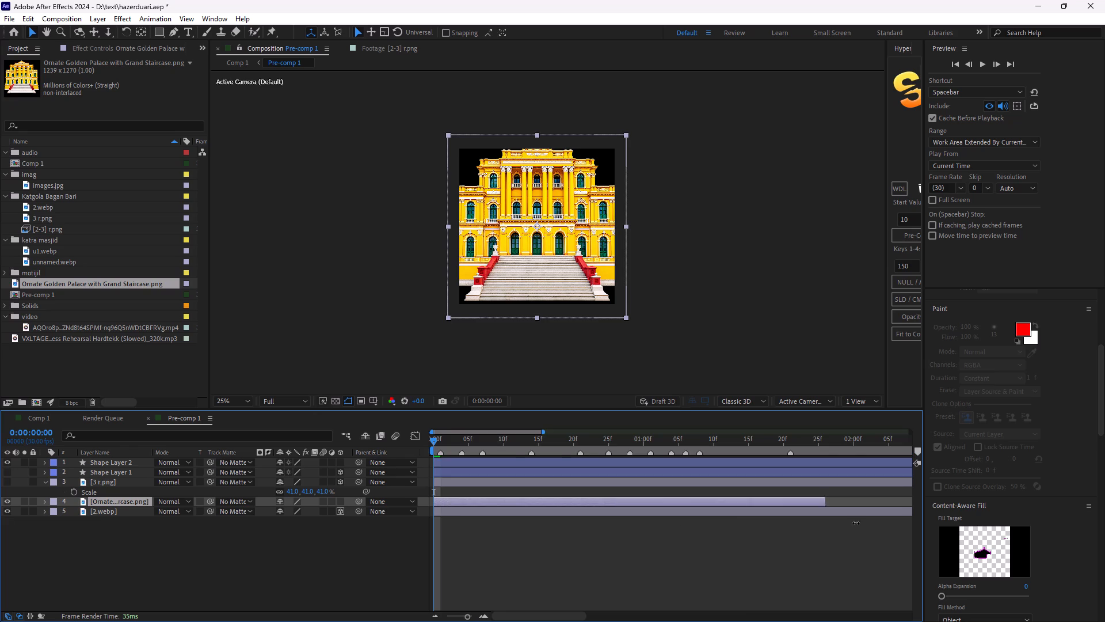
pyautogui.moveTo(856, 523); pyautogui.dragTo(982, 525)
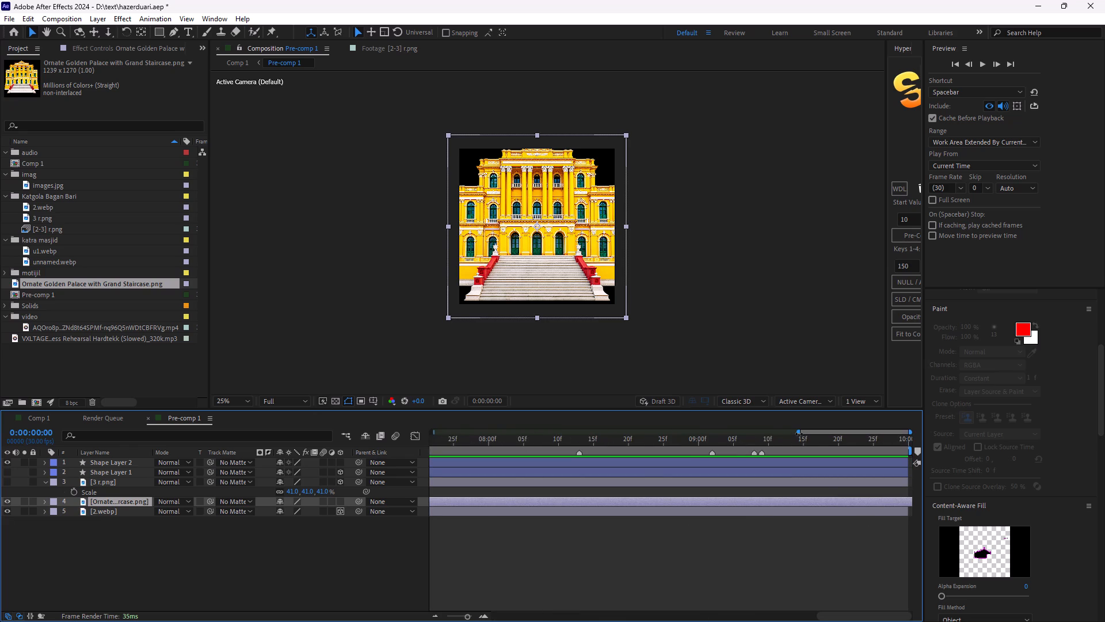
pyautogui.moveTo(802, 434); pyautogui.dragTo(411, 443)
pyautogui.press('space')
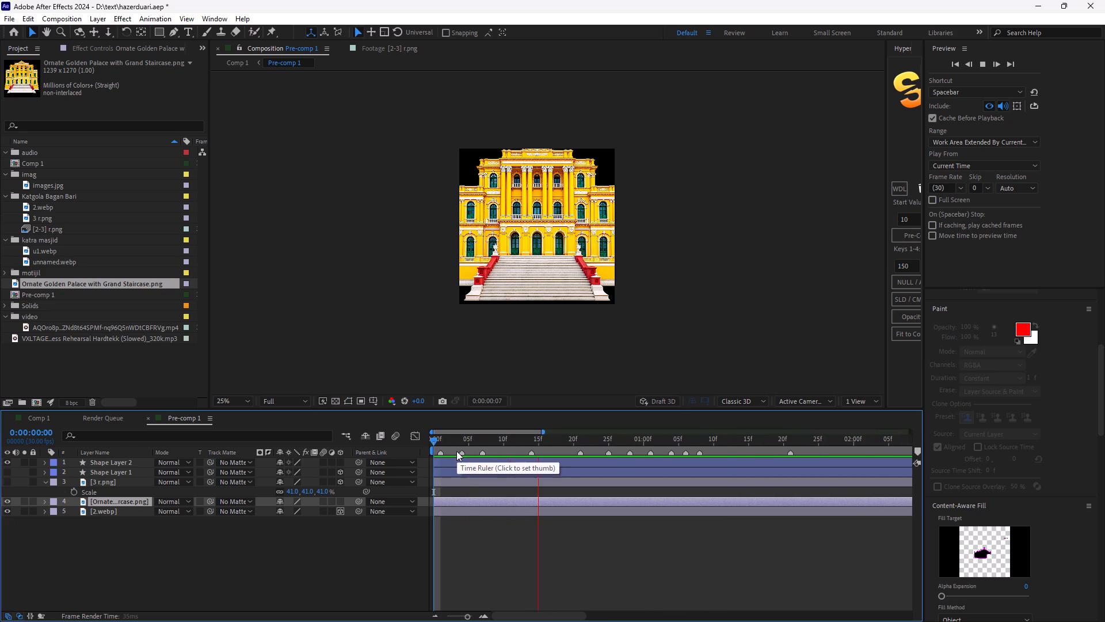
pyautogui.press('space')
# Set the golden palace layer's scale to 41% at frame 0.
pyautogui.press('s')
pyautogui.moveTo(294, 512); pyautogui.dragTo(348, 518)
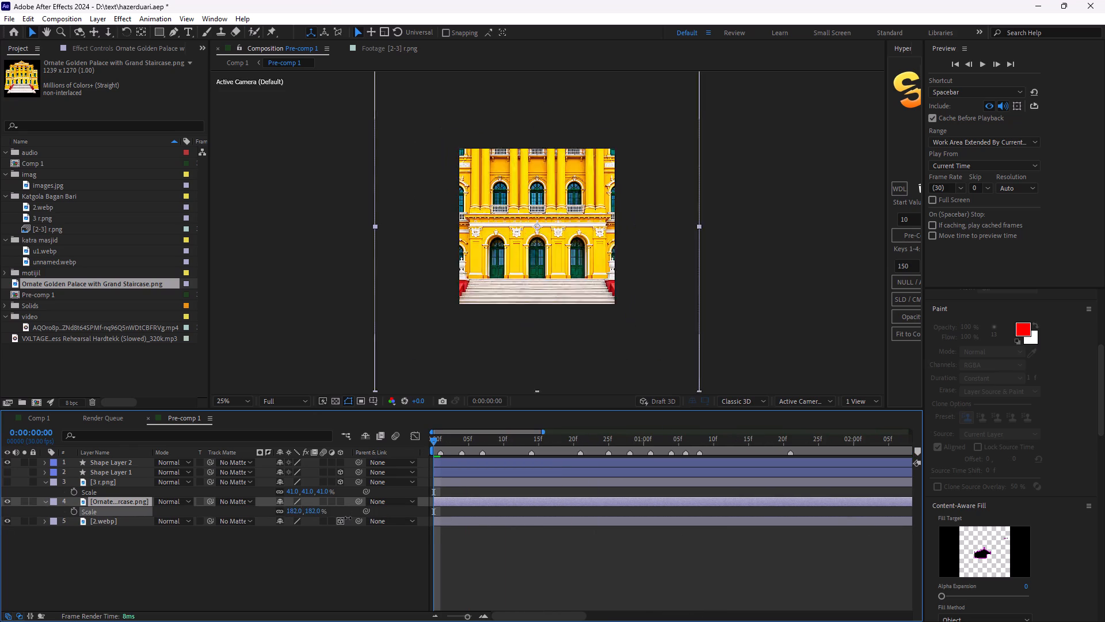
pyautogui.moveTo(348, 518); pyautogui.dragTo(256, 509)
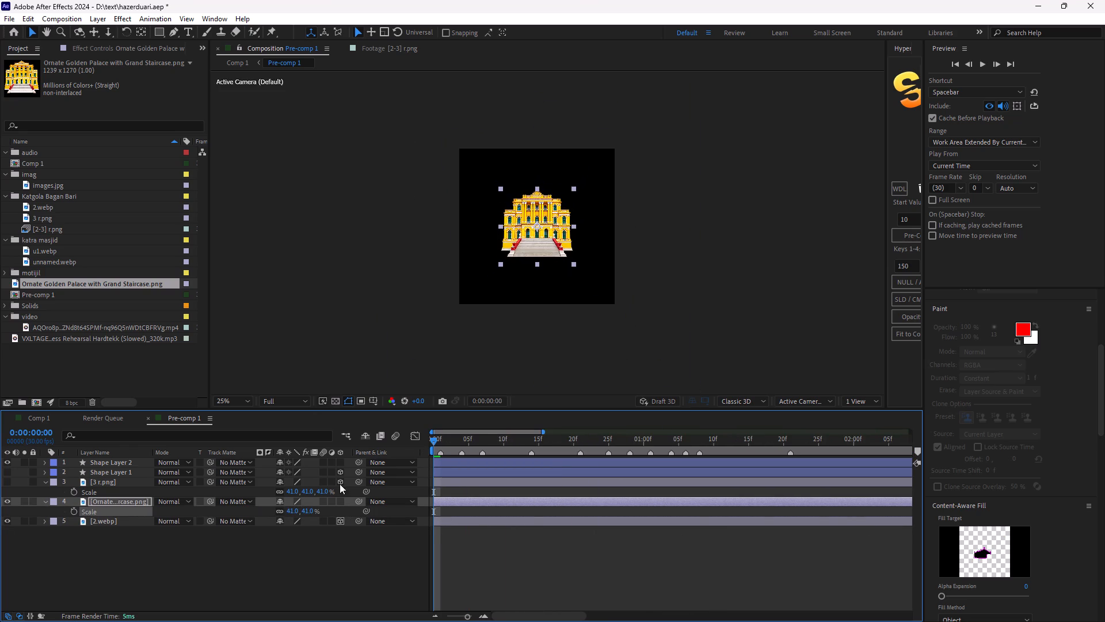
# At frame 3 of Pre-comp 1, move the 2.webp layer horizontally to an X position of about 743.5.
pyautogui.moveTo(434, 441); pyautogui.dragTo(452, 452)
pyautogui.click(451, 518)
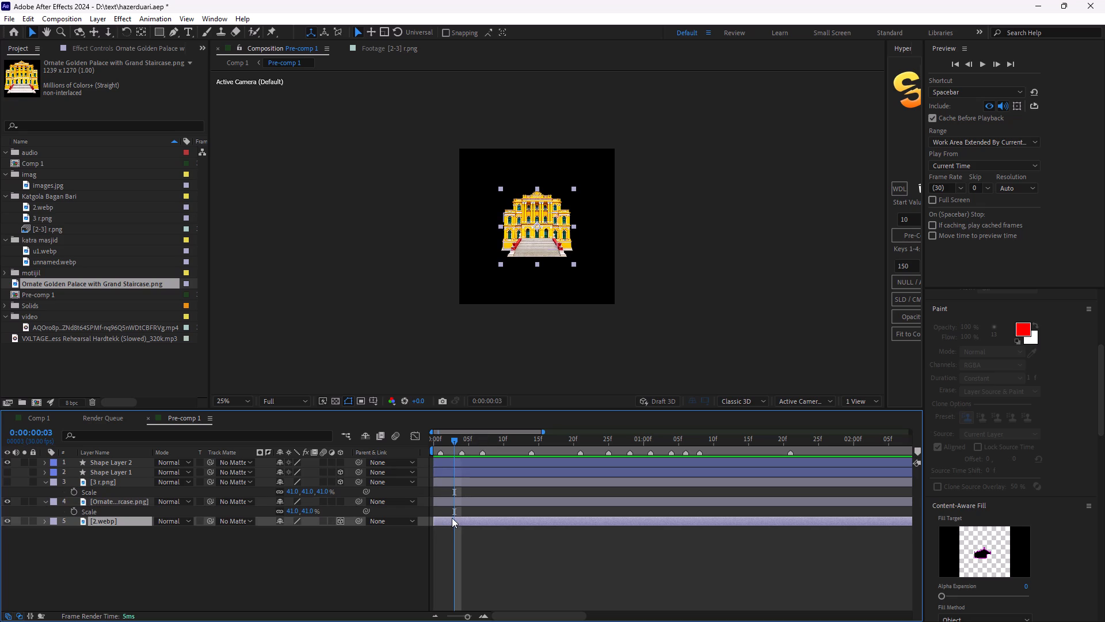
pyautogui.click(5, 484)
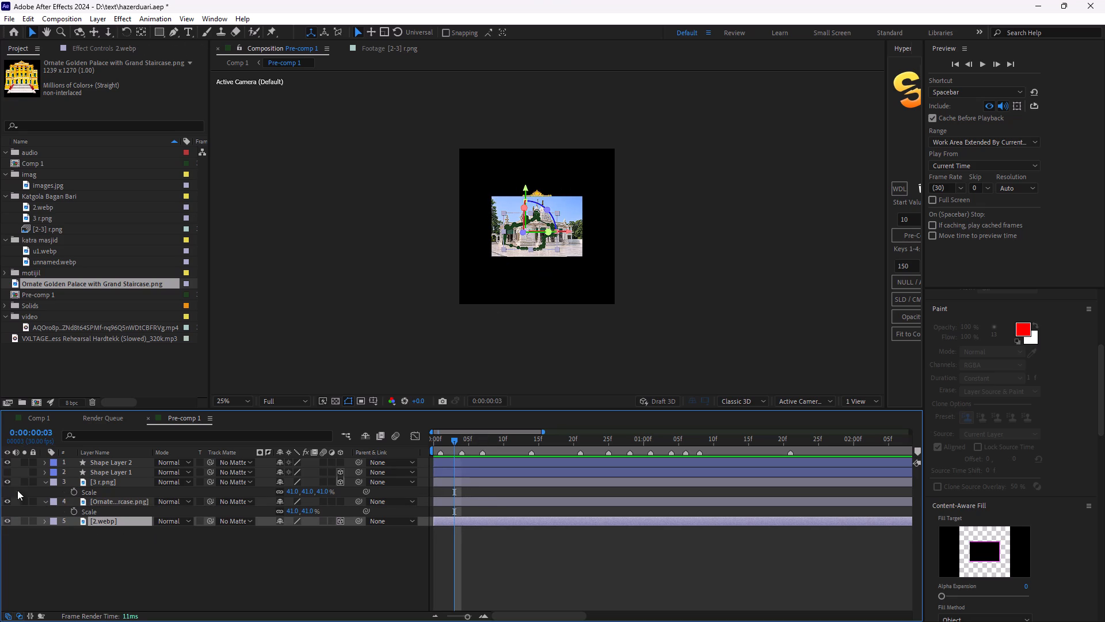
pyautogui.click(5, 478)
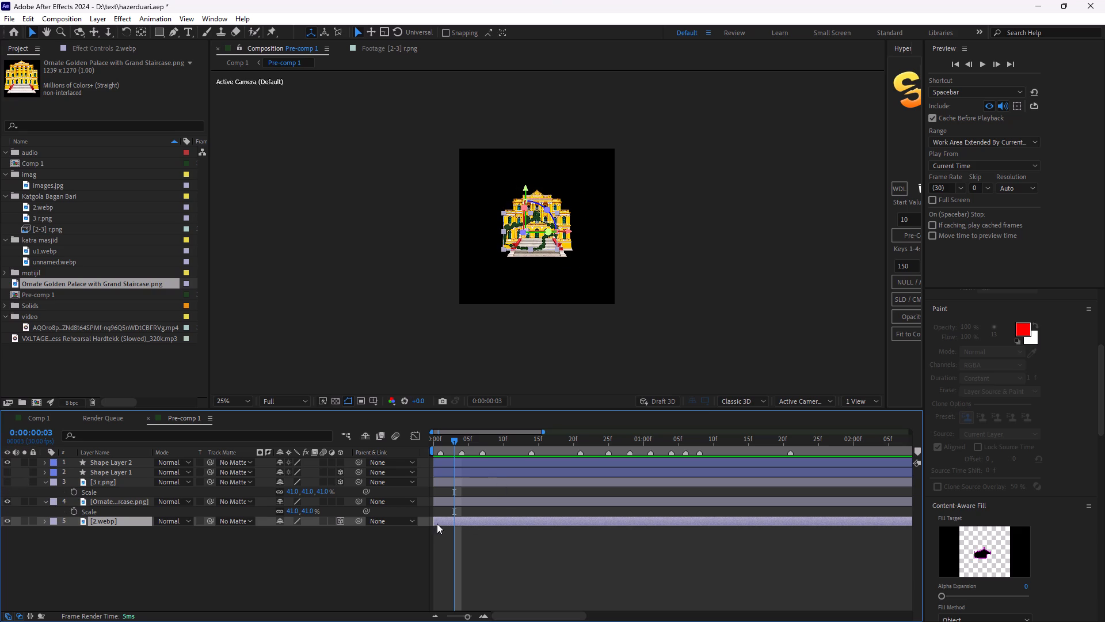
pyautogui.press('p')
pyautogui.moveTo(290, 530); pyautogui.dragTo(477, 553)
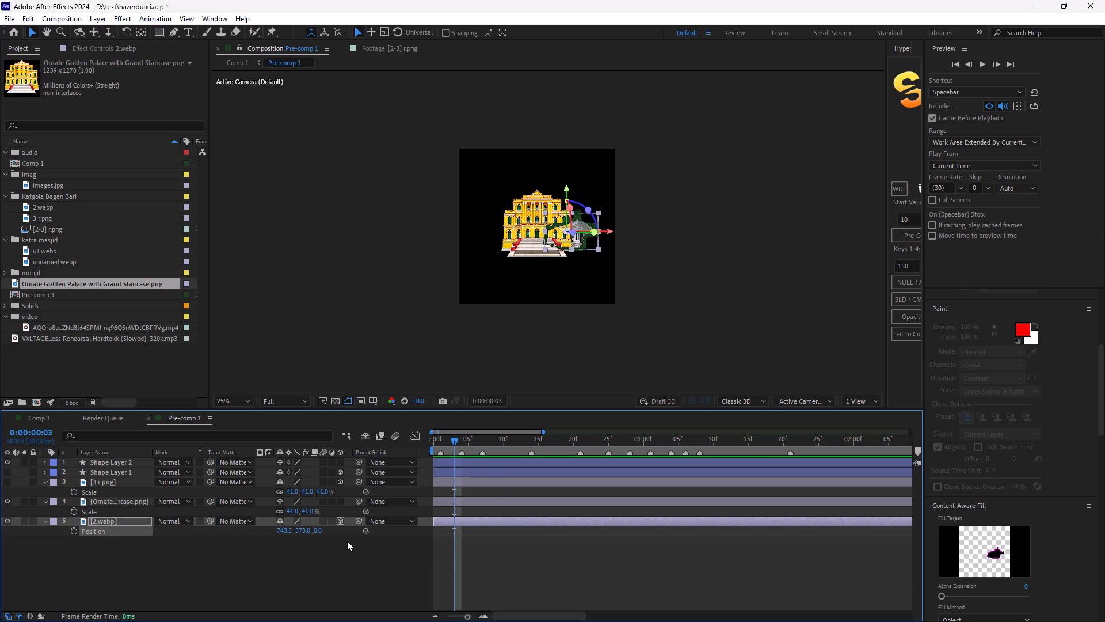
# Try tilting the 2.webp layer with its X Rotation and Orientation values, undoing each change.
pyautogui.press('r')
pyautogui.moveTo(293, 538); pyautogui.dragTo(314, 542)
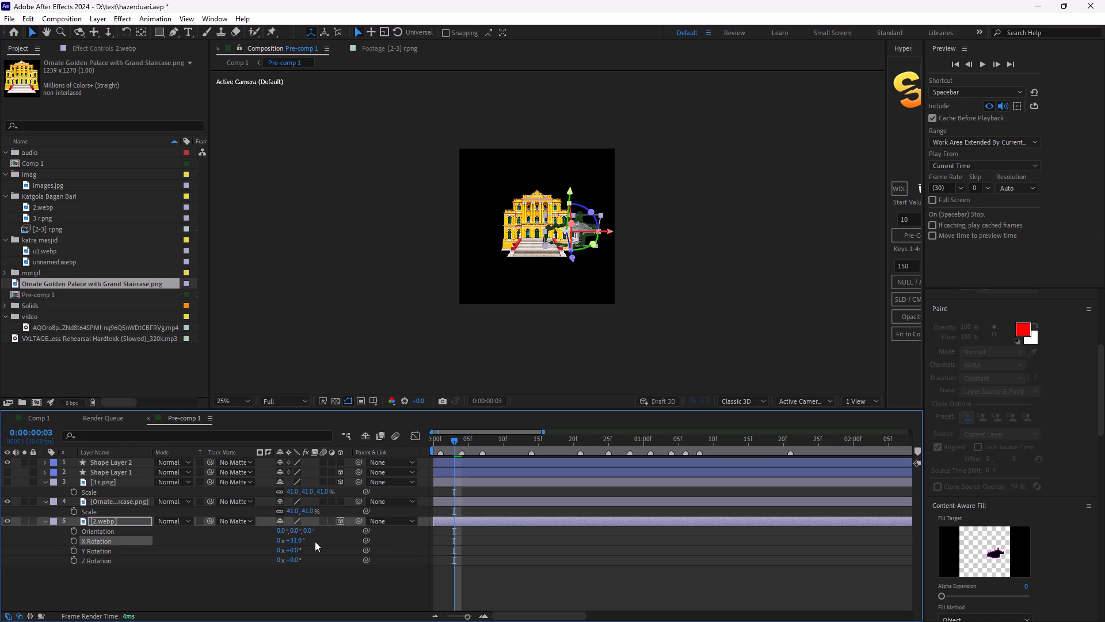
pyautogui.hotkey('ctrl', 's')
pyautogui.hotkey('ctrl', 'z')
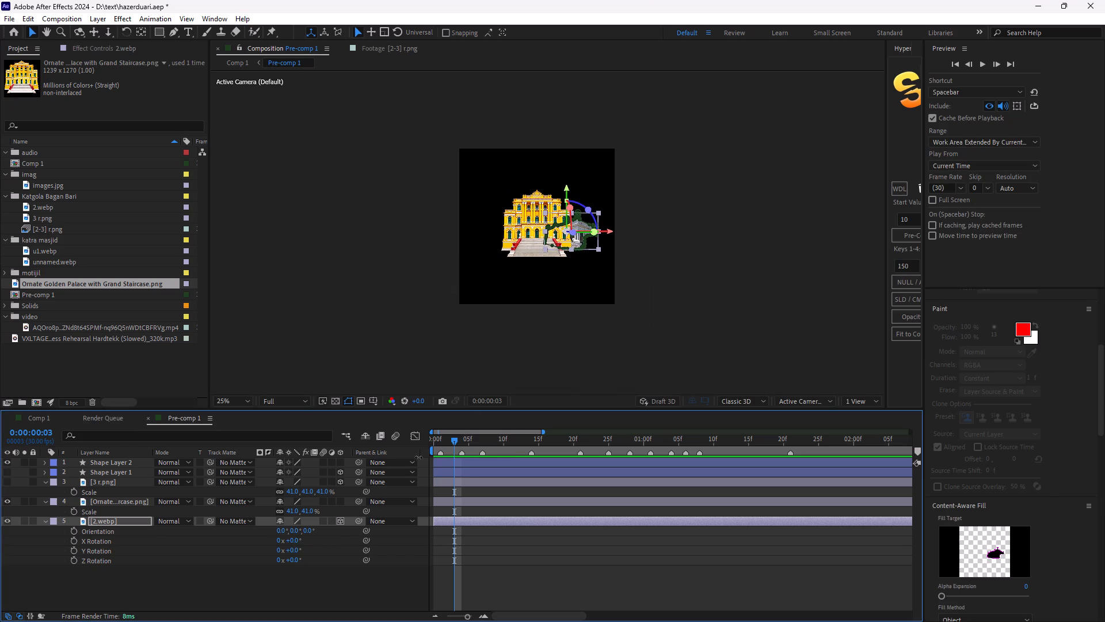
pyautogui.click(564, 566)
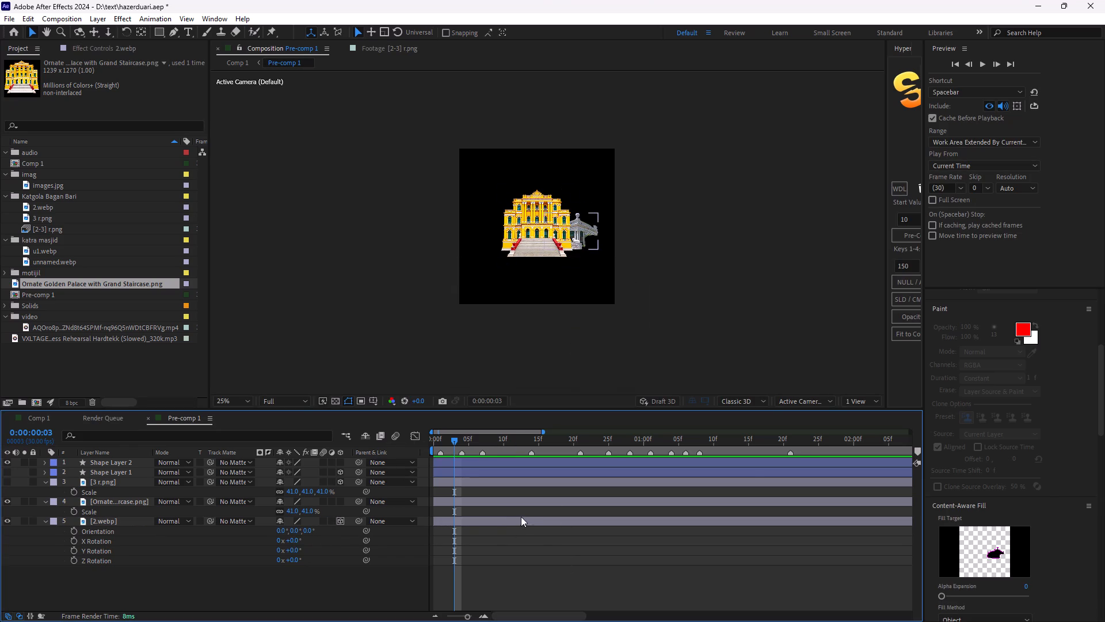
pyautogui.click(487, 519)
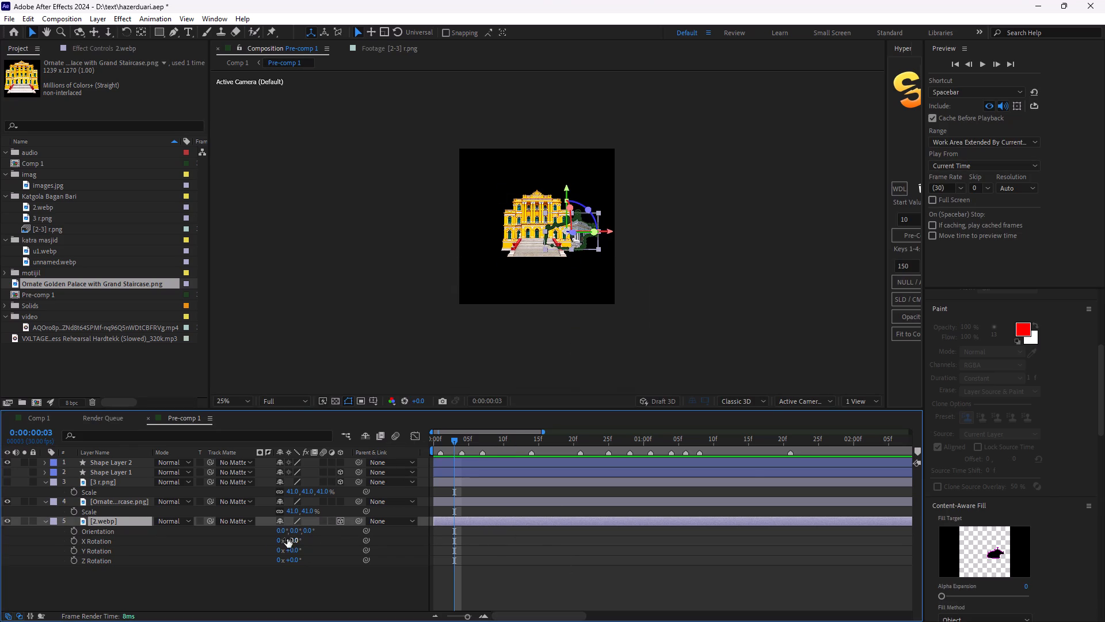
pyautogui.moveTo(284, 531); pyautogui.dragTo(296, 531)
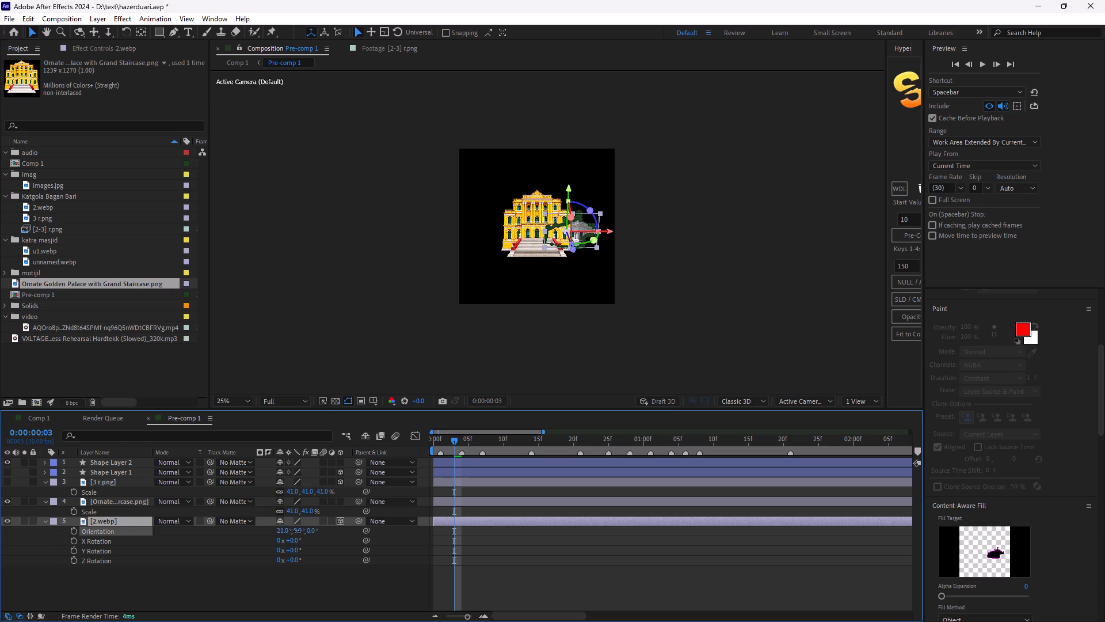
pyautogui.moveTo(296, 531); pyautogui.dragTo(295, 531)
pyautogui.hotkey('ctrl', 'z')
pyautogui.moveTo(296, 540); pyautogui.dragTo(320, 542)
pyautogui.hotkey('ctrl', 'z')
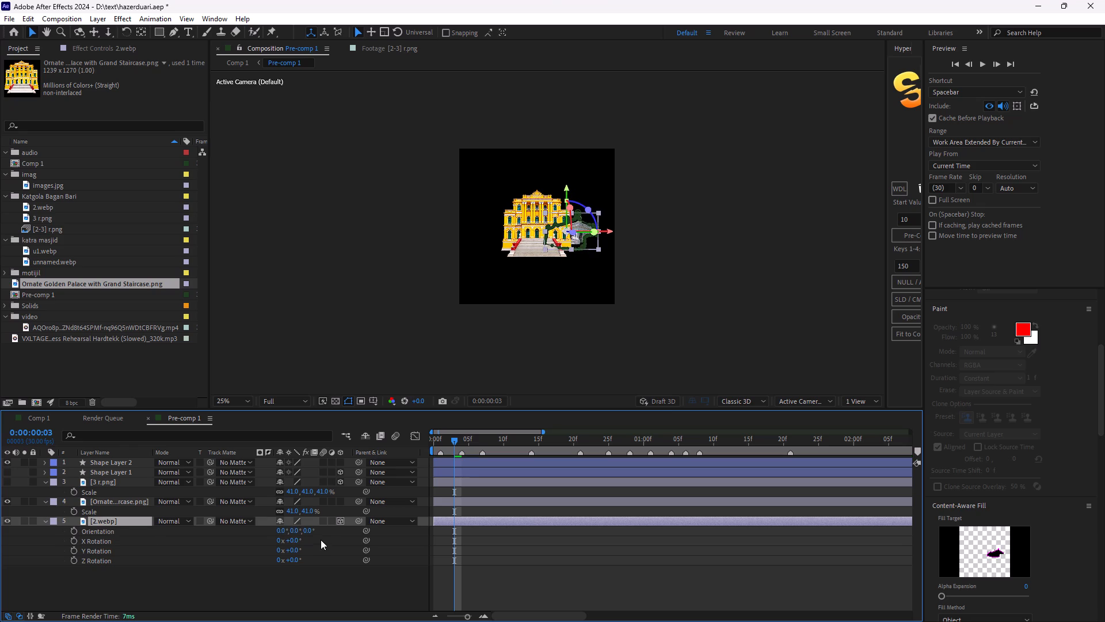
# Turn the 2.webp layer to a Y Rotation of about 43.6° and shift it farther out to the right of the palace.
pyautogui.moveTo(296, 548); pyautogui.dragTo(327, 549)
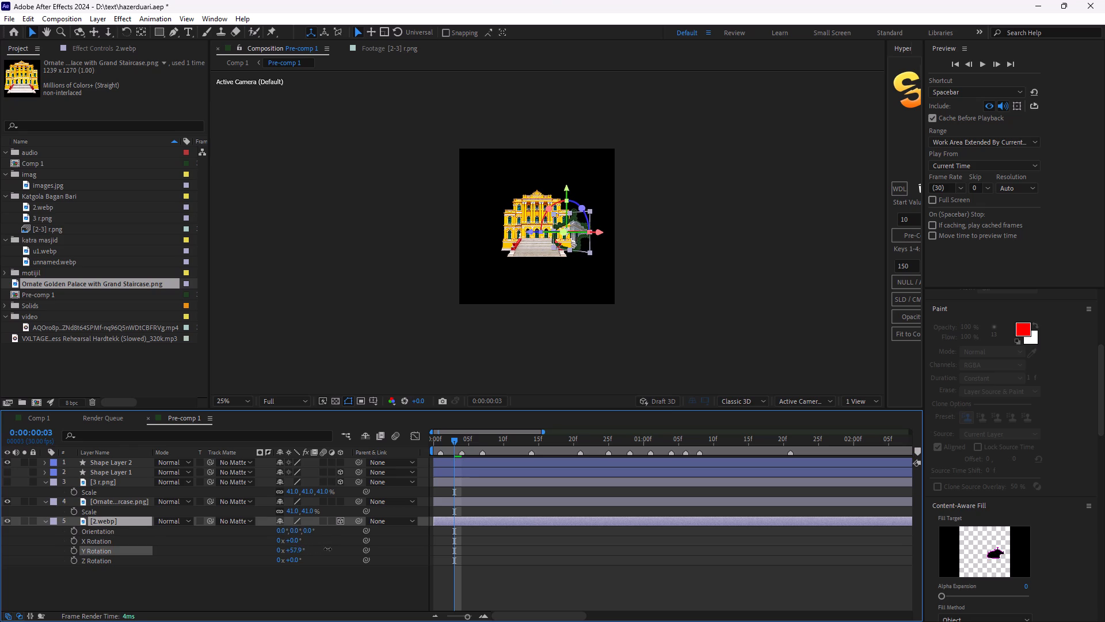
pyautogui.moveTo(327, 549); pyautogui.dragTo(316, 545)
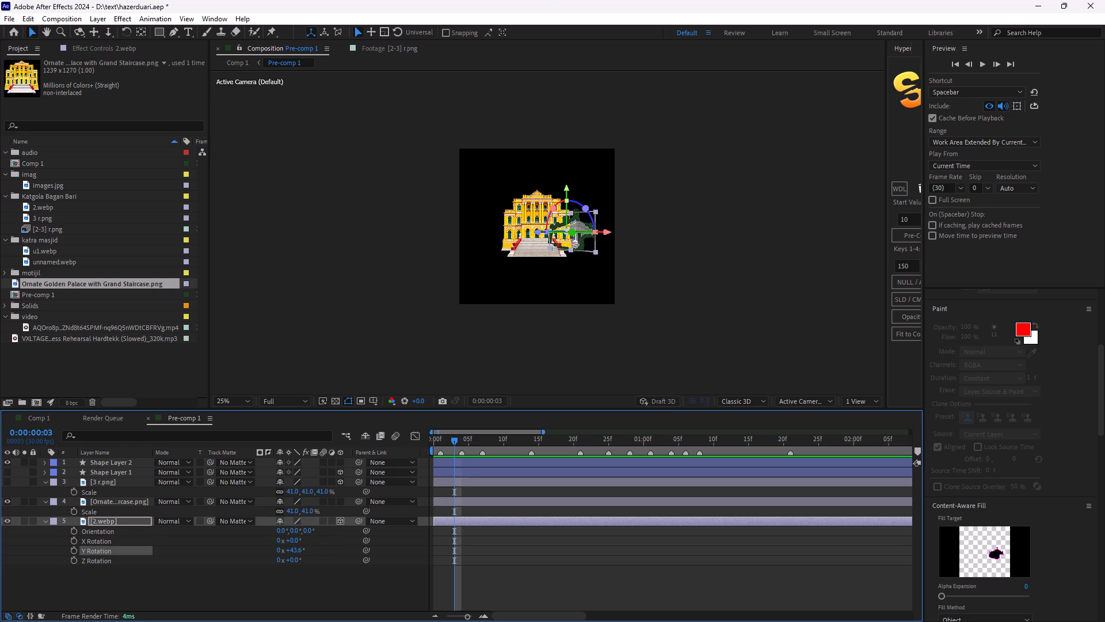
pyautogui.moveTo(572, 236); pyautogui.dragTo(578, 239)
pyautogui.hotkey('ctrl', 'z')
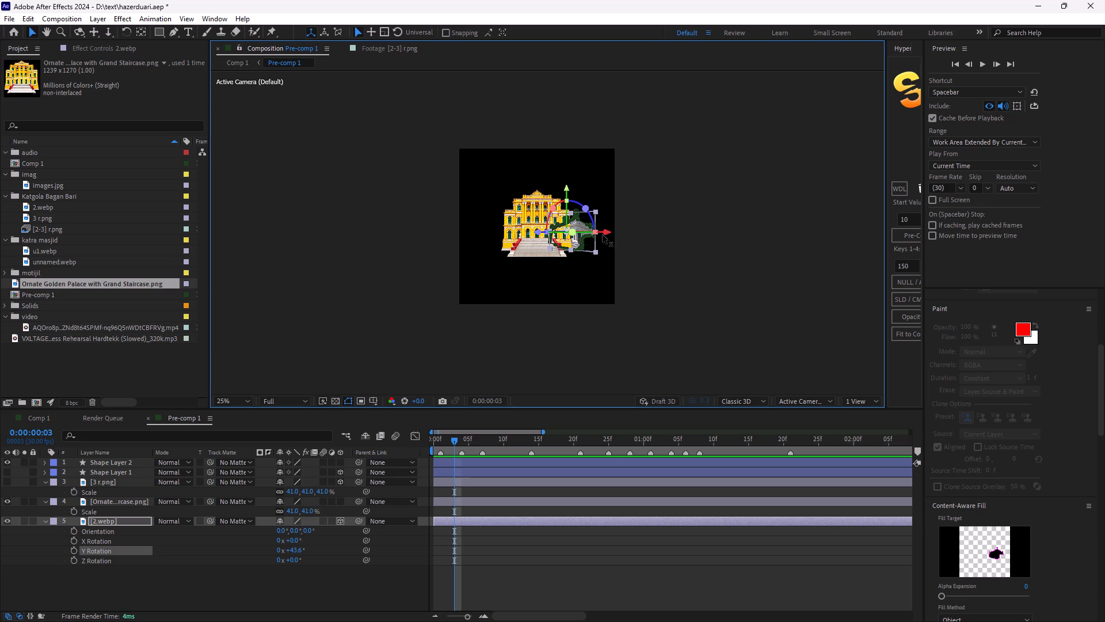
pyautogui.moveTo(603, 234); pyautogui.dragTo(620, 241)
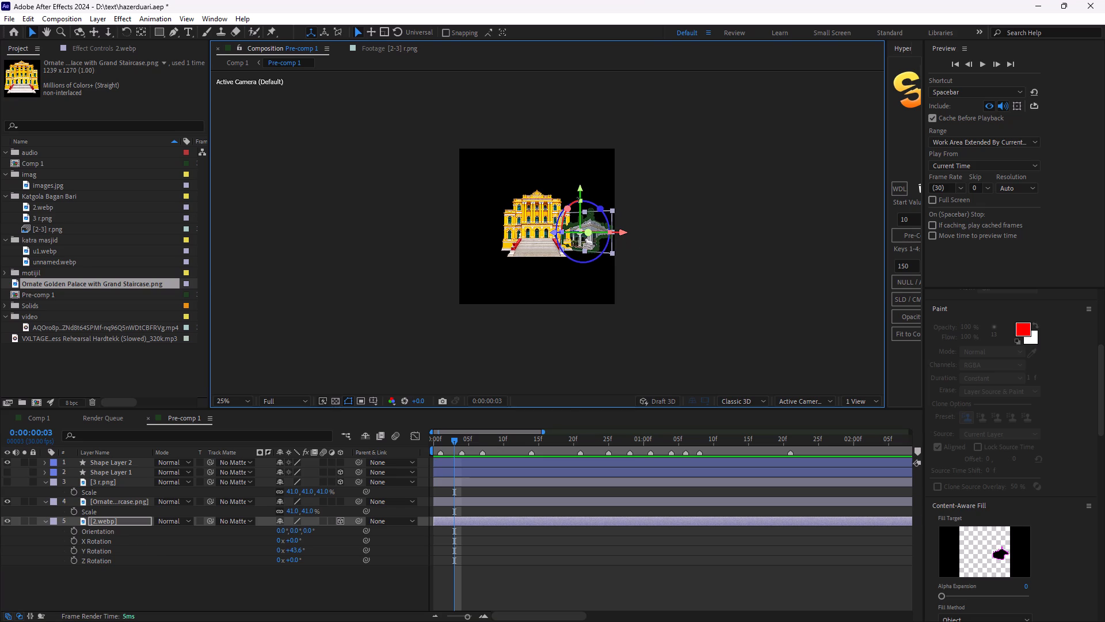
# Tilt the 2.webp layer in 3D to an orientation of about 328.9°, 0.3°, 12.0°.
pyautogui.moveTo(596, 206); pyautogui.dragTo(591, 199)
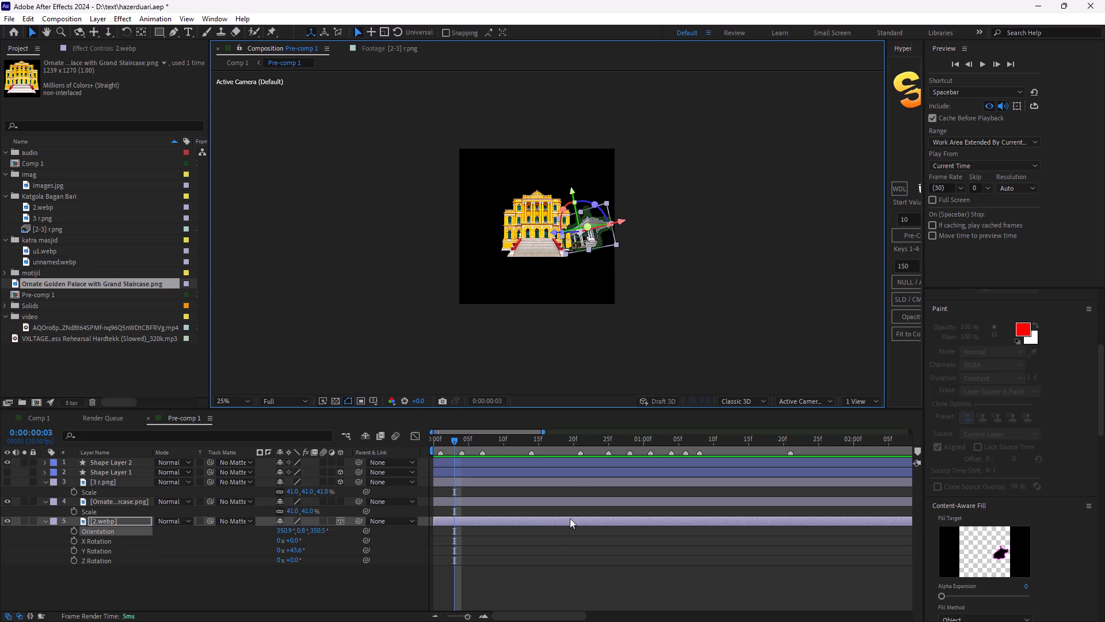
pyautogui.click(564, 554)
pyautogui.press('space')
pyautogui.press('space')
pyautogui.press('space')
pyautogui.press('space')
pyautogui.press('space')
pyautogui.press('space')
pyautogui.press('space')
pyautogui.press('space')
pyautogui.press('space')
pyautogui.press('space')
pyautogui.press('space')
pyautogui.press('space')
pyautogui.press('space')
pyautogui.press('space')
pyautogui.press('space')
pyautogui.press('space')
pyautogui.press('space')
pyautogui.press('space')
pyautogui.press('space')
pyautogui.scroll(1, 581, 270)
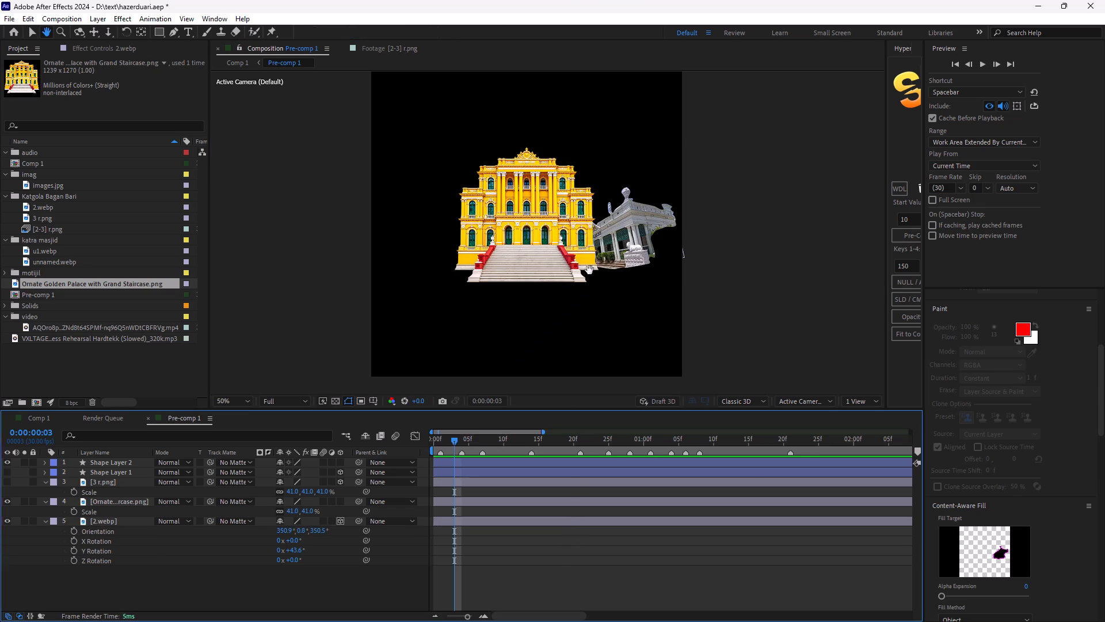
pyautogui.click(636, 249)
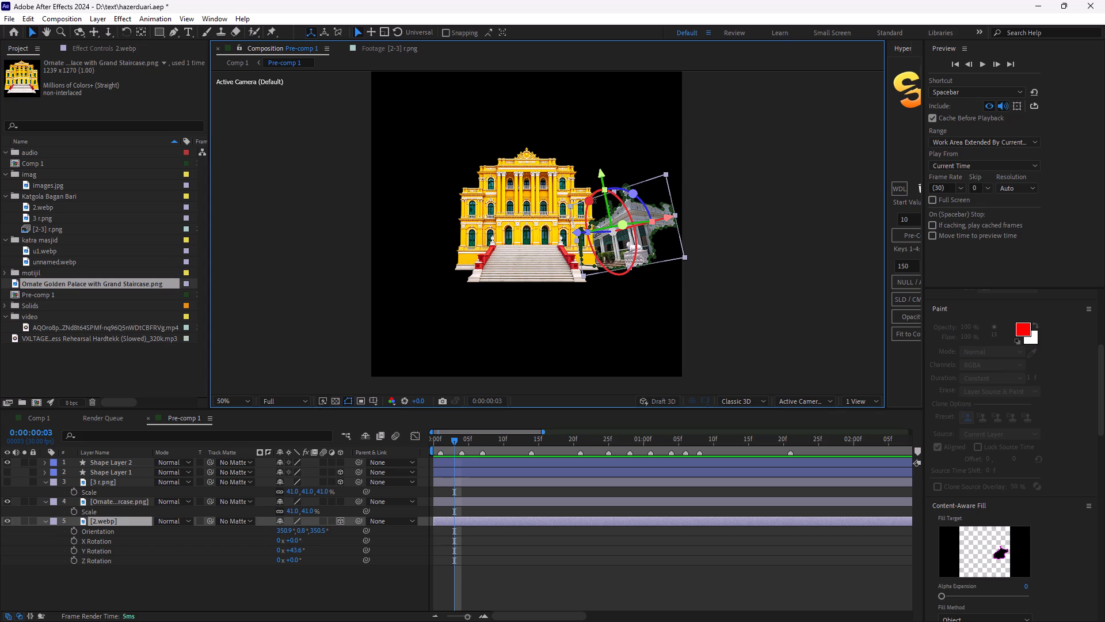
pyautogui.moveTo(591, 201); pyautogui.dragTo(605, 209)
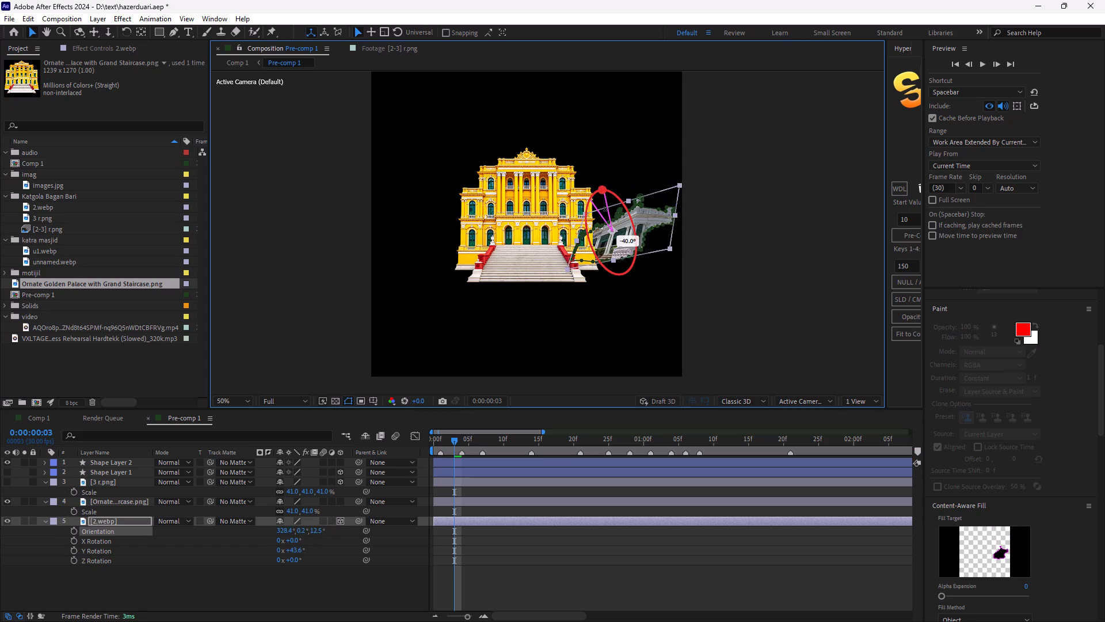
pyautogui.moveTo(605, 209); pyautogui.dragTo(605, 209)
pyautogui.click(621, 234)
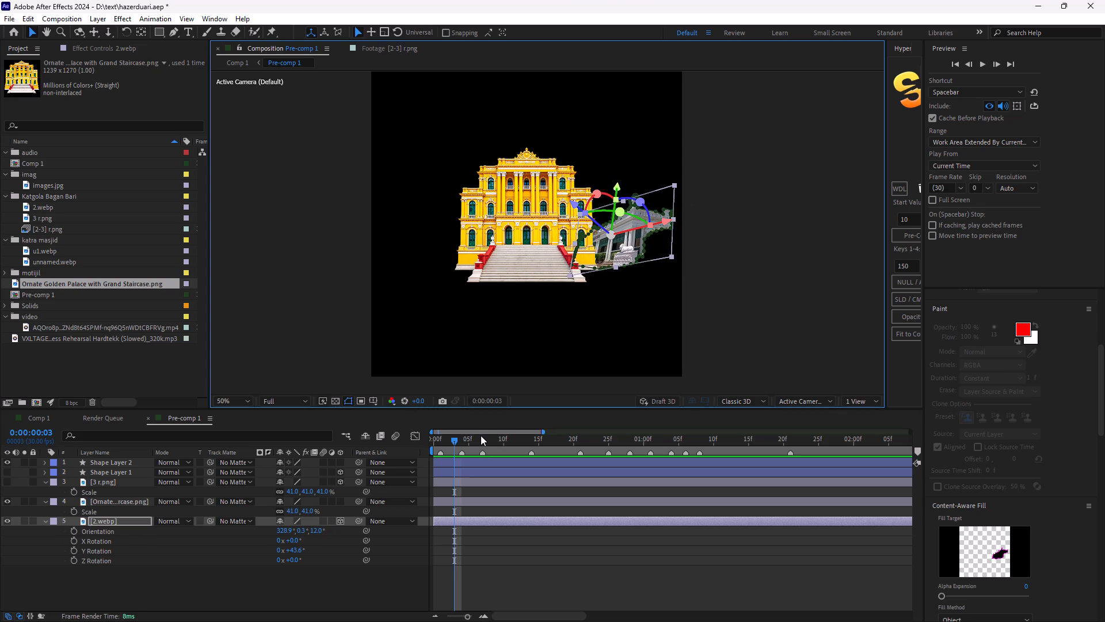
# Flip the 2.webp layer horizontally and reposition it so it emerges from behind the golden palace's right side.
pyautogui.hotkey('ctrl', 'space')
pyautogui.rightClick(487, 523)
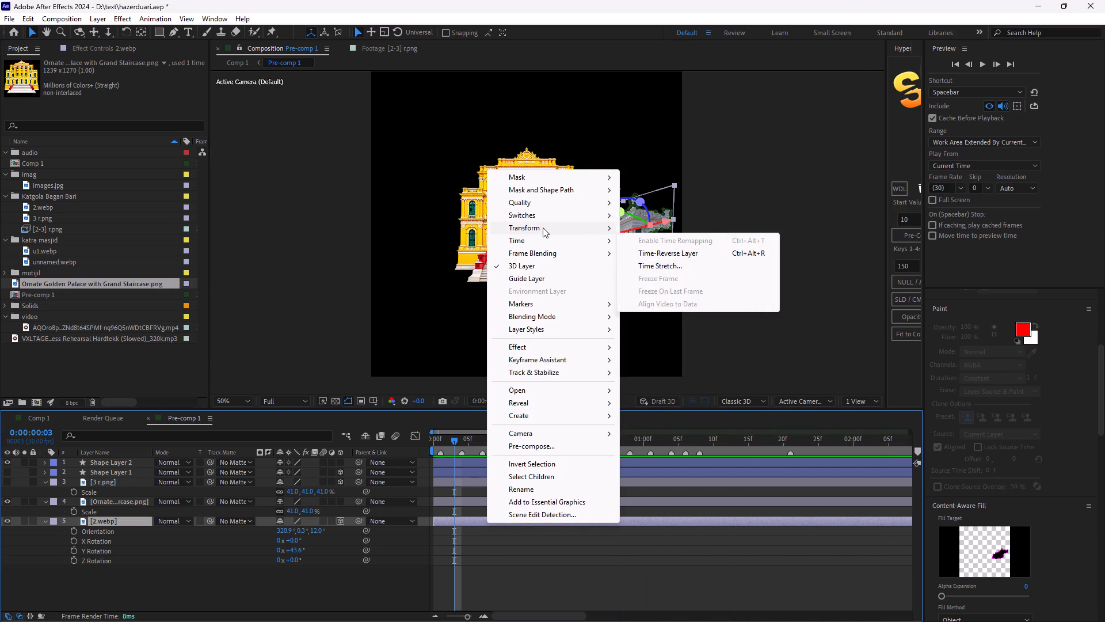
pyautogui.click(658, 329)
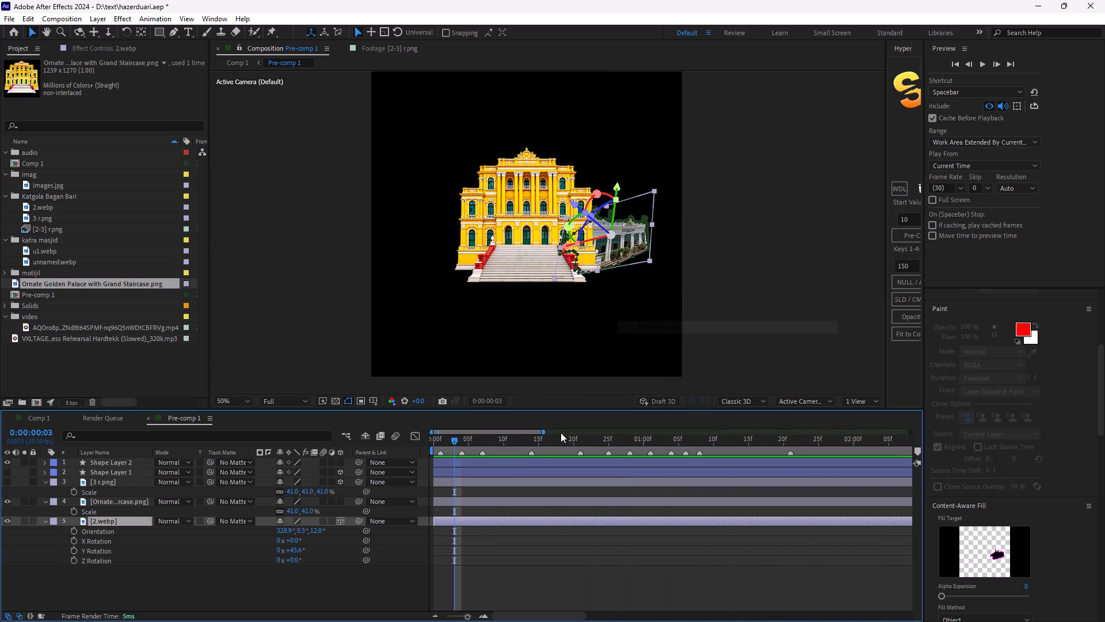
pyautogui.moveTo(622, 252); pyautogui.dragTo(631, 238)
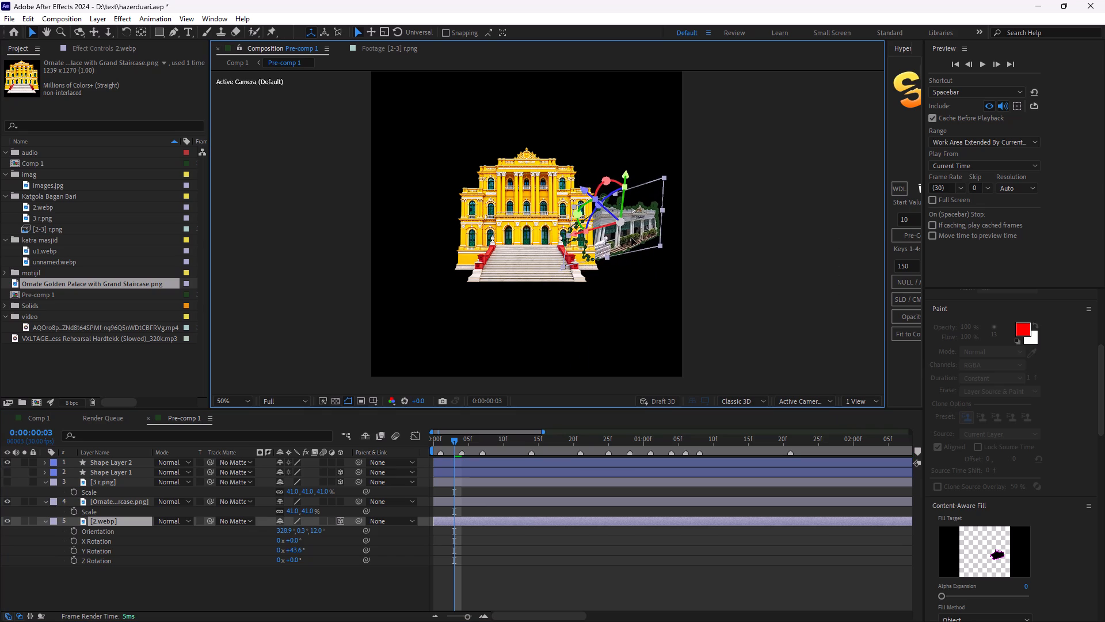
pyautogui.moveTo(631, 238); pyautogui.dragTo(626, 240)
pyautogui.click(649, 579)
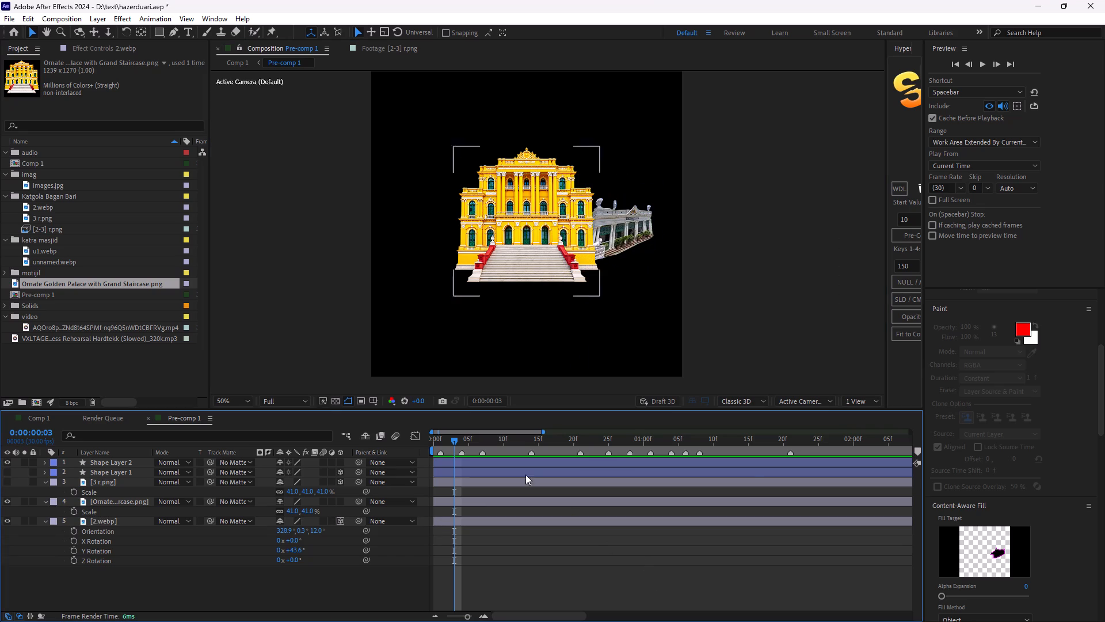
# Show the 3 r.png layer and hide the golden palace and 2.webp layers so the white temple photo stands alone.
pyautogui.click(457, 487)
pyautogui.click(476, 484)
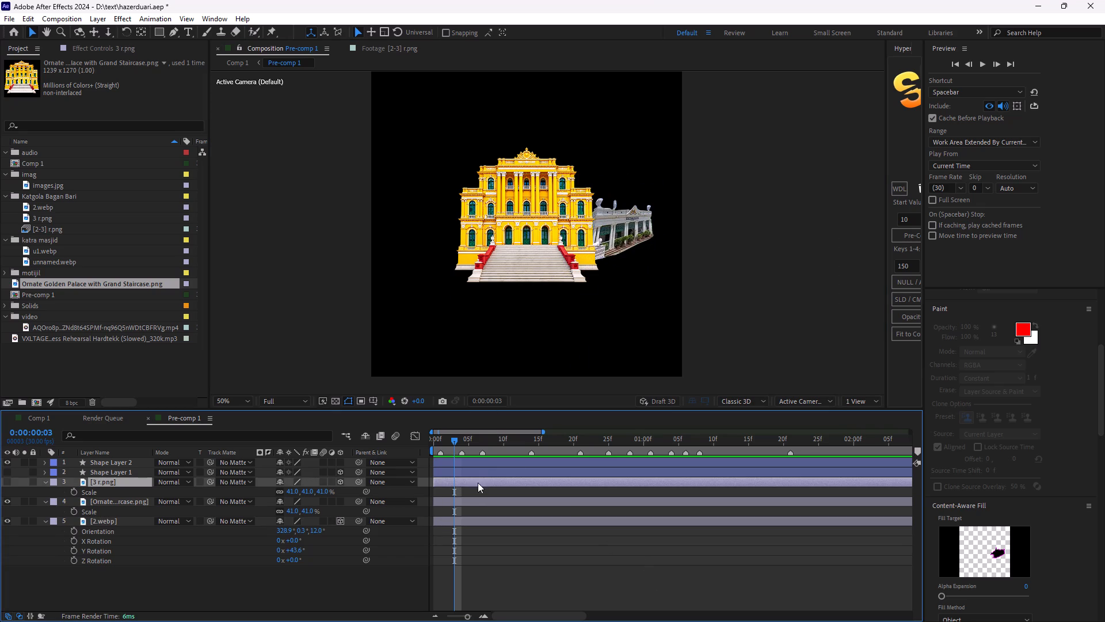
pyautogui.click(5, 502)
pyautogui.click(4, 517)
pyautogui.click(7, 484)
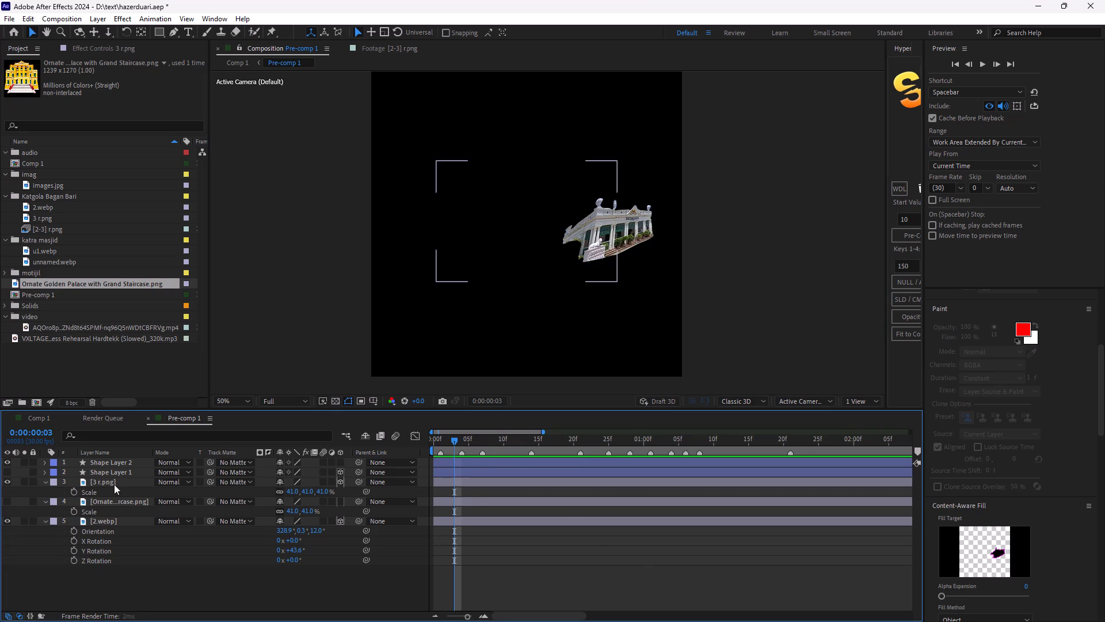
pyautogui.click(140, 484)
pyautogui.scroll(1, 550, 275)
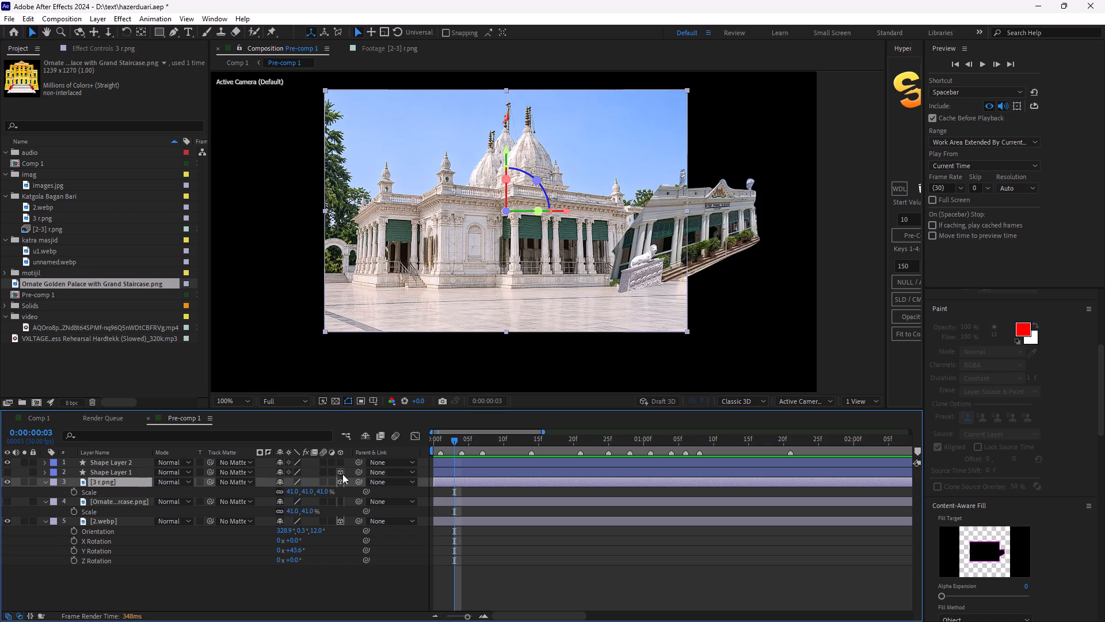
pyautogui.click(9, 518)
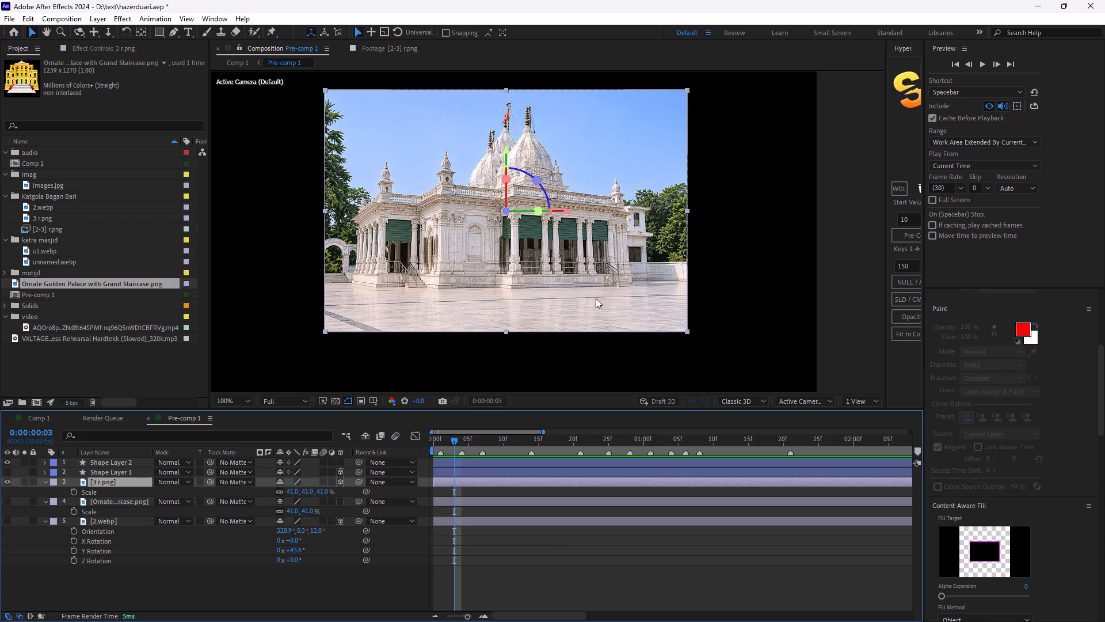
pyautogui.click(558, 569)
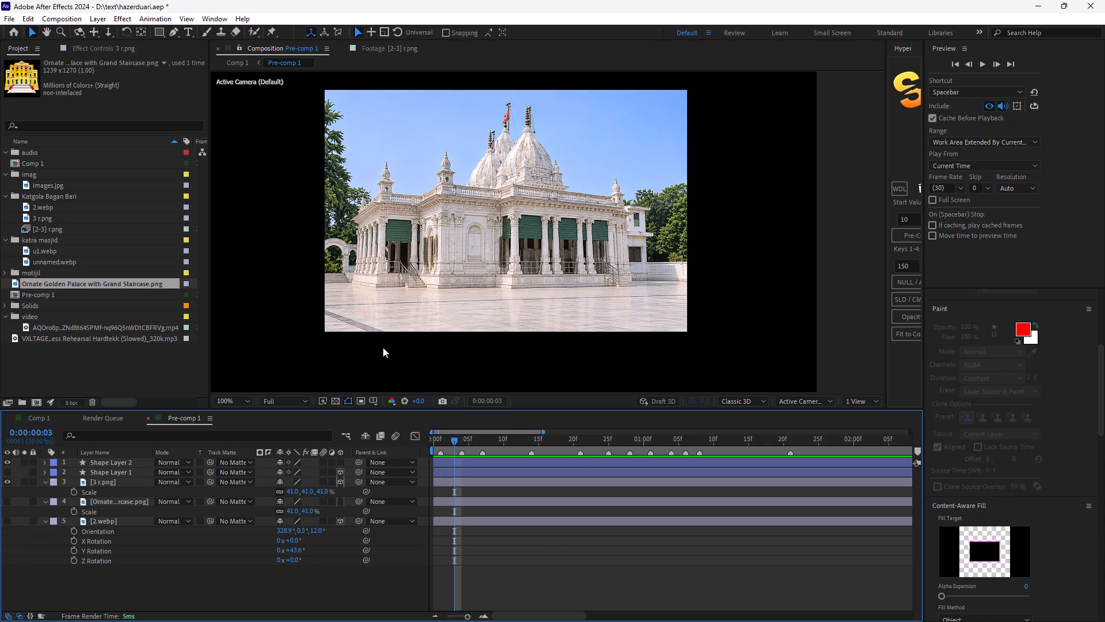
# Start a RotoBezier Pen mask on the 3 r.png layer, tracing the temple's base from its left corner to the right-hand stairs.
pyautogui.scroll(1, 475, 283)
pyautogui.moveTo(471, 284); pyautogui.dragTo(621, 299)
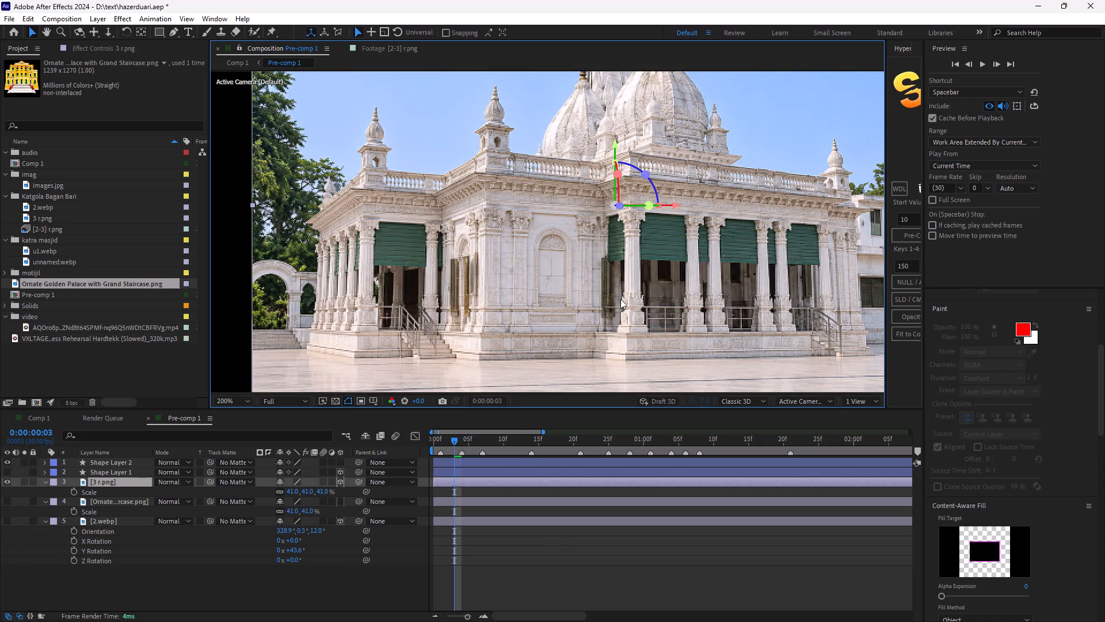
pyautogui.click(259, 30)
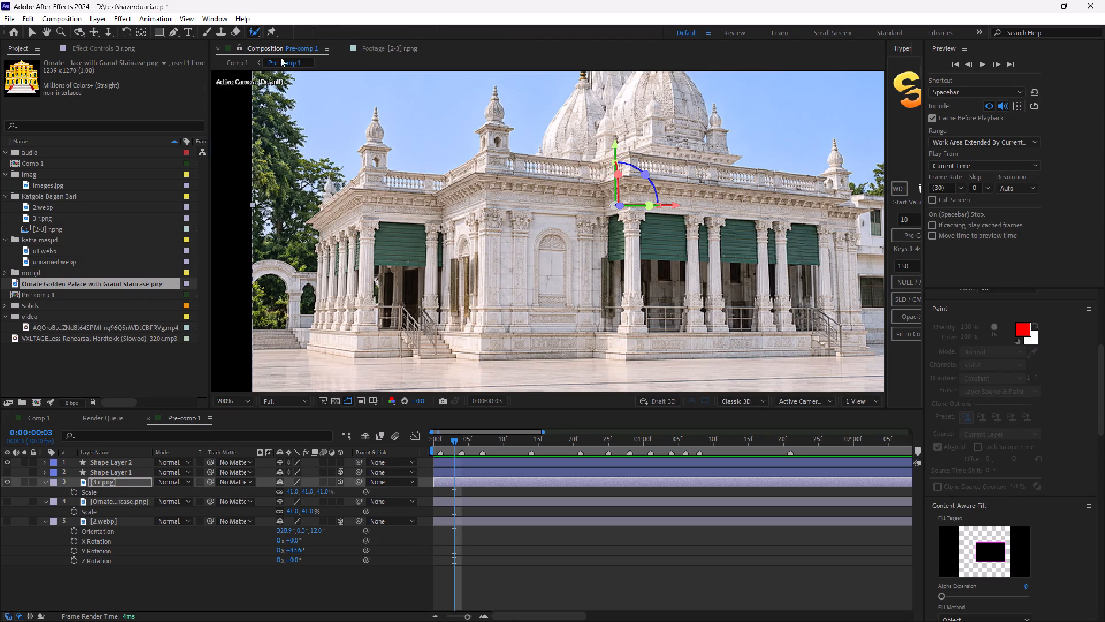
pyautogui.click(177, 28)
pyautogui.click(306, 350)
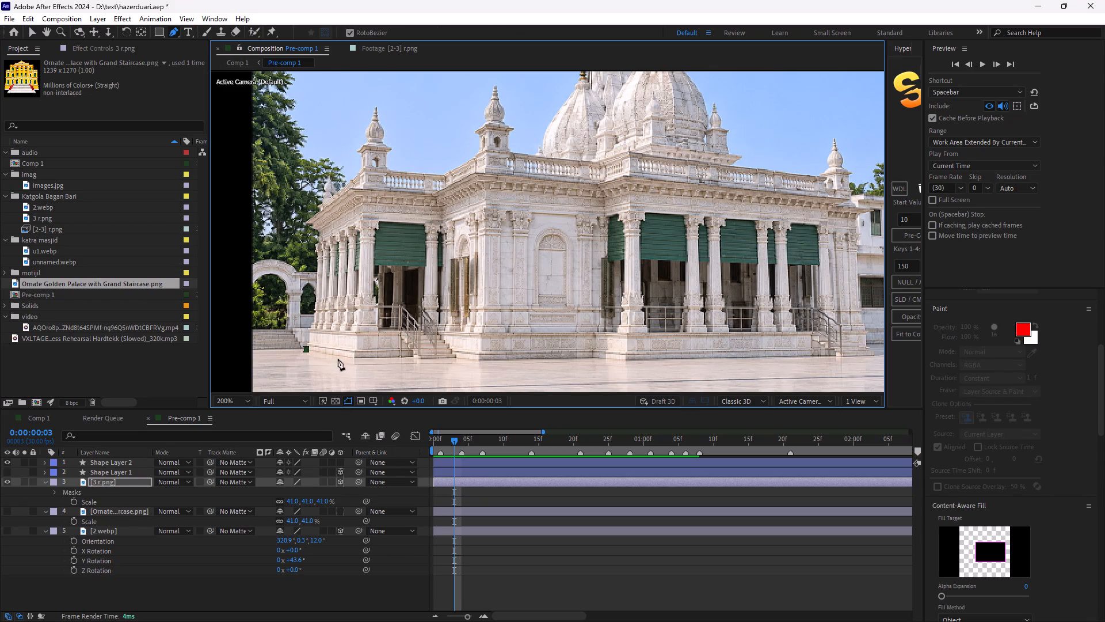
pyautogui.click(352, 360)
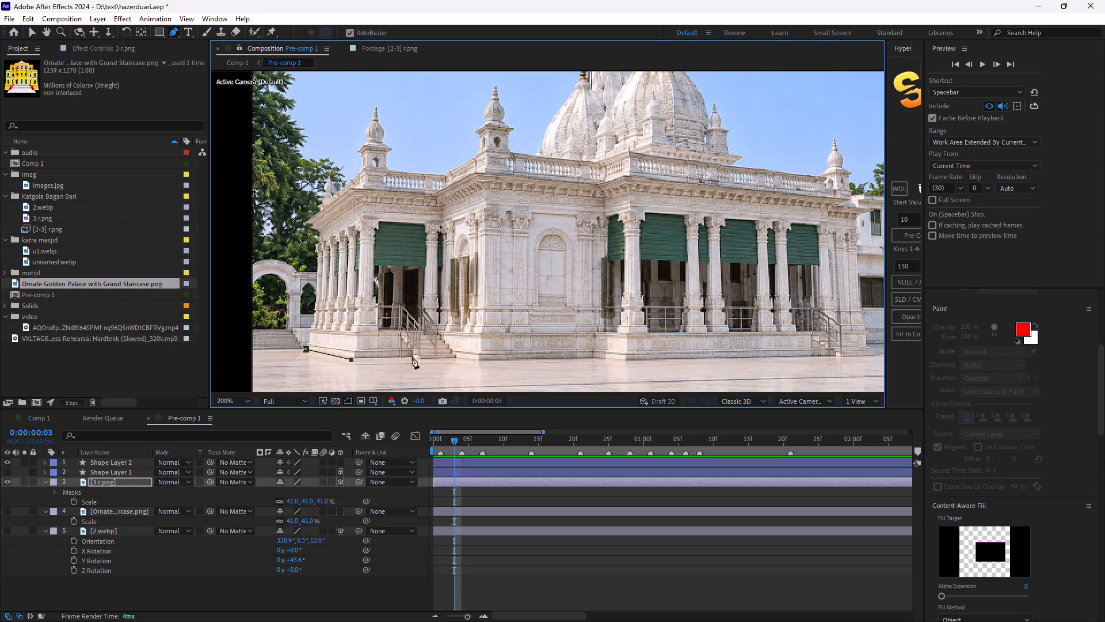
pyautogui.click(412, 357)
pyautogui.click(418, 360)
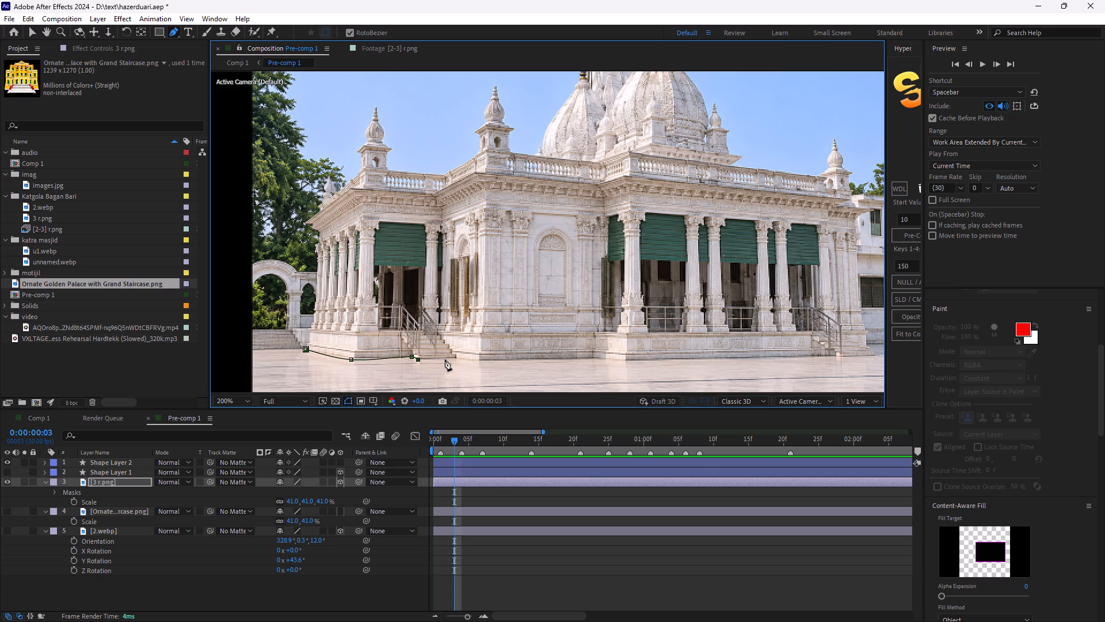
pyautogui.click(457, 358)
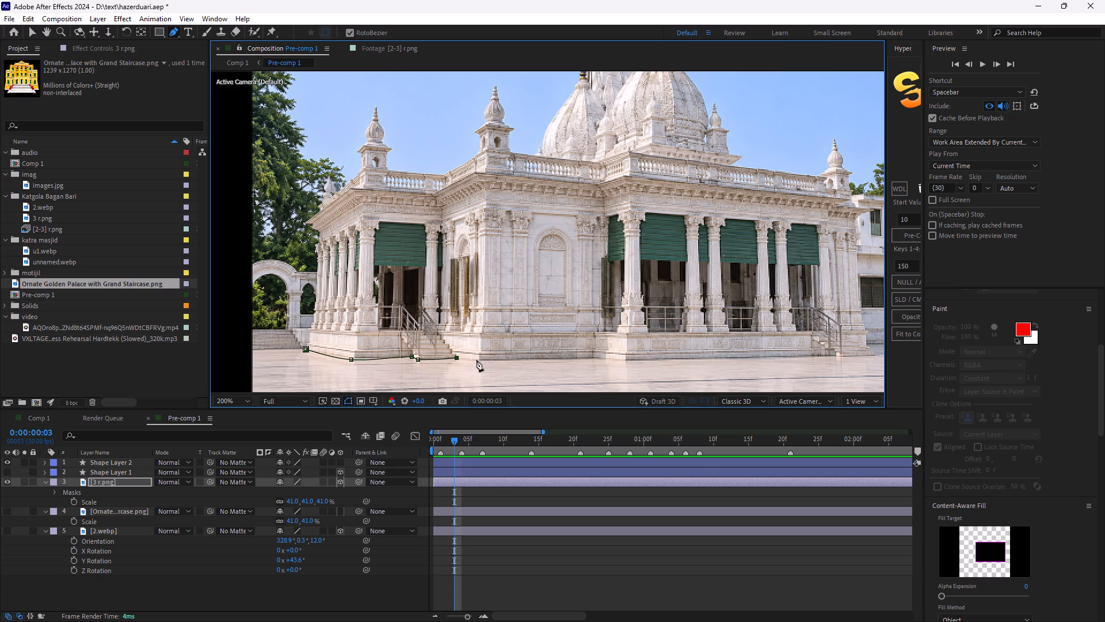
pyautogui.click(478, 361)
pyautogui.moveTo(498, 360); pyautogui.dragTo(505, 361)
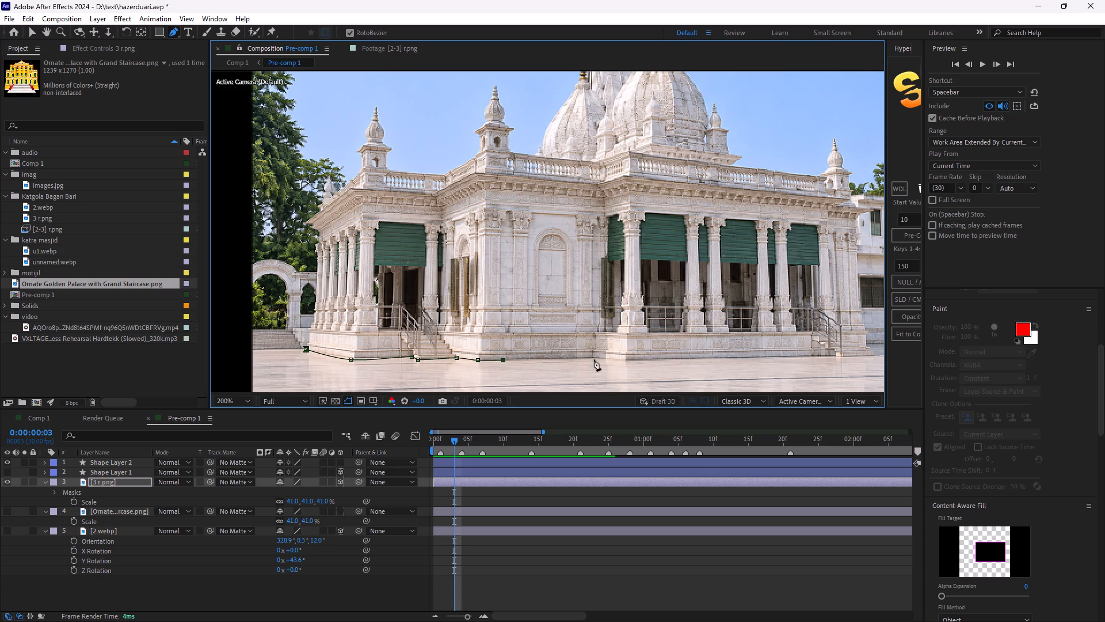
pyautogui.click(595, 358)
pyautogui.click(626, 362)
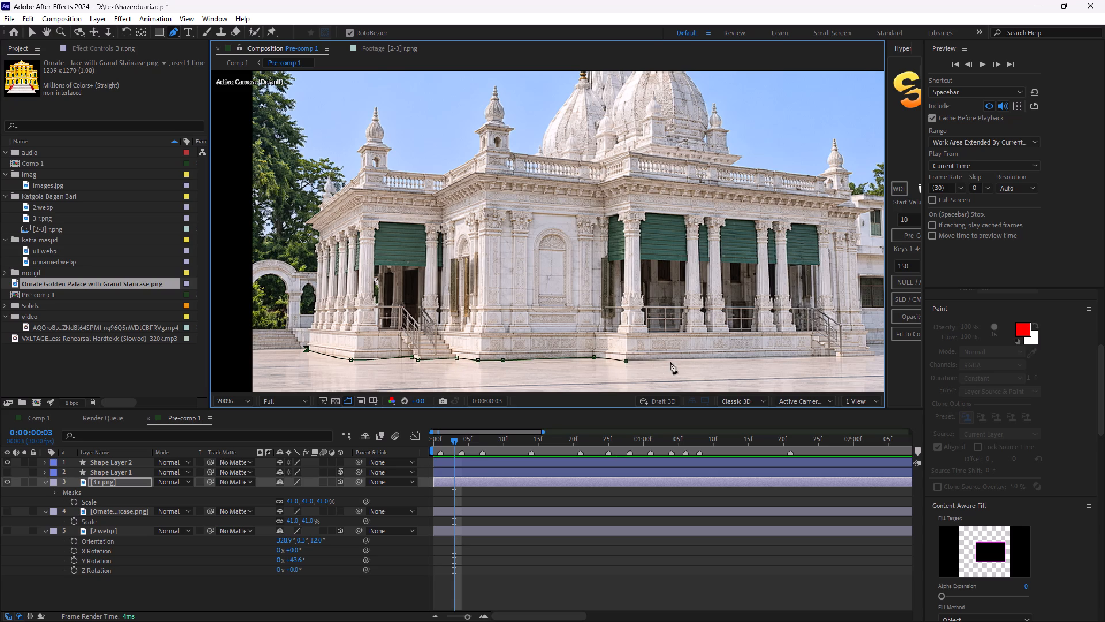
pyautogui.click(819, 354)
pyautogui.click(840, 358)
# Continue the mask path around the temple's right base corner to the foot of the side building.
pyautogui.press('space')
pyautogui.press('space')
pyautogui.press('space')
pyautogui.press('space')
pyautogui.press('space')
pyautogui.press('space')
pyautogui.press('space')
pyautogui.press('space')
pyautogui.press('space')
pyautogui.press('space')
pyautogui.moveTo(799, 328); pyautogui.dragTo(547, 330)
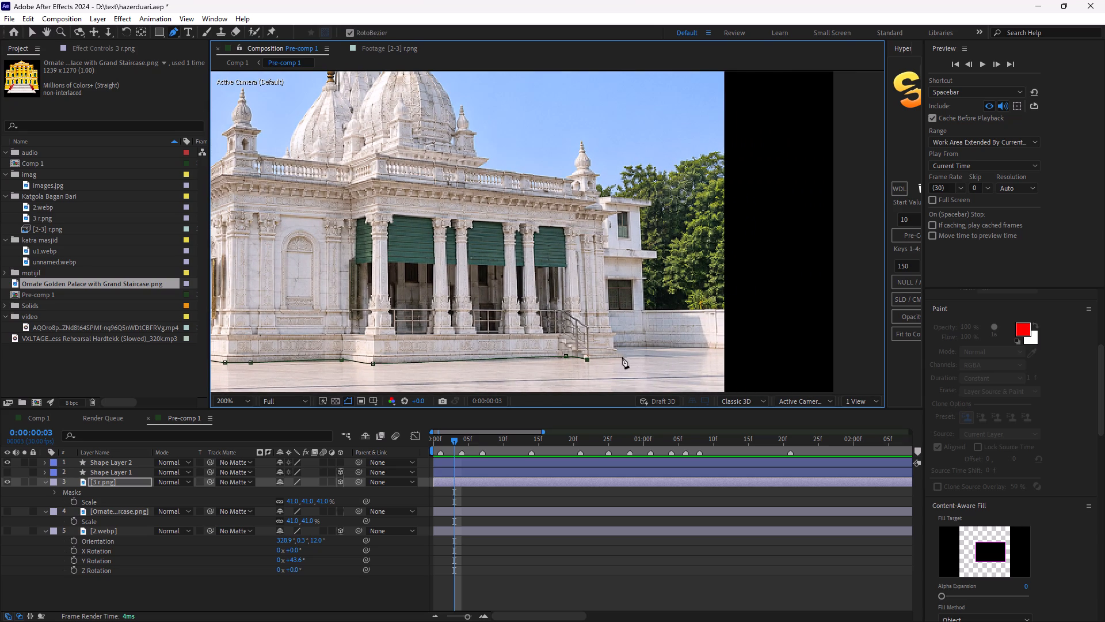
pyautogui.click(622, 357)
pyautogui.click(614, 344)
pyautogui.click(646, 347)
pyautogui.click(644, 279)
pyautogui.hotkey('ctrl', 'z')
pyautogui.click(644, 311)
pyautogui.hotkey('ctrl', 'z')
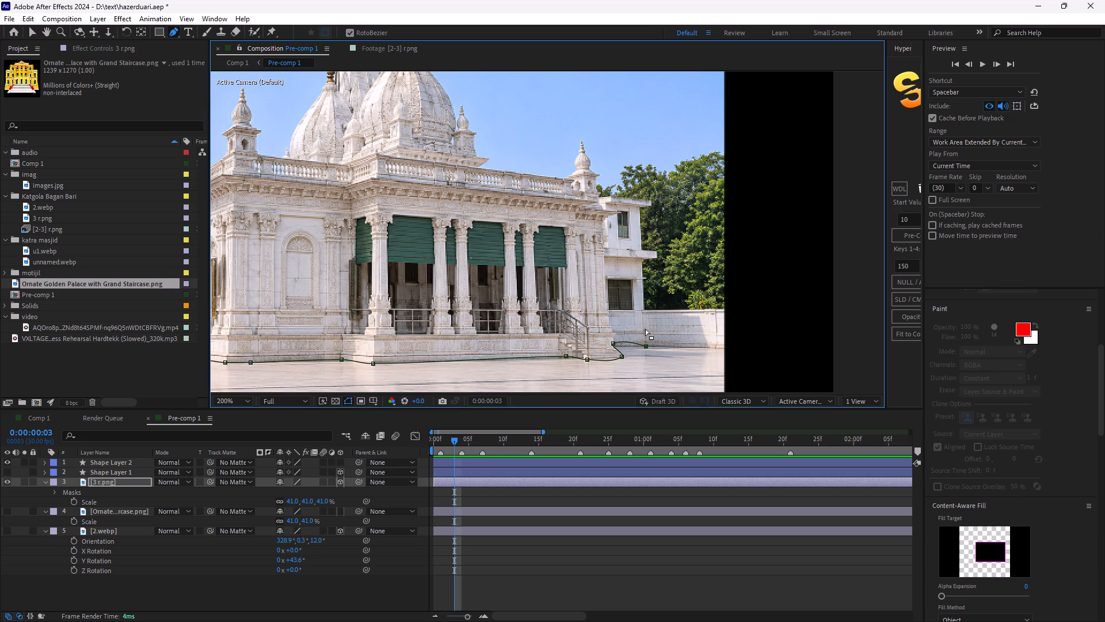
# Trace the mask path up the side building's outer wall to the corner of its roof.
pyautogui.click(646, 330)
pyautogui.click(645, 316)
pyautogui.click(645, 299)
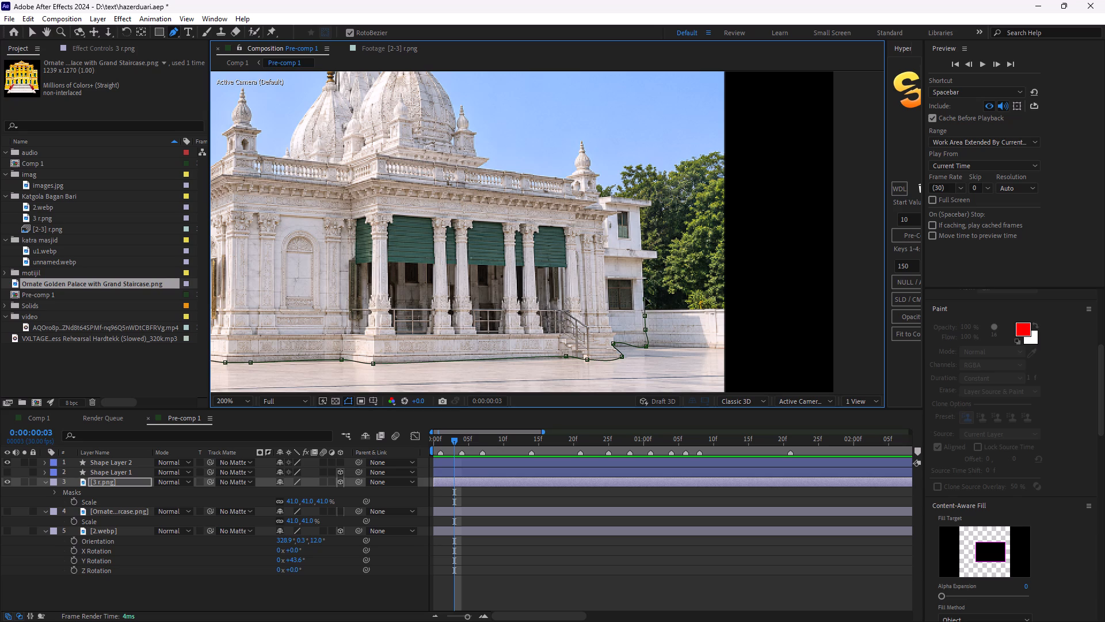
pyautogui.click(645, 286)
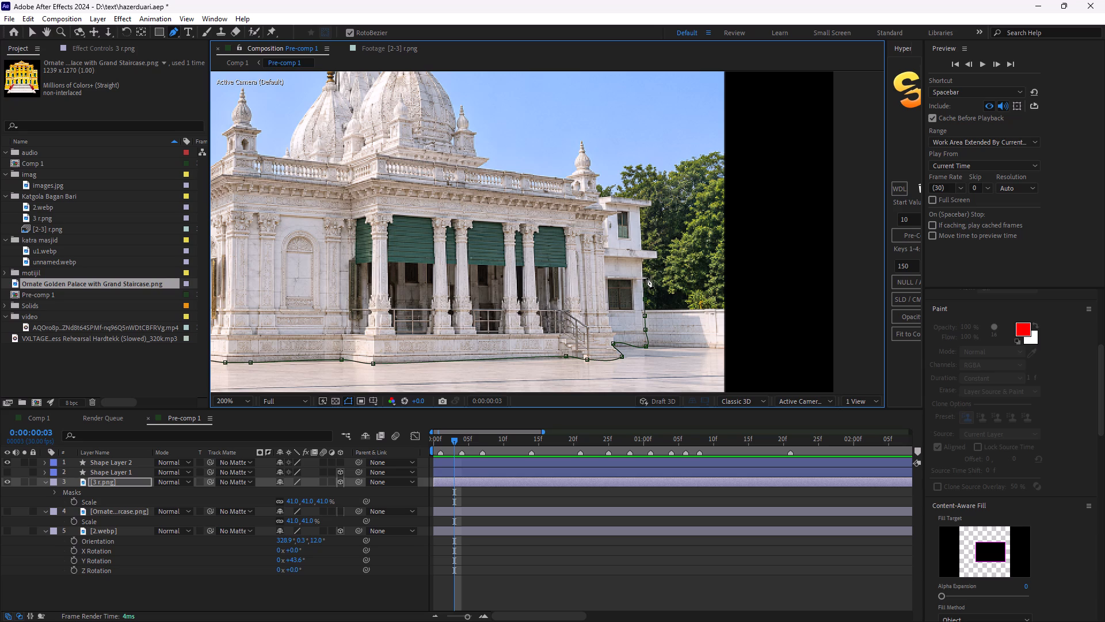
pyautogui.click(643, 274)
pyautogui.click(644, 264)
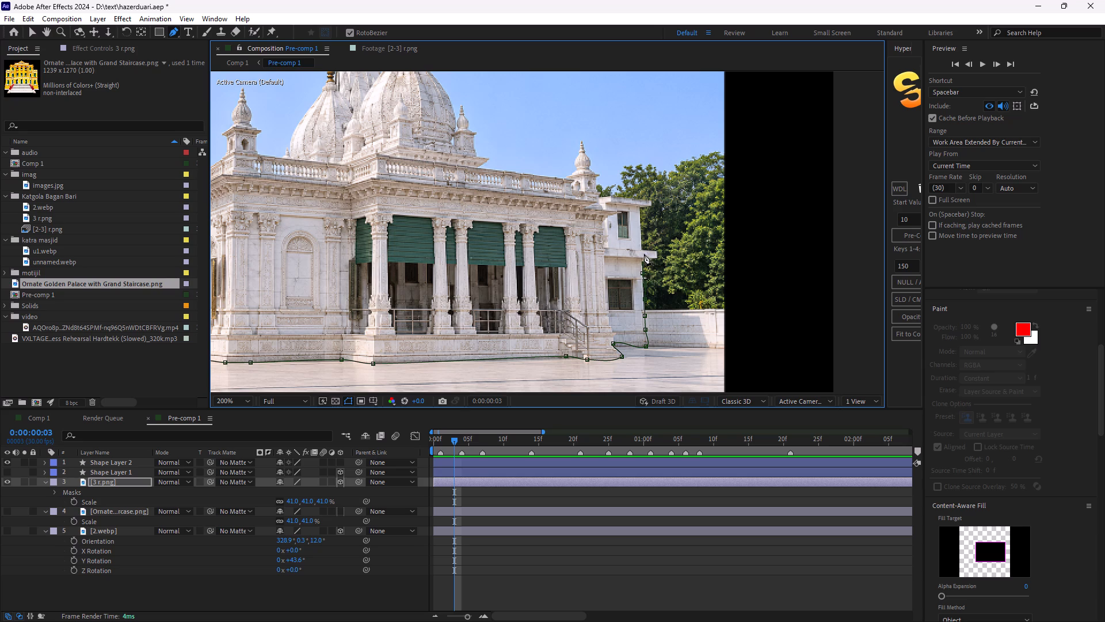
pyautogui.click(644, 254)
pyautogui.click(642, 226)
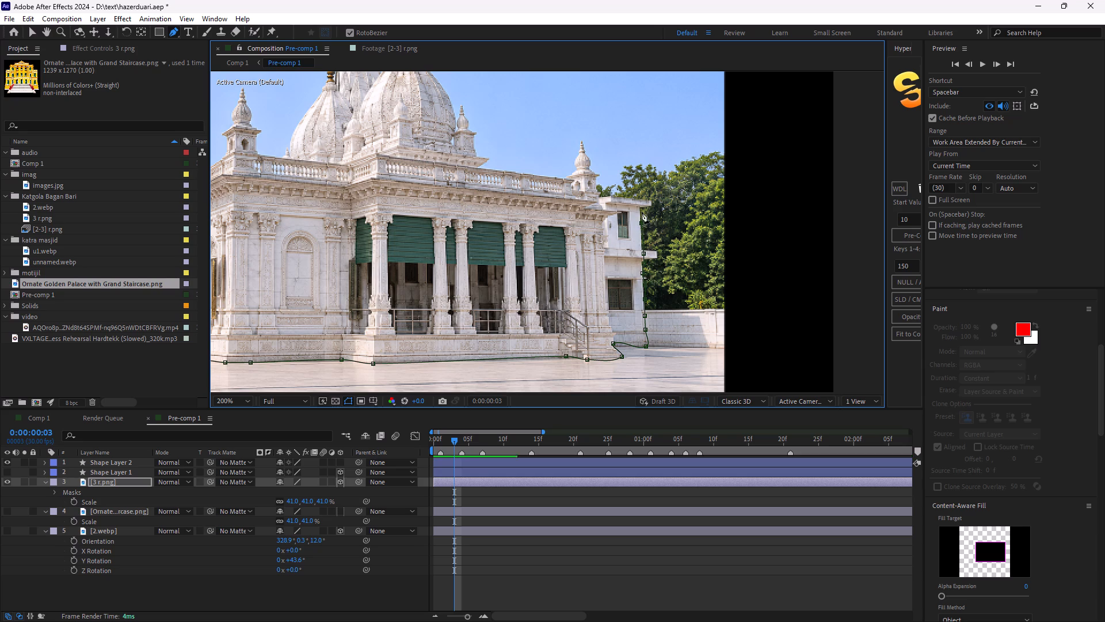
pyautogui.click(642, 212)
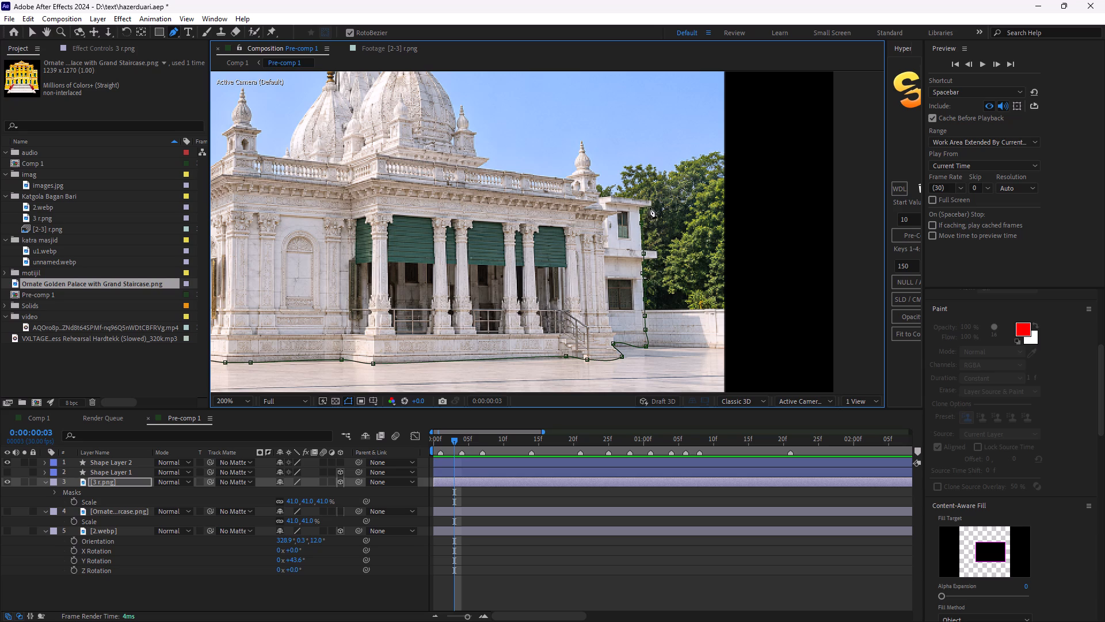
pyautogui.click(651, 207)
pyautogui.click(651, 202)
pyautogui.click(651, 200)
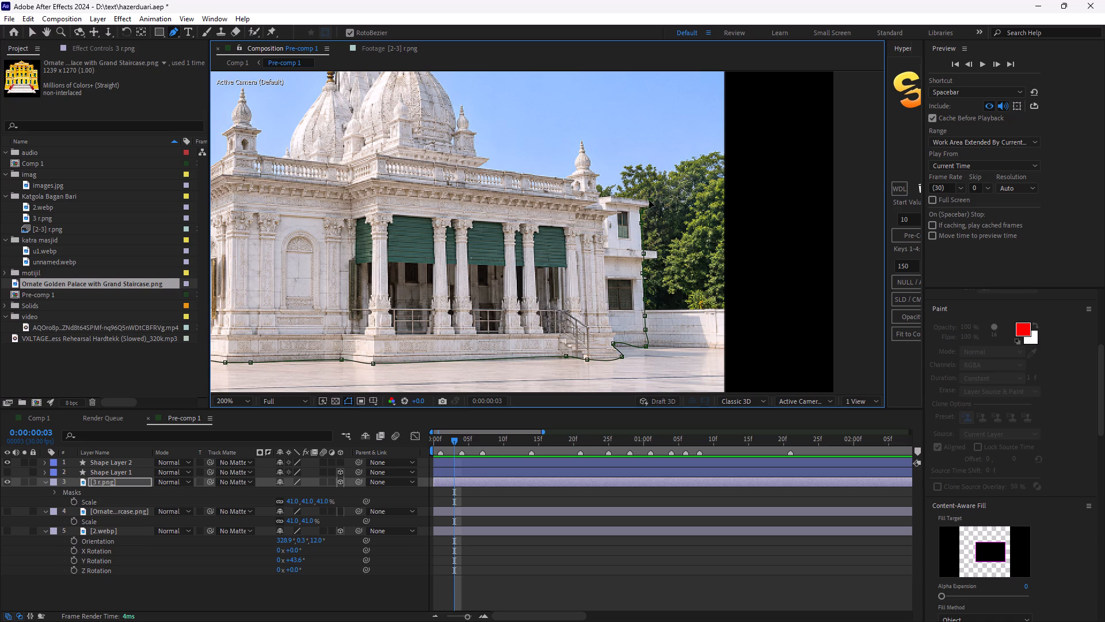
# Carry the mask path along the side building's roof and around the temple's right corner finial.
pyautogui.click(639, 201)
pyautogui.click(627, 198)
pyautogui.click(615, 197)
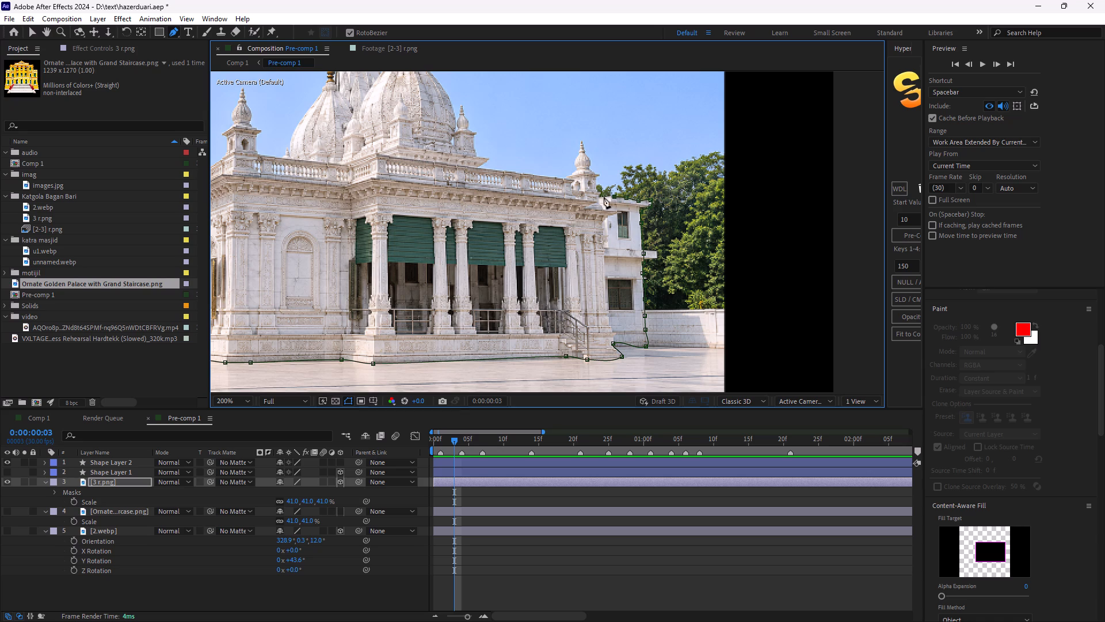
pyautogui.click(604, 197)
pyautogui.click(601, 196)
pyautogui.click(601, 190)
pyautogui.click(600, 185)
pyautogui.moveTo(597, 177); pyautogui.dragTo(595, 172)
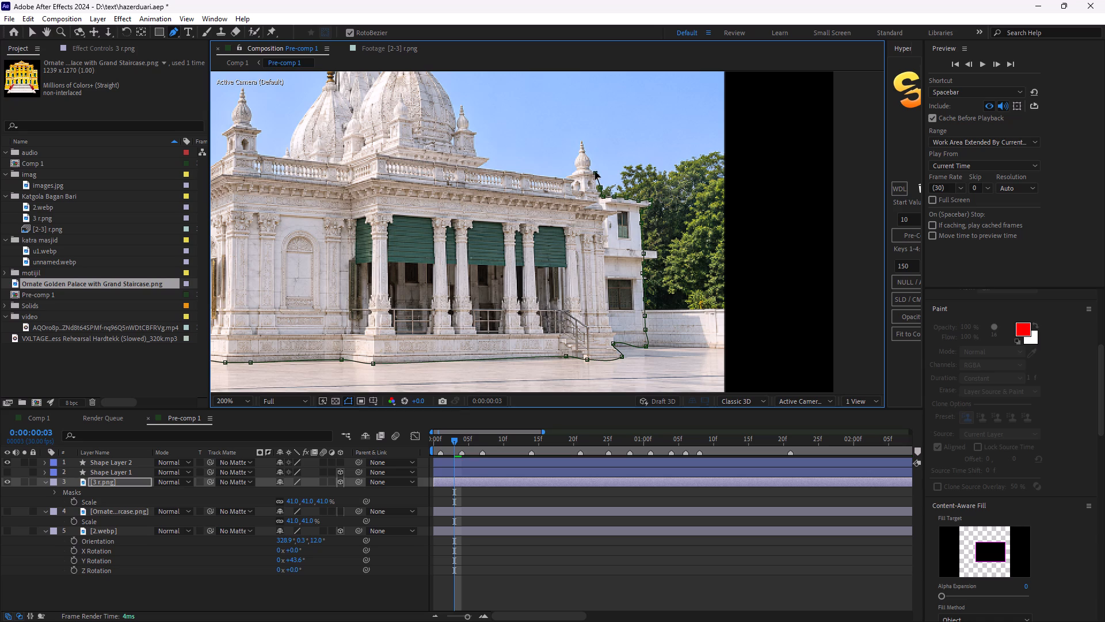
pyautogui.moveTo(595, 172); pyautogui.dragTo(595, 169)
pyautogui.click(594, 167)
pyautogui.click(588, 157)
pyautogui.click(584, 145)
pyautogui.moveTo(573, 142); pyautogui.dragTo(570, 147)
pyautogui.moveTo(569, 160); pyautogui.dragTo(570, 168)
pyautogui.click(570, 173)
pyautogui.moveTo(567, 174); pyautogui.dragTo(563, 174)
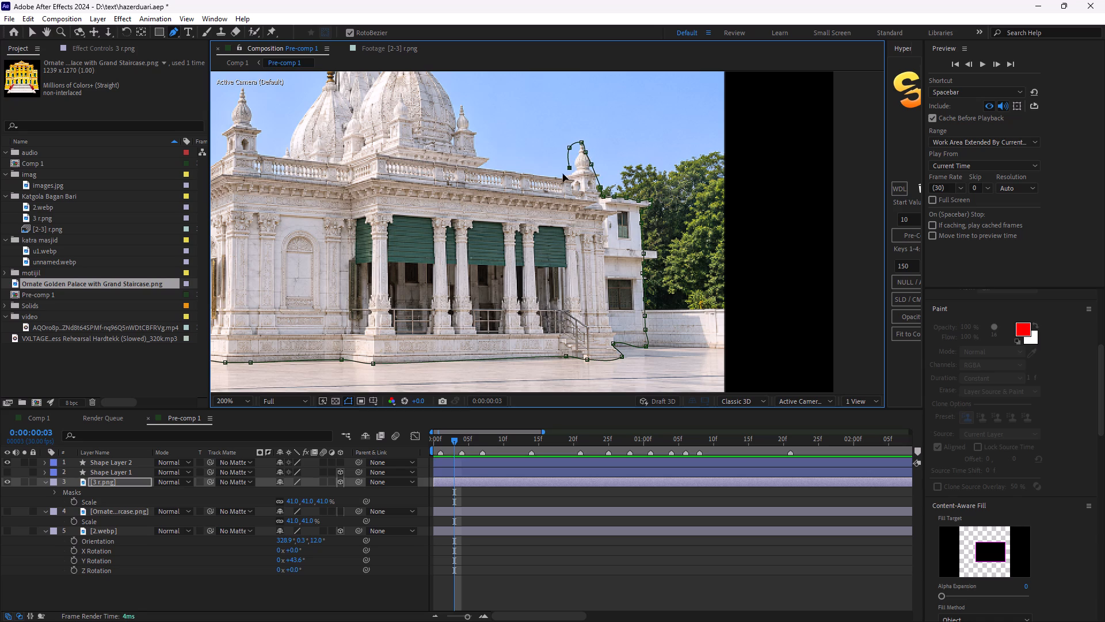
# Extend the mask path along the right parapet and up the right slope of the main dome.
pyautogui.moveTo(563, 174); pyautogui.dragTo(557, 174)
pyautogui.click(548, 174)
pyautogui.click(530, 173)
pyautogui.click(523, 168)
pyautogui.click(491, 155)
pyautogui.click(483, 145)
pyautogui.moveTo(478, 131); pyautogui.dragTo(475, 124)
pyautogui.press('space')
pyautogui.press('space')
pyautogui.press('space')
pyautogui.press('space')
pyautogui.press('space')
pyautogui.press('space')
pyautogui.press('space')
pyautogui.press('space')
pyautogui.press('space')
pyautogui.press('space')
pyautogui.press('space')
pyautogui.press('space')
pyautogui.press('space')
pyautogui.press('space')
pyautogui.press('space')
pyautogui.press('space')
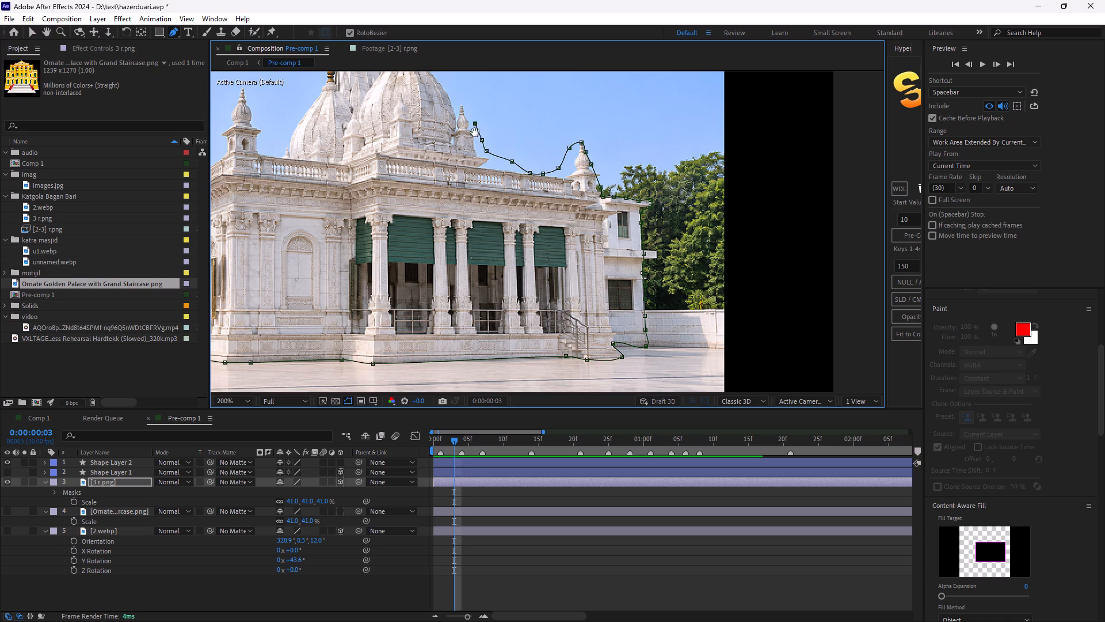
pyautogui.moveTo(471, 137); pyautogui.dragTo(510, 251)
pyautogui.moveTo(512, 222); pyautogui.dragTo(498, 210)
pyautogui.moveTo(489, 195); pyautogui.dragTo(482, 184)
pyautogui.click(474, 166)
pyautogui.moveTo(467, 151); pyautogui.dragTo(467, 142)
# Loop the mask path around the spire on top of the main dome.
pyautogui.moveTo(462, 125); pyautogui.dragTo(458, 119)
pyautogui.moveTo(447, 105); pyautogui.dragTo(438, 101)
pyautogui.moveTo(425, 108); pyautogui.dragTo(424, 126)
pyautogui.moveTo(423, 143); pyautogui.dragTo(422, 157)
pyautogui.click(417, 169)
pyautogui.moveTo(410, 162); pyautogui.dragTo(416, 149)
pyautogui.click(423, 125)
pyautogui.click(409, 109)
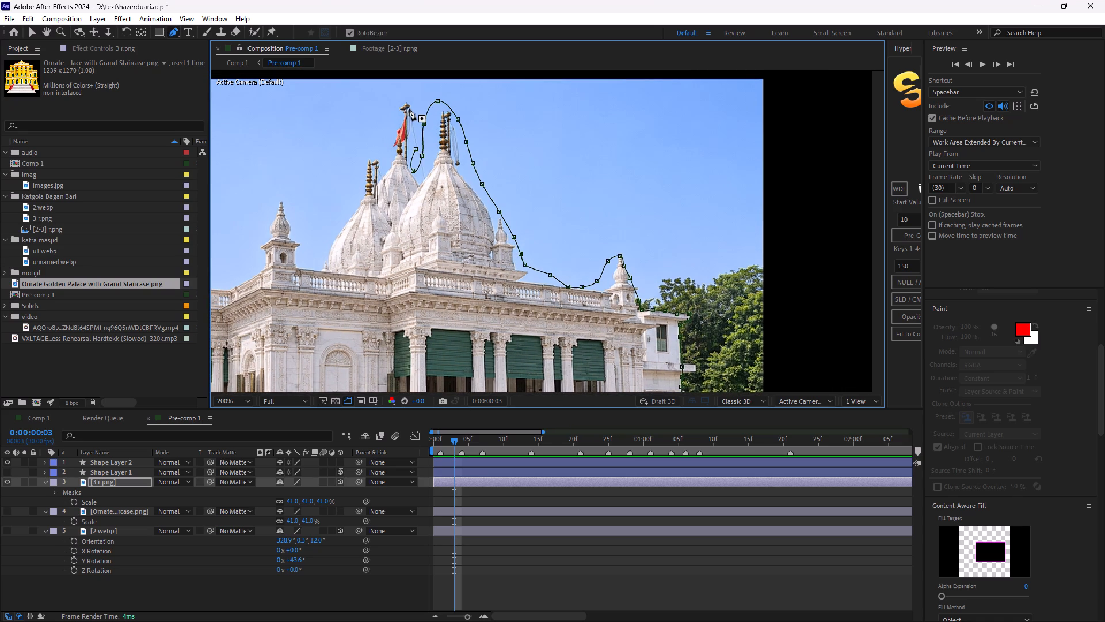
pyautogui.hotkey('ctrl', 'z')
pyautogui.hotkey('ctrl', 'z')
# Take the mask path around the rear dome's spire with the red flag, down toward the left dome's spire.
pyautogui.click(417, 133)
pyautogui.click(420, 109)
pyautogui.moveTo(413, 97); pyautogui.dragTo(402, 97)
pyautogui.moveTo(394, 97); pyautogui.dragTo(379, 120)
pyautogui.moveTo(377, 132); pyautogui.dragTo(381, 146)
pyautogui.click(386, 165)
pyautogui.click(380, 168)
# Trace the mask path around the left dome's spire and over the middle corner finial down to the parapet.
pyautogui.moveTo(355, 146); pyautogui.dragTo(343, 146)
pyautogui.moveTo(338, 150); pyautogui.dragTo(338, 176)
pyautogui.moveTo(347, 193); pyautogui.dragTo(349, 202)
pyautogui.moveTo(350, 198); pyautogui.dragTo(357, 224)
pyautogui.moveTo(342, 238); pyautogui.dragTo(333, 243)
pyautogui.moveTo(327, 248); pyautogui.dragTo(315, 248)
pyautogui.moveTo(289, 214); pyautogui.dragTo(277, 189)
pyautogui.moveTo(266, 175); pyautogui.dragTo(251, 198)
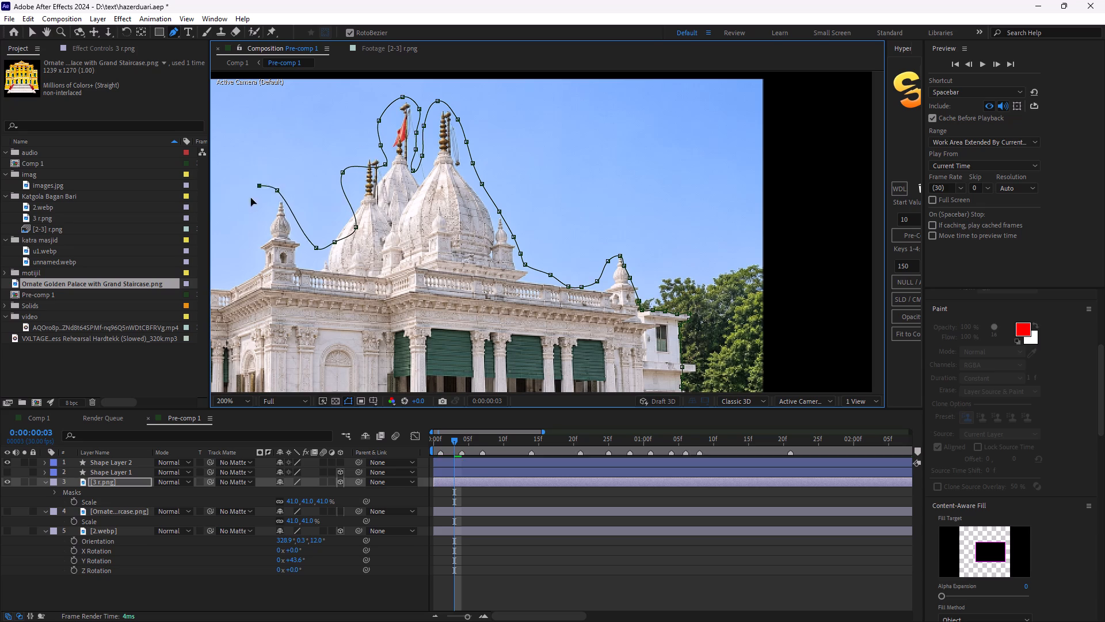
pyautogui.moveTo(251, 198); pyautogui.dragTo(241, 230)
pyautogui.moveTo(238, 246); pyautogui.dragTo(237, 267)
pyautogui.moveTo(232, 278); pyautogui.dragTo(216, 283)
# Continue the mask path along the left parapet and around the leftmost tall finial to the temple's outer roof edge.
pyautogui.press('space')
pyautogui.press('space')
pyautogui.press('space')
pyautogui.press('space')
pyautogui.press('space')
pyautogui.press('space')
pyautogui.press('space')
pyautogui.press('space')
pyautogui.press('space')
pyautogui.press('space')
pyautogui.press('space')
pyautogui.press('space')
pyautogui.press('space')
pyautogui.press('space')
pyautogui.press('space')
pyautogui.press('space')
pyautogui.press('space')
pyautogui.press('space')
pyautogui.press('space')
pyautogui.press('space')
pyautogui.moveTo(298, 272); pyautogui.dragTo(472, 194)
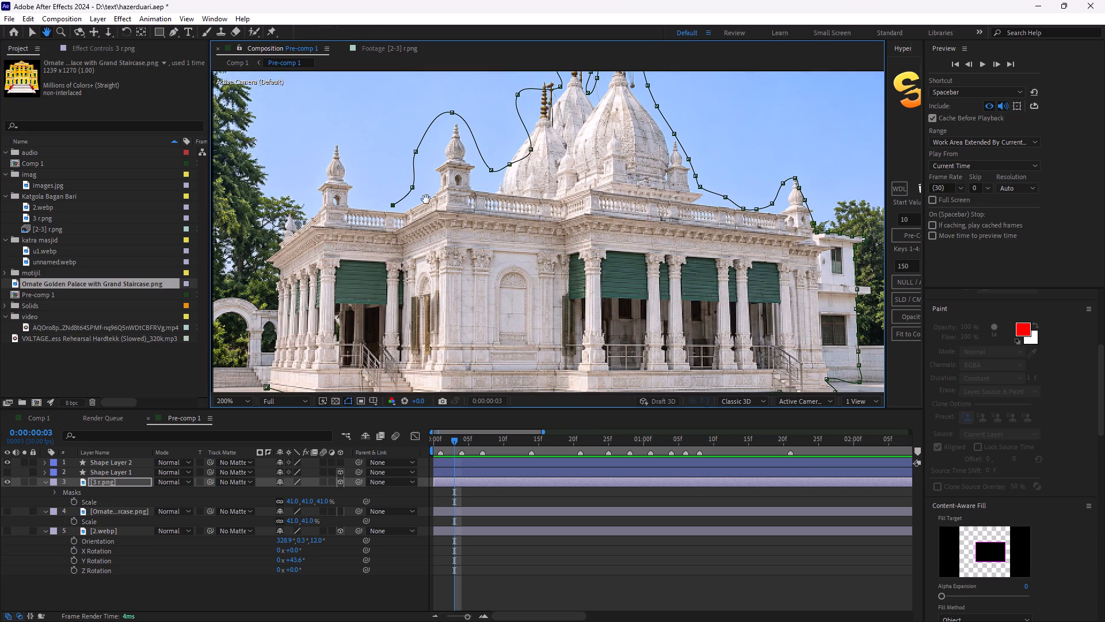
pyautogui.click(367, 206)
pyautogui.moveTo(372, 185); pyautogui.dragTo(364, 172)
pyautogui.moveTo(347, 145); pyautogui.dragTo(334, 143)
pyautogui.moveTo(328, 142); pyautogui.dragTo(308, 147)
pyautogui.moveTo(299, 169); pyautogui.dragTo(304, 185)
pyautogui.moveTo(304, 191); pyautogui.dragTo(308, 207)
pyautogui.moveTo(304, 214); pyautogui.dragTo(289, 216)
pyautogui.moveTo(273, 217); pyautogui.dragTo(265, 221)
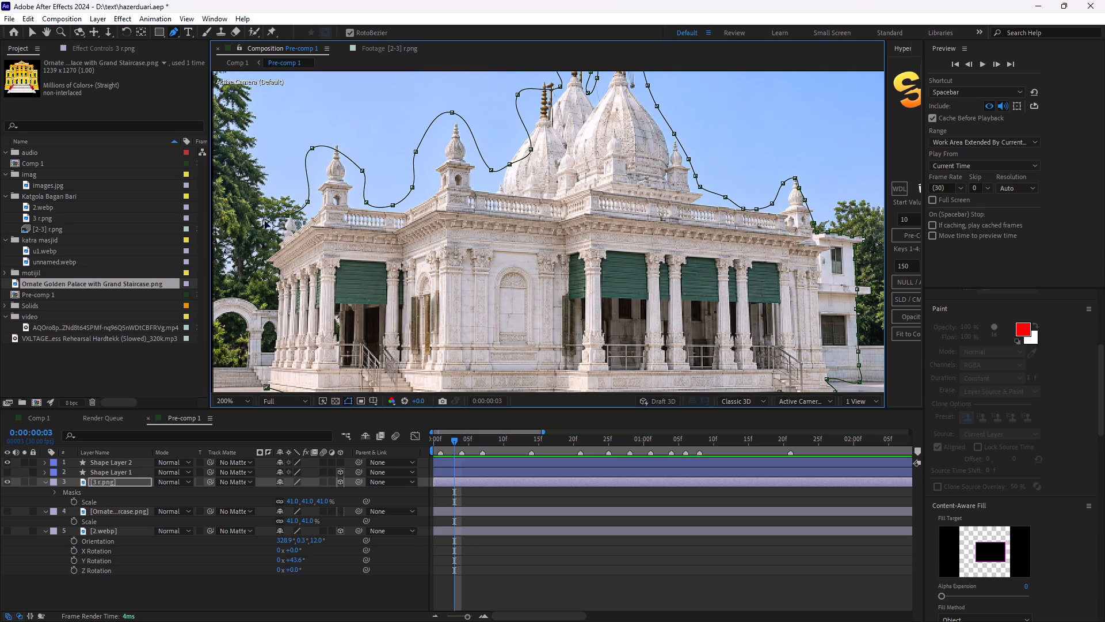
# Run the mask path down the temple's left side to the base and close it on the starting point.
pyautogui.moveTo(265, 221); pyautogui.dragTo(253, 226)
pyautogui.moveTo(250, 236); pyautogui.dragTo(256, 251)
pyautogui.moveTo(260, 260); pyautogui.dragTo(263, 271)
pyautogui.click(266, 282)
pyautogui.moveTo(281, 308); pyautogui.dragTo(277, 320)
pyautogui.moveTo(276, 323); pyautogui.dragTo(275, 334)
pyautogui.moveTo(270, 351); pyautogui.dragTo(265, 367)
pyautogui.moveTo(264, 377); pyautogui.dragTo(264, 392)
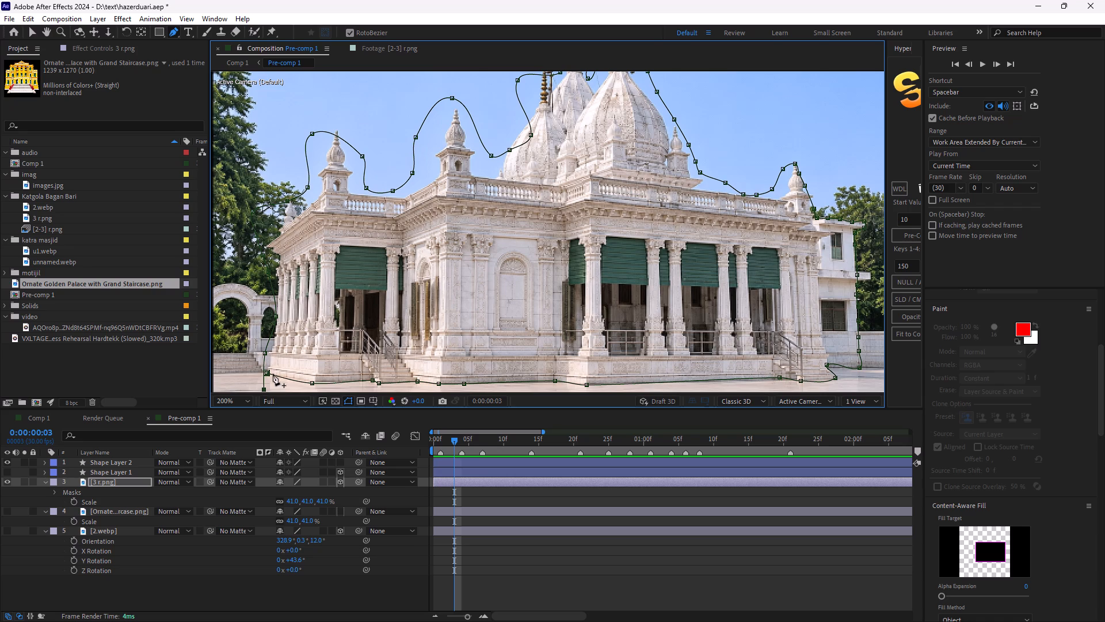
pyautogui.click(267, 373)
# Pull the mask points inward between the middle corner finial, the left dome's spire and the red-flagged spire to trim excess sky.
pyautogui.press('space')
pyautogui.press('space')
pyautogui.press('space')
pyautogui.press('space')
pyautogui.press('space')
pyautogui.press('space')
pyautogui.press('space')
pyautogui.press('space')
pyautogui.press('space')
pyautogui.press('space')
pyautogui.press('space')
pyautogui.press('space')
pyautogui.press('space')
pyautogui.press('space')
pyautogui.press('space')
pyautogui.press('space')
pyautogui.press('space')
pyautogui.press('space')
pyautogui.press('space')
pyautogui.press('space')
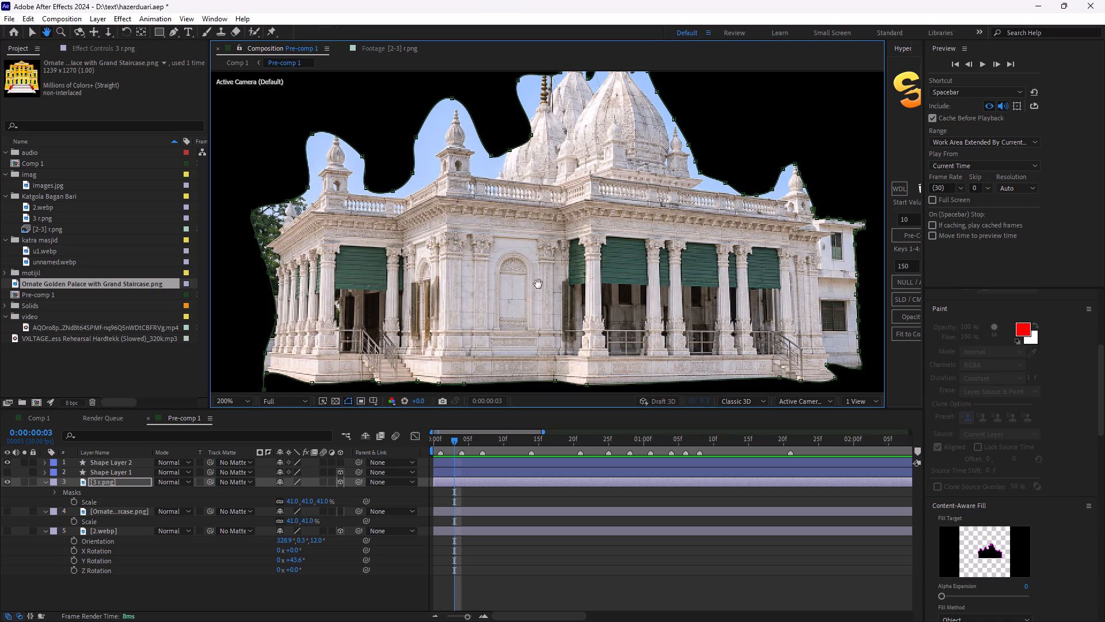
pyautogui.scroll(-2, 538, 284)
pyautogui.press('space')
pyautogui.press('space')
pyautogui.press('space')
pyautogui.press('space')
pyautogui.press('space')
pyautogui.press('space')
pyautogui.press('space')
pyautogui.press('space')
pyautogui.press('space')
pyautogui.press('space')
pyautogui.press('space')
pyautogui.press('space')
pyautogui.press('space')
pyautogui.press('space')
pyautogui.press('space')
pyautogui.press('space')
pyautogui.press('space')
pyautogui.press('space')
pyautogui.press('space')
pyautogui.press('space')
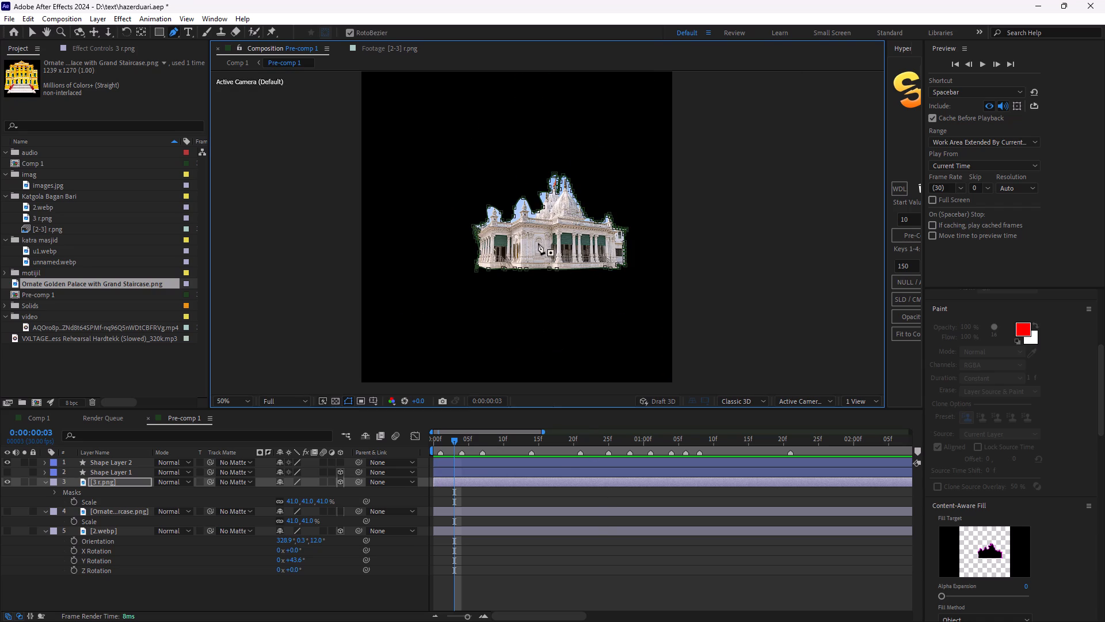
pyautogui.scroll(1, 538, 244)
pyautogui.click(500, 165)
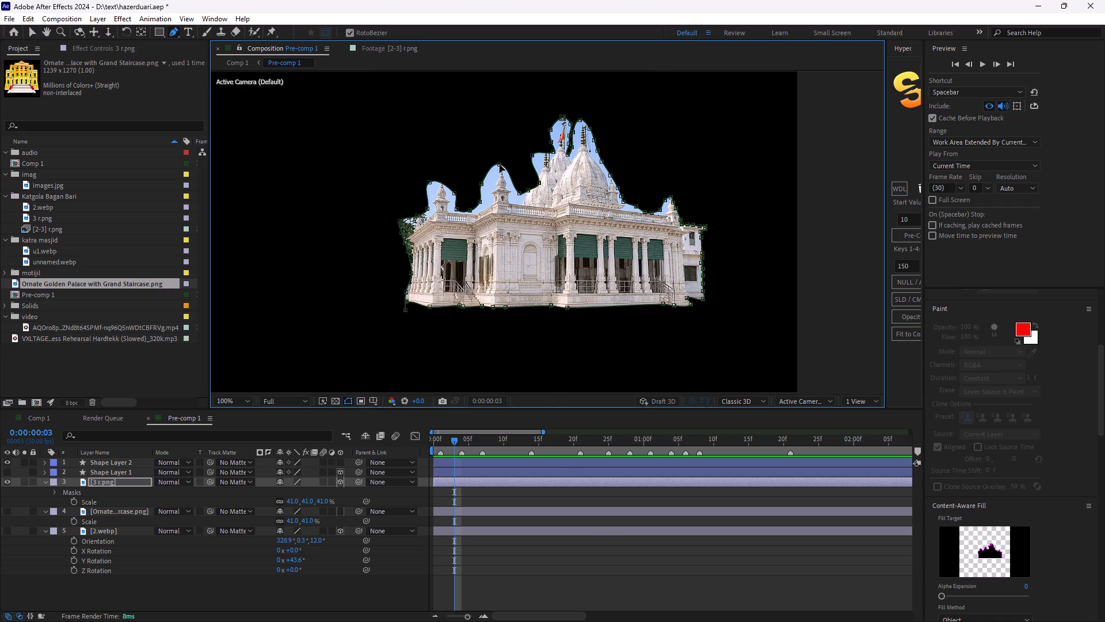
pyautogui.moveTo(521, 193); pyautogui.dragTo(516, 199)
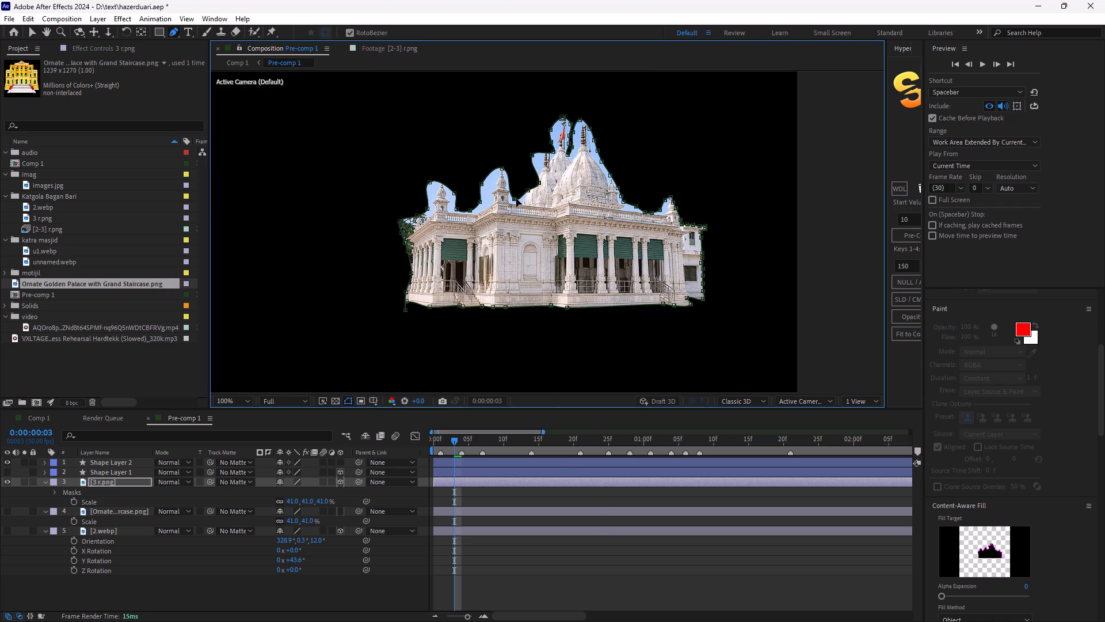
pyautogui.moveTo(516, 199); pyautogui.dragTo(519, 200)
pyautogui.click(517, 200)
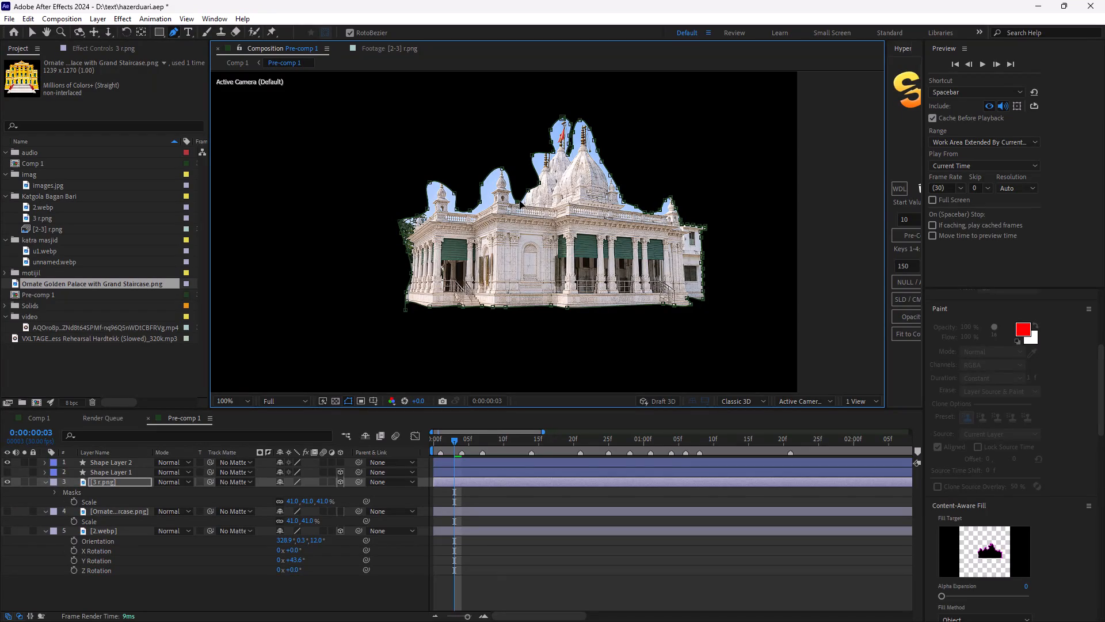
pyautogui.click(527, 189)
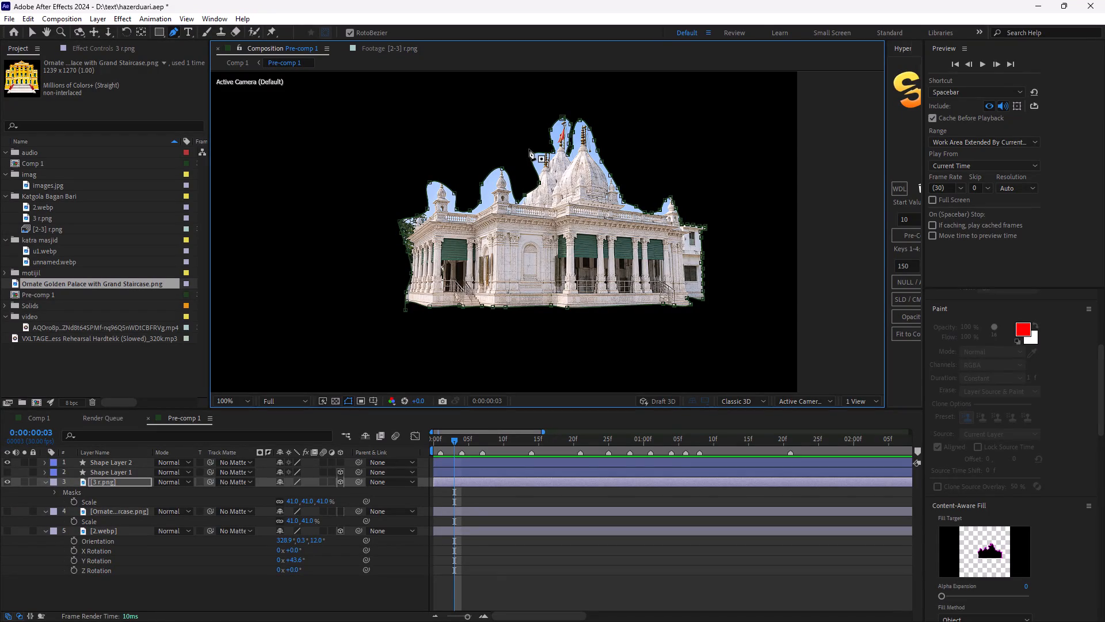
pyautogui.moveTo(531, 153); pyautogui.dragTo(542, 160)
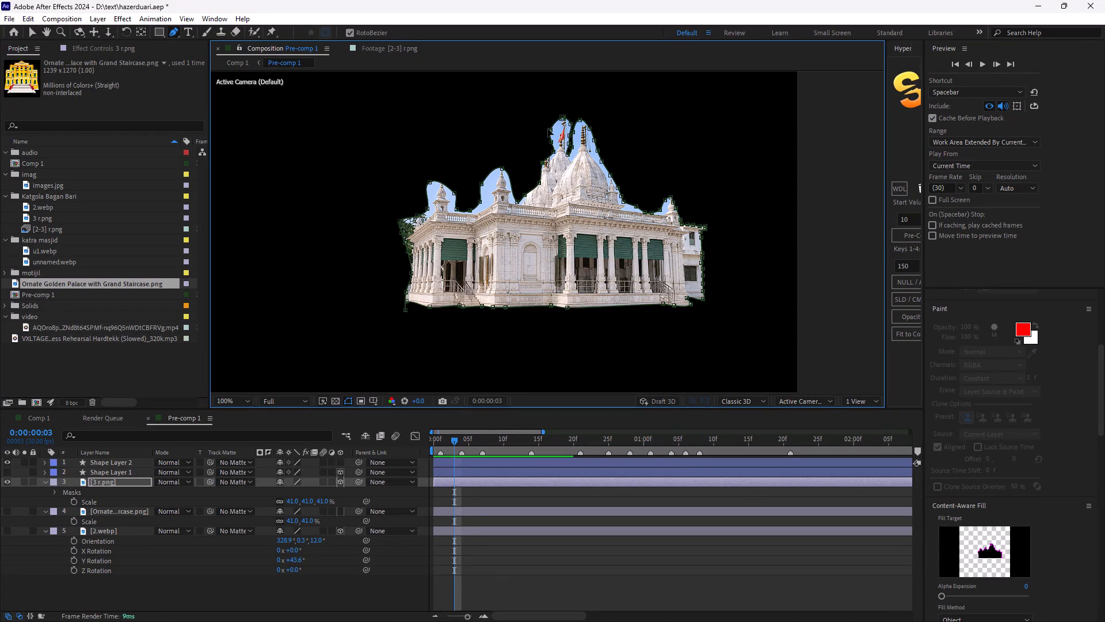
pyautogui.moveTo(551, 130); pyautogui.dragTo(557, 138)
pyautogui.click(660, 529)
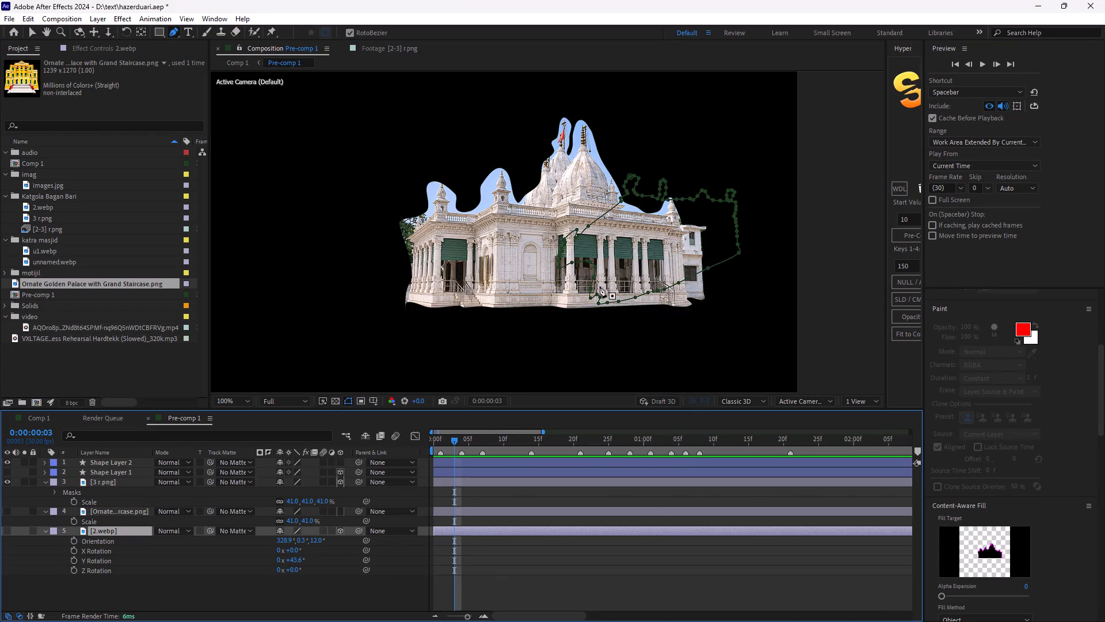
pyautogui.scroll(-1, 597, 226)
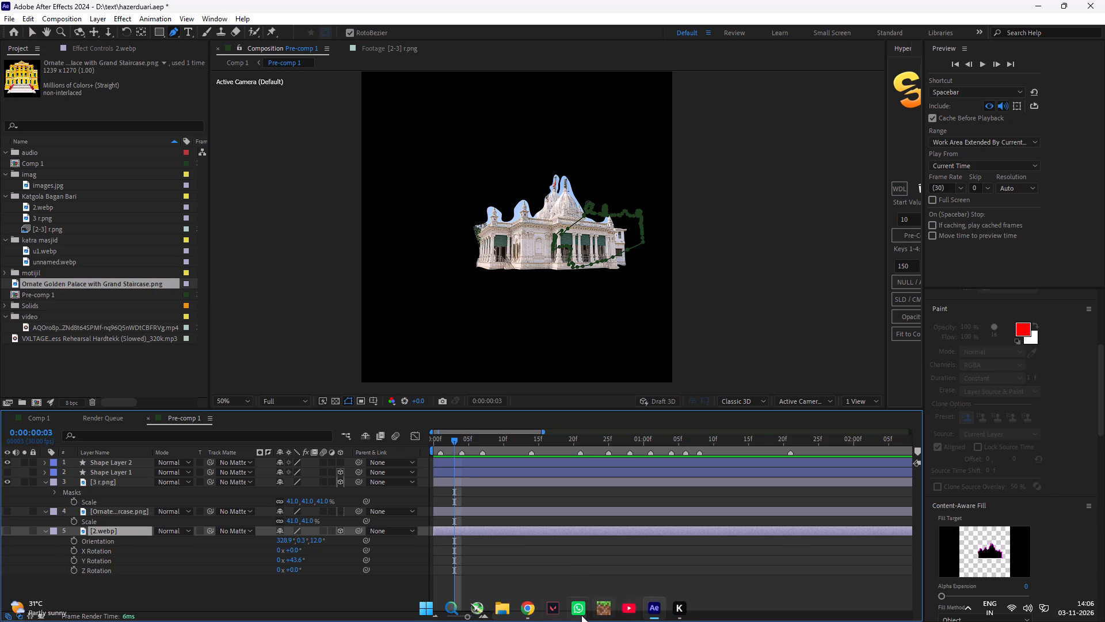
# Switch to Chrome and open the ChatGPT conversation Remove Greenery Clutter.
pyautogui.click(529, 609)
pyautogui.scroll(5, 698, 299)
pyautogui.moveTo(887, 127); pyautogui.dragTo(893, 128)
pyautogui.click(726, 176)
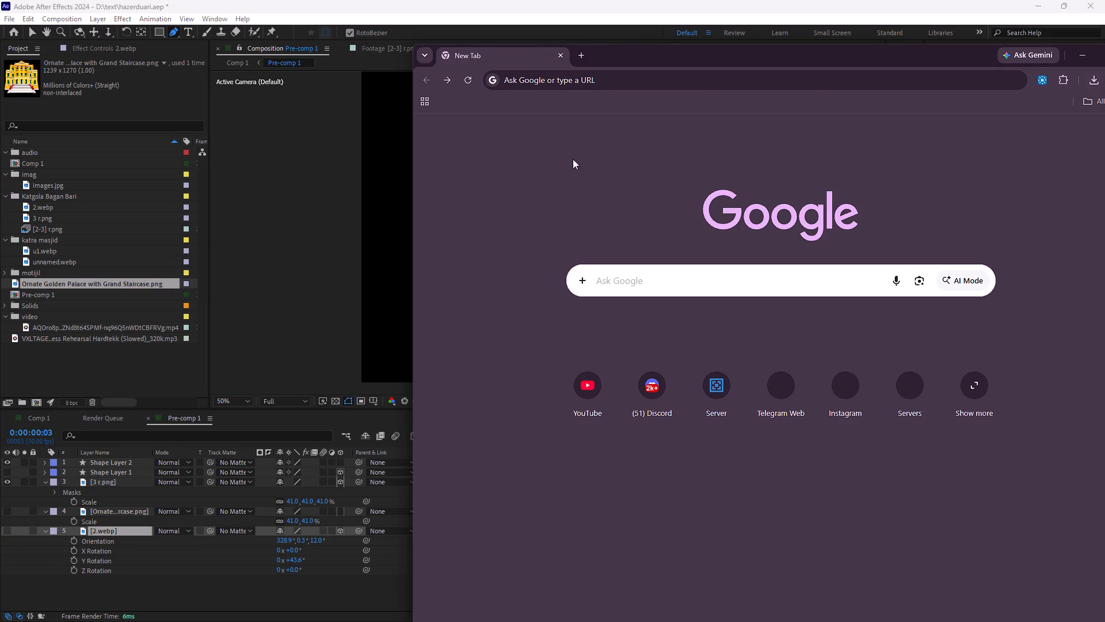
pyautogui.click(579, 165)
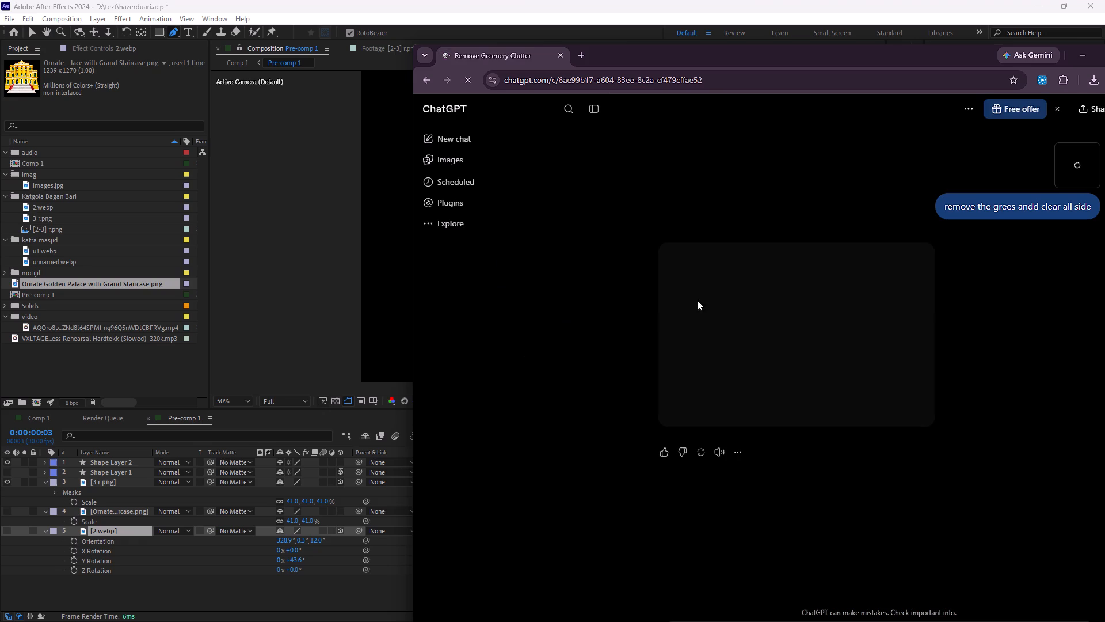
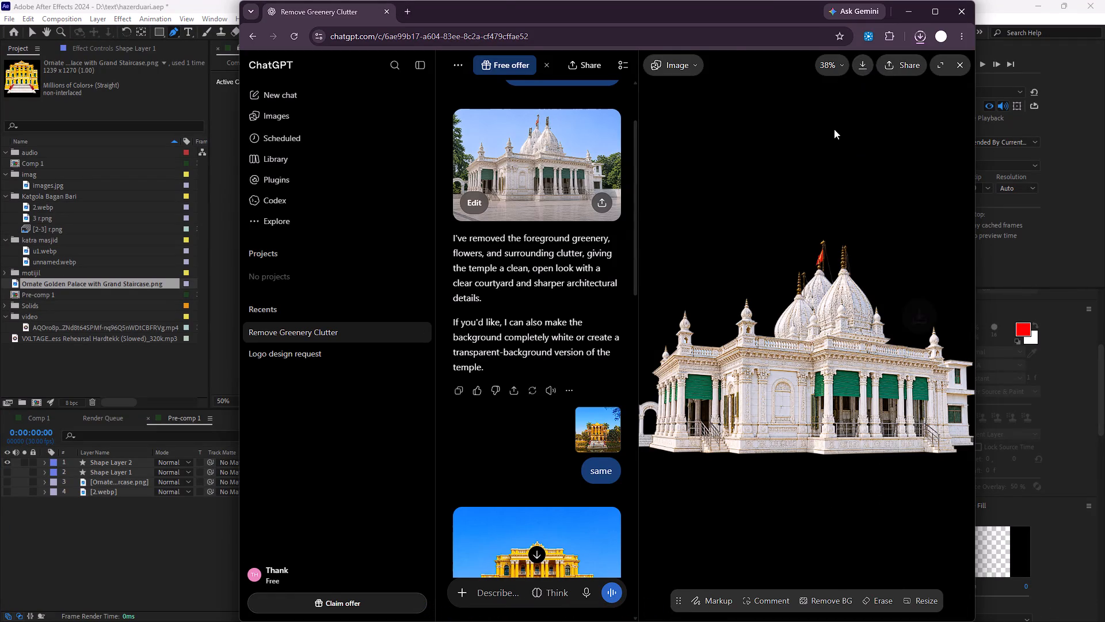
pyautogui.moveTo(835, 70); pyautogui.dragTo(119, 358)
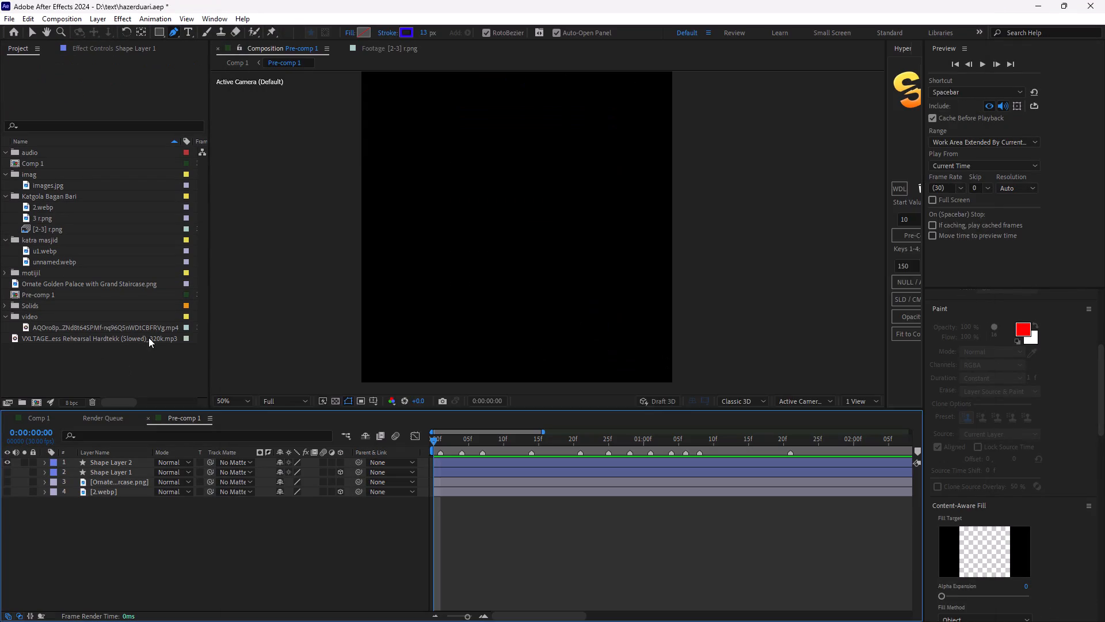
# Move the Ornate White Marble Temple Cutout and Ornate Golden Palace images into the Katgola Bagan Bari project folder.
pyautogui.moveTo(51, 291); pyautogui.dragTo(47, 269)
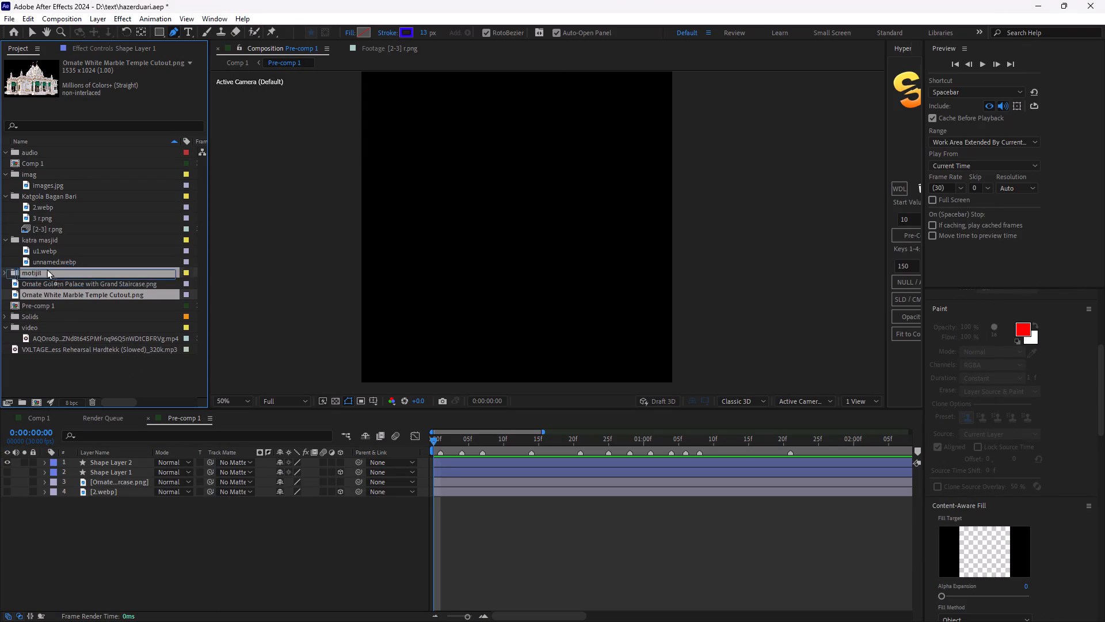
pyautogui.moveTo(47, 269); pyautogui.dragTo(58, 198)
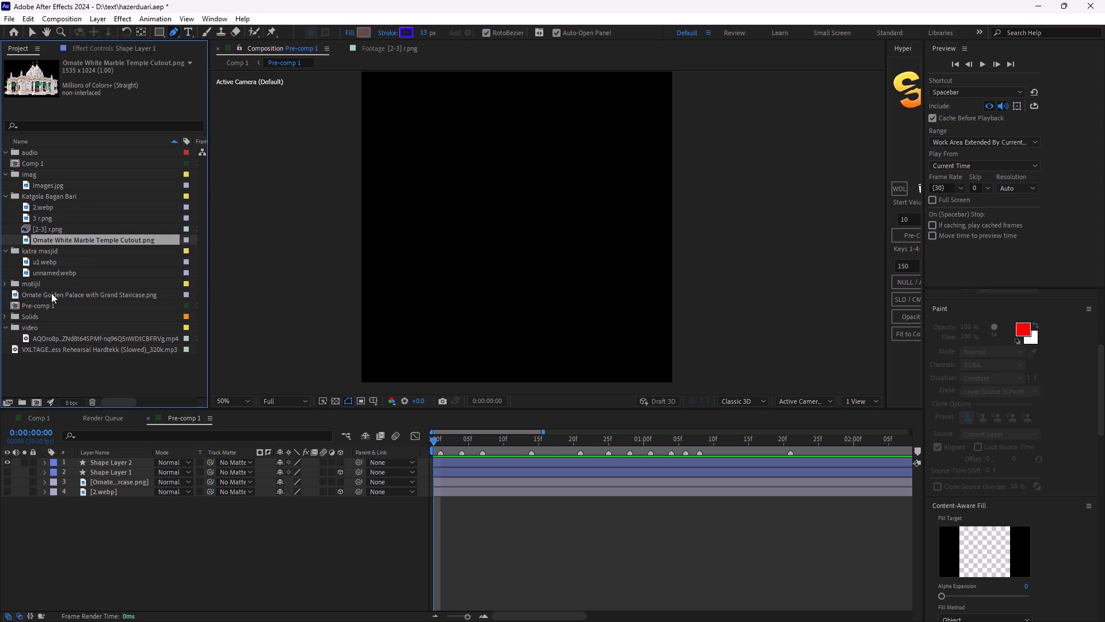
pyautogui.moveTo(51, 295); pyautogui.dragTo(56, 199)
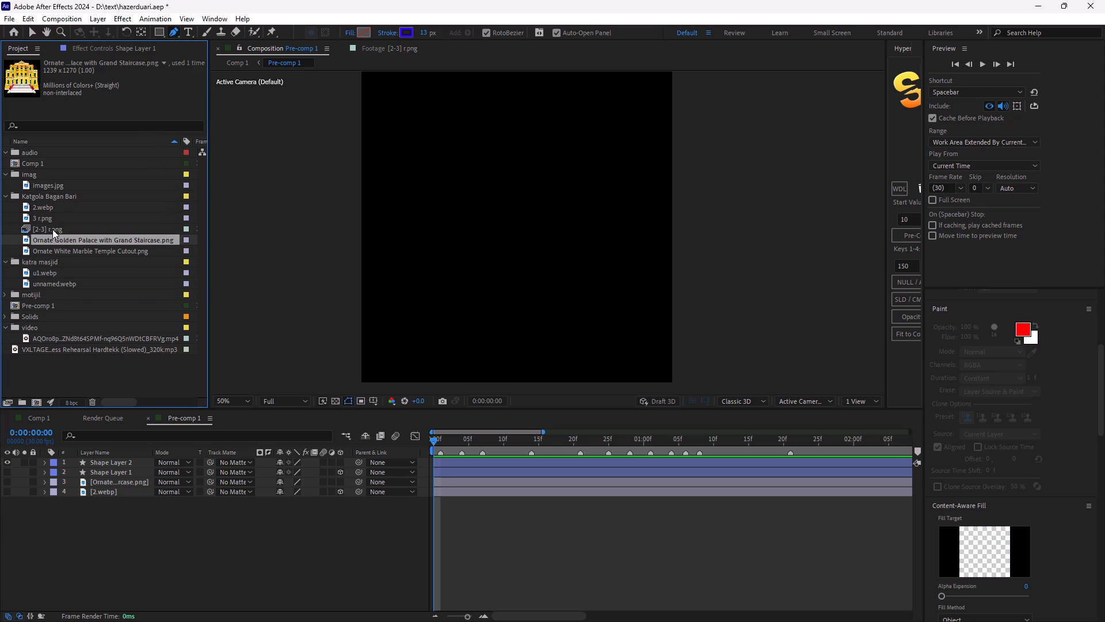
# Delete the [2-3] r.png footage from the Katgola Bagan Bari folder.
pyautogui.click(52, 229)
pyautogui.press('Delete')
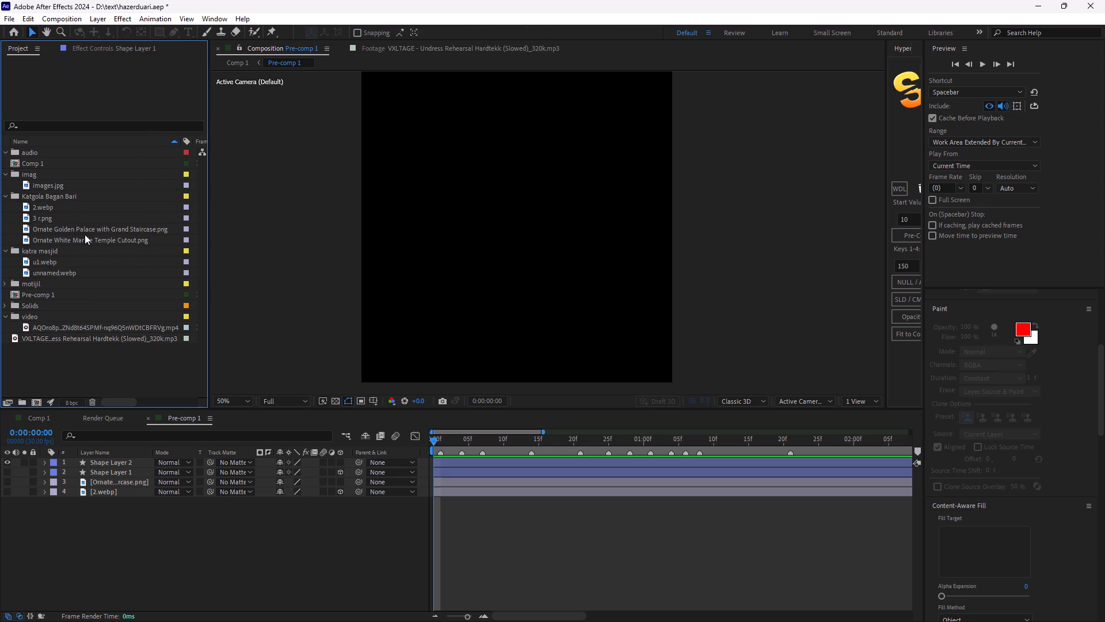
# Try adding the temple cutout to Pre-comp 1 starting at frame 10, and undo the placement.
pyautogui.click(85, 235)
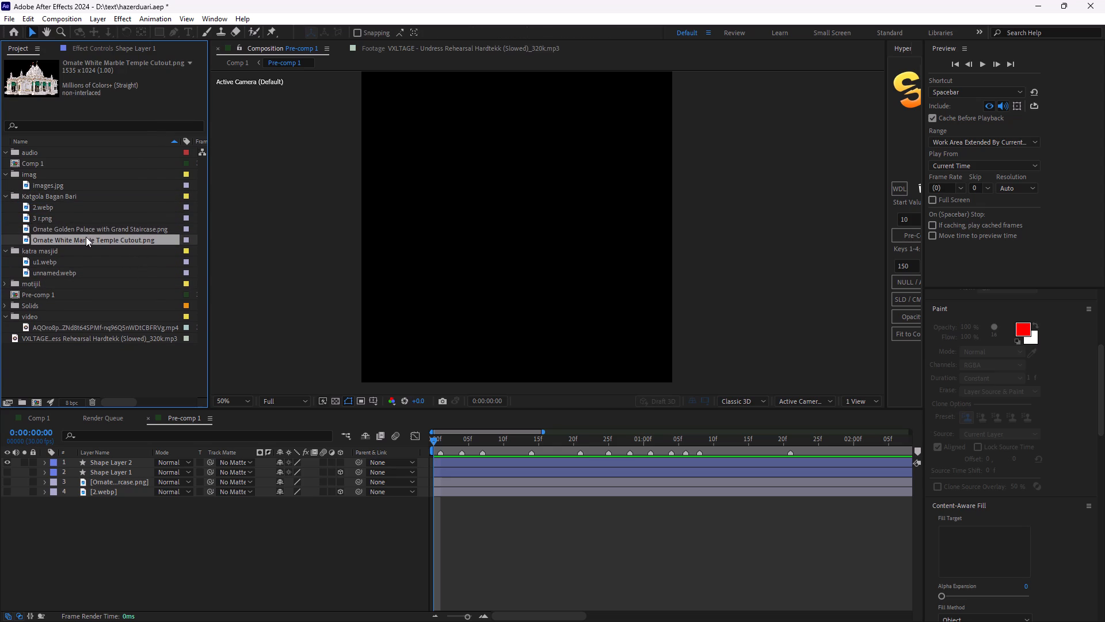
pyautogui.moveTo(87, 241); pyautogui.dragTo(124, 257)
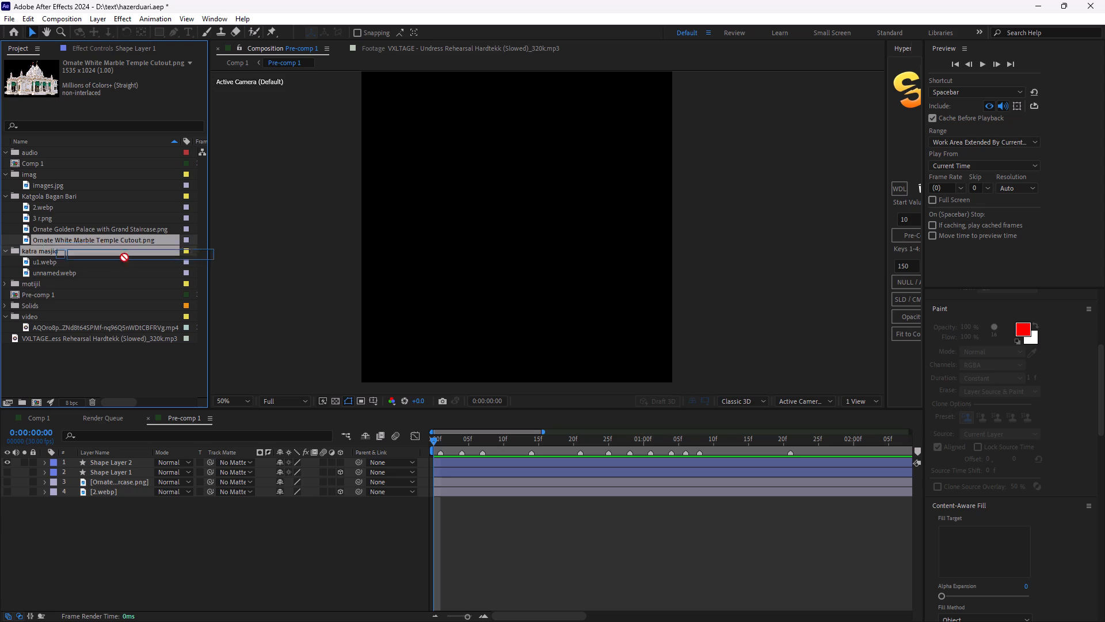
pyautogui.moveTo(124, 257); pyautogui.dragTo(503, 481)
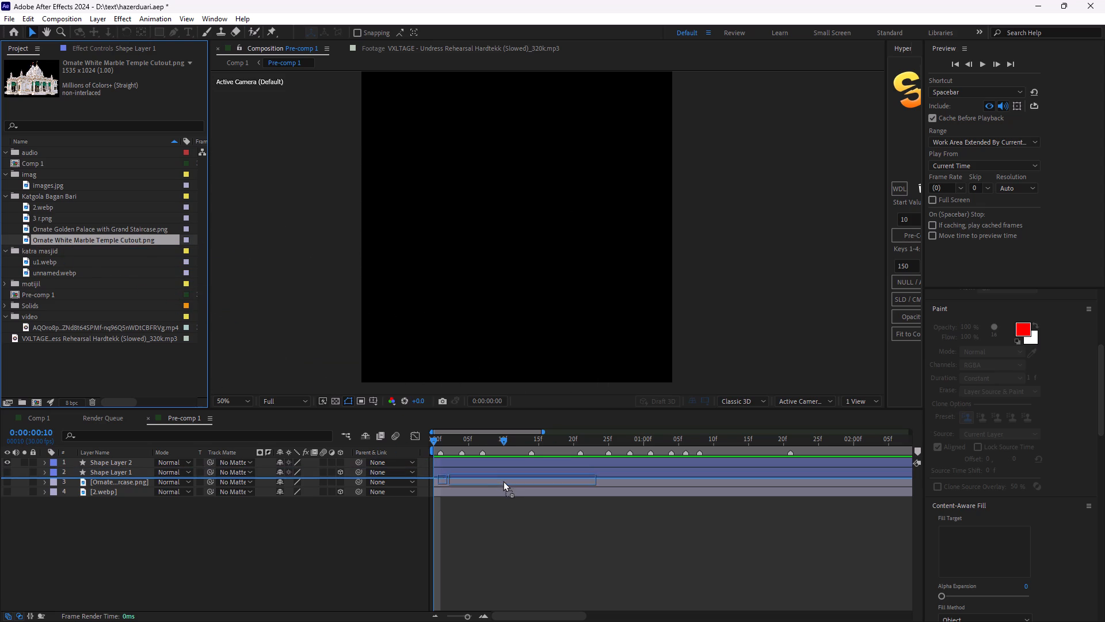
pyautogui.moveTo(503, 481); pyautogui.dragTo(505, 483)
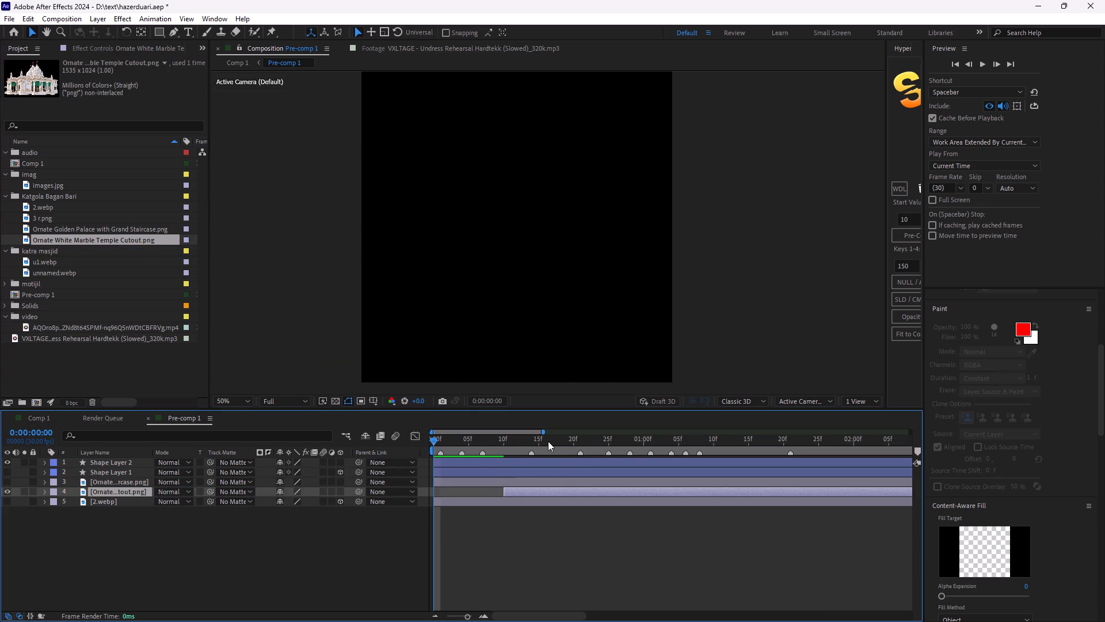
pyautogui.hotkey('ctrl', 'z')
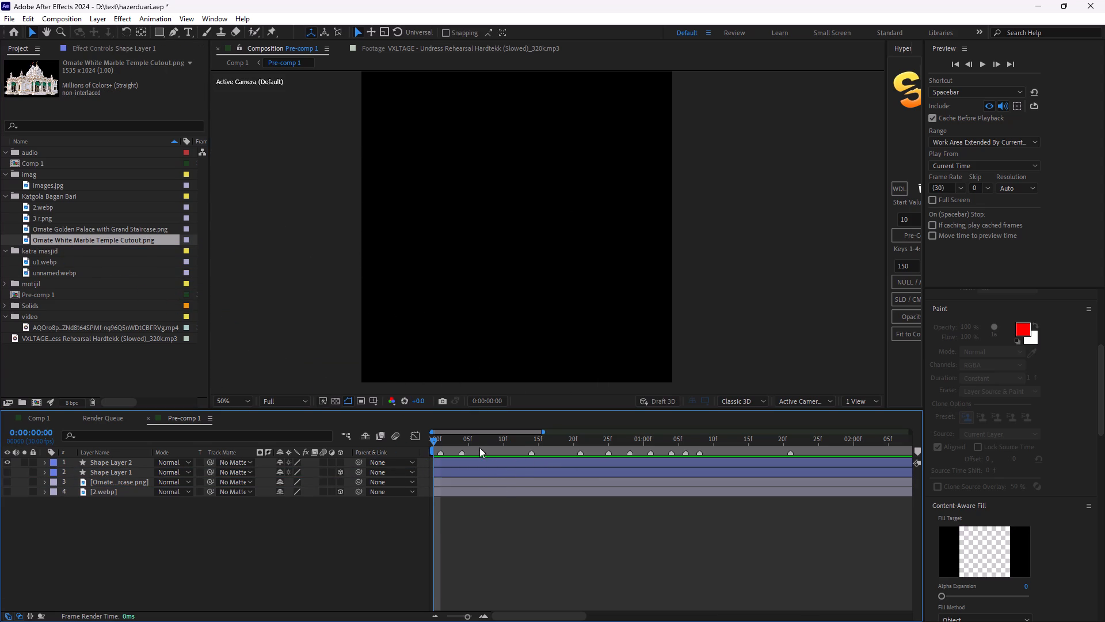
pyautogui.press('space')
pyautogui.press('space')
# Make the golden palace, 2.webp and Shape Layer 1 layers visible in Pre-comp 1.
pyautogui.click(8, 482)
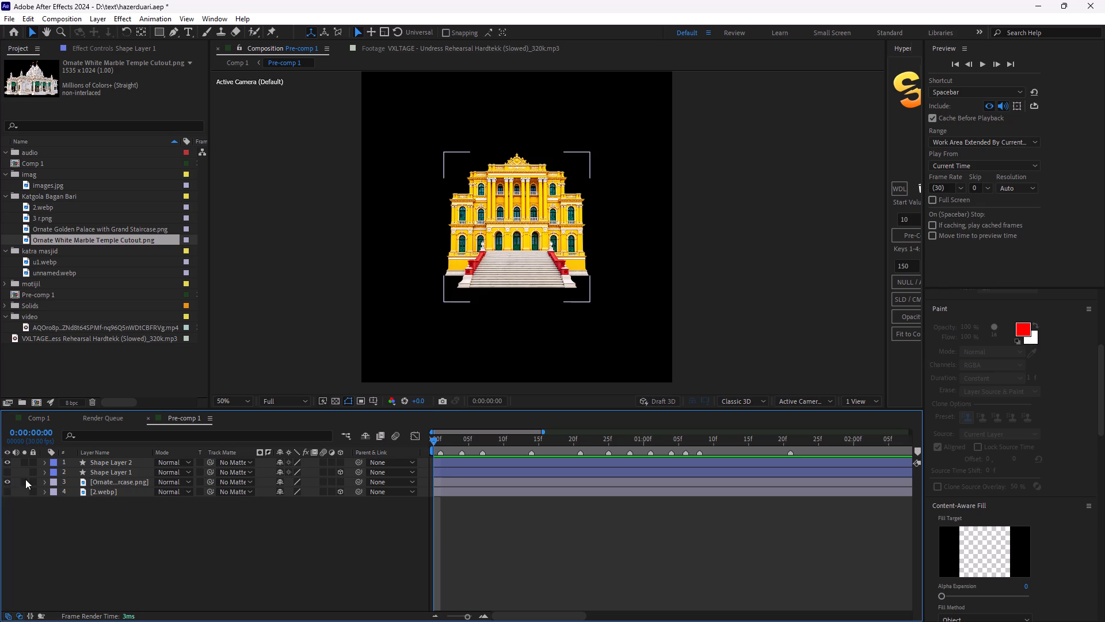
pyautogui.click(9, 488)
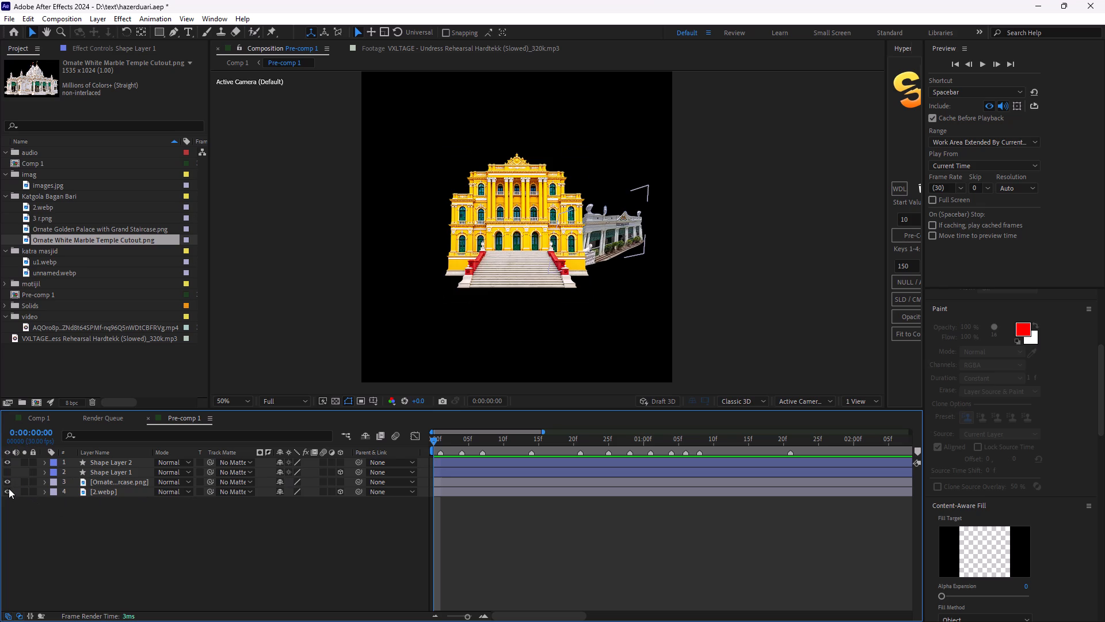
pyautogui.click(13, 473)
pyautogui.click(9, 472)
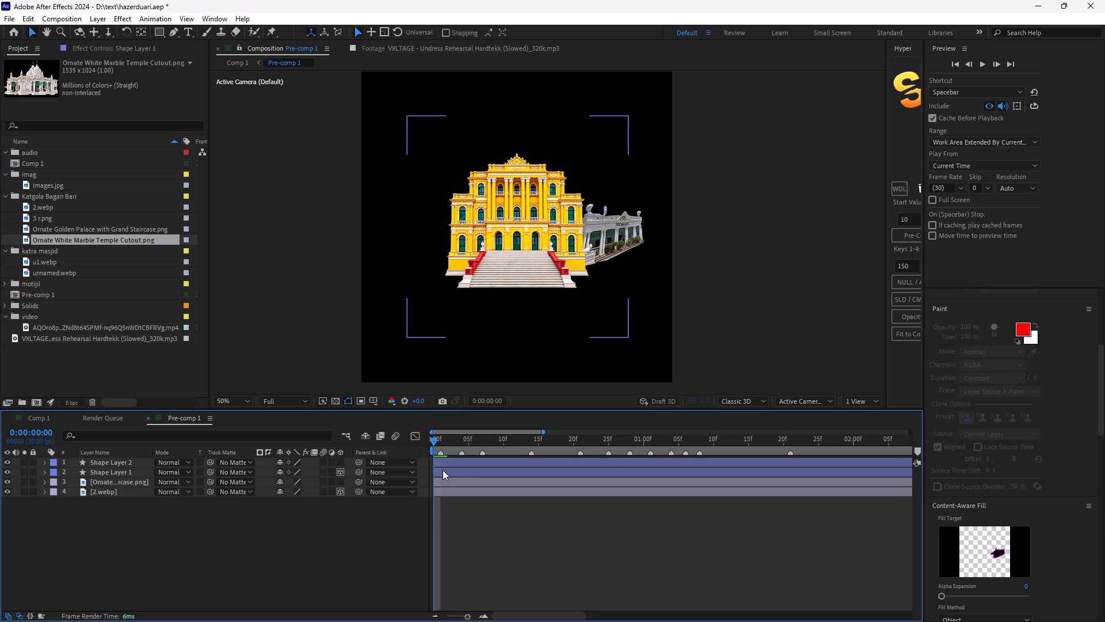
# Add the temple cutout to Pre-comp 1 from frame 0, between Shape Layer 1 and the golden palace layer.
pyautogui.moveTo(58, 237); pyautogui.dragTo(435, 474)
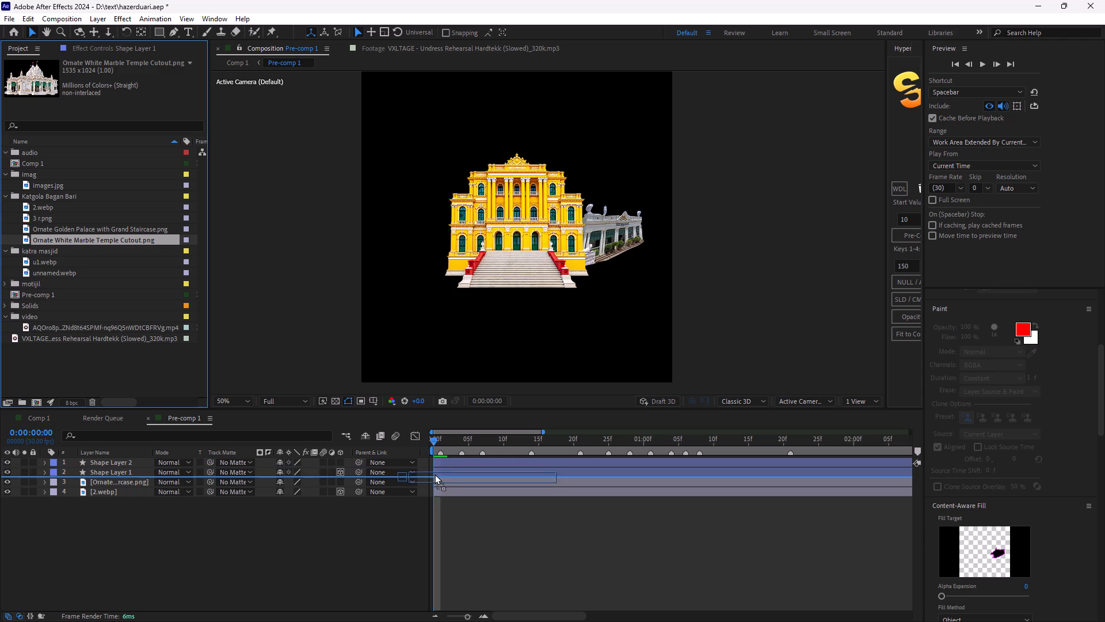
pyautogui.moveTo(435, 474); pyautogui.dragTo(440, 477)
pyautogui.moveTo(469, 480); pyautogui.dragTo(459, 483)
pyautogui.press('space')
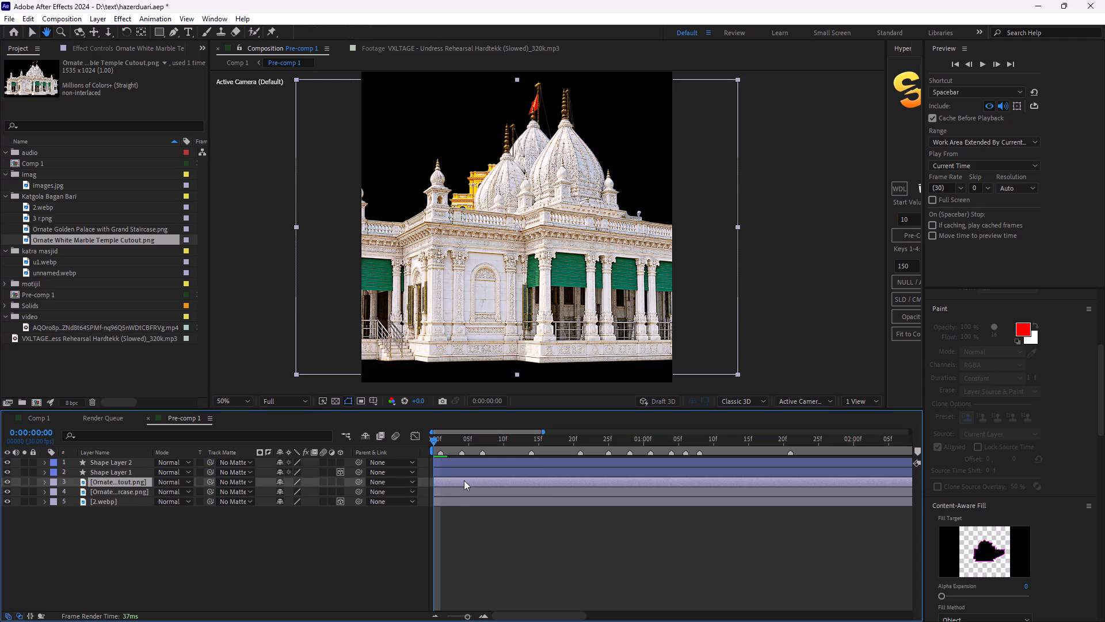
pyautogui.press('space')
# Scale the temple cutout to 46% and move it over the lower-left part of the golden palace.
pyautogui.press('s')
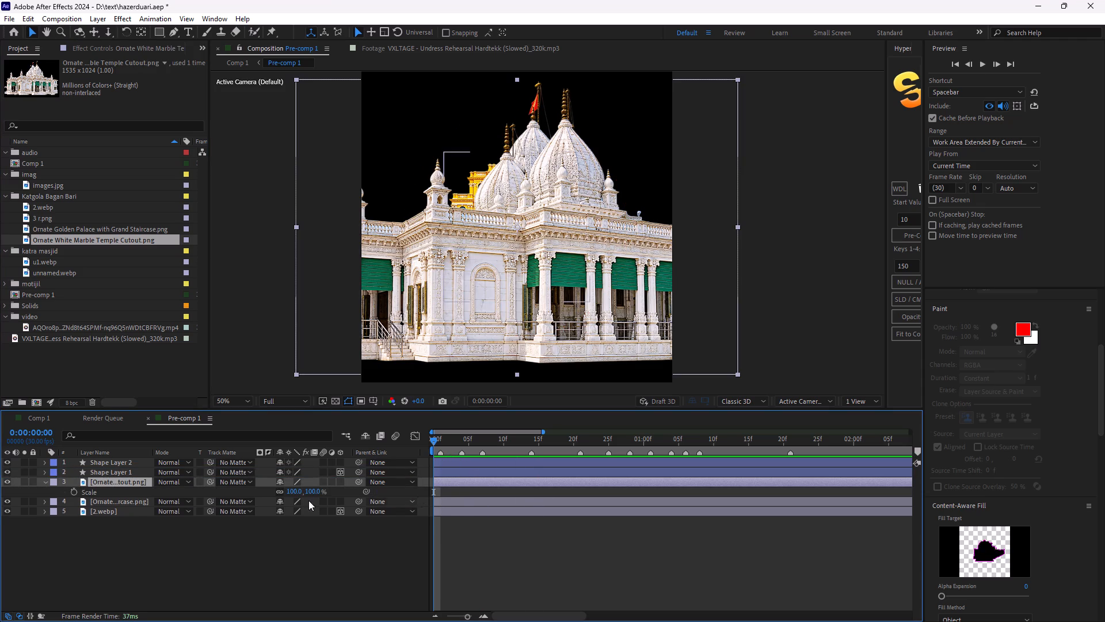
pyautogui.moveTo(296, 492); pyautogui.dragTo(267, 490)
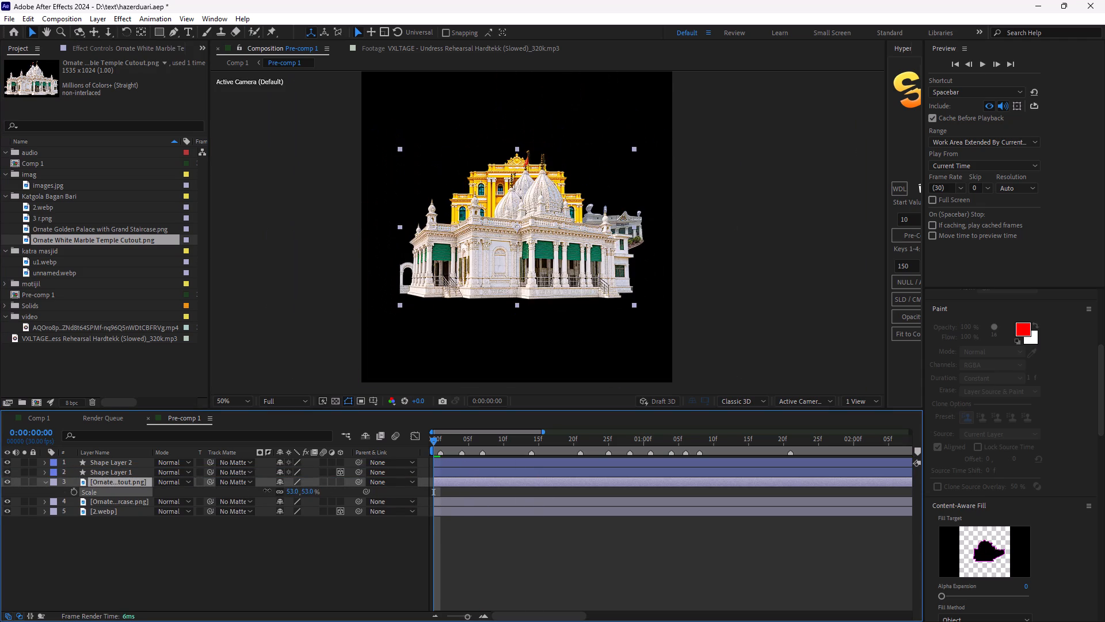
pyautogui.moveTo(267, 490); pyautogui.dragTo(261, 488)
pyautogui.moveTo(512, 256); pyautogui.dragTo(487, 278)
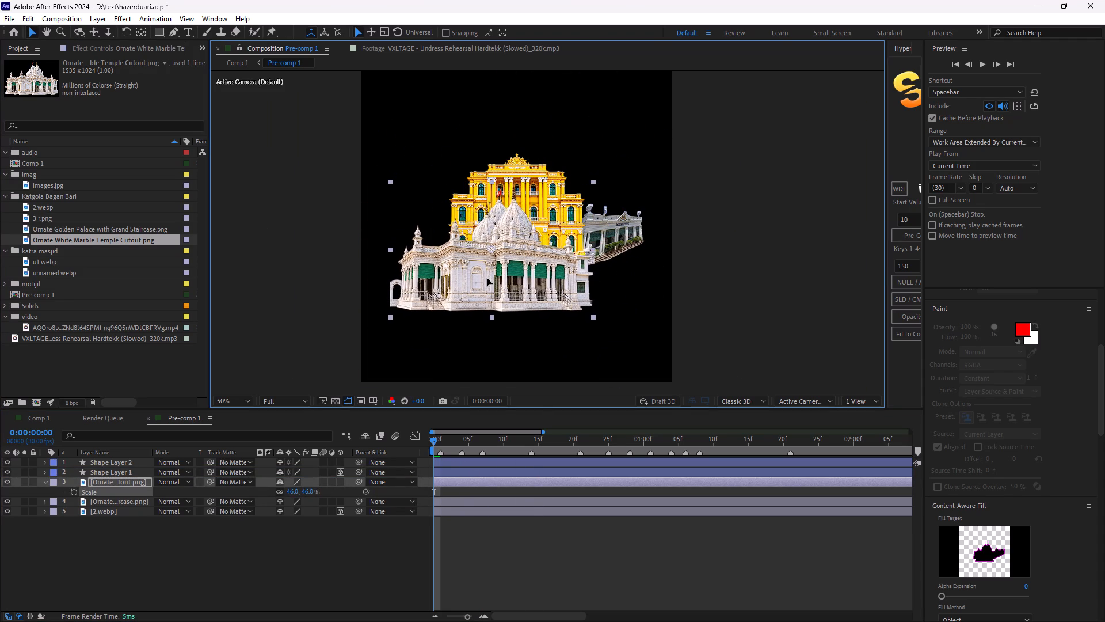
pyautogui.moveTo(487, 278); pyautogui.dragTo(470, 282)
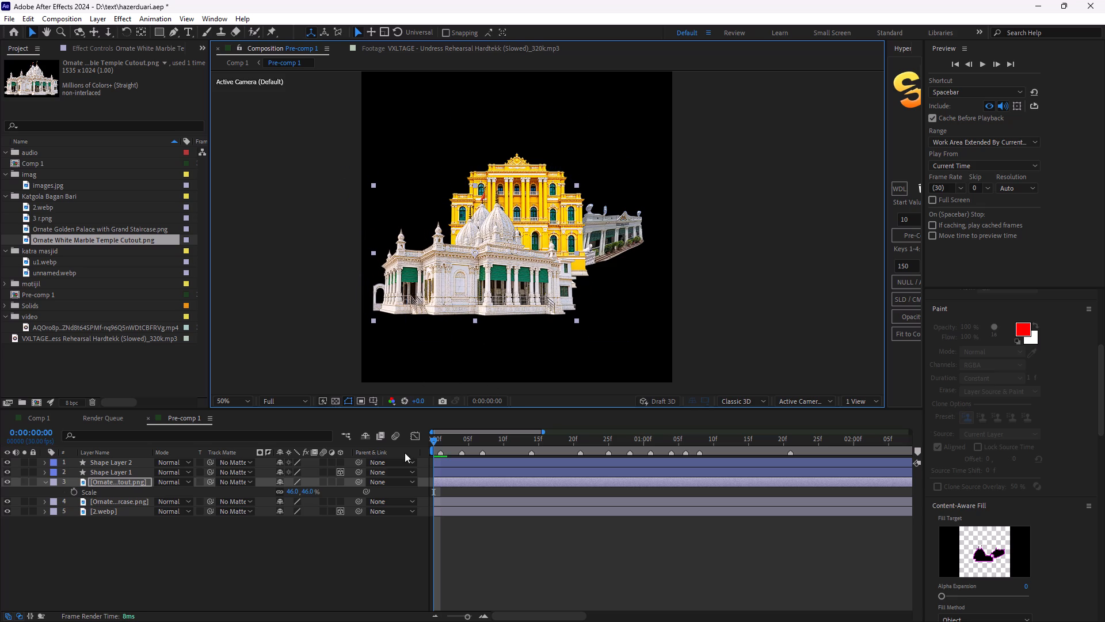
# Turn the temple cutout into a 3D layer and scale it to 37%.
pyautogui.click(340, 479)
pyautogui.moveTo(322, 492); pyautogui.dragTo(312, 486)
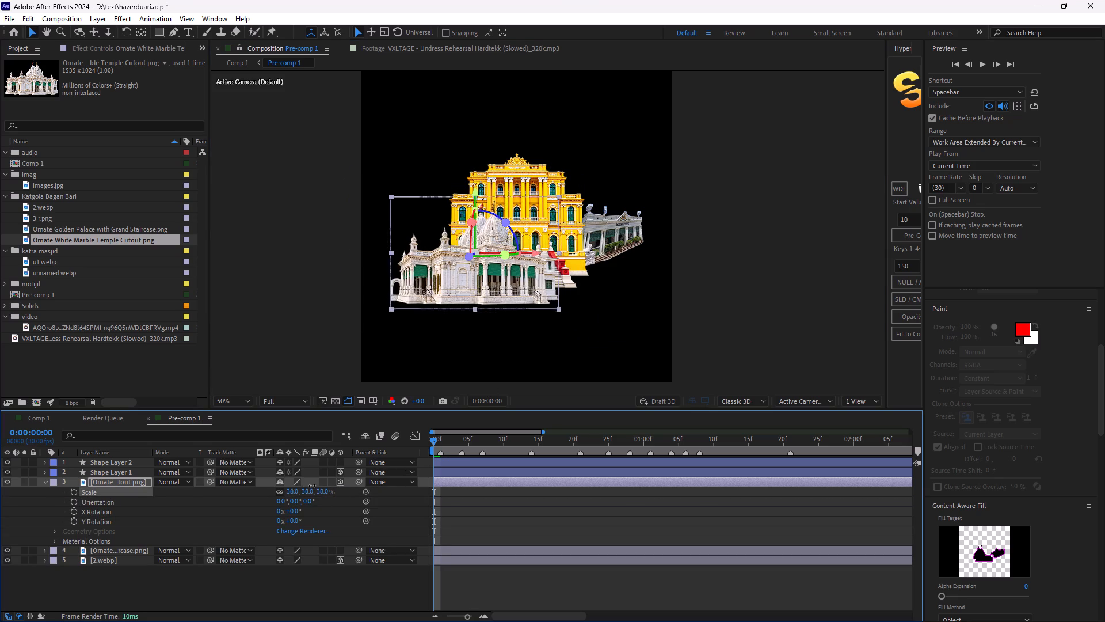
pyautogui.moveTo(312, 486); pyautogui.dragTo(308, 483)
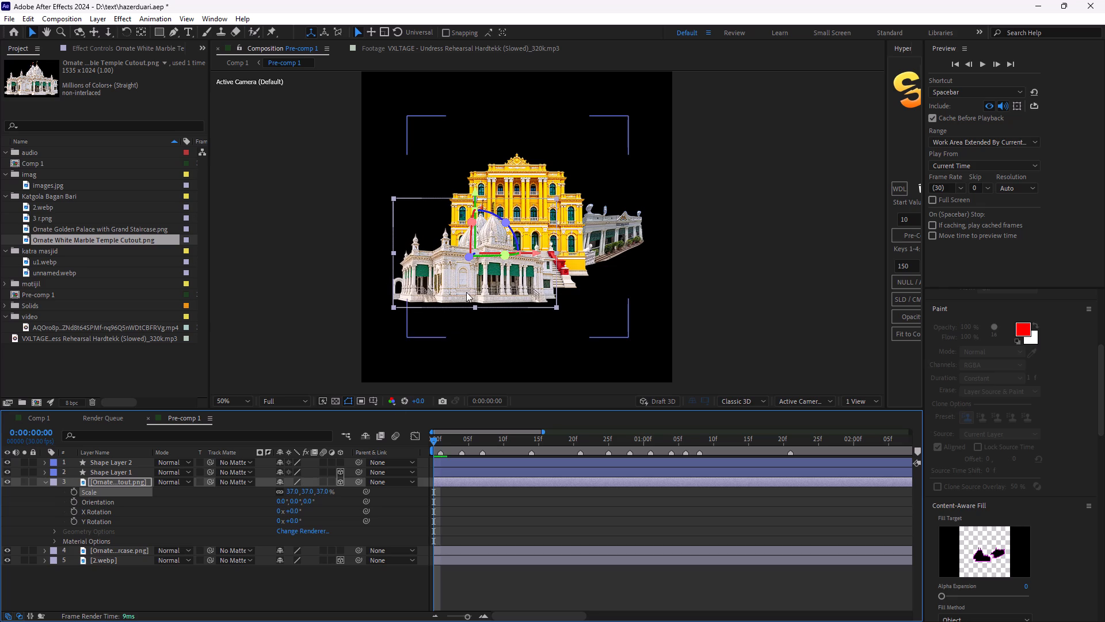
# Move the temple cutout in front of the palace's staircase, toward the lower right of the composition.
pyautogui.moveTo(466, 292); pyautogui.dragTo(516, 312)
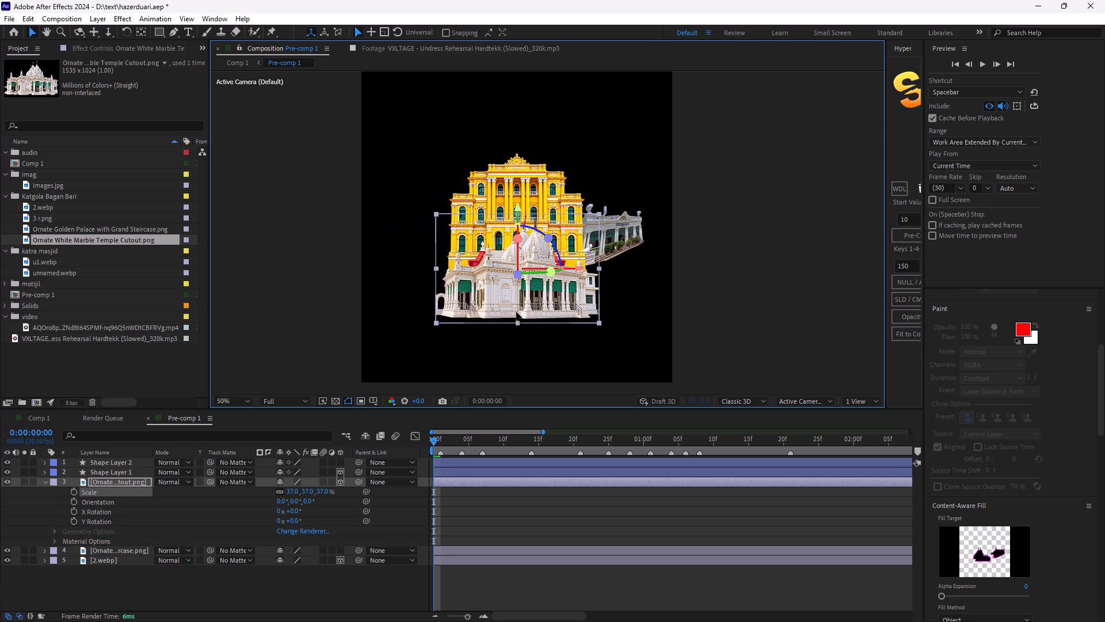
pyautogui.moveTo(516, 312); pyautogui.dragTo(539, 327)
# Turn the golden palace layer into a 3D layer.
pyautogui.click(512, 215)
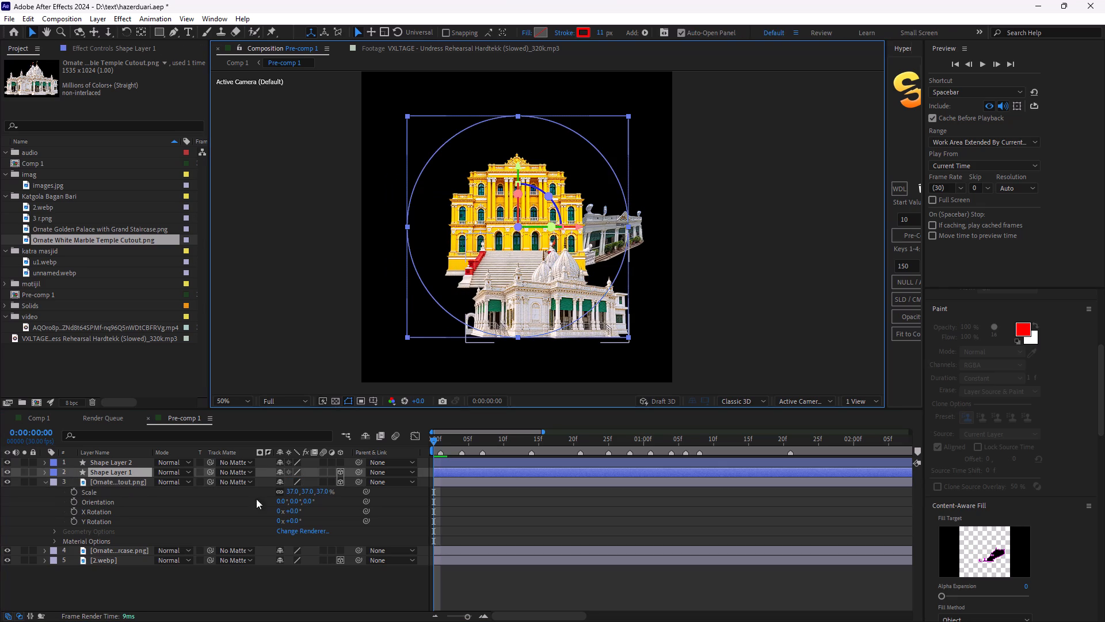
pyautogui.click(131, 551)
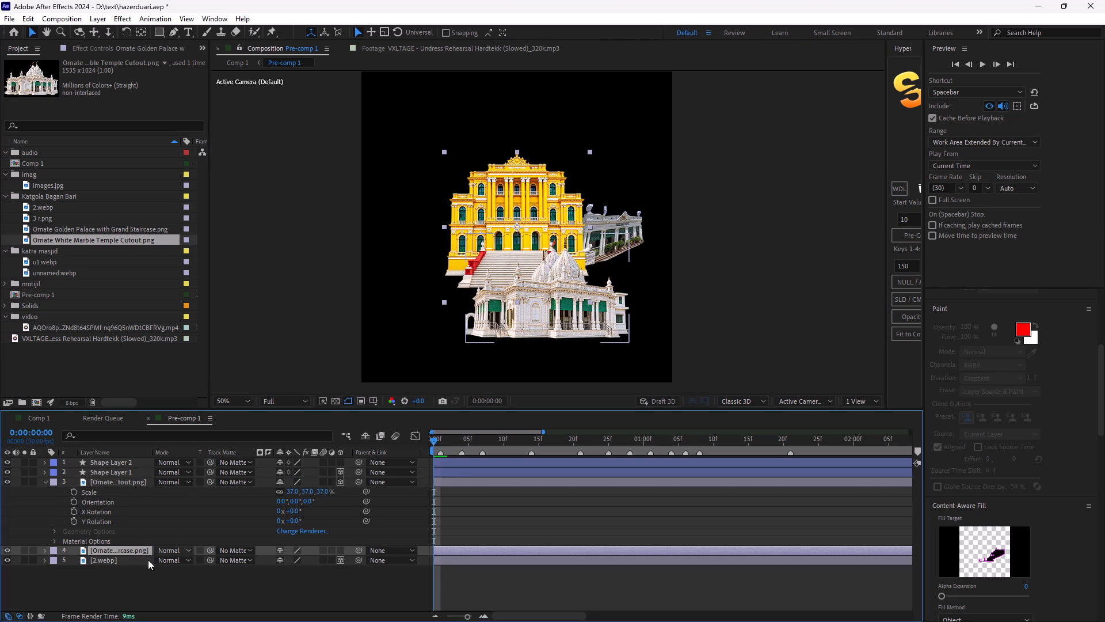
pyautogui.click(123, 563)
pyautogui.click(127, 547)
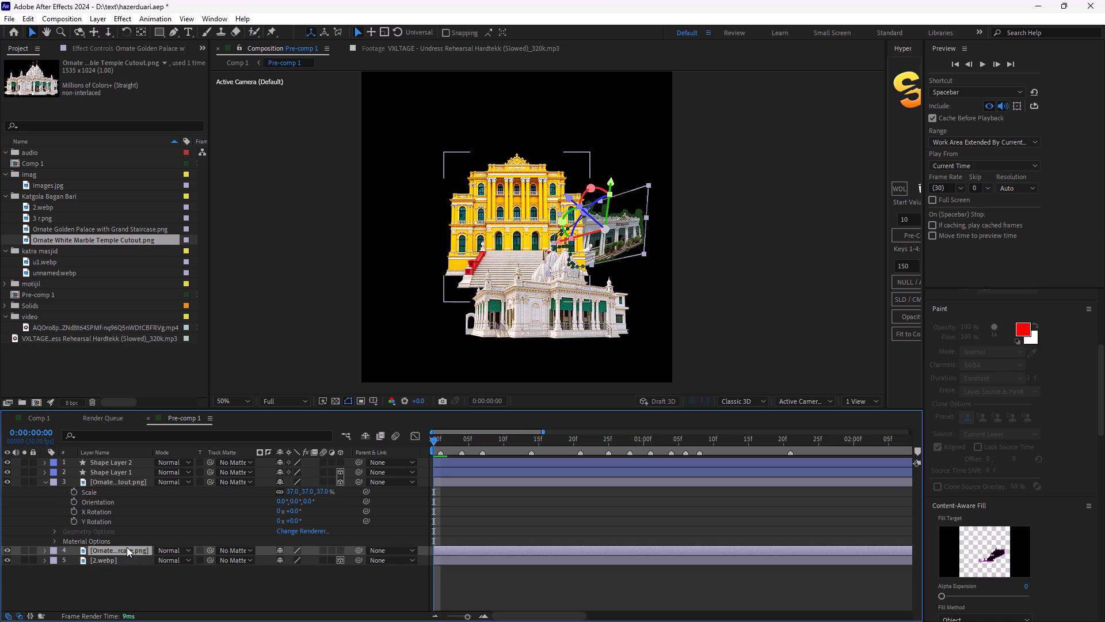
pyautogui.click(111, 484)
pyautogui.click(128, 552)
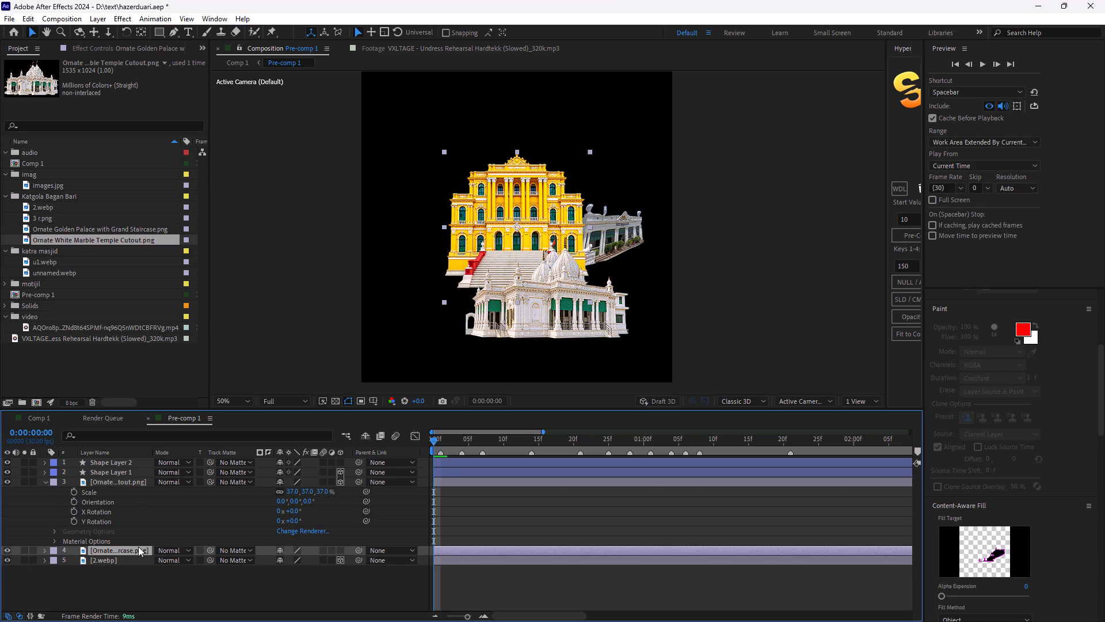
pyautogui.press('z')
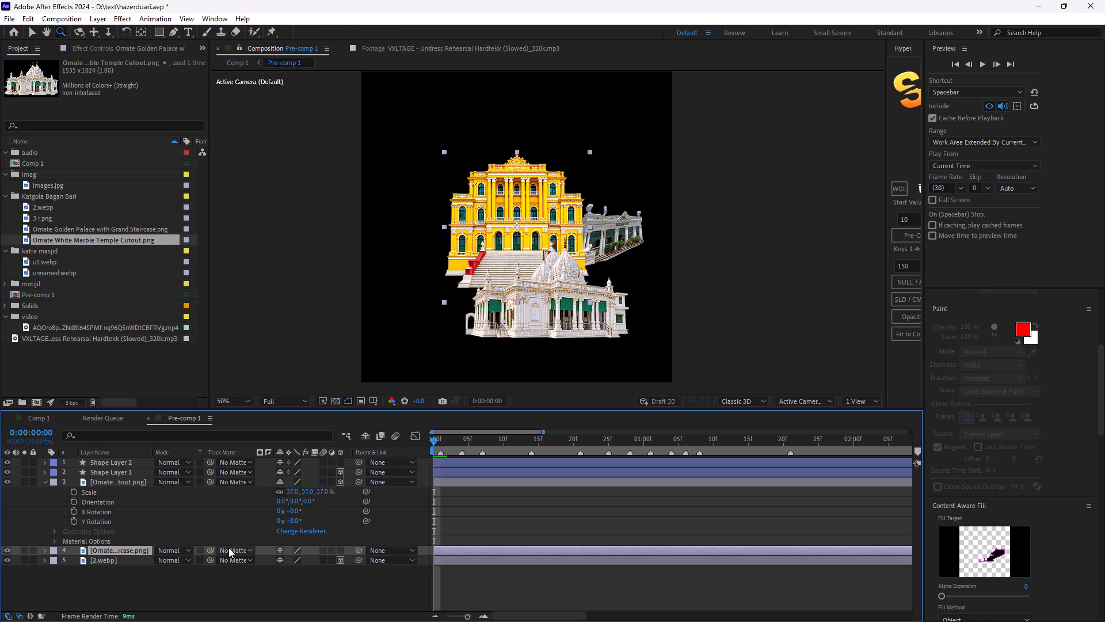
pyautogui.press('s')
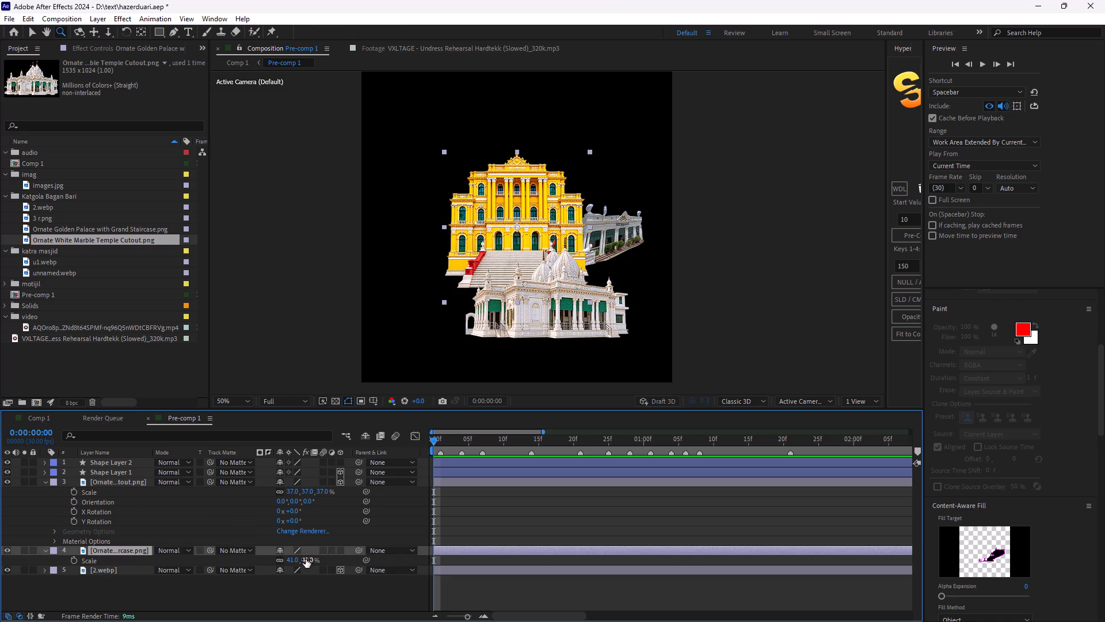
pyautogui.click(340, 549)
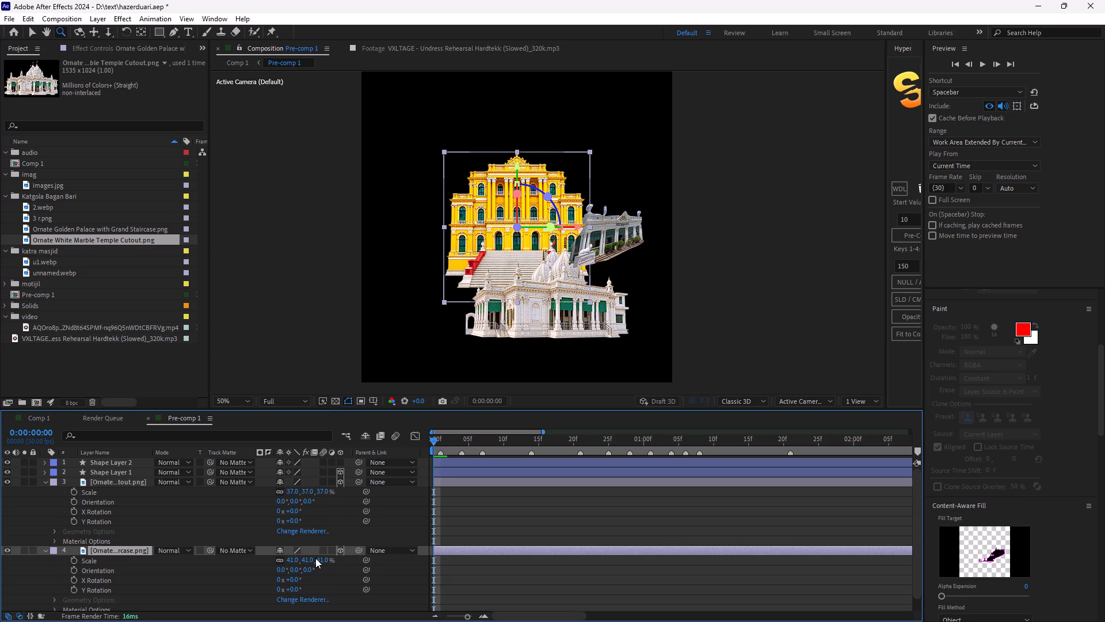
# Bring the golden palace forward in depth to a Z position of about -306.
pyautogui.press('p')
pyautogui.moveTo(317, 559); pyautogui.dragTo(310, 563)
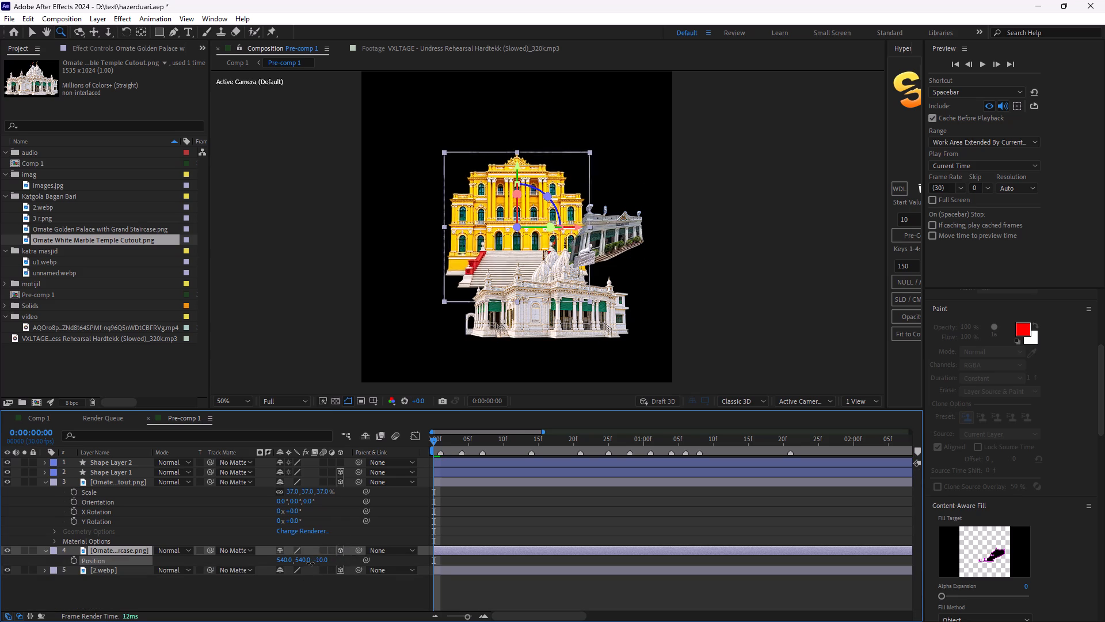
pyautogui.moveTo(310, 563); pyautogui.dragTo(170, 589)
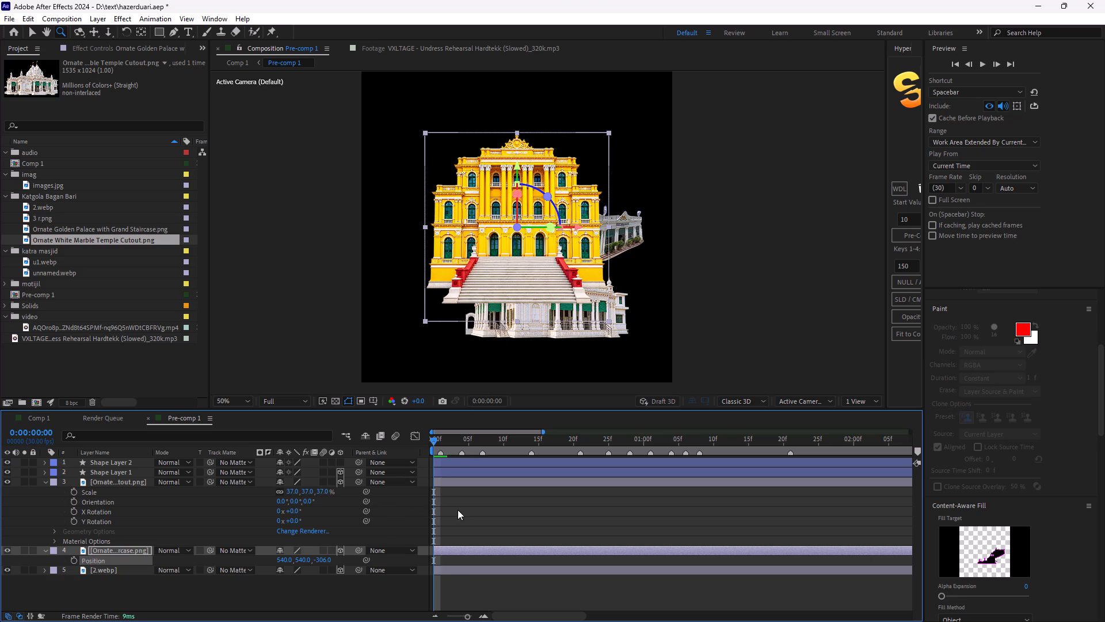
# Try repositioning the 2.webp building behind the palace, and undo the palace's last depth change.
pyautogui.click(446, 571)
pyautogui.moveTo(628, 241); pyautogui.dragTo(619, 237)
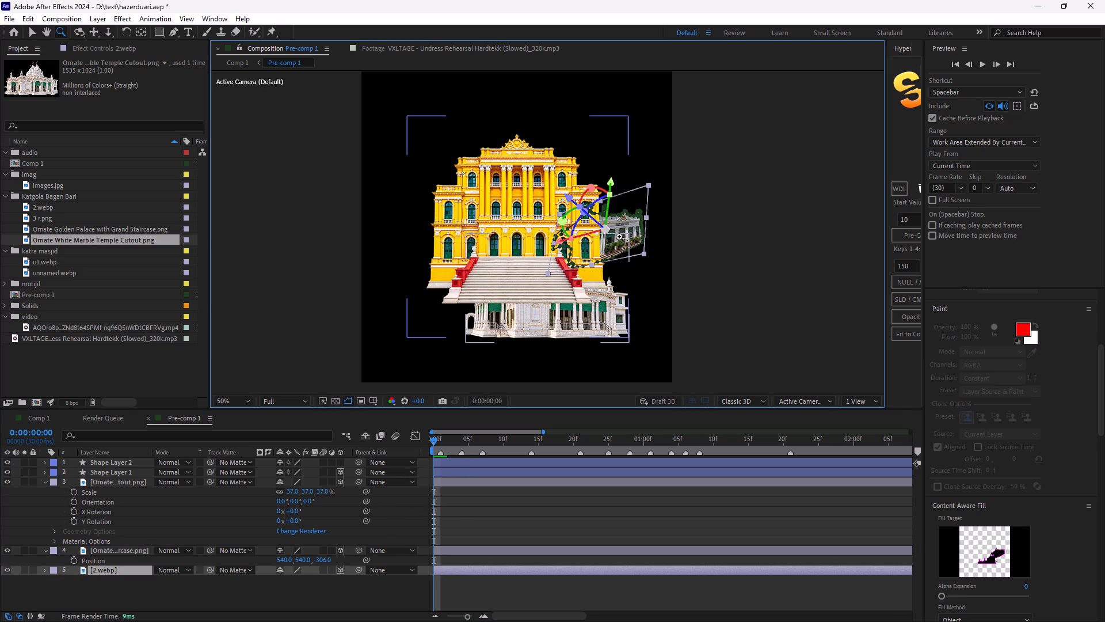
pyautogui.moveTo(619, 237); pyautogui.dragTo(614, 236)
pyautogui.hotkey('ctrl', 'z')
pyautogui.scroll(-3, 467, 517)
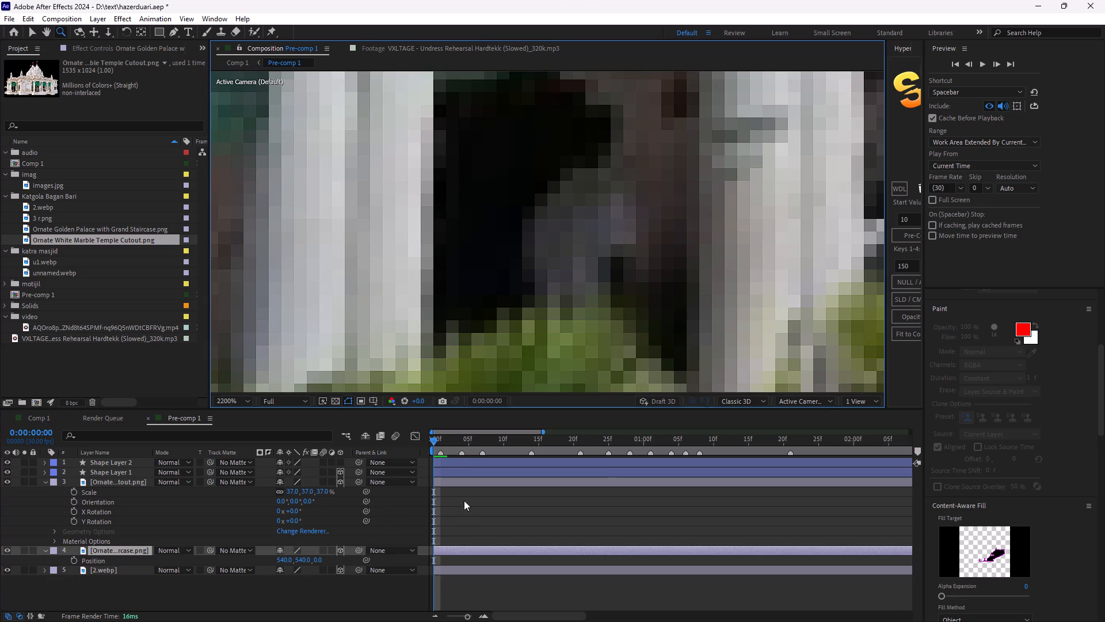
# Bring the golden palace forward in depth to a Z position of -354.
pyautogui.scroll(-5, 524, 301)
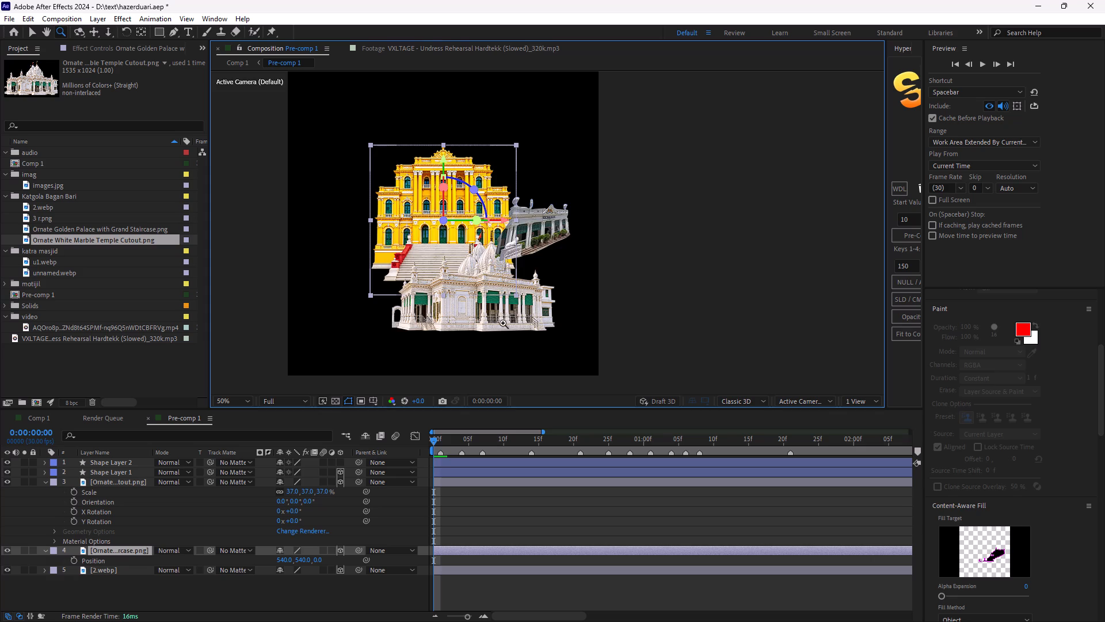
pyautogui.click(502, 321)
pyautogui.keyDown('ctrl'); pyautogui.scroll(-1, 500, 303); pyautogui.keyUp('ctrl')
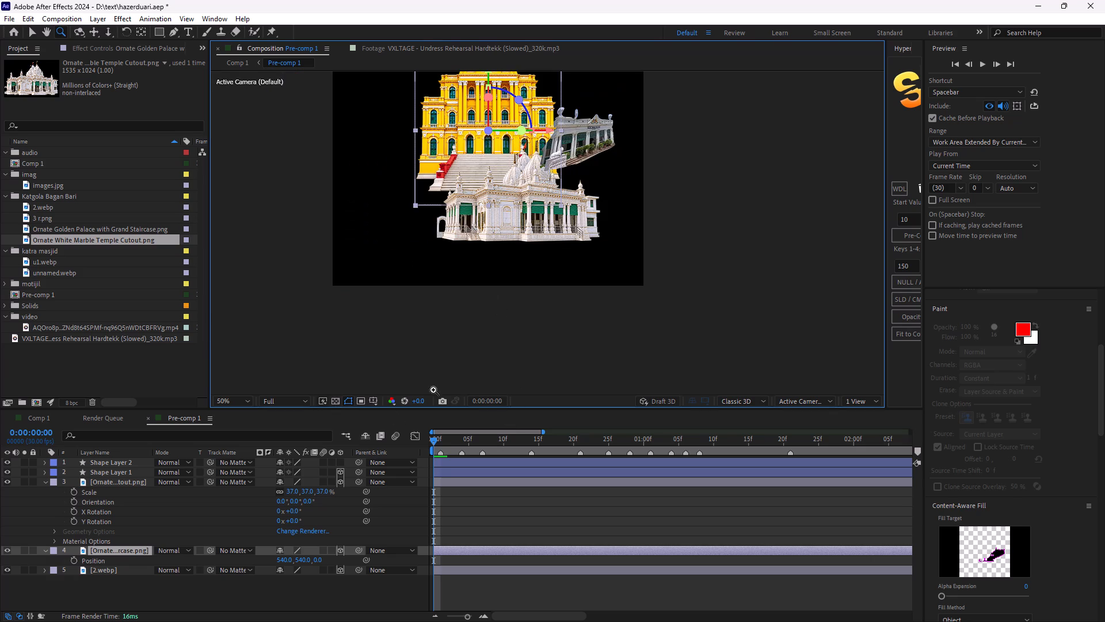
pyautogui.click(239, 399)
pyautogui.click(254, 419)
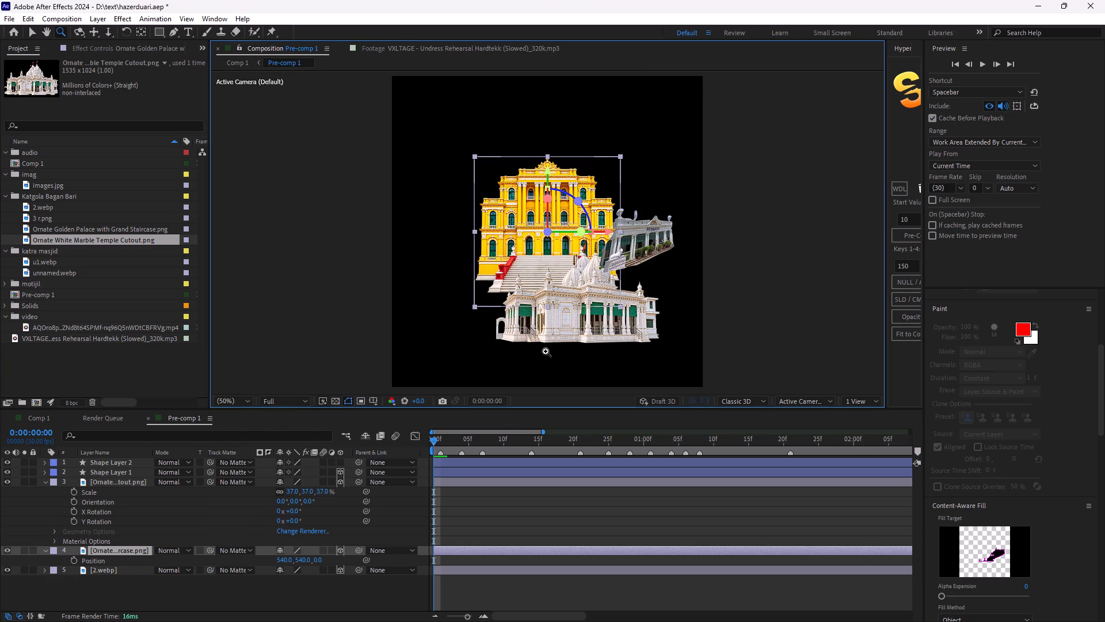
pyautogui.click(437, 557)
pyautogui.click(443, 571)
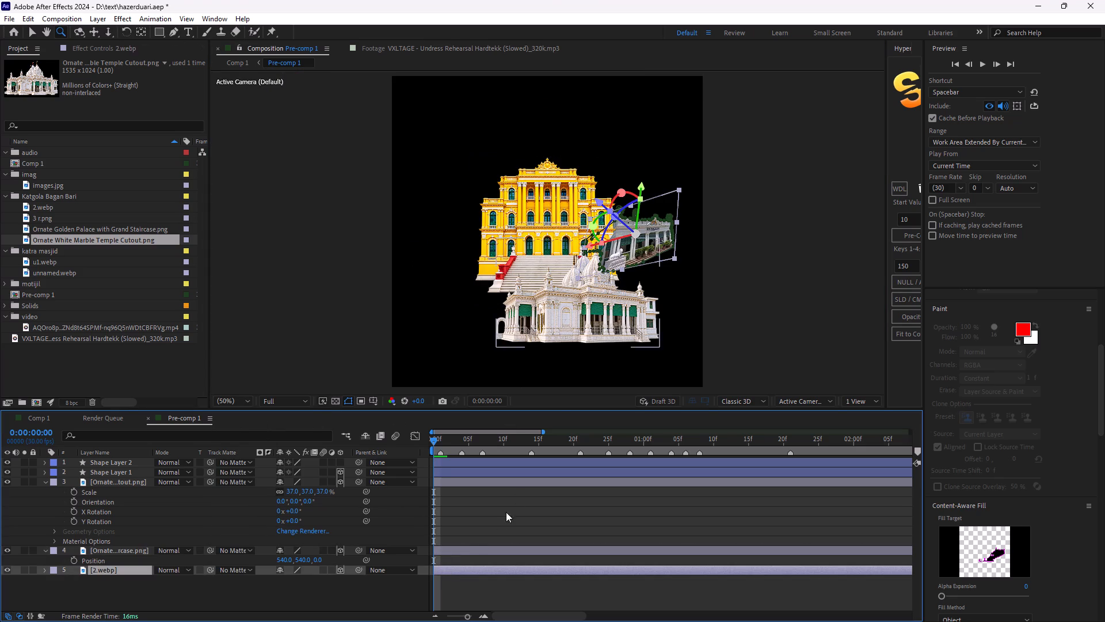
pyautogui.click(488, 482)
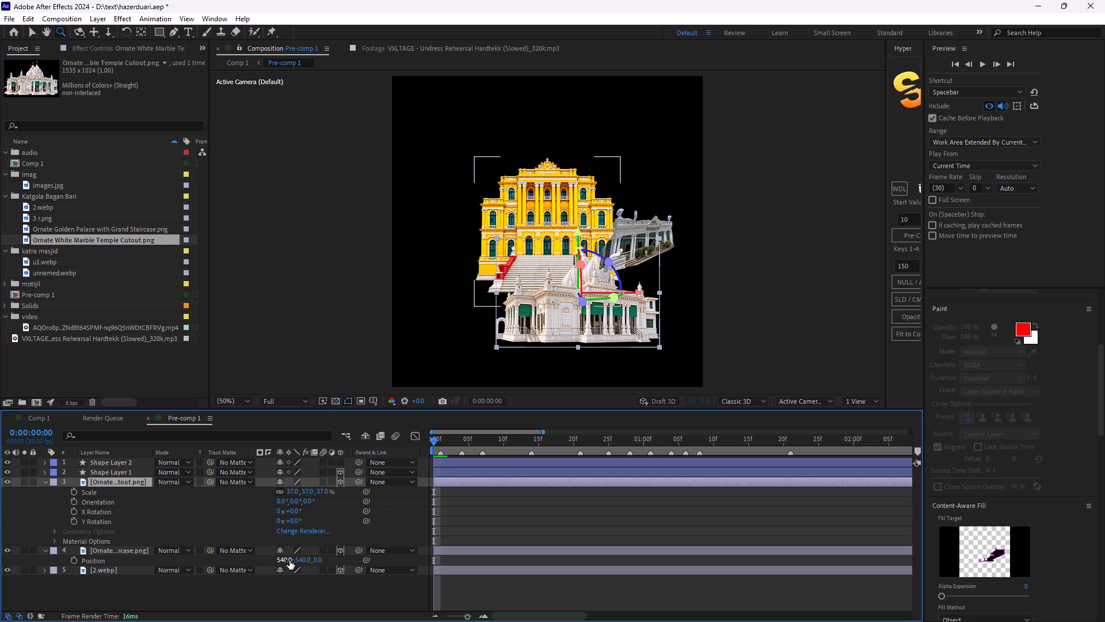
pyautogui.moveTo(289, 561); pyautogui.dragTo(275, 556)
pyautogui.hotkey('ctrl', 'z')
pyautogui.moveTo(319, 559); pyautogui.dragTo(157, 601)
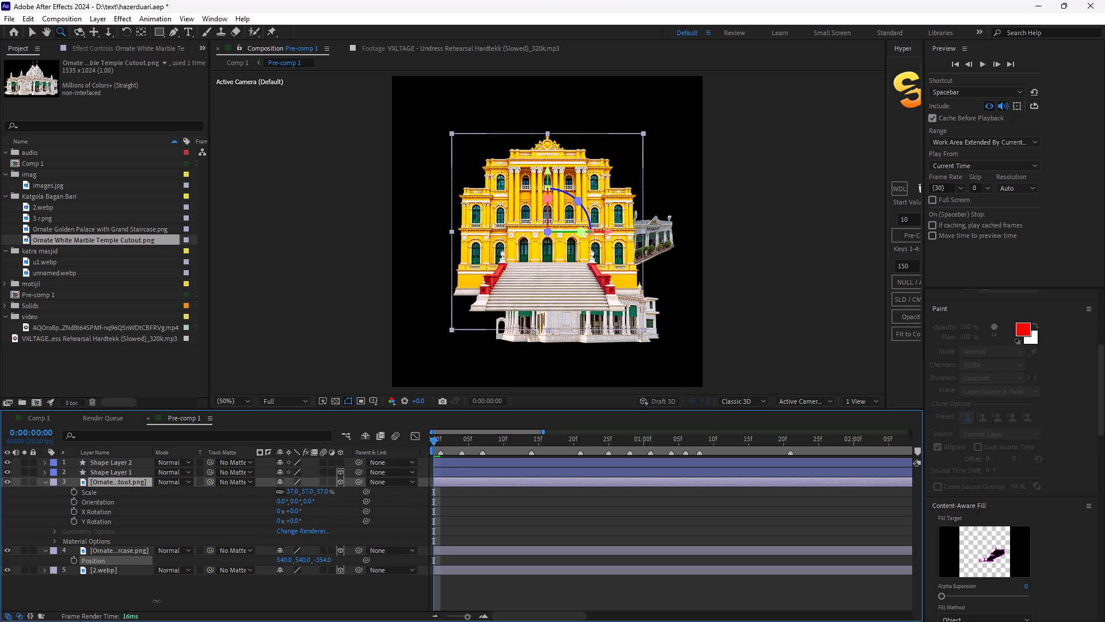
pyautogui.moveTo(157, 601); pyautogui.dragTo(158, 601)
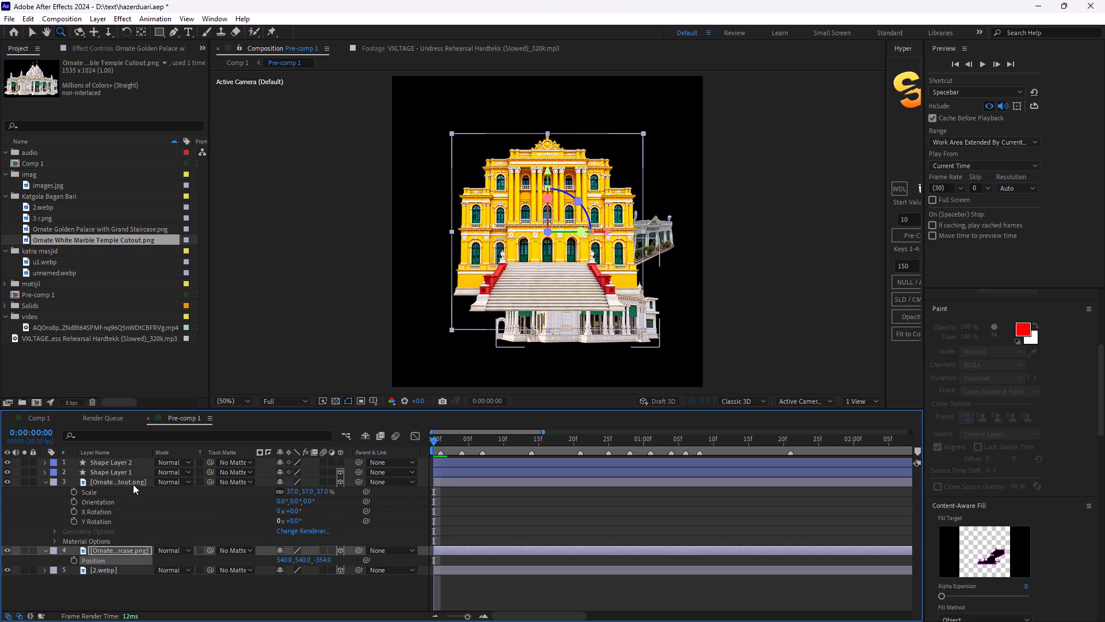
# Move the temple cutout behind the palace's left side, to position 421, 501, 106.
pyautogui.click(133, 484)
pyautogui.press('p')
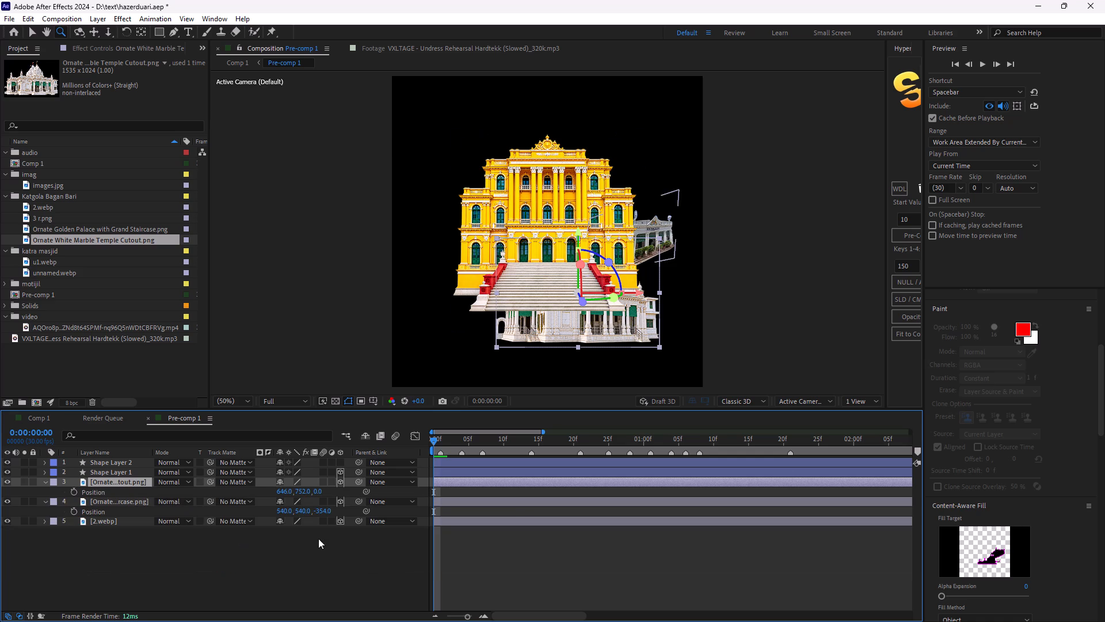
pyautogui.moveTo(314, 492); pyautogui.dragTo(372, 499)
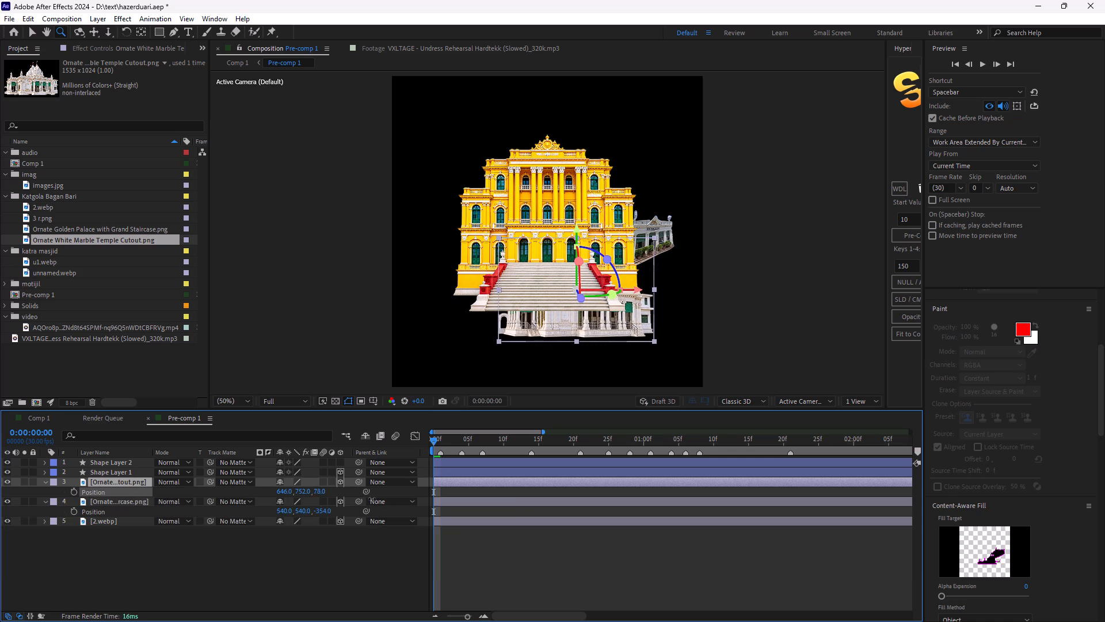
pyautogui.moveTo(372, 499); pyautogui.dragTo(384, 501)
pyautogui.moveTo(285, 492); pyautogui.dragTo(276, 497)
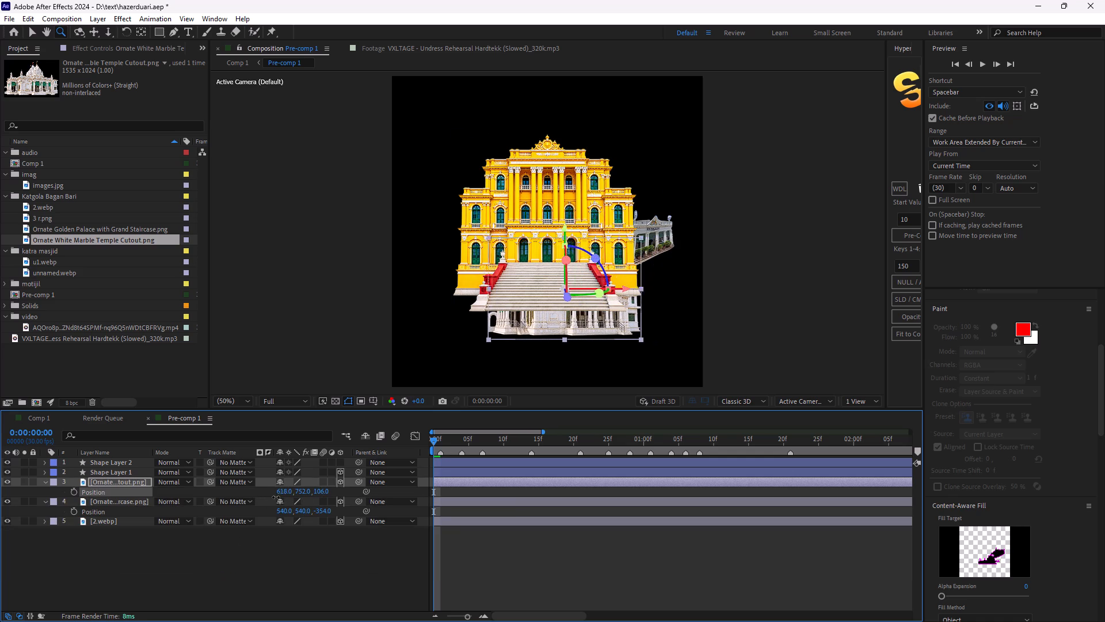
pyautogui.moveTo(276, 497); pyautogui.dragTo(162, 498)
pyautogui.moveTo(305, 491); pyautogui.dragTo(348, 505)
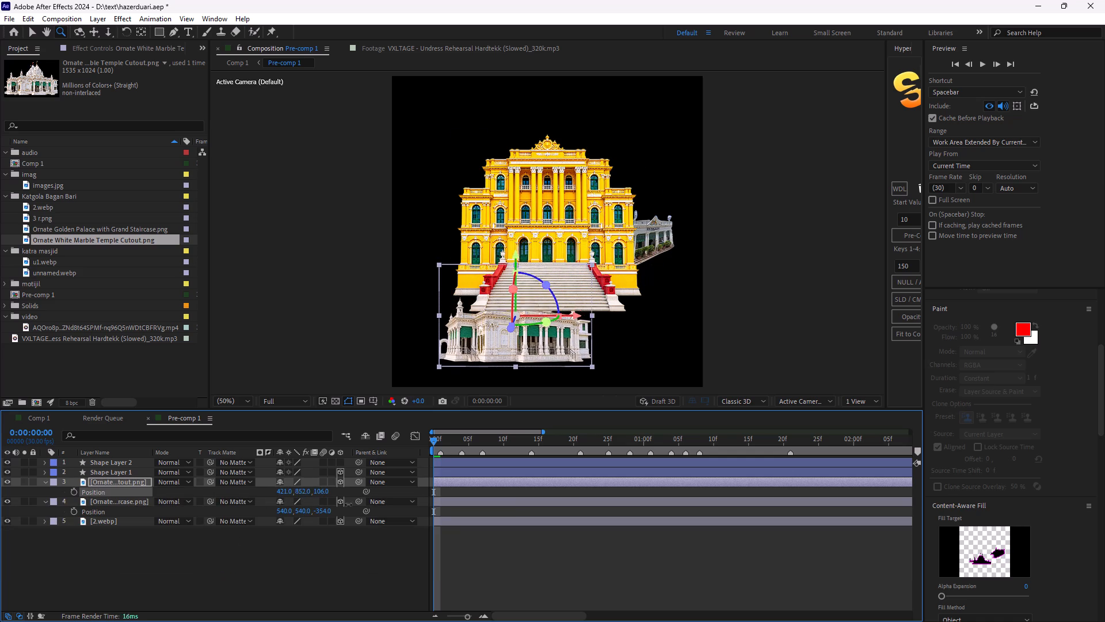
pyautogui.moveTo(348, 505); pyautogui.dragTo(152, 499)
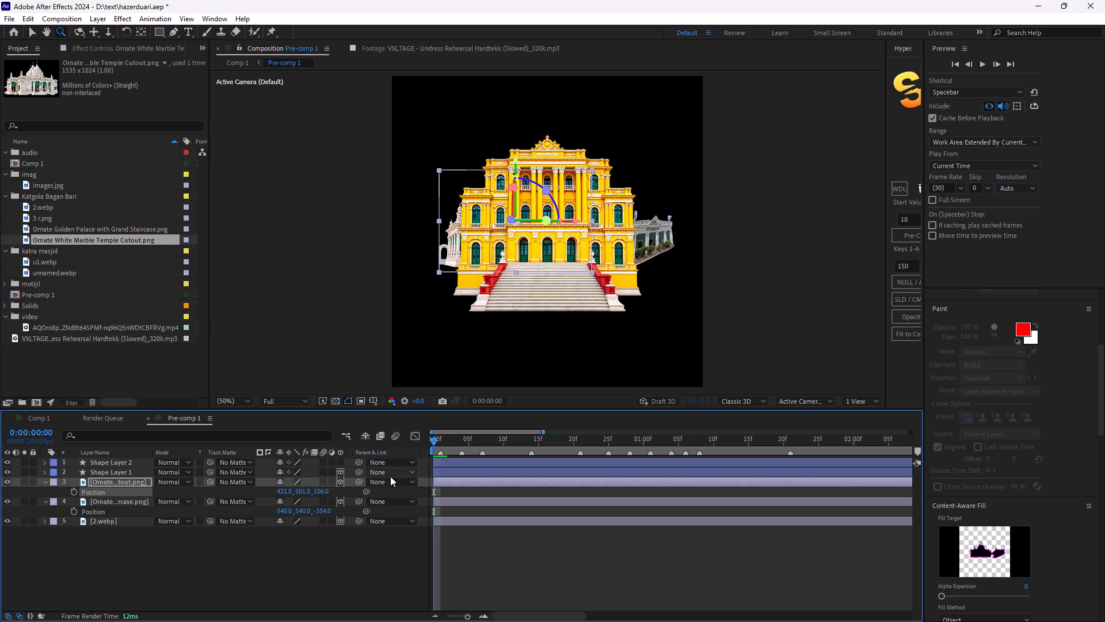
# Hide the golden palace layer, leaving the temple cutout and the 2.webp building shown.
pyautogui.click(439, 518)
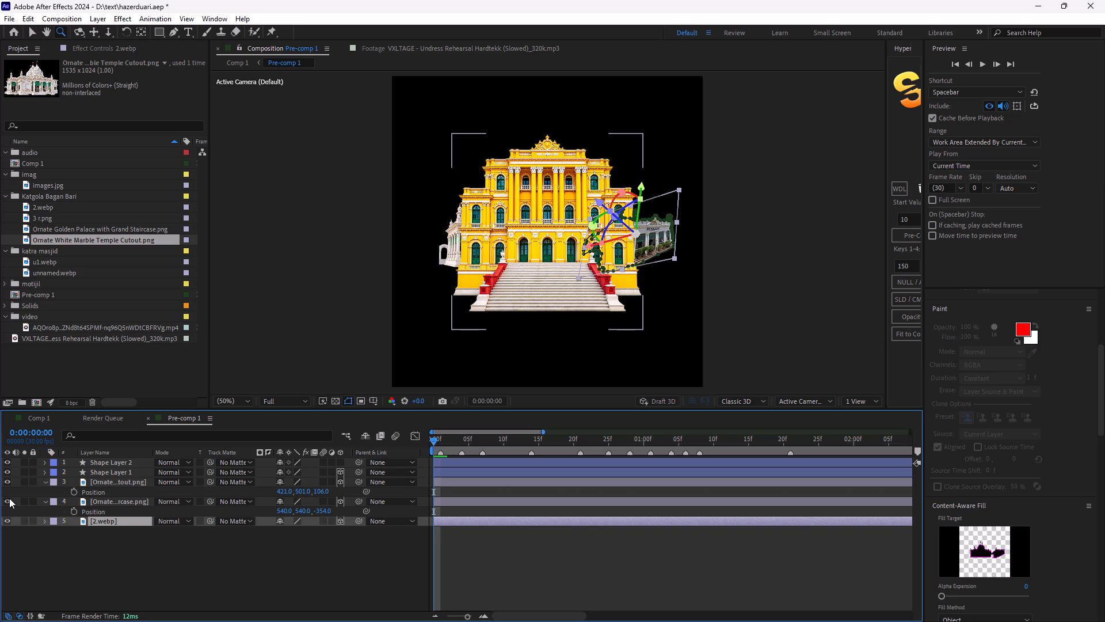
pyautogui.click(9, 498)
pyautogui.click(9, 483)
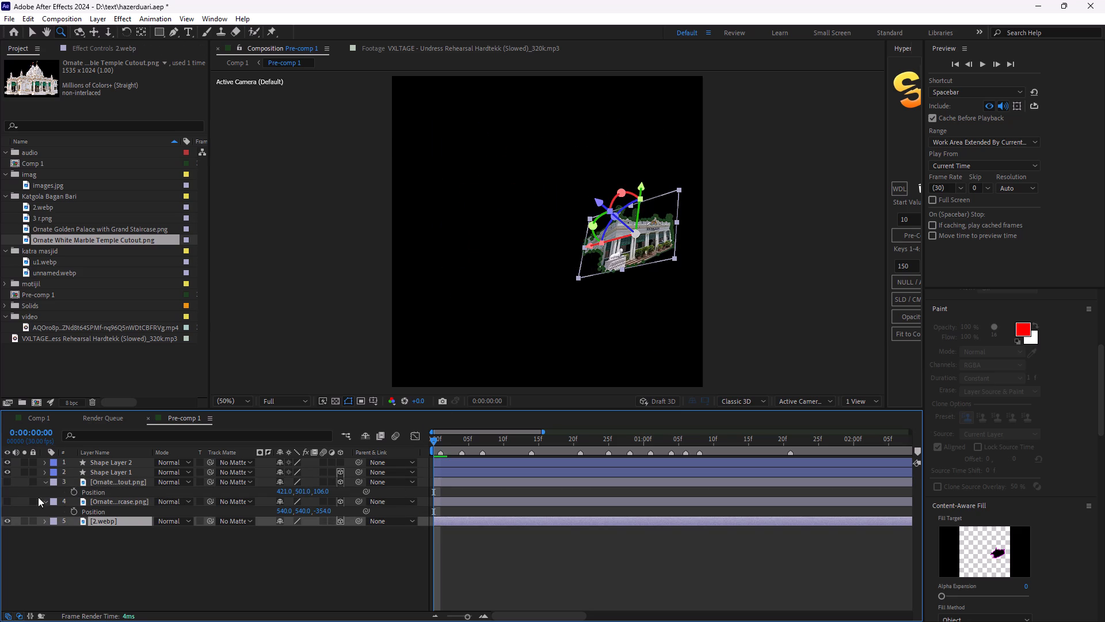
pyautogui.click(10, 479)
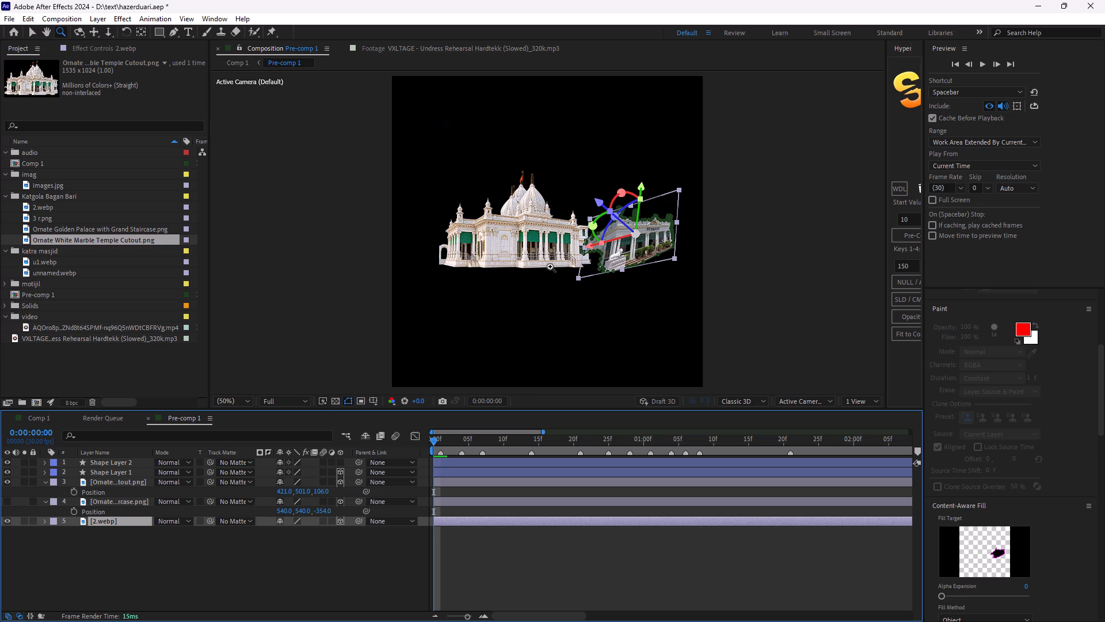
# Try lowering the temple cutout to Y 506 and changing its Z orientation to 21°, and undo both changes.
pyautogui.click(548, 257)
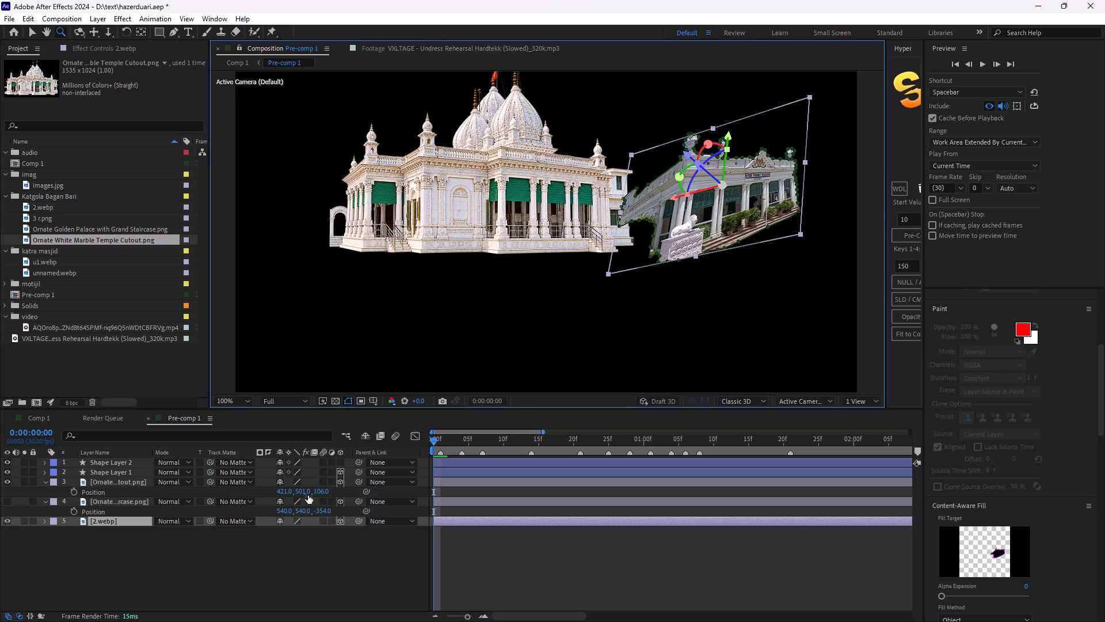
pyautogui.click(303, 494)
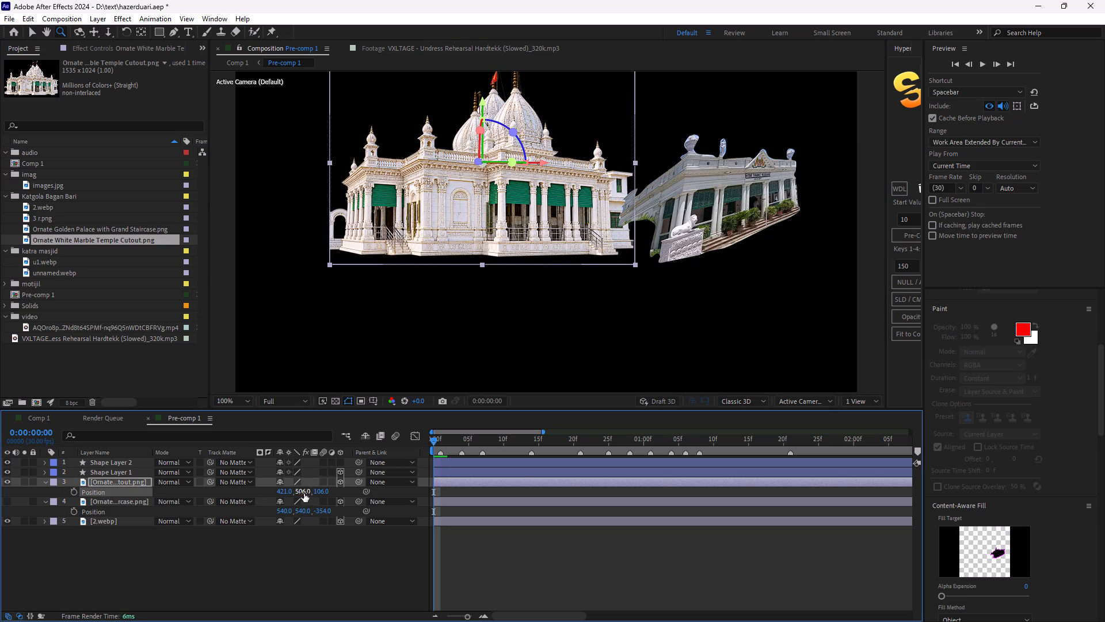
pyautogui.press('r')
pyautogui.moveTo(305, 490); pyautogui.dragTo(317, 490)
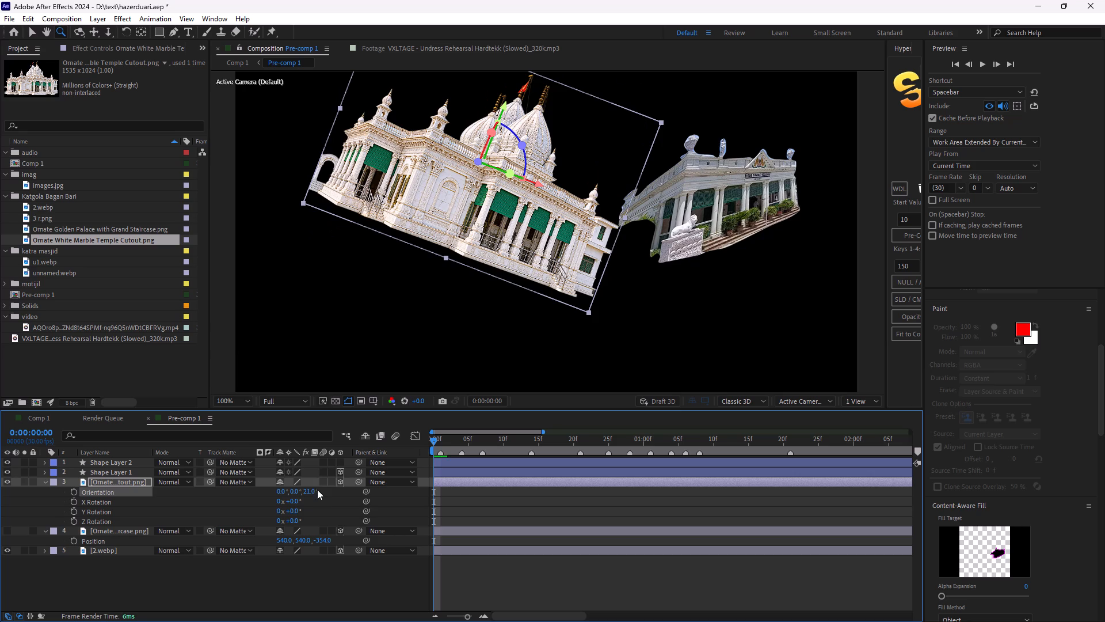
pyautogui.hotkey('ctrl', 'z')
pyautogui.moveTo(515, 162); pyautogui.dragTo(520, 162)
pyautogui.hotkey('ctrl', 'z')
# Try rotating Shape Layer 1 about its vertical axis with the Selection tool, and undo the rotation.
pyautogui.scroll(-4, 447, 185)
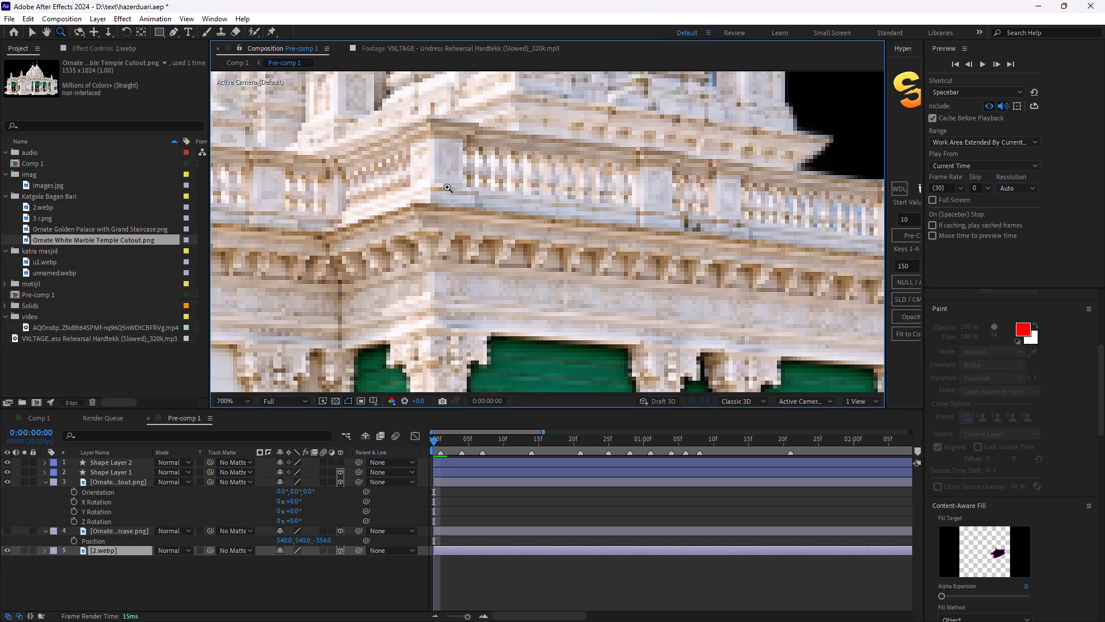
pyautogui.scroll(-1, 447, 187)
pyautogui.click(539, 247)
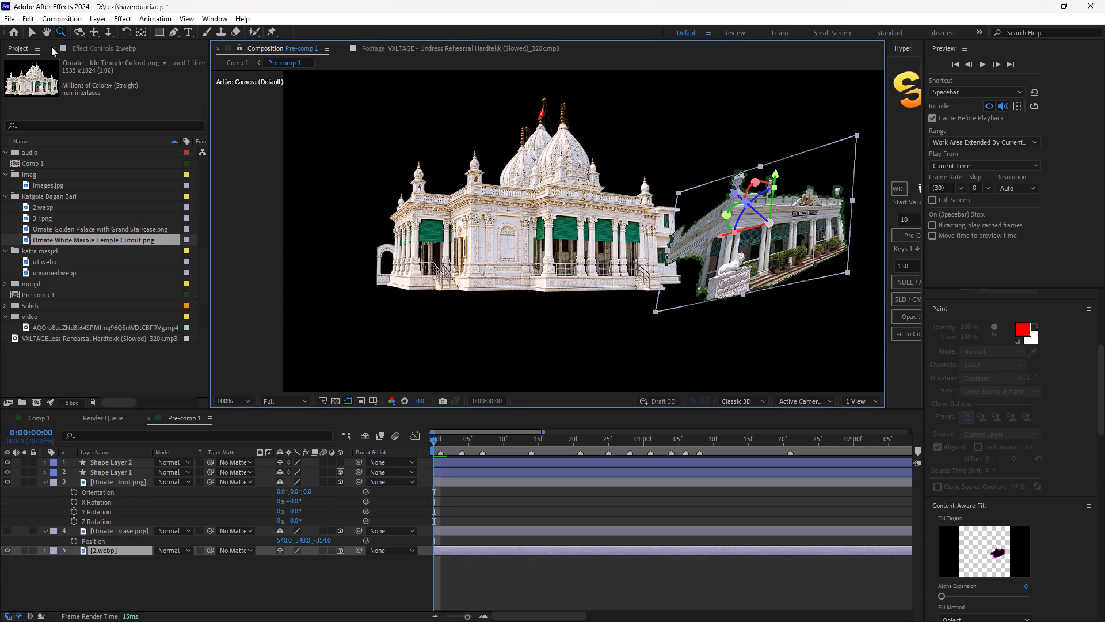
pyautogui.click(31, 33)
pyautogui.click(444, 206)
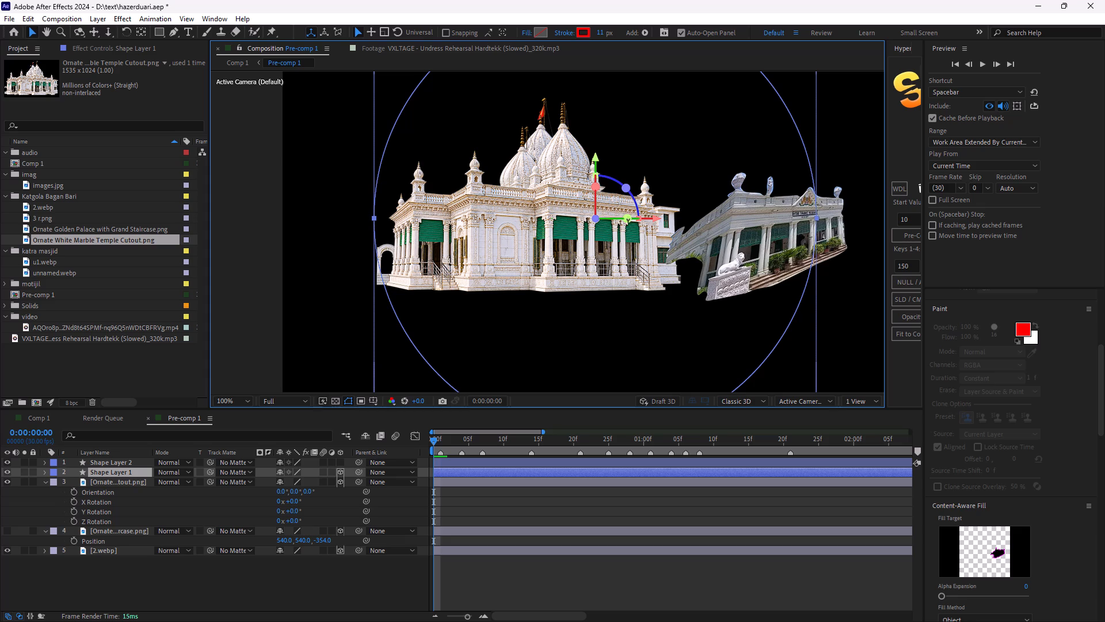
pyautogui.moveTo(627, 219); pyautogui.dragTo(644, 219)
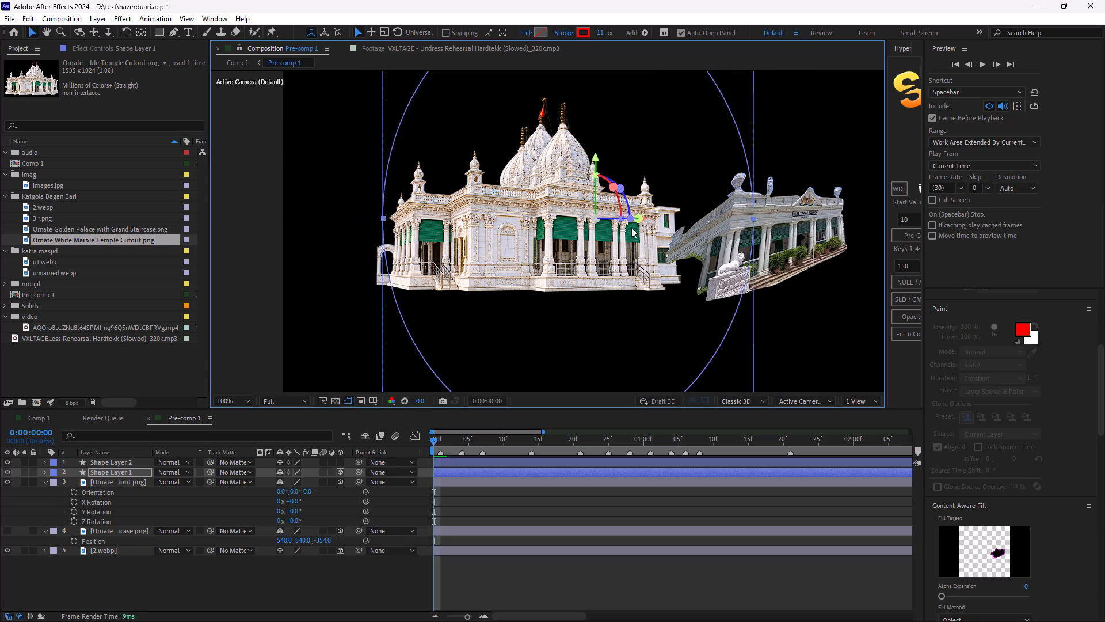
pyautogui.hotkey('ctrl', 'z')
# Rotate the temple cutout about its vertical axis to a Y orientation of 316° and shift it slightly left.
pyautogui.click(483, 481)
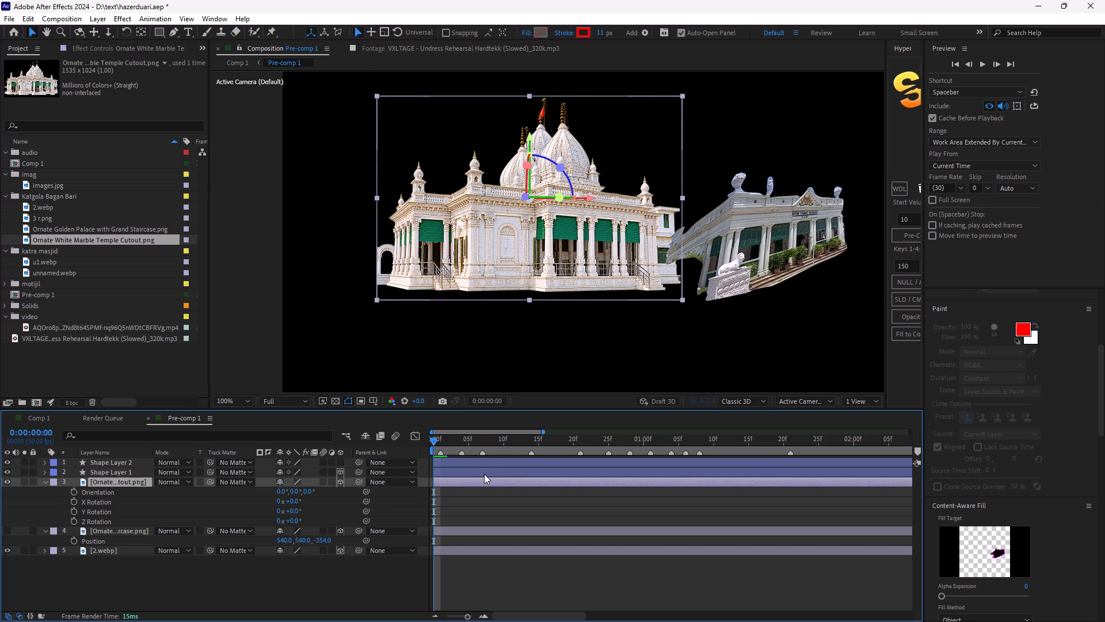
pyautogui.moveTo(552, 199); pyautogui.dragTo(571, 202)
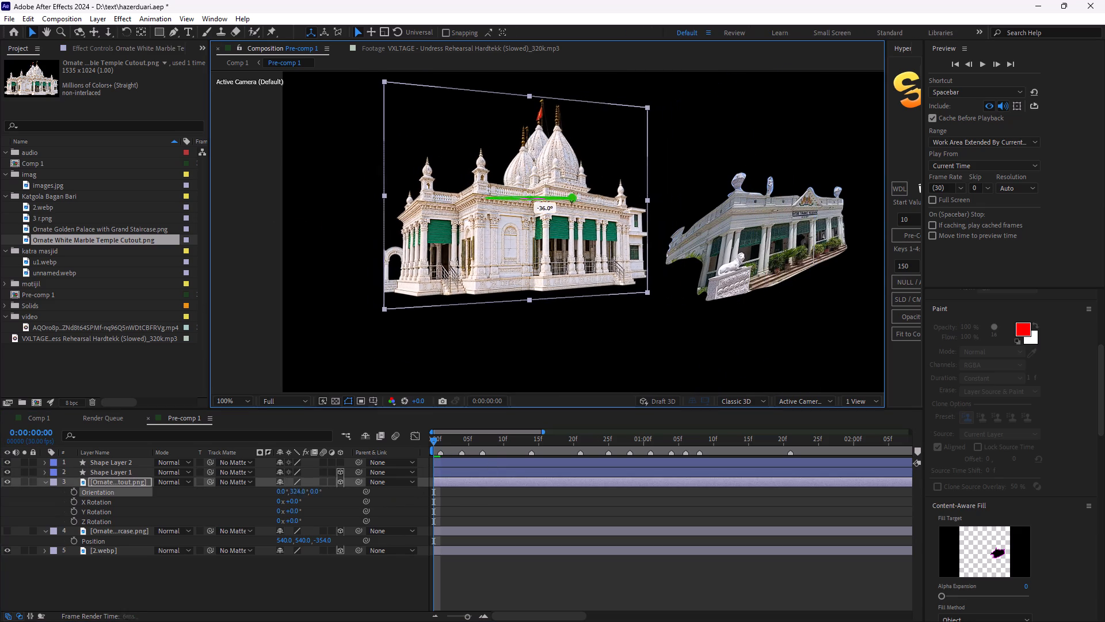
pyautogui.moveTo(571, 202); pyautogui.dragTo(573, 205)
pyautogui.moveTo(567, 240); pyautogui.dragTo(539, 245)
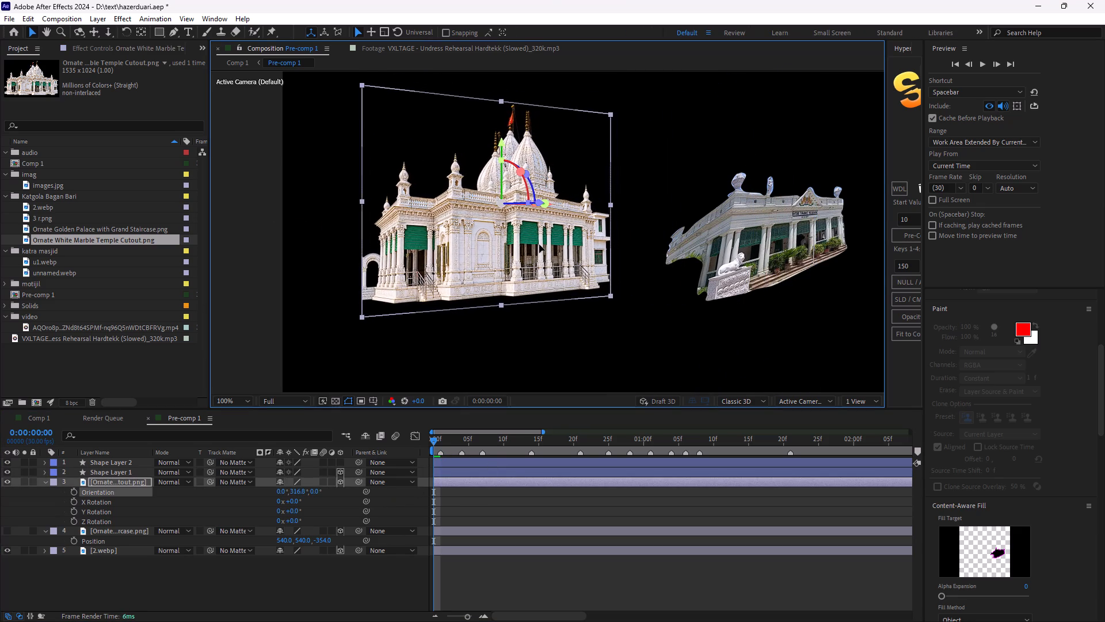
pyautogui.moveTo(539, 245); pyautogui.dragTo(538, 245)
# Rotate the 2.webp building about its X axis so that it stands more upright.
pyautogui.click(743, 227)
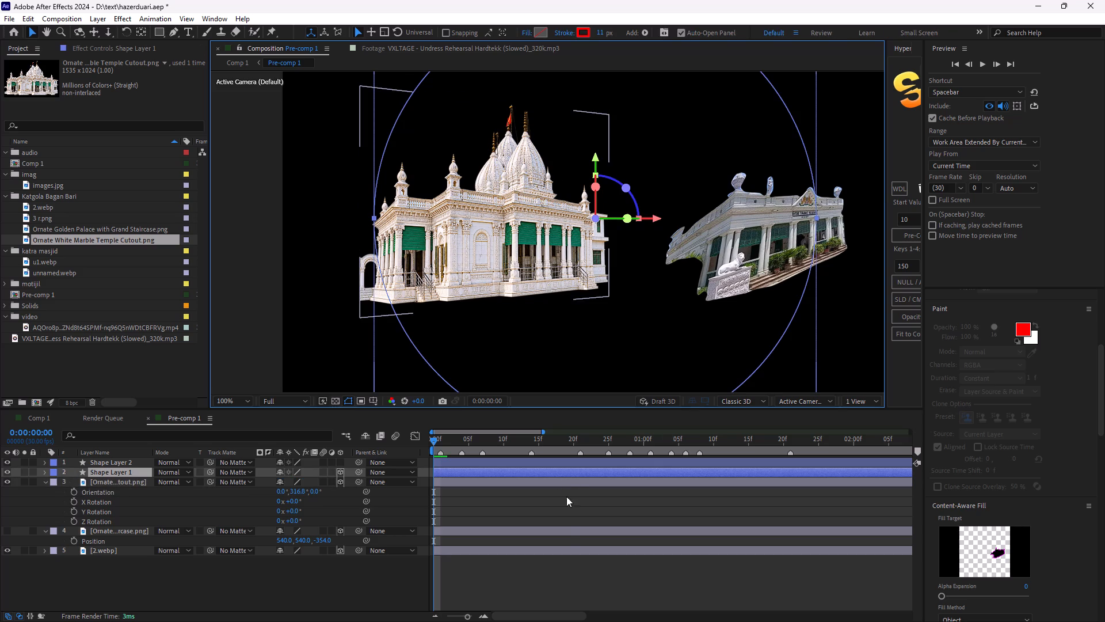
pyautogui.click(570, 533)
pyautogui.click(592, 546)
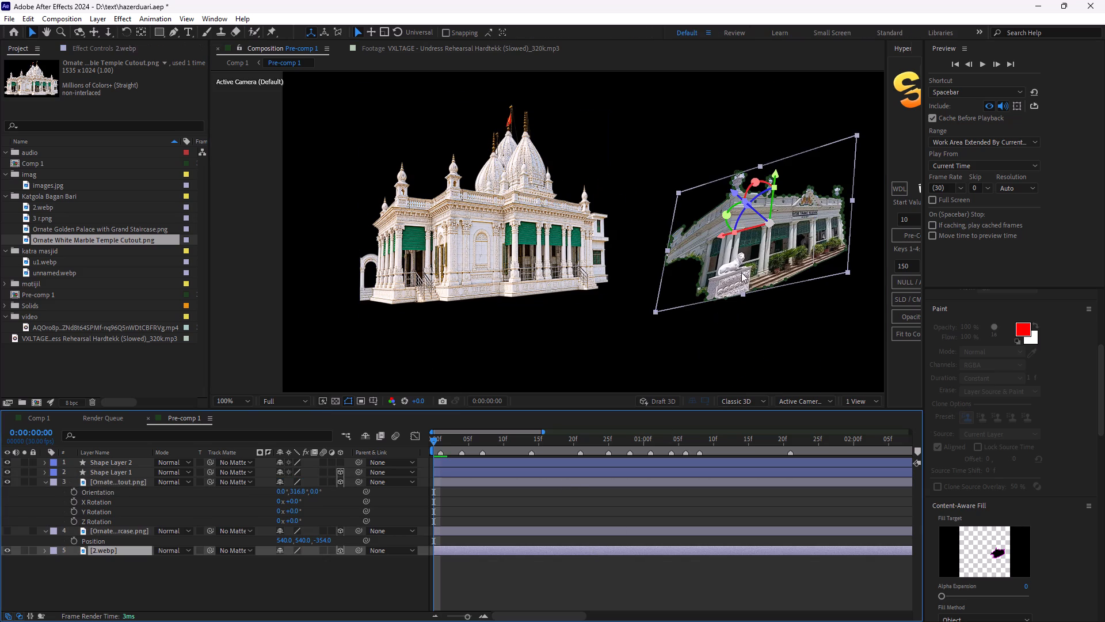
pyautogui.moveTo(753, 181); pyautogui.dragTo(765, 193)
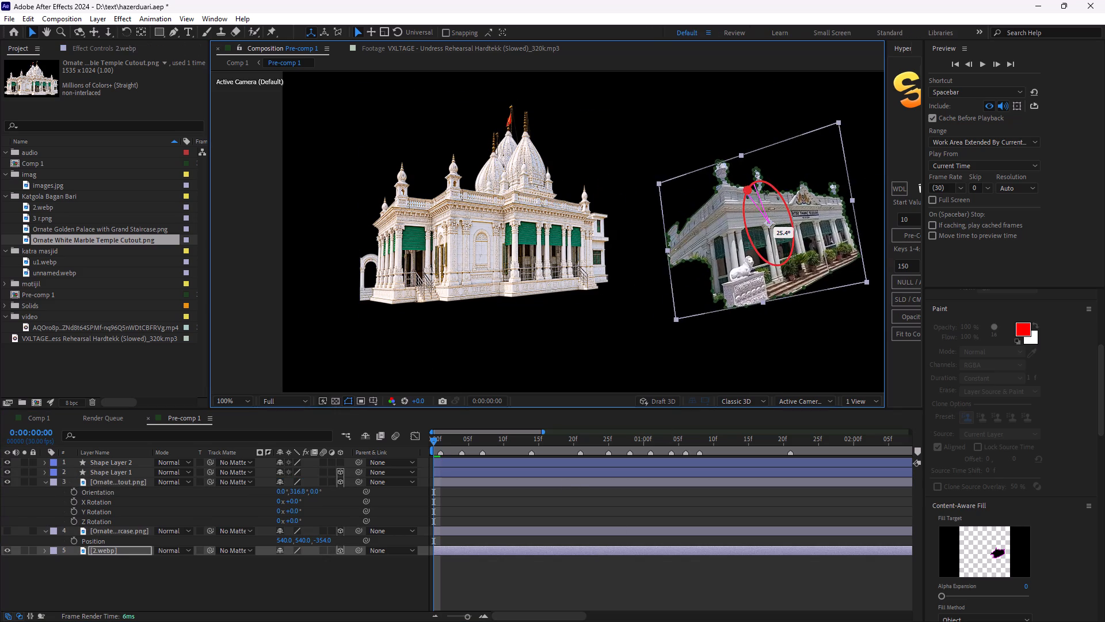
pyautogui.moveTo(765, 193); pyautogui.dragTo(764, 197)
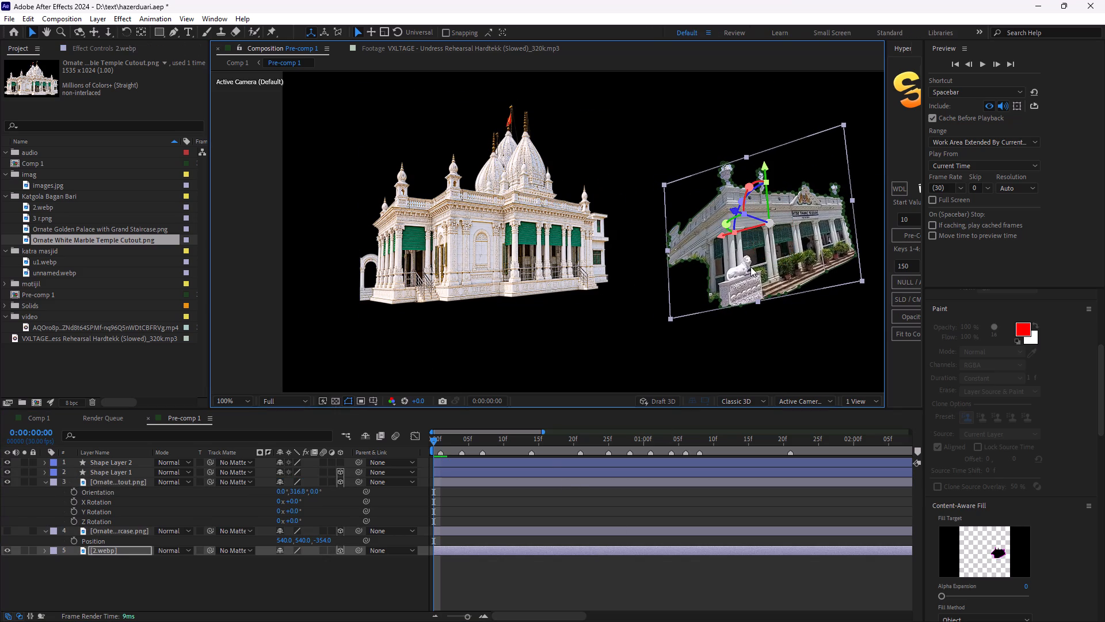
# Flip the 2.webp building horizontally.
pyautogui.rightClick(527, 548)
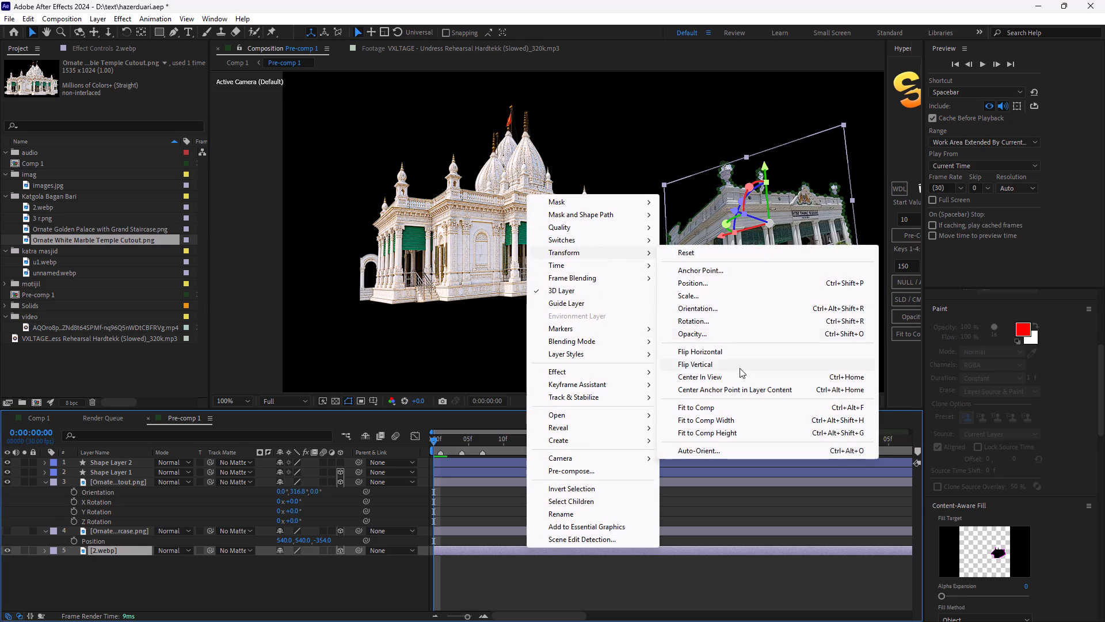
pyautogui.click(735, 350)
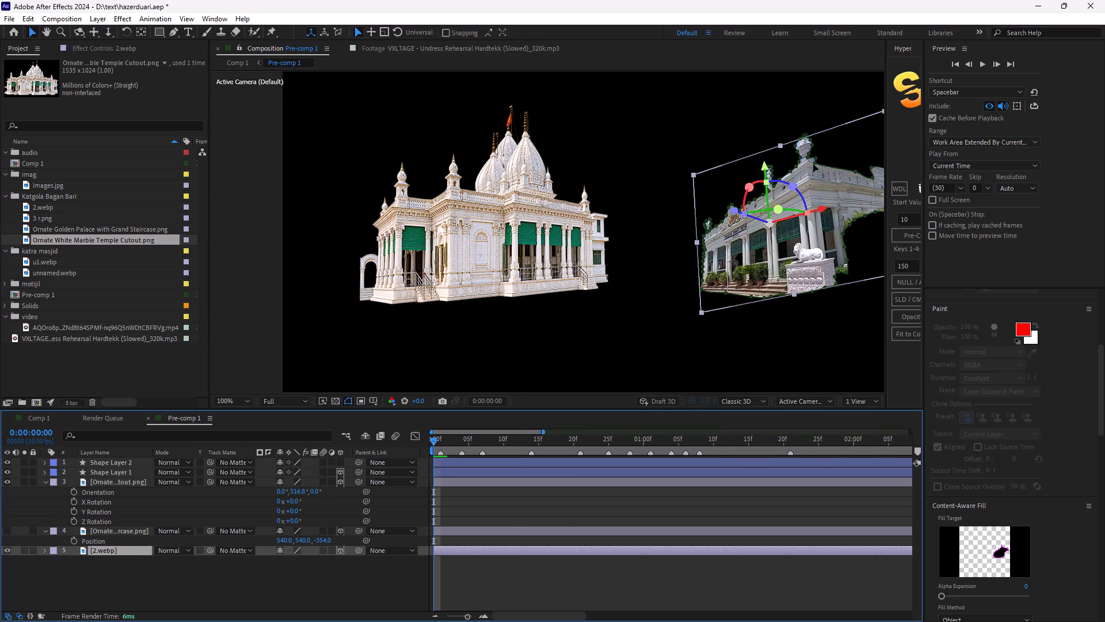
# Rotate the 2.webp building about 12° about its Z axis to level it, and move it left toward the temple.
pyautogui.moveTo(792, 187); pyautogui.dragTo(798, 191)
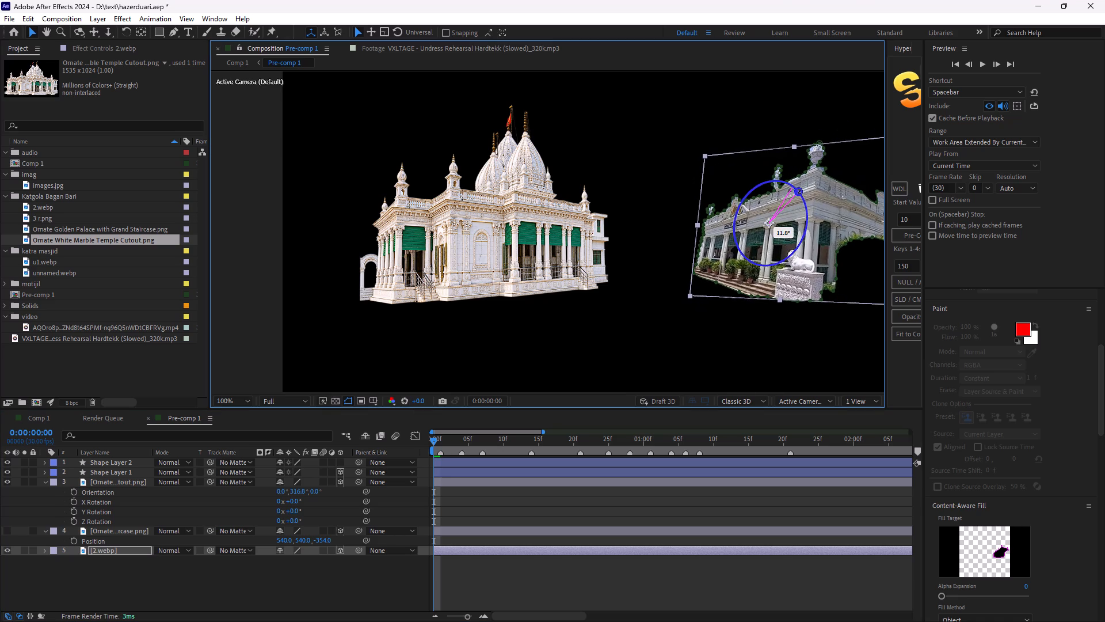
pyautogui.moveTo(798, 191); pyautogui.dragTo(798, 192)
pyautogui.moveTo(772, 223); pyautogui.dragTo(760, 222)
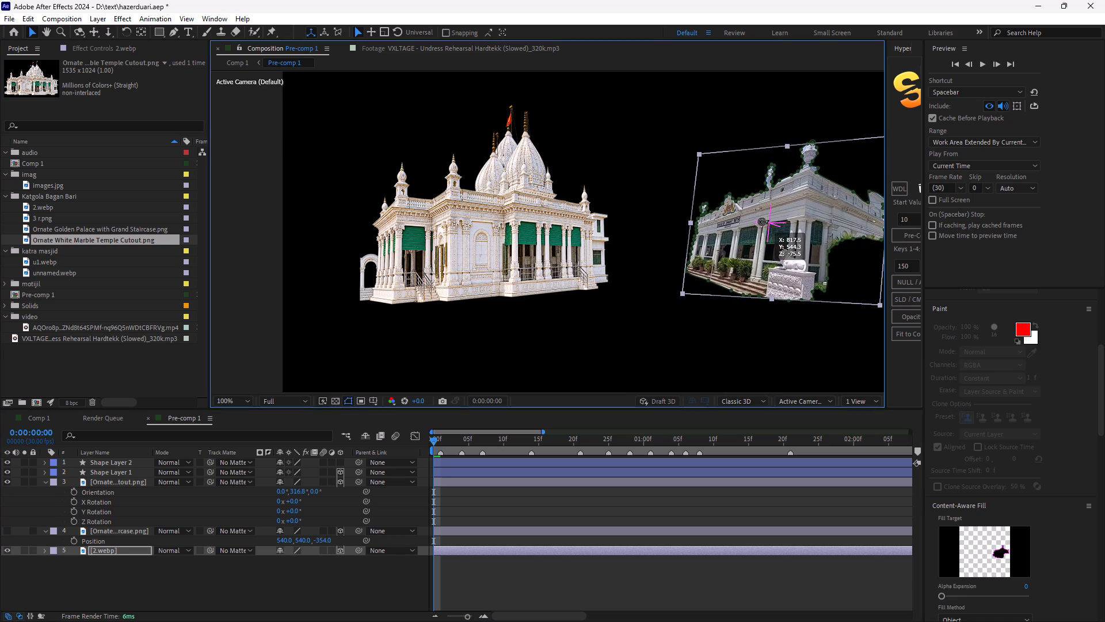
pyautogui.moveTo(760, 222); pyautogui.dragTo(733, 221)
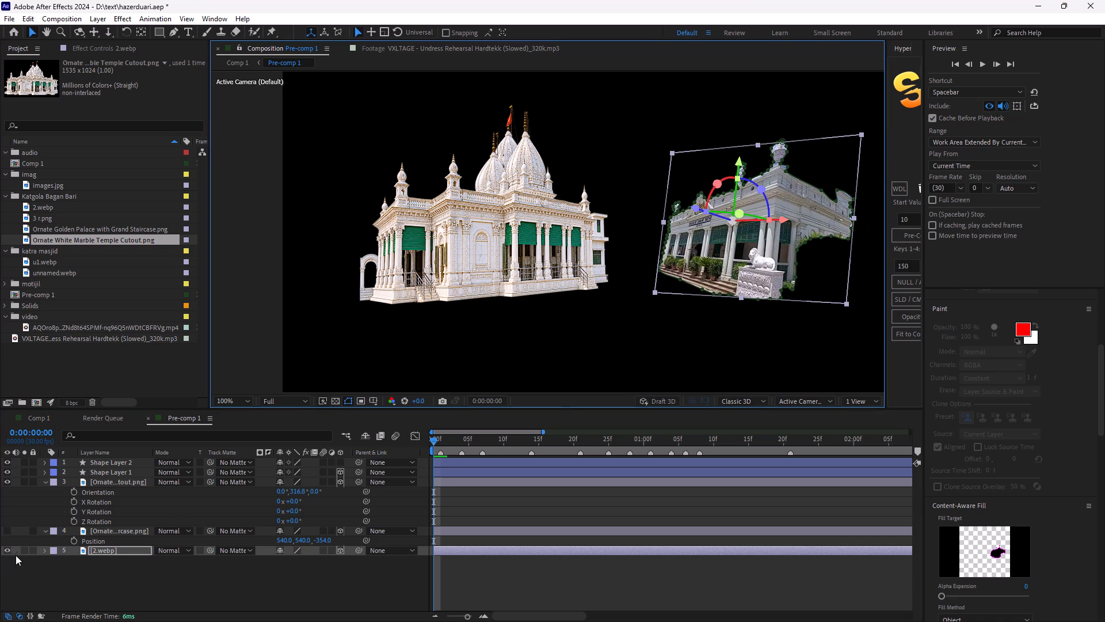
# Show the golden palace layer again and rotate the 2.webp building about 9° around its X axis.
pyautogui.click(9, 529)
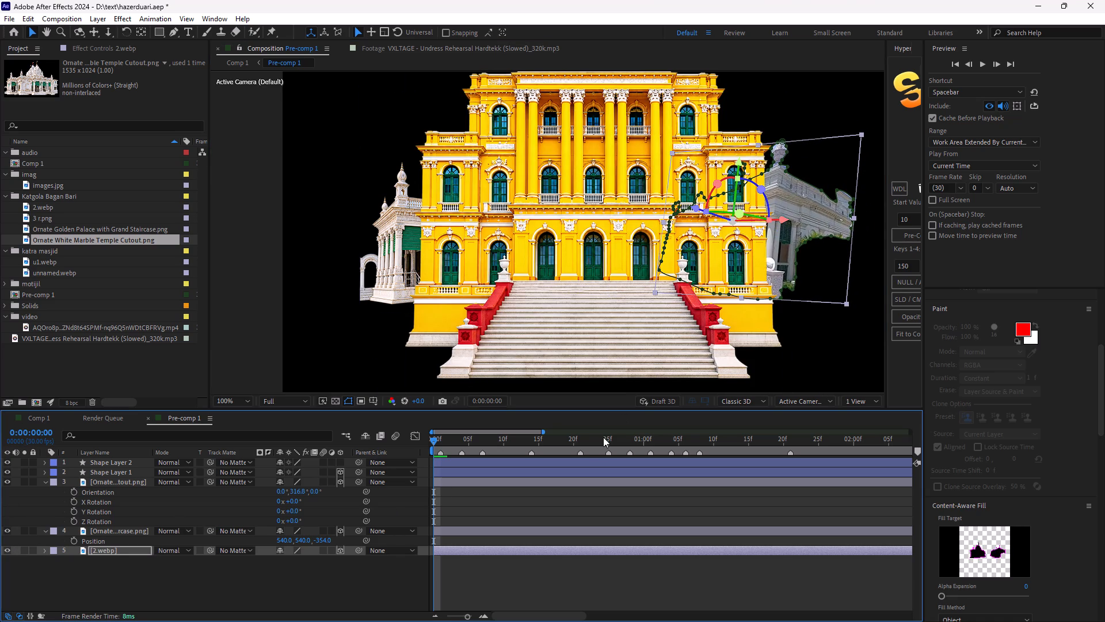
pyautogui.click(720, 180)
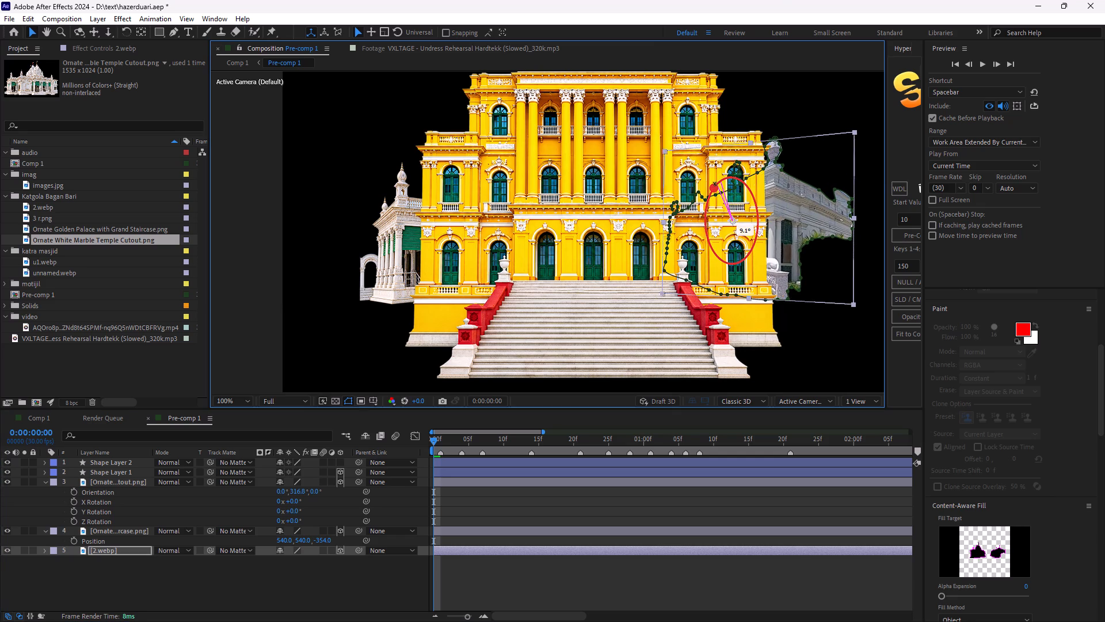
# Slide the 2.webp building along its own Z axis, about 225 units, so that it sits mostly behind the golden palace.
pyautogui.moveTo(705, 220); pyautogui.dragTo(689, 222)
pyautogui.hotkey('ctrl', 'z')
pyautogui.moveTo(695, 222); pyautogui.dragTo(687, 222)
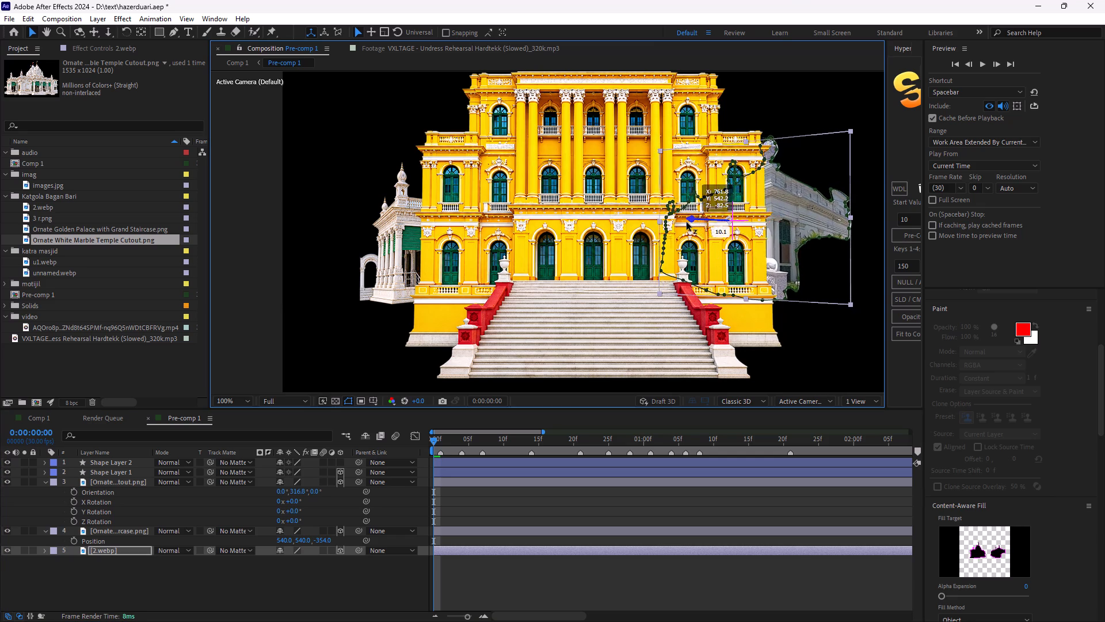
pyautogui.moveTo(687, 222); pyautogui.dragTo(593, 230)
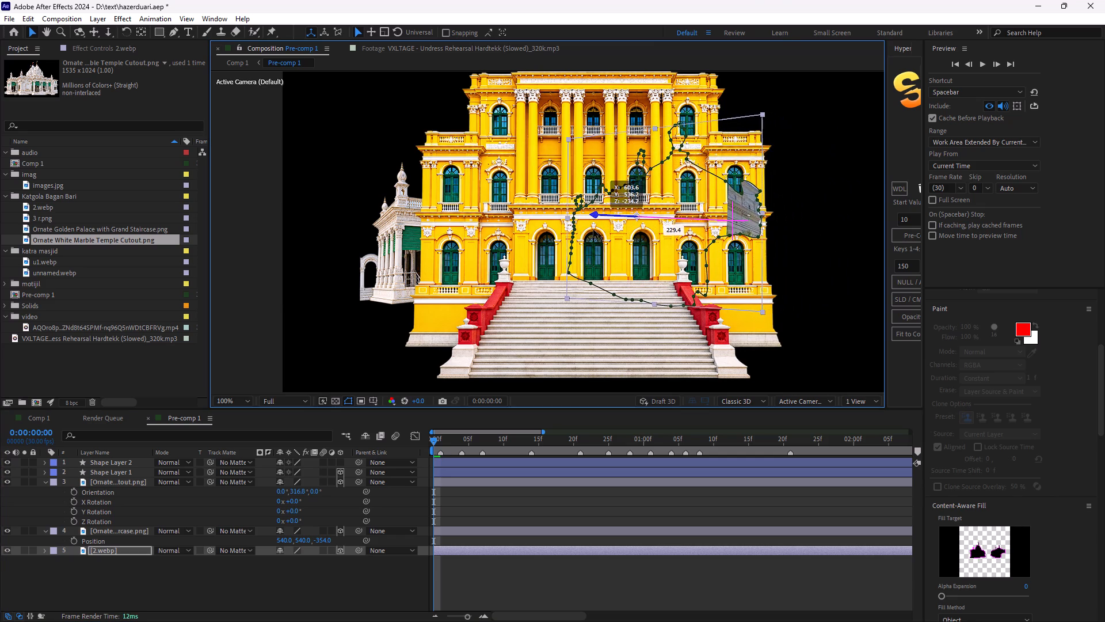
pyautogui.moveTo(593, 230); pyautogui.dragTo(597, 230)
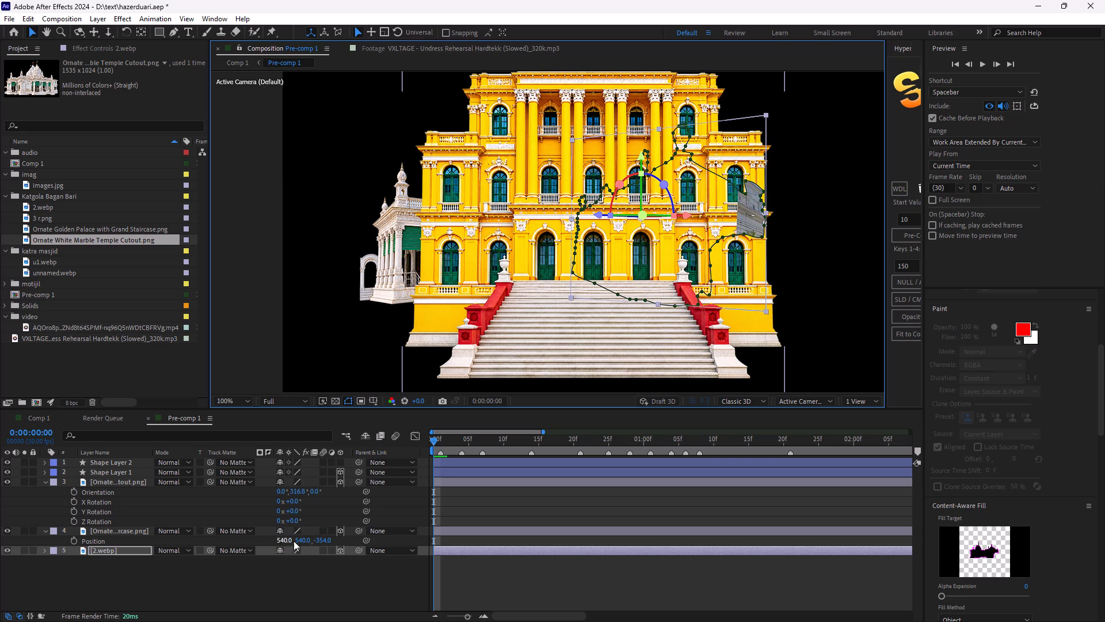
# Set the golden palace layer's Z position to -400.
pyautogui.moveTo(319, 541); pyautogui.dragTo(299, 545)
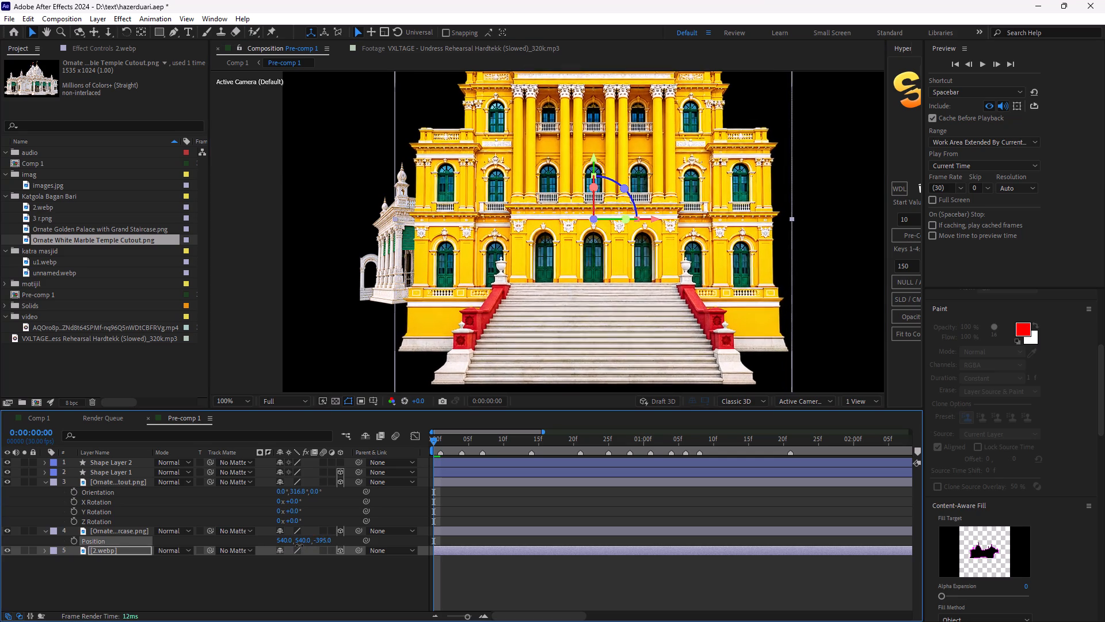
pyautogui.moveTo(299, 545); pyautogui.dragTo(298, 546)
# Move the temple cutout horizontally toward the centre until it is hidden behind the golden palace, and deselect it.
pyautogui.click(383, 274)
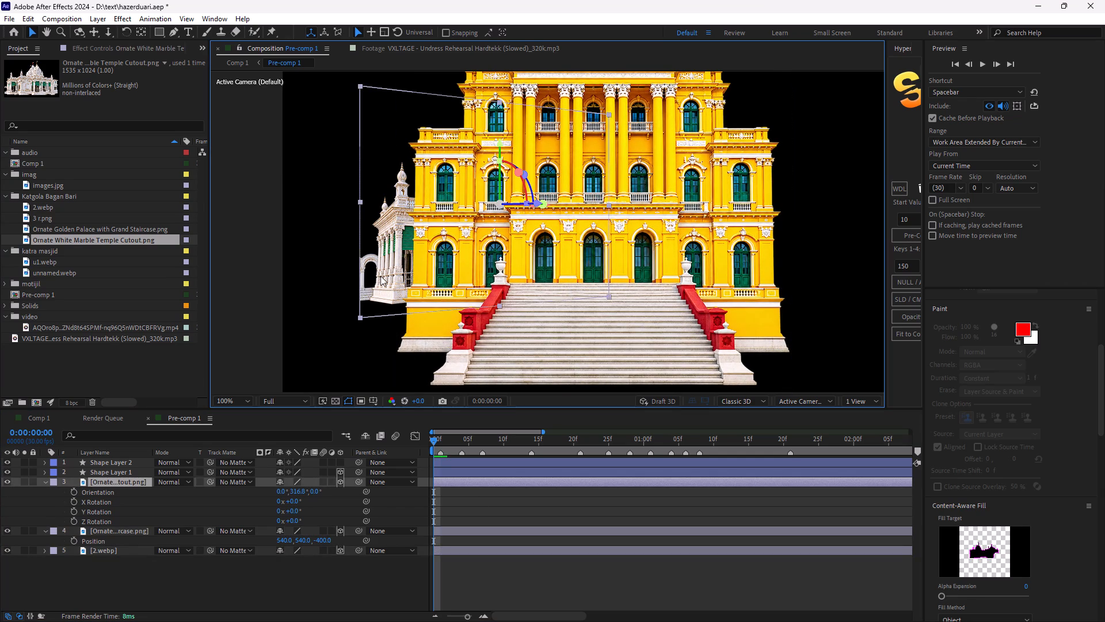
pyautogui.moveTo(381, 276); pyautogui.dragTo(431, 276)
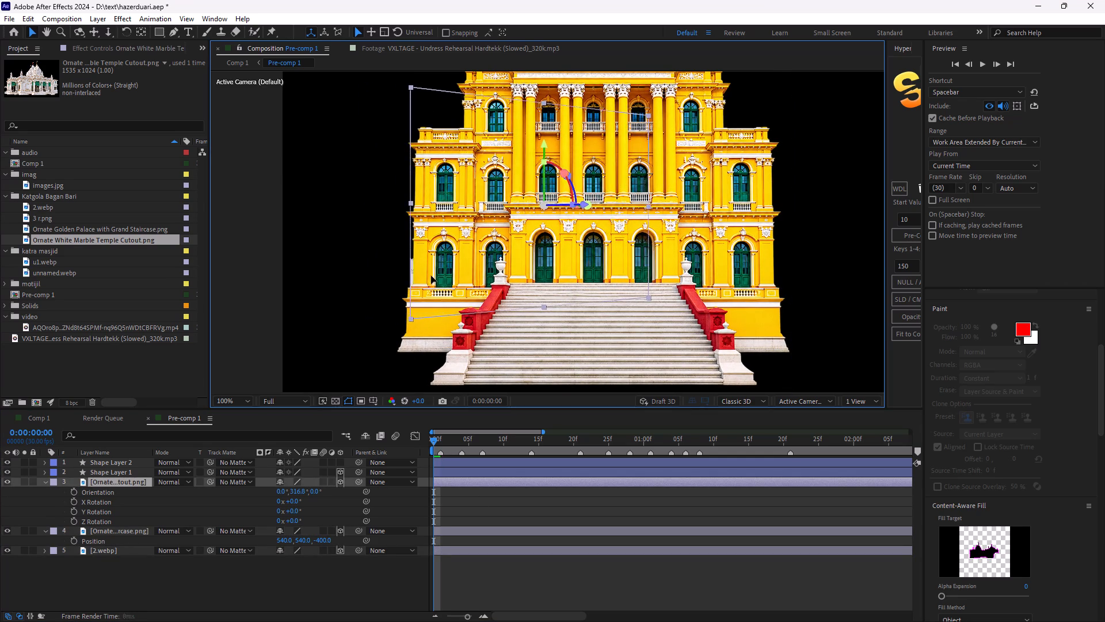
pyautogui.moveTo(431, 276); pyautogui.dragTo(433, 275)
pyautogui.click(517, 600)
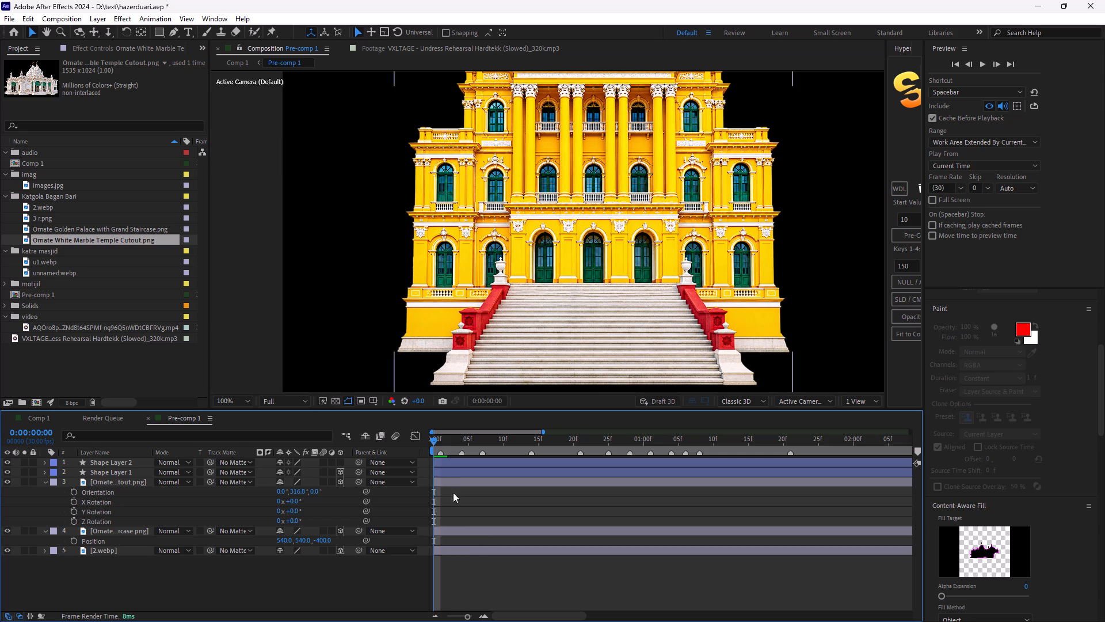
# Collapse the temple and palace layer properties and add a two-node camera with the 28mm preset to Pre-comp 1.
pyautogui.moveTo(440, 437); pyautogui.dragTo(397, 462)
pyautogui.moveTo(435, 441); pyautogui.dragTo(509, 446)
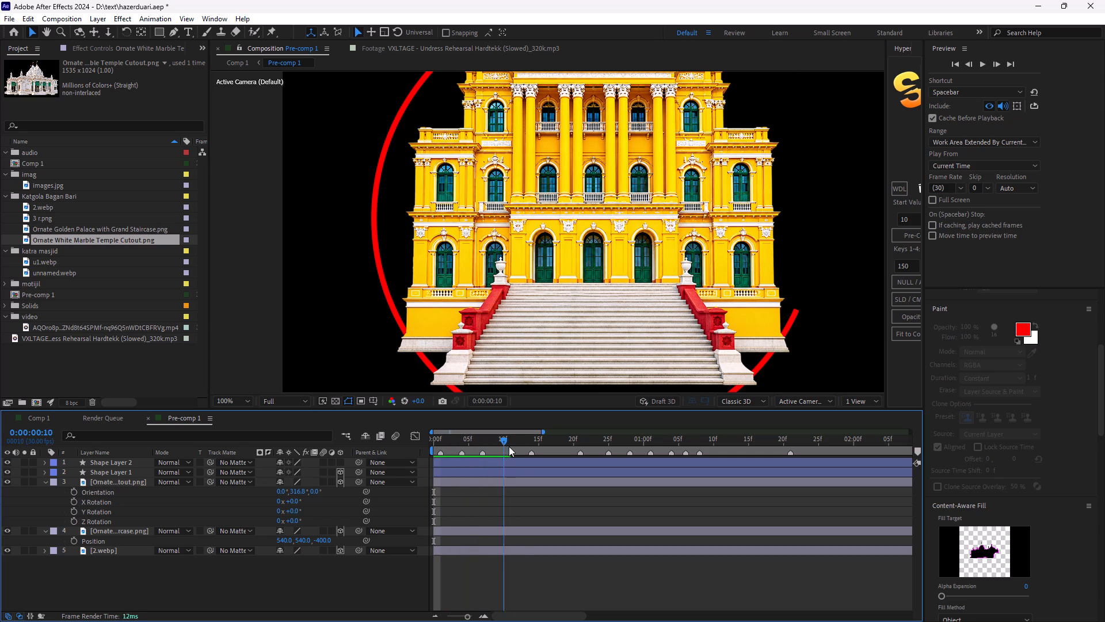
pyautogui.moveTo(509, 446); pyautogui.dragTo(583, 443)
pyautogui.scroll(-1, 662, 294)
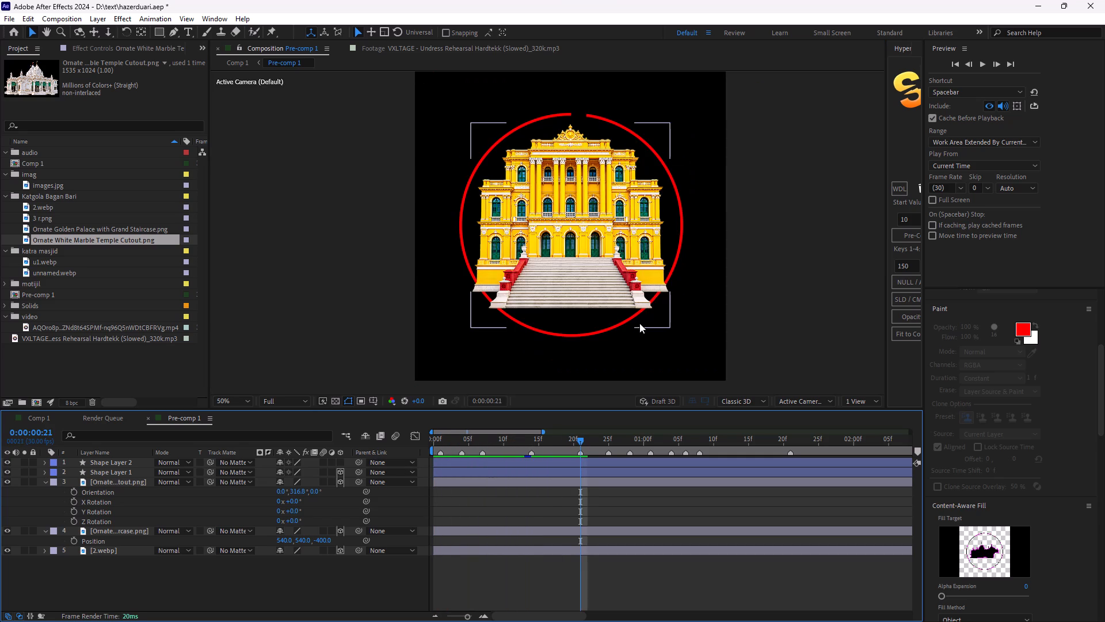
pyautogui.click(47, 530)
pyautogui.click(42, 481)
pyautogui.rightClick(126, 560)
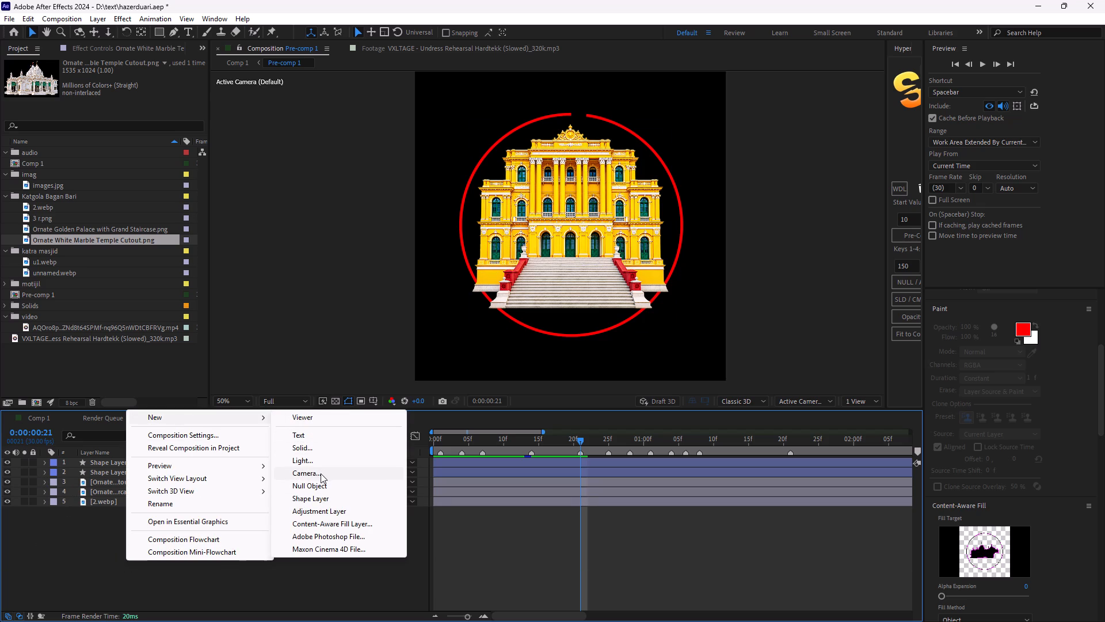
pyautogui.click(321, 473)
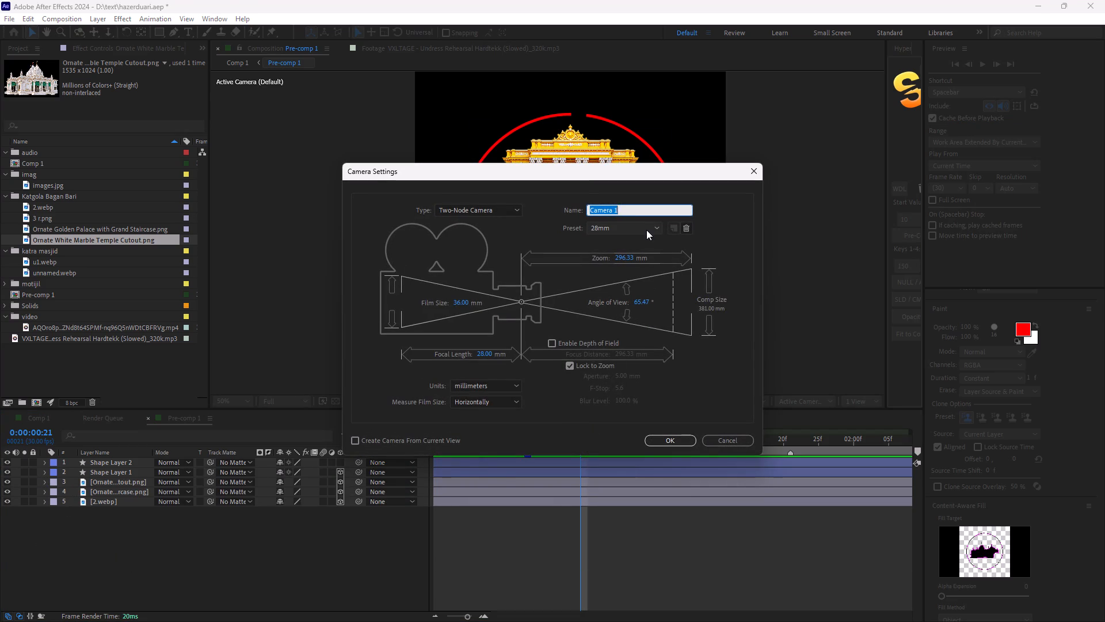
pyautogui.click(646, 230)
pyautogui.click(678, 443)
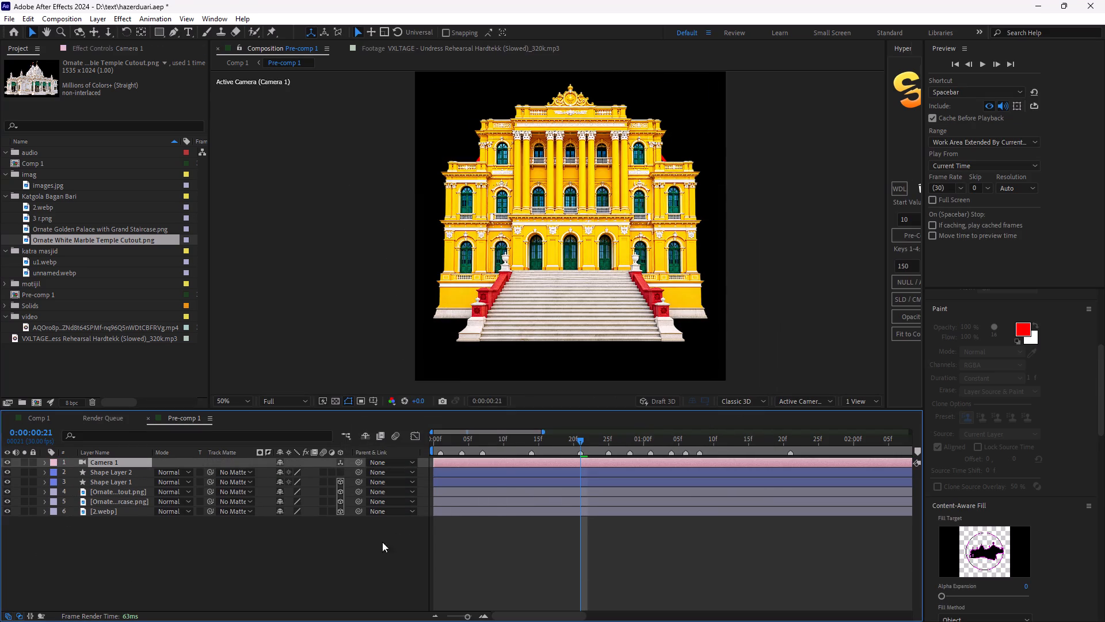
# Add a null object to Pre-comp 1.
pyautogui.rightClick(351, 548)
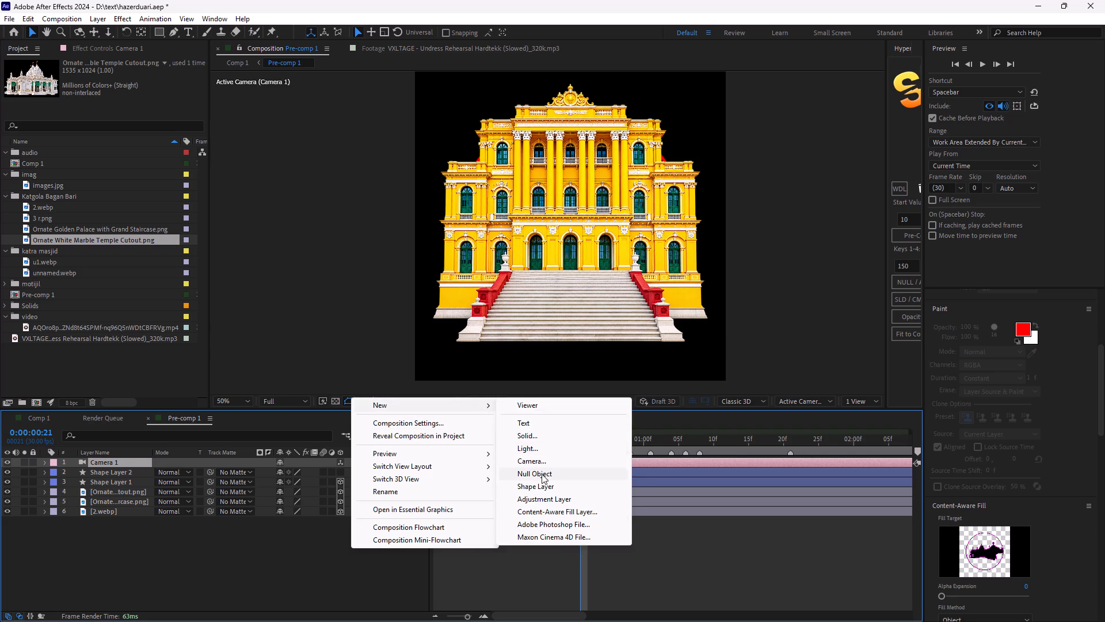
pyautogui.click(542, 474)
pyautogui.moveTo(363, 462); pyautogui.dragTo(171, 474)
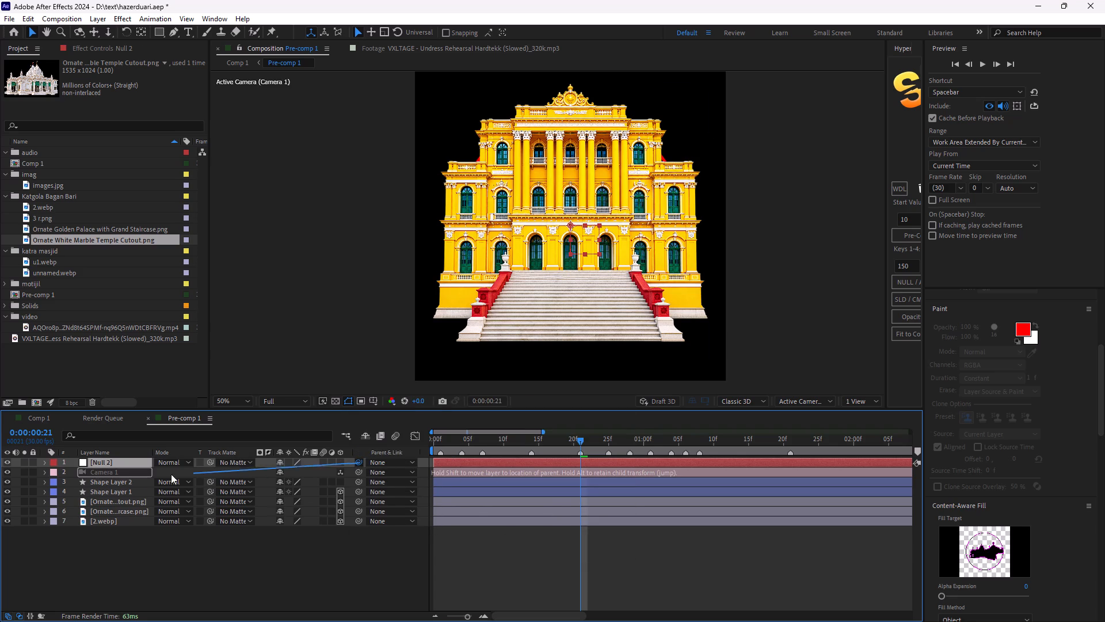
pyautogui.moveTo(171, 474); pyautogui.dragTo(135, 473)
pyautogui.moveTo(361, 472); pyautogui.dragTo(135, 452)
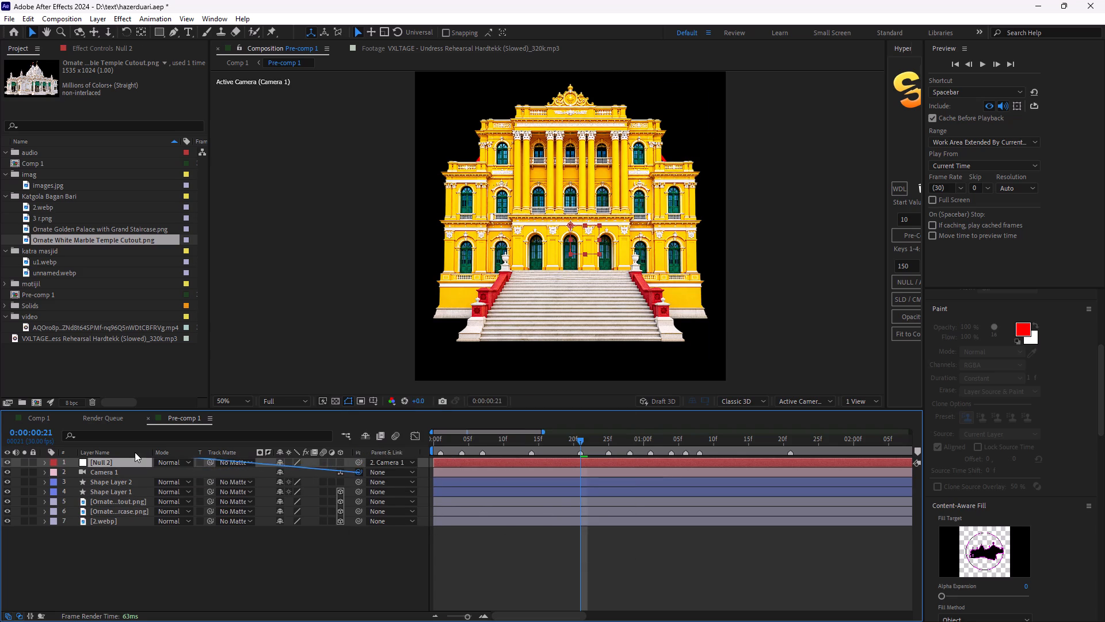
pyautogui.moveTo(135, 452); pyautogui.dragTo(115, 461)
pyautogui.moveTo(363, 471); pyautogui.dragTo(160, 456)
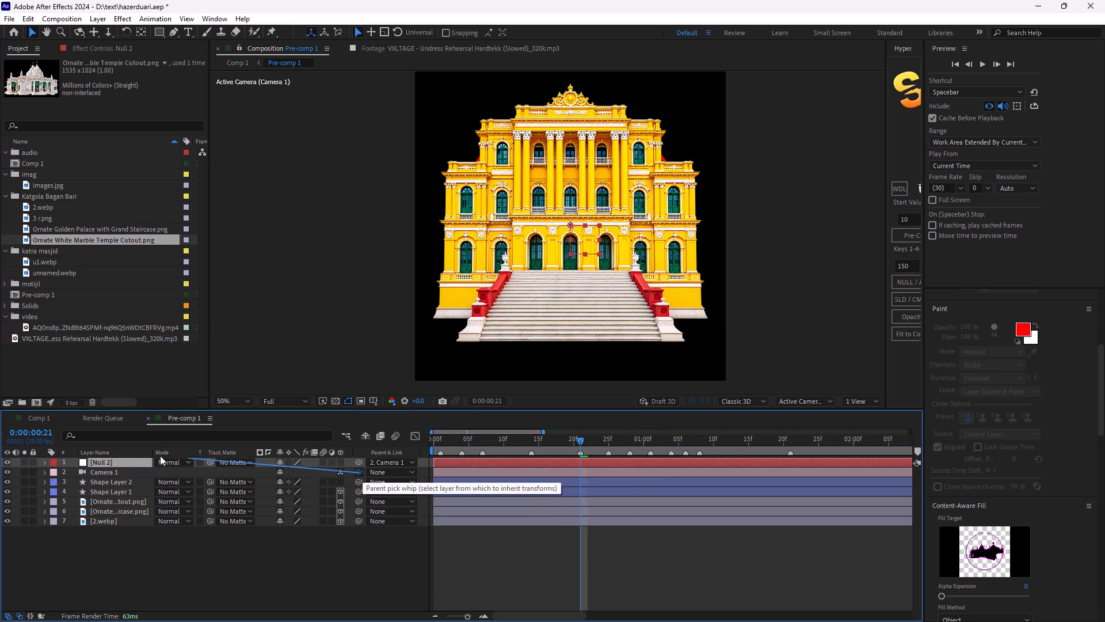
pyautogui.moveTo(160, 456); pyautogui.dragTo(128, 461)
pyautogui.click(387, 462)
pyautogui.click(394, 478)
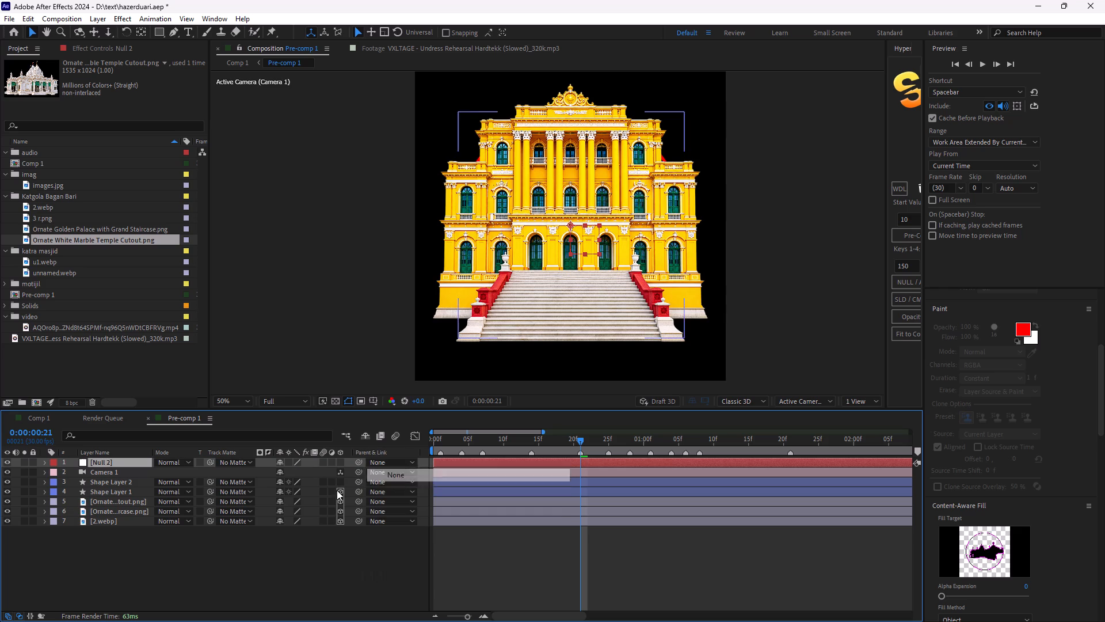
# Parent the camera to the new null object.
pyautogui.moveTo(359, 474); pyautogui.dragTo(148, 462)
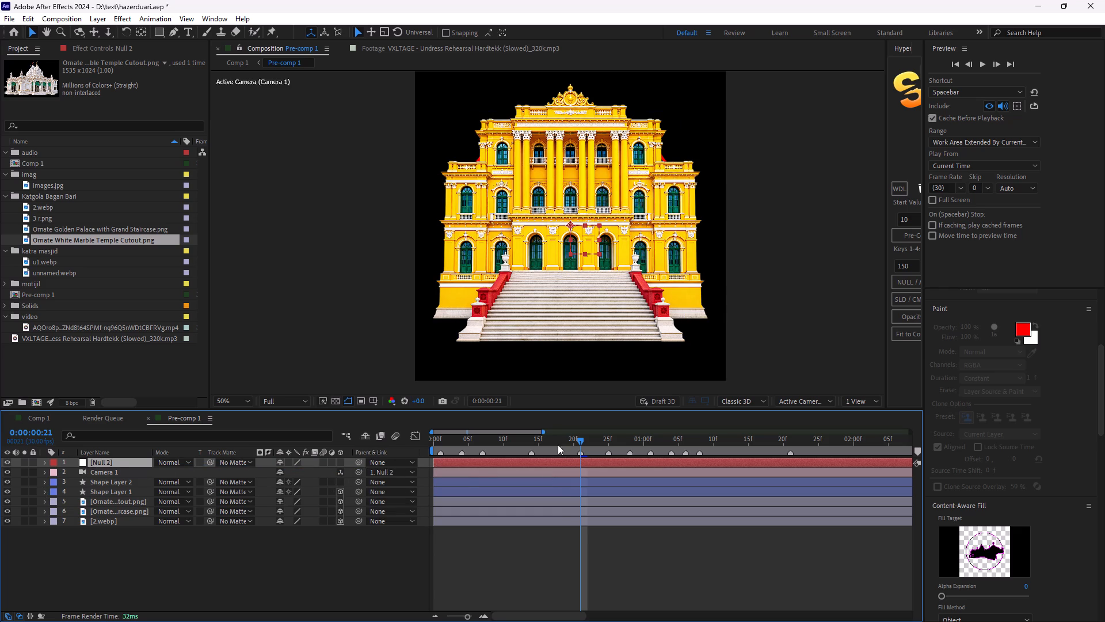
# Return to the first frame and make the null object a 3D layer.
pyautogui.moveTo(577, 444); pyautogui.dragTo(428, 462)
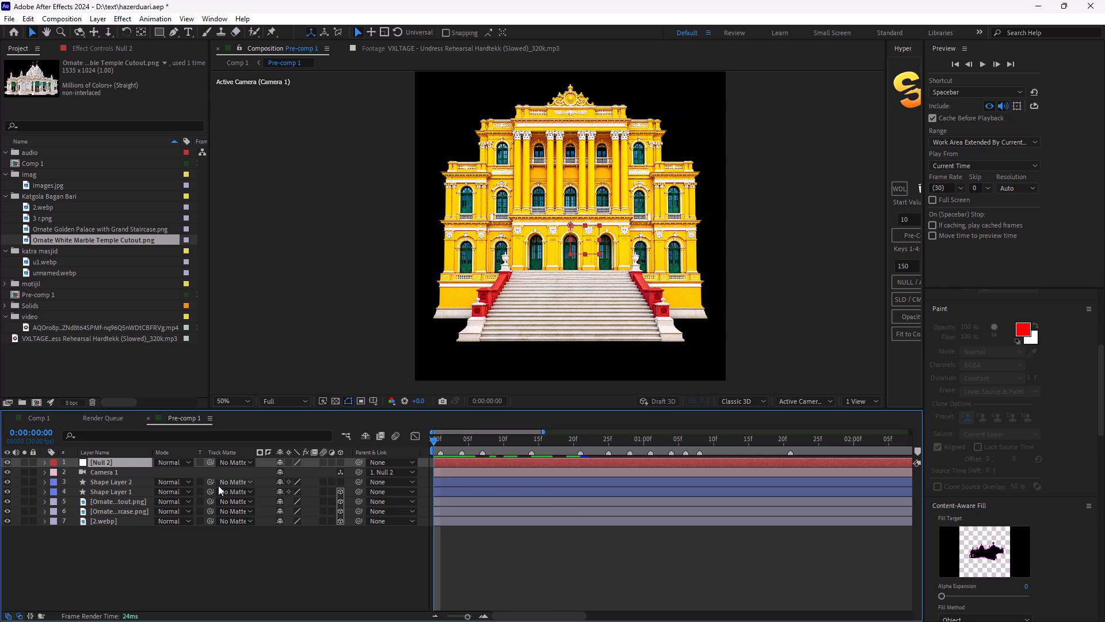
pyautogui.click(341, 462)
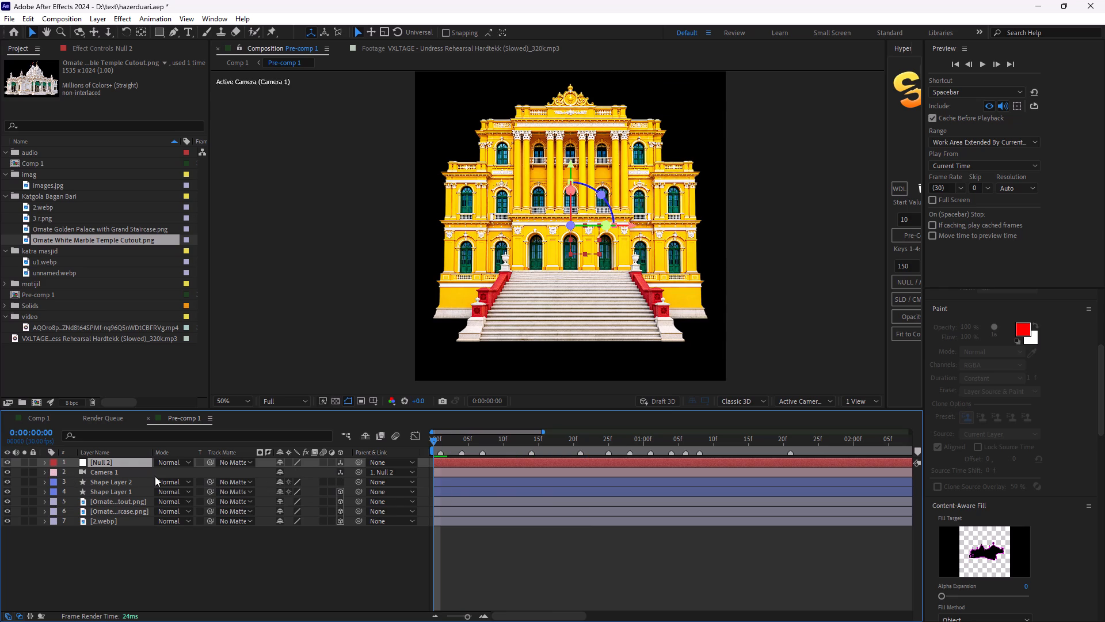
# Set the null's Z position to -765 and start keyframing its position at 0:00:00:00.
pyautogui.press('p')
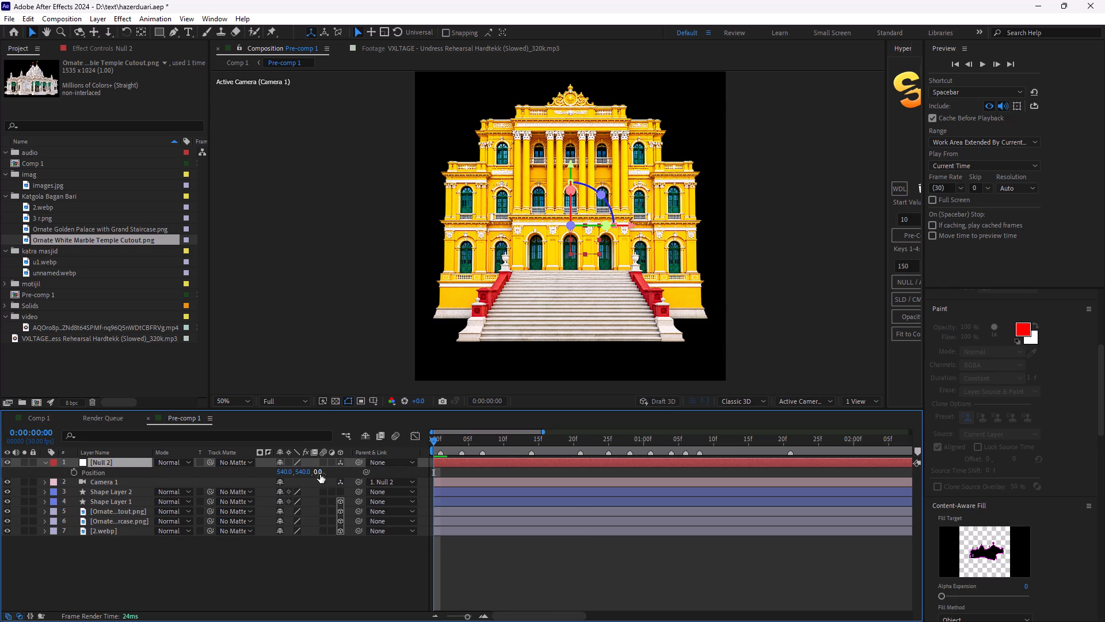
pyautogui.moveTo(320, 472); pyautogui.dragTo(626, 515)
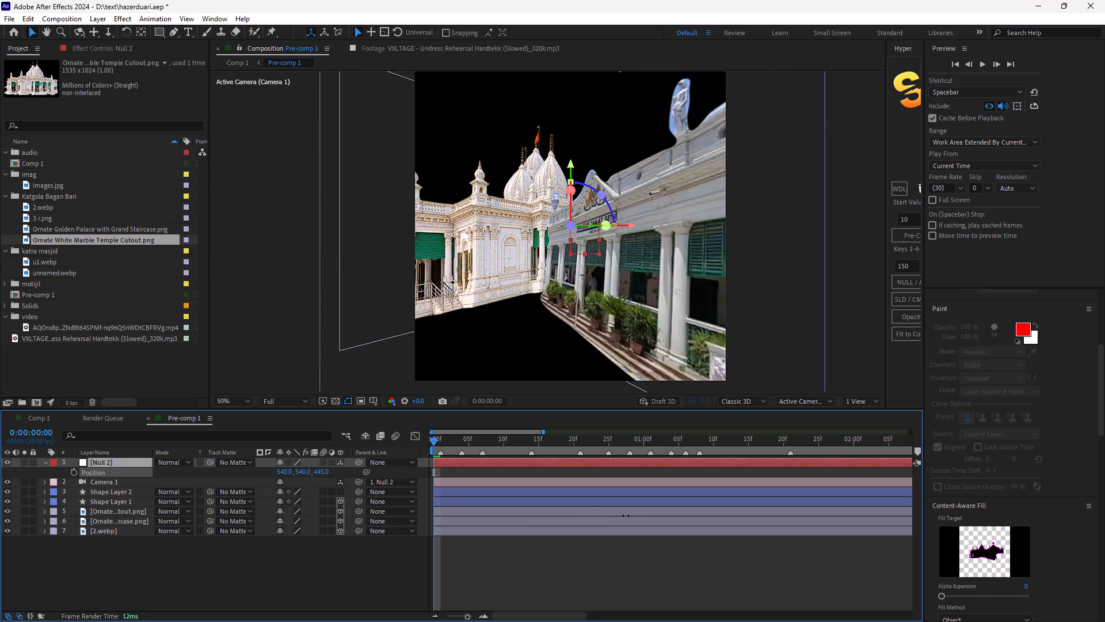
pyautogui.moveTo(626, 515); pyautogui.dragTo(482, 510)
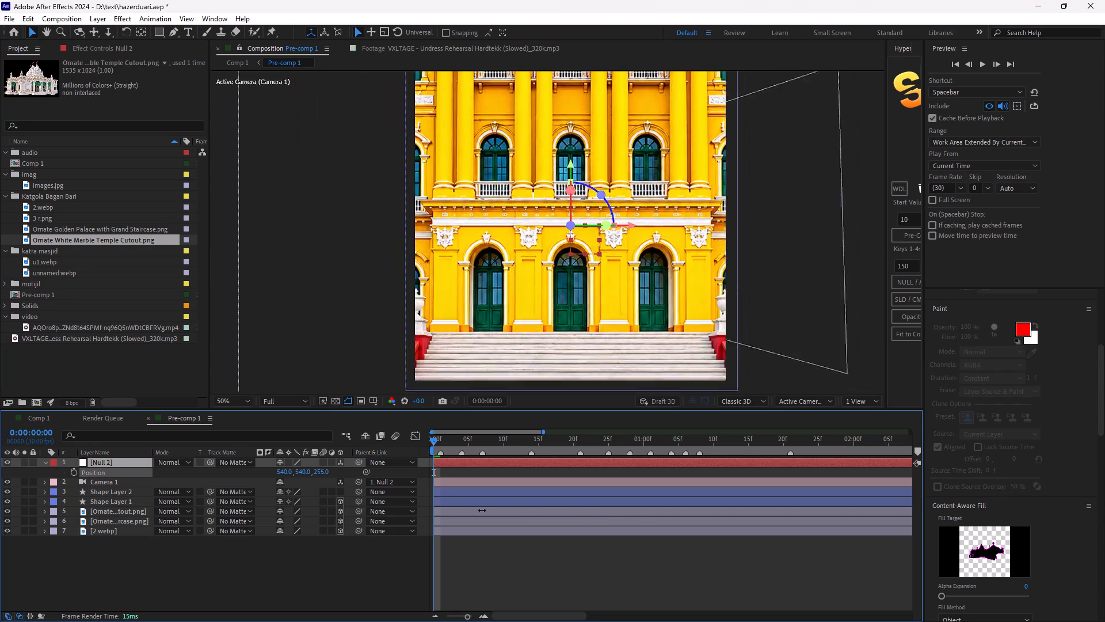
pyautogui.moveTo(482, 510); pyautogui.dragTo(0, 520)
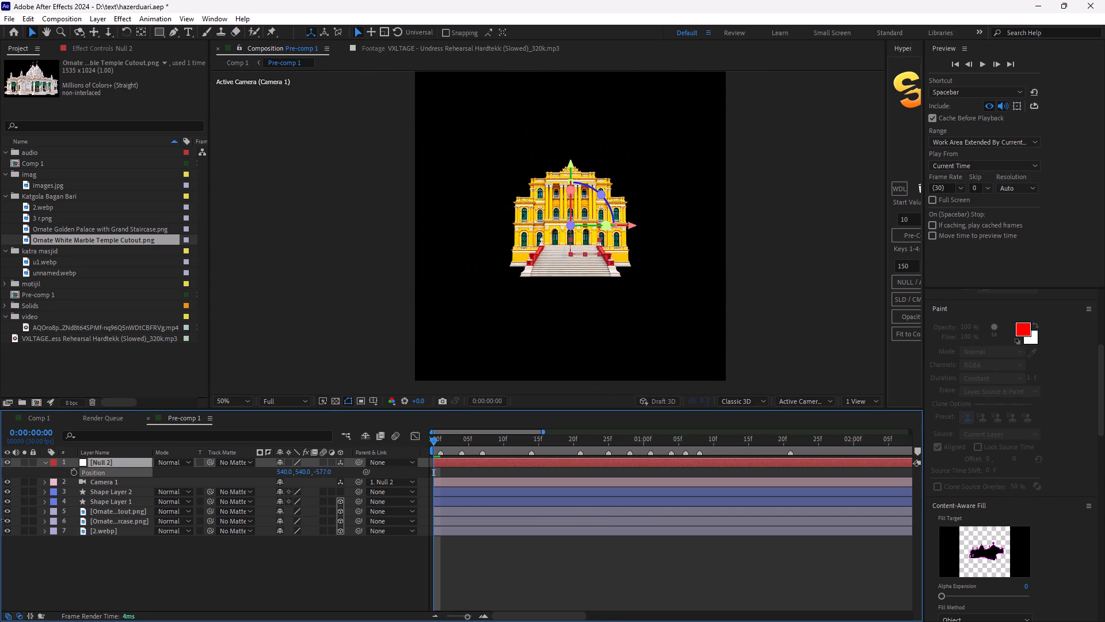
pyautogui.moveTo(0, 520); pyautogui.dragTo(0, 533)
pyautogui.moveTo(320, 472); pyautogui.dragTo(266, 477)
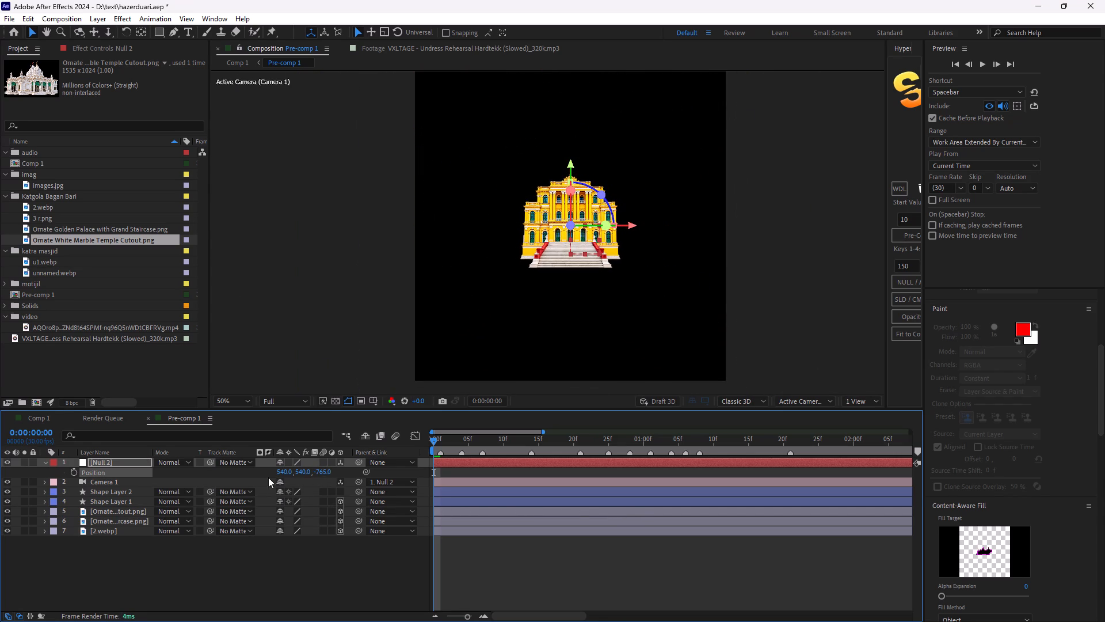
pyautogui.click(76, 473)
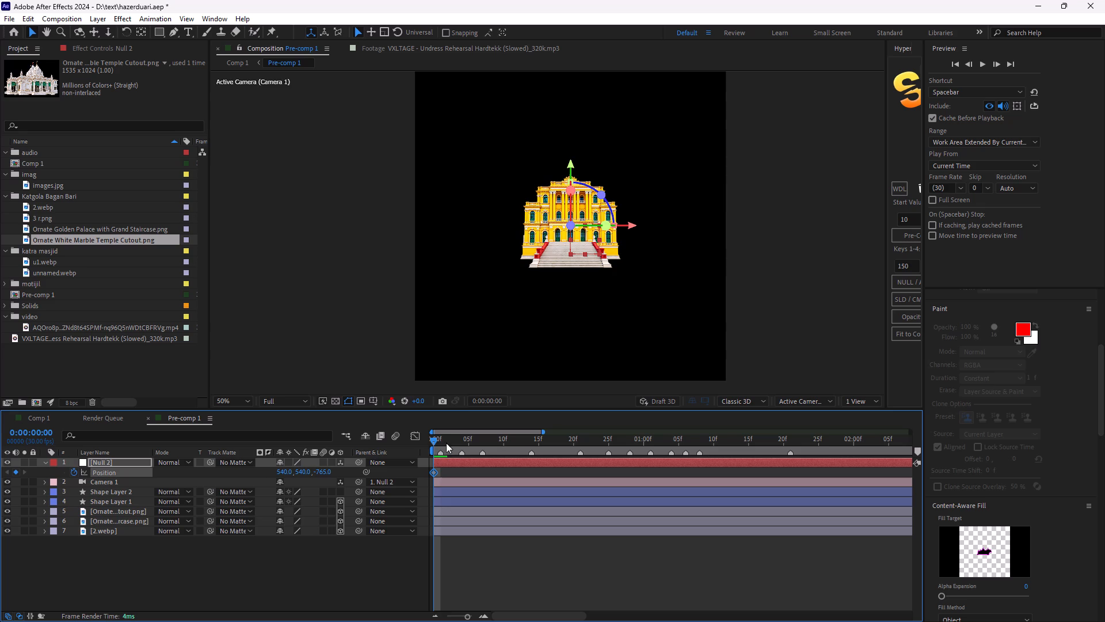
# Add a position keyframe for the null at 0:00:00:07 with the Z position pushed forward to 1158.
pyautogui.moveTo(439, 438); pyautogui.dragTo(481, 465)
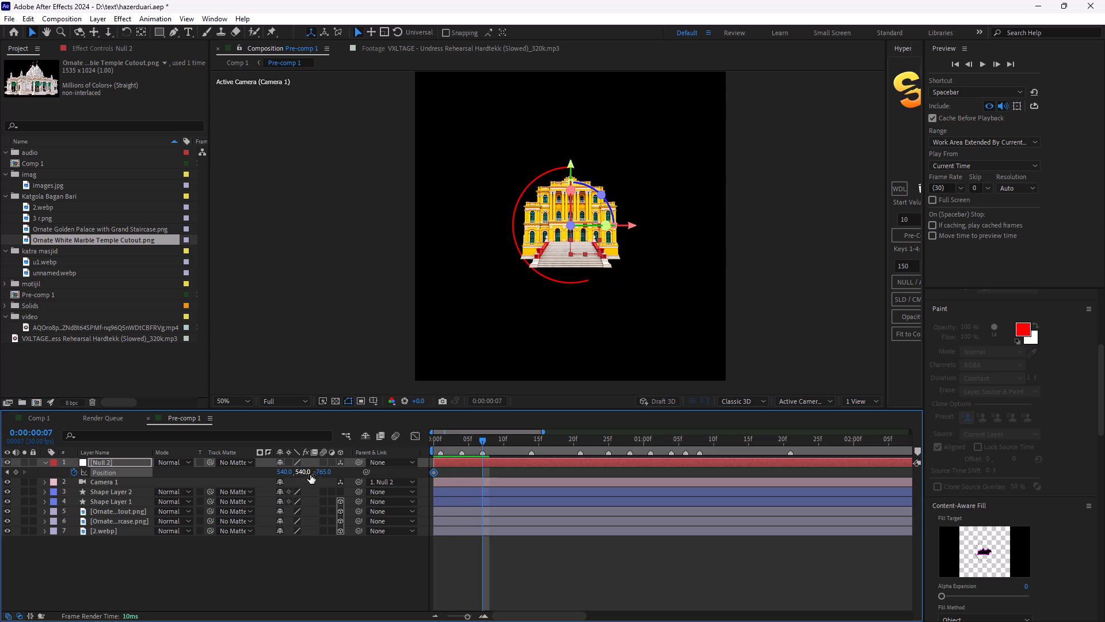
pyautogui.moveTo(321, 472); pyautogui.dragTo(337, 472)
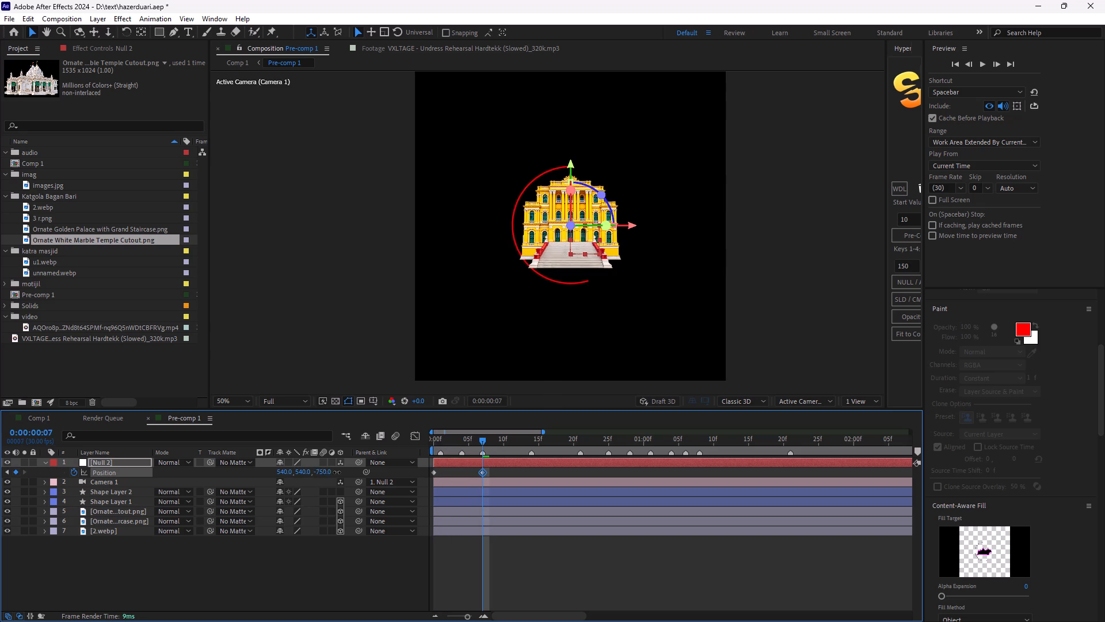
pyautogui.moveTo(337, 472); pyautogui.dragTo(1034, 546)
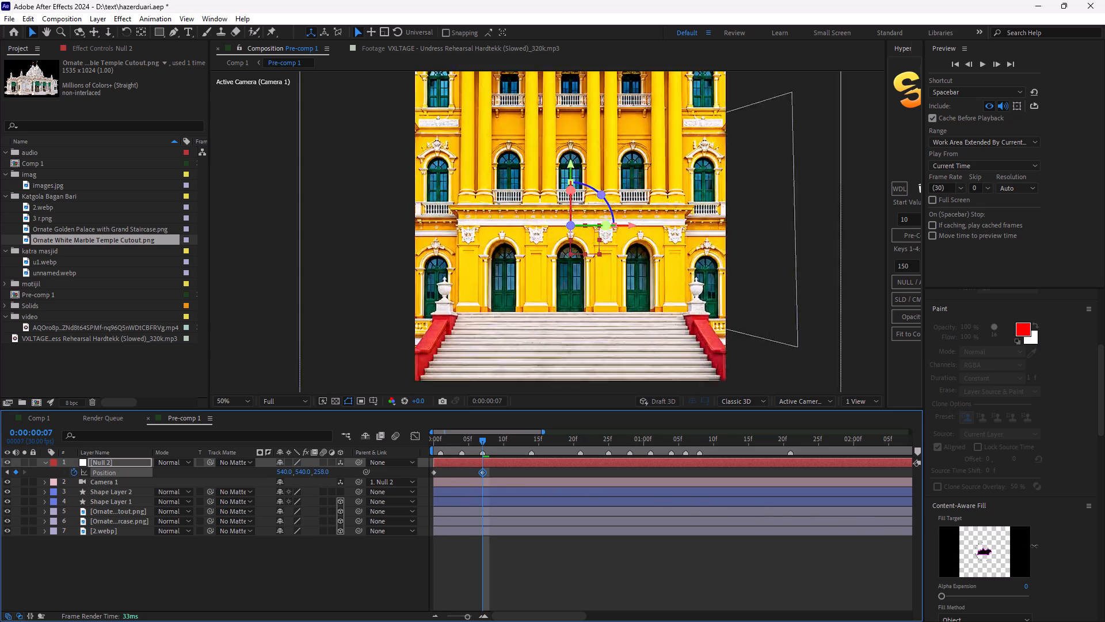
pyautogui.moveTo(1034, 546); pyautogui.dragTo(1104, 560)
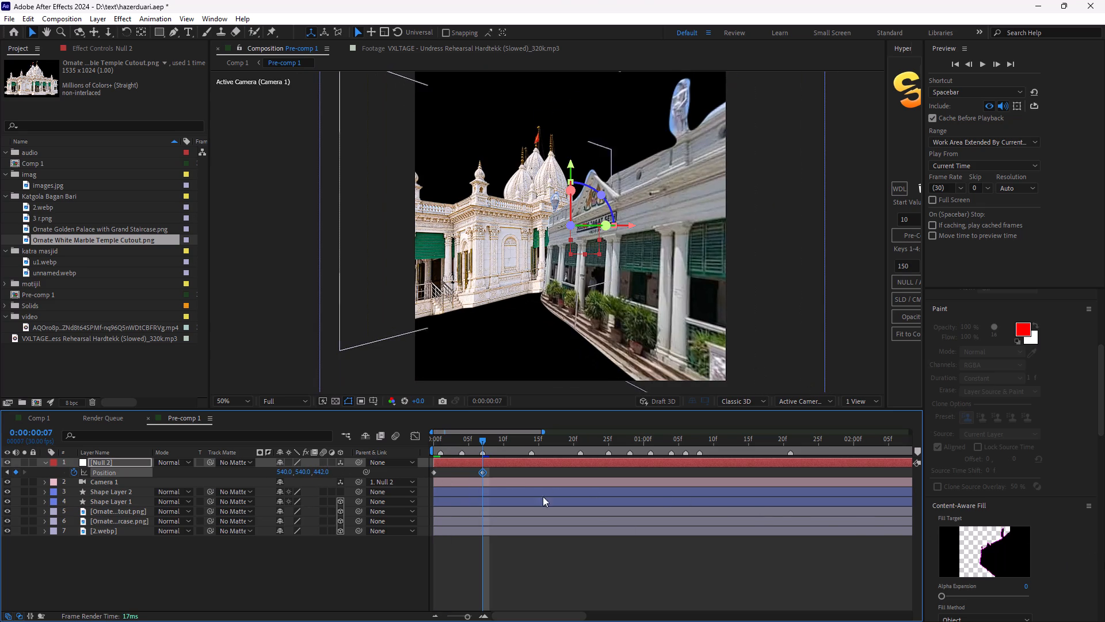
pyautogui.moveTo(326, 473); pyautogui.dragTo(598, 492)
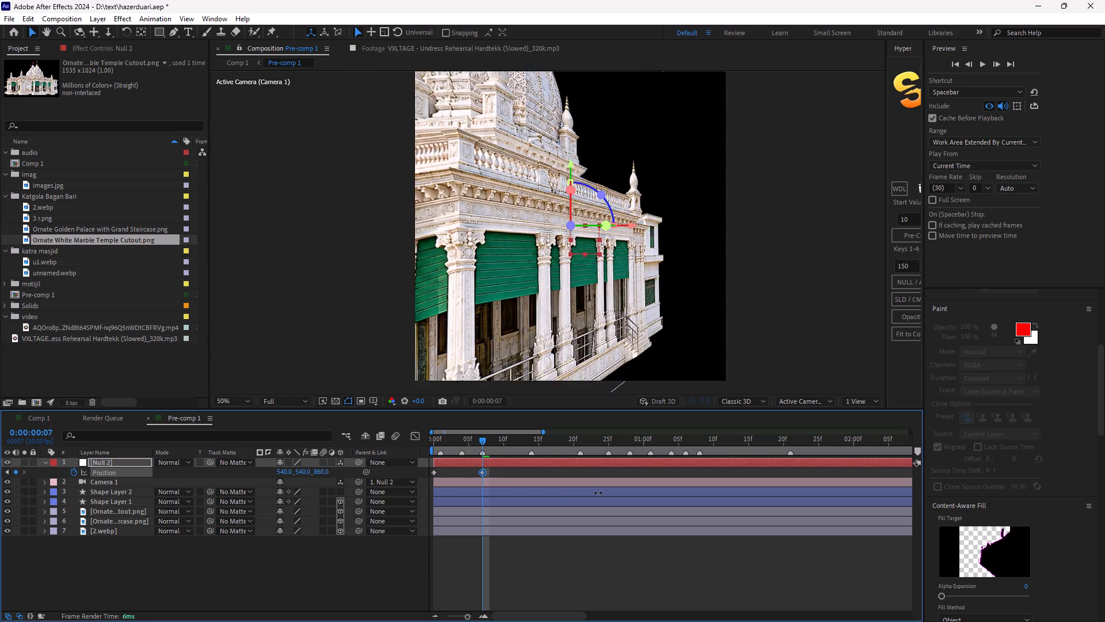
pyautogui.moveTo(598, 492); pyautogui.dragTo(781, 516)
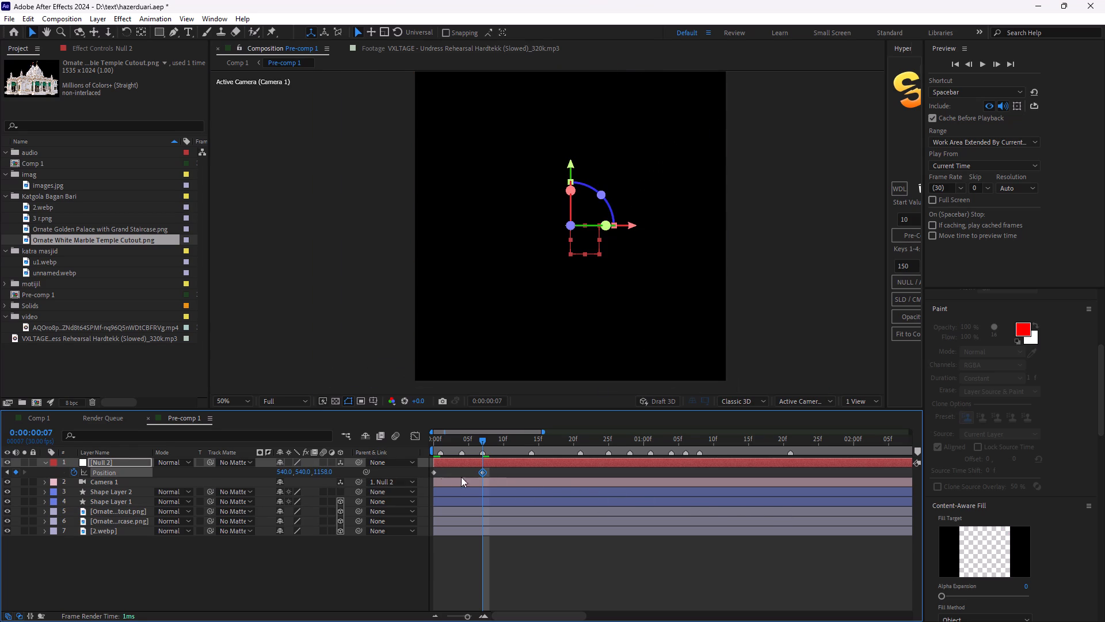
# Copy the null's first position keyframe and paste it at 0:00:00:14, giving a Z position of -765.
pyautogui.moveTo(487, 437); pyautogui.dragTo(534, 459)
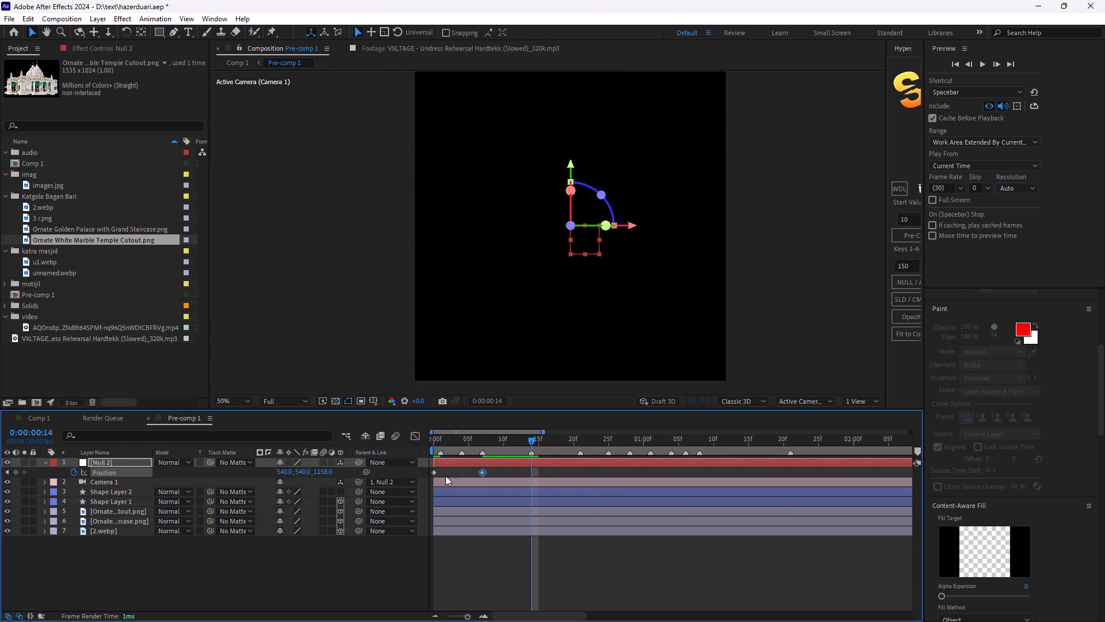
pyautogui.click(433, 472)
pyautogui.hotkey('ctrl', 'c')
pyautogui.hotkey('ctrl', 'v')
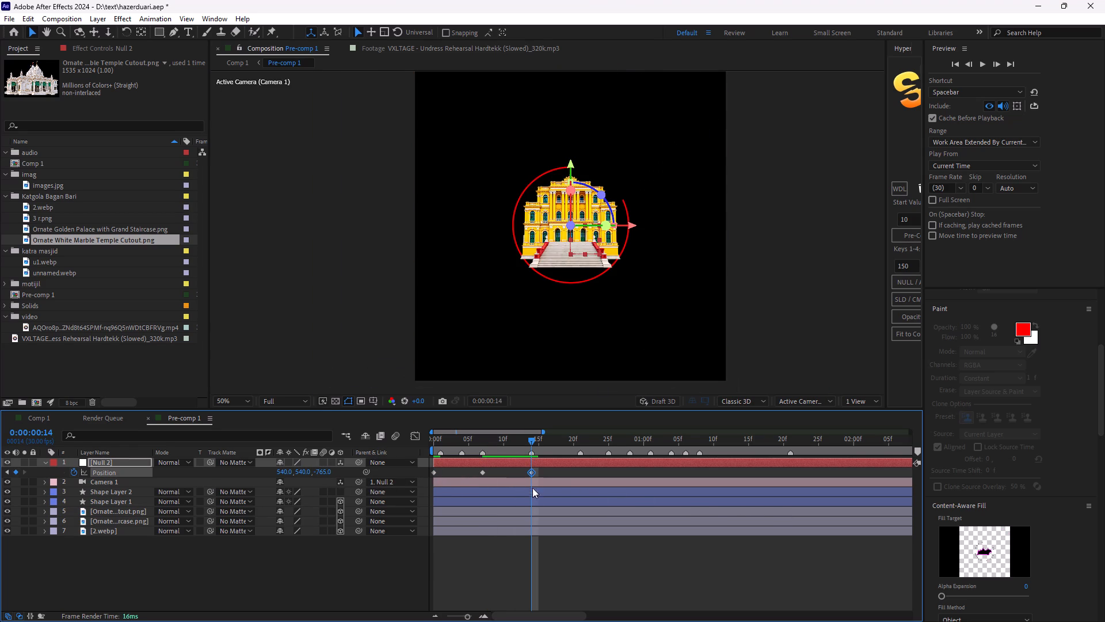
# Return to the first frame and preview the null-driven camera push and return.
pyautogui.moveTo(532, 444); pyautogui.dragTo(425, 467)
pyautogui.click(523, 589)
pyautogui.press('space')
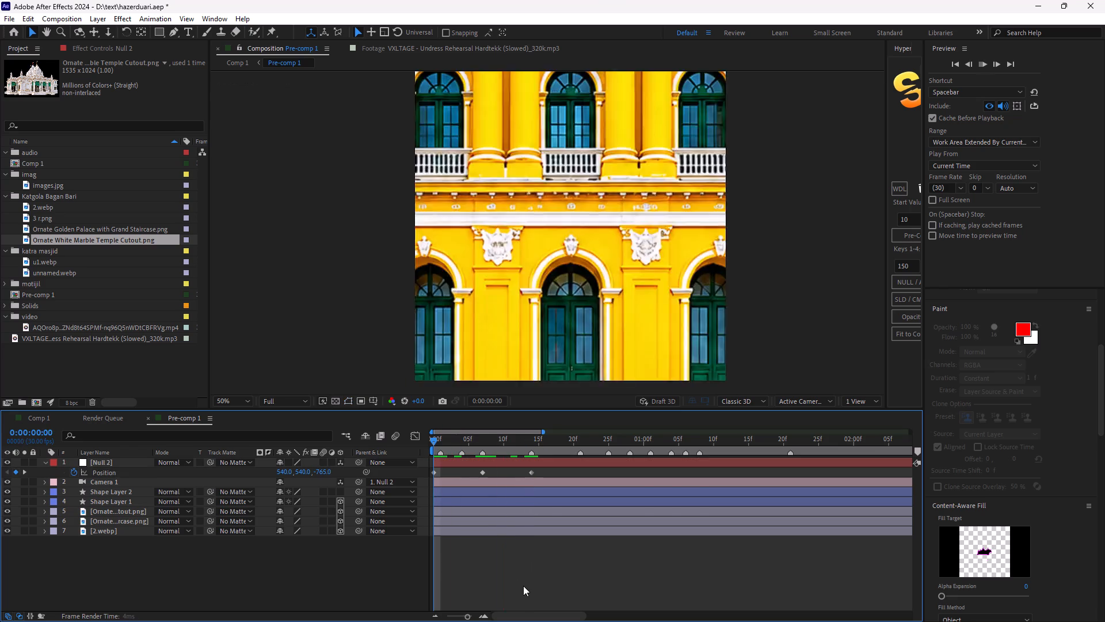
pyautogui.press('space')
pyautogui.press('space')
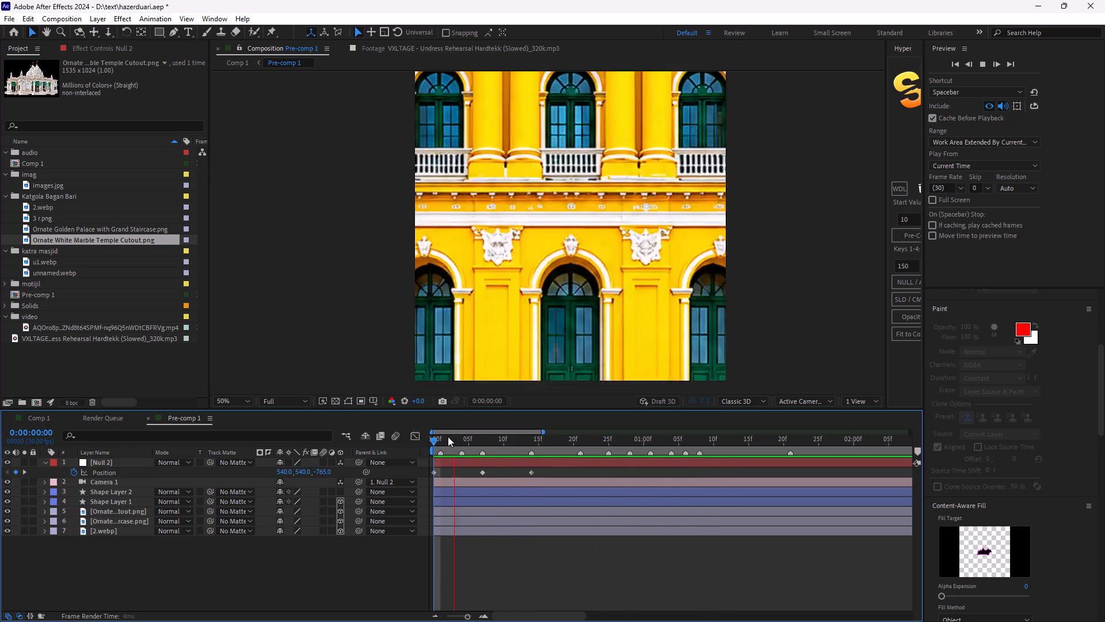
pyautogui.press('space')
pyautogui.press('space')
pyautogui.press('space')
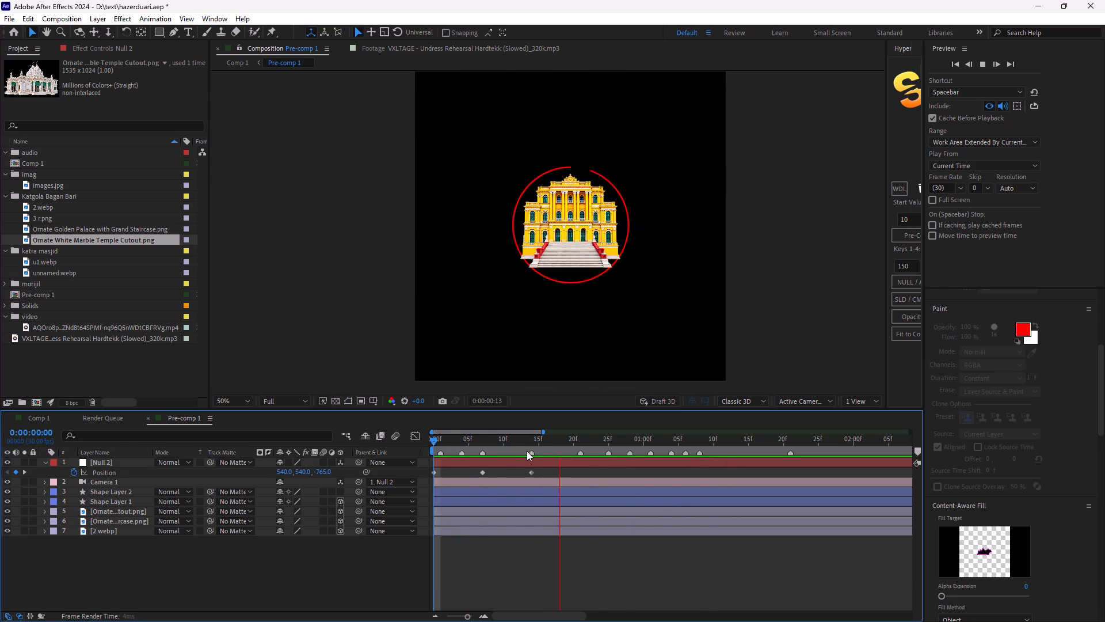
# Move the null's last position keyframe to about 0:00:01:08 and its middle keyframe to 0:00:00:14.
pyautogui.moveTo(532, 472); pyautogui.dragTo(696, 479)
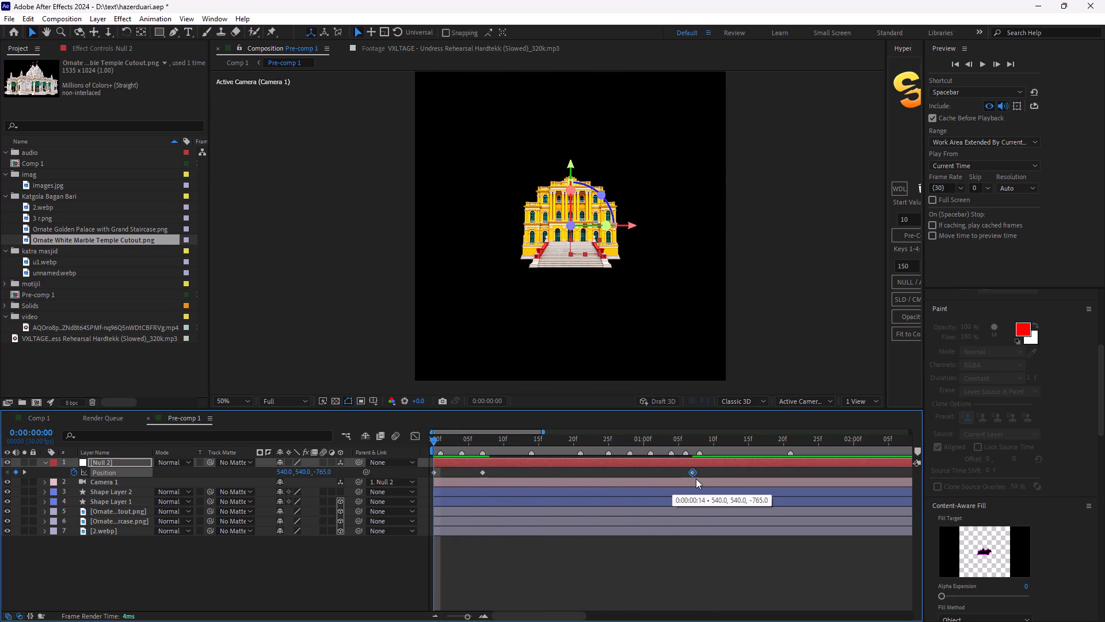
pyautogui.moveTo(696, 479); pyautogui.dragTo(699, 479)
pyautogui.moveTo(482, 472); pyautogui.dragTo(527, 473)
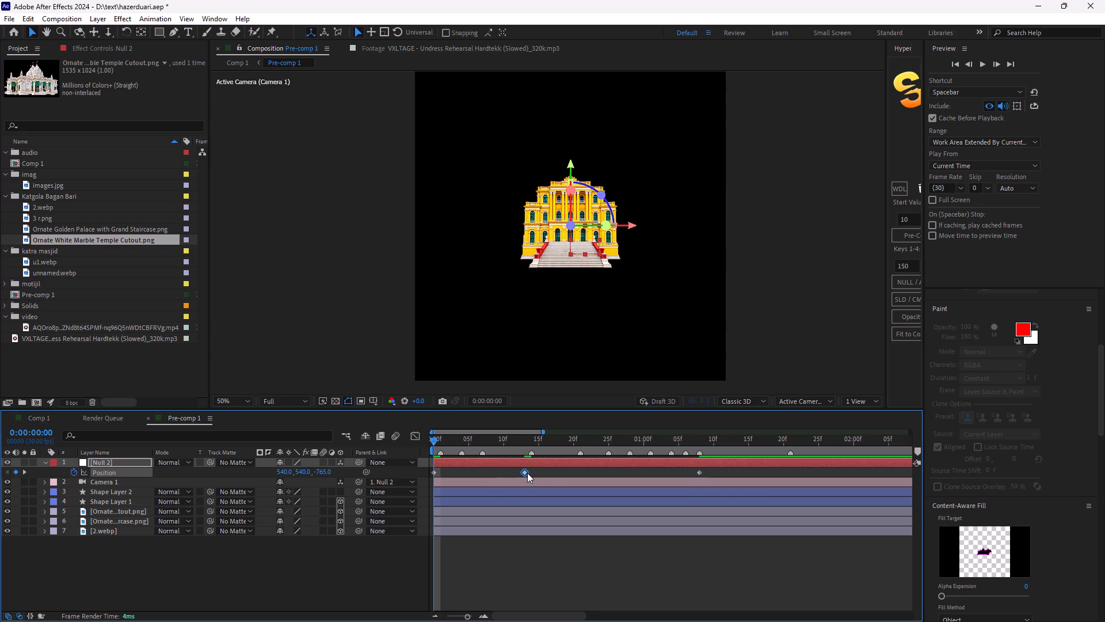
pyautogui.moveTo(527, 473); pyautogui.dragTo(530, 474)
# Apply Easy Ease to the null's first two position keyframes and show their speed curve in the Graph Editor.
pyautogui.moveTo(618, 473); pyautogui.dragTo(443, 476)
pyautogui.moveTo(562, 471); pyautogui.dragTo(401, 476)
pyautogui.press('F8')
pyautogui.press('F9')
pyautogui.click(416, 437)
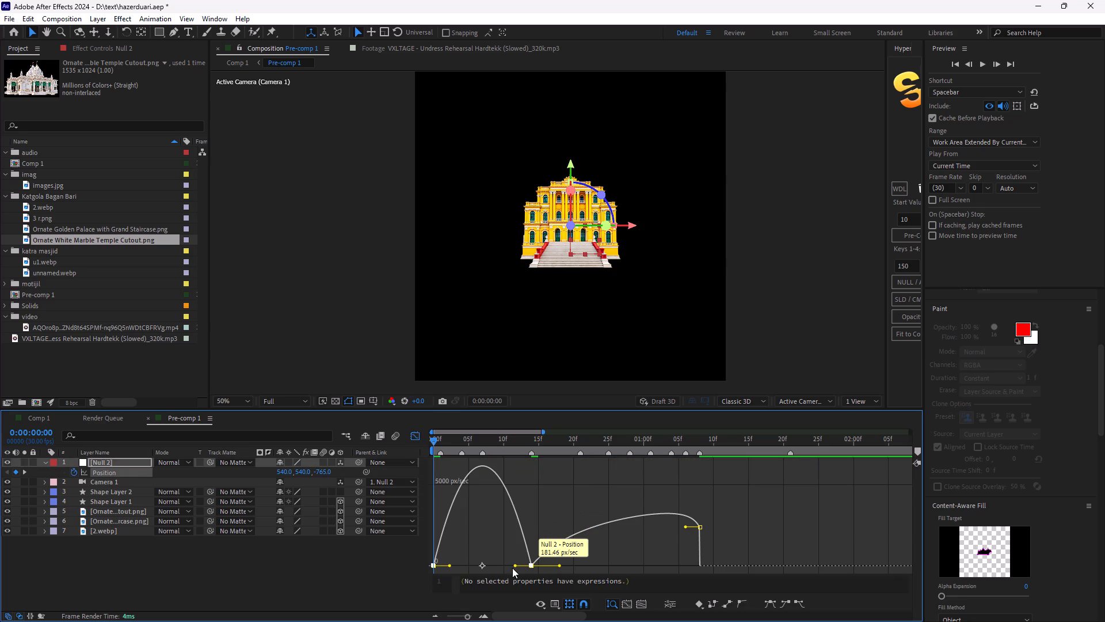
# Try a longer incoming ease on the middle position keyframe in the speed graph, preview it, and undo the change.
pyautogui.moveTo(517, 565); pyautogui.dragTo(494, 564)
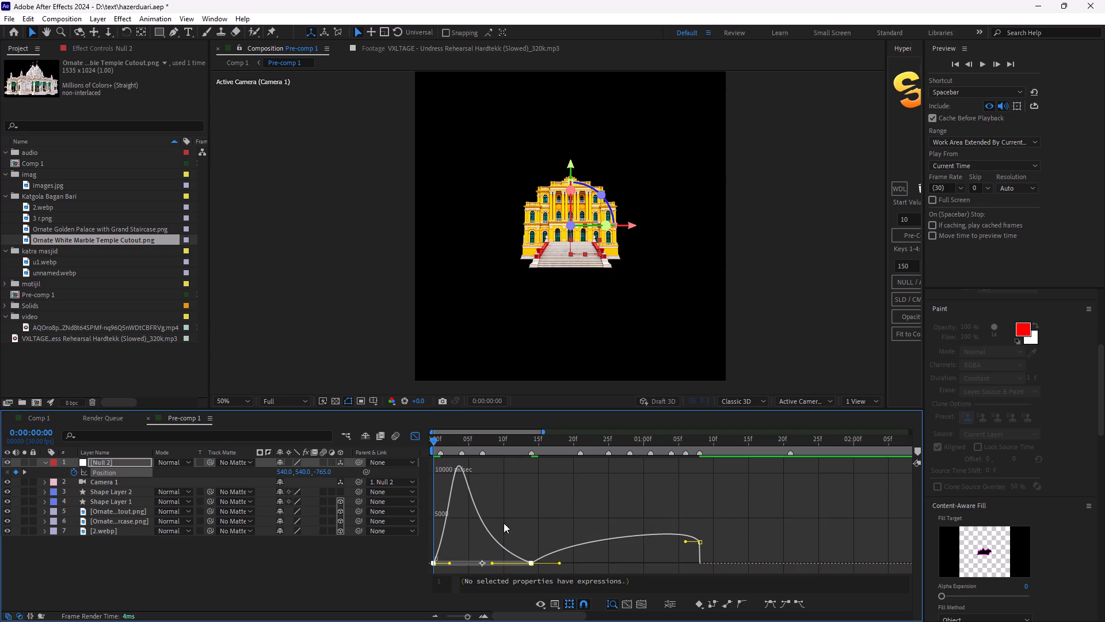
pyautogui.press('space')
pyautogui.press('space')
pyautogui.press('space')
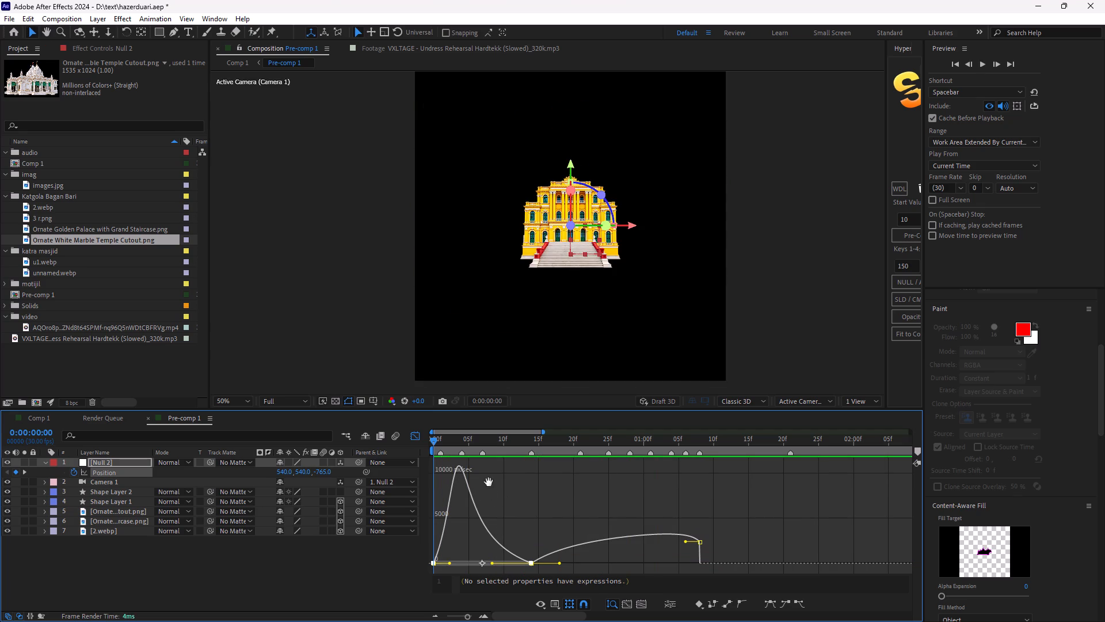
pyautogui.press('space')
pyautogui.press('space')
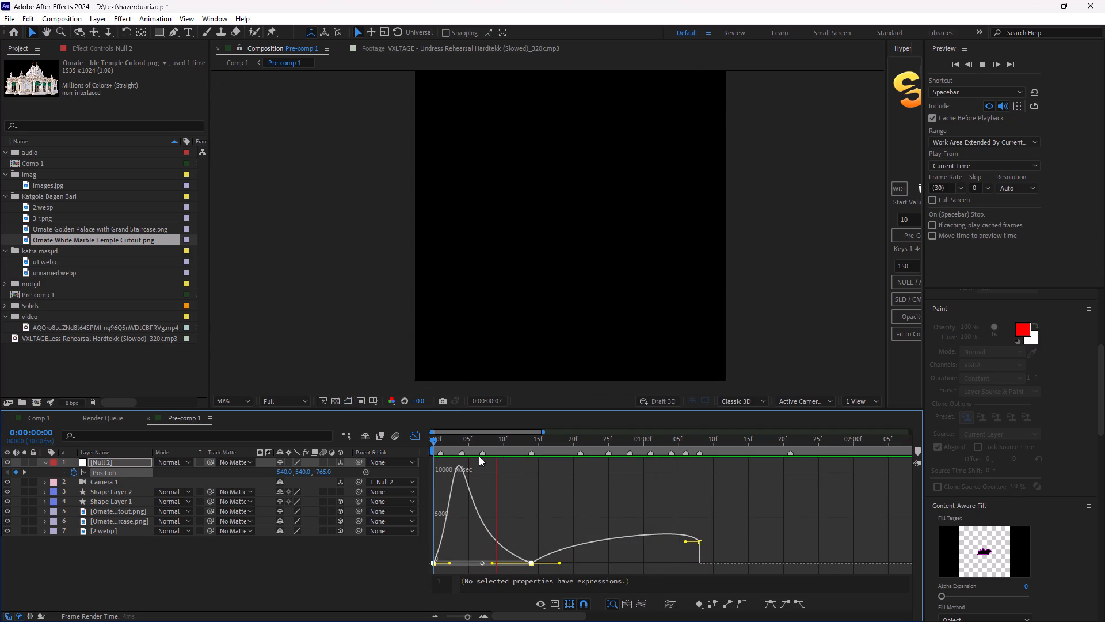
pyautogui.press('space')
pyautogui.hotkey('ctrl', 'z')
# Lengthen the outgoing ease of the first two position keyframes in the speed graph, preview the camera move, and return to the keyframe view.
pyautogui.moveTo(451, 560); pyautogui.dragTo(467, 560)
pyautogui.press('space')
pyautogui.press('space')
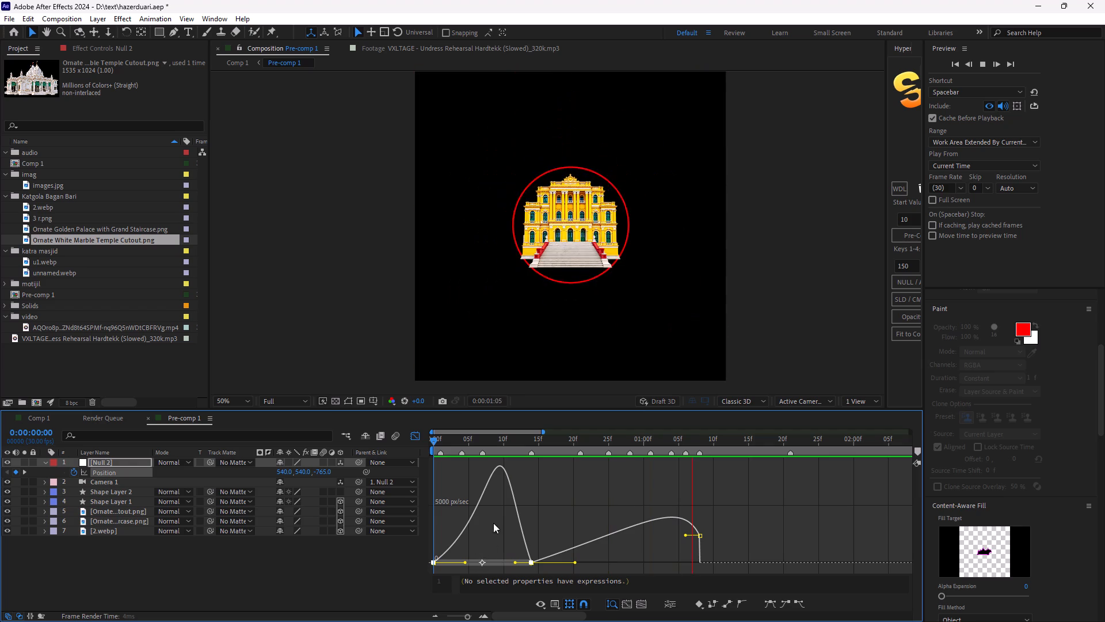
pyautogui.press('space')
pyautogui.press('space')
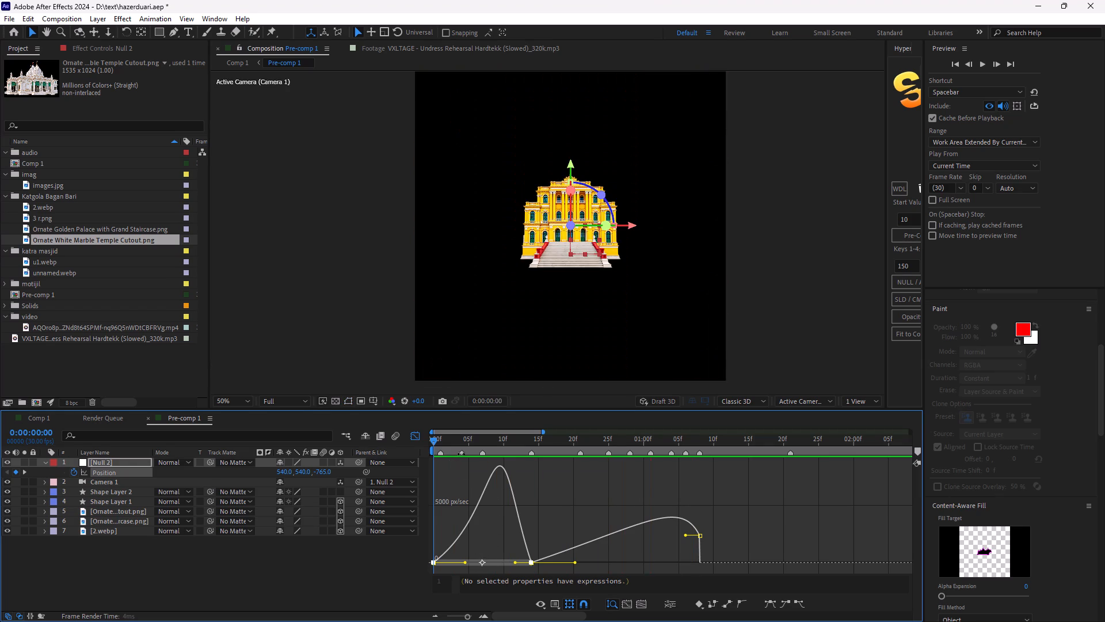
pyautogui.moveTo(441, 441); pyautogui.dragTo(483, 462)
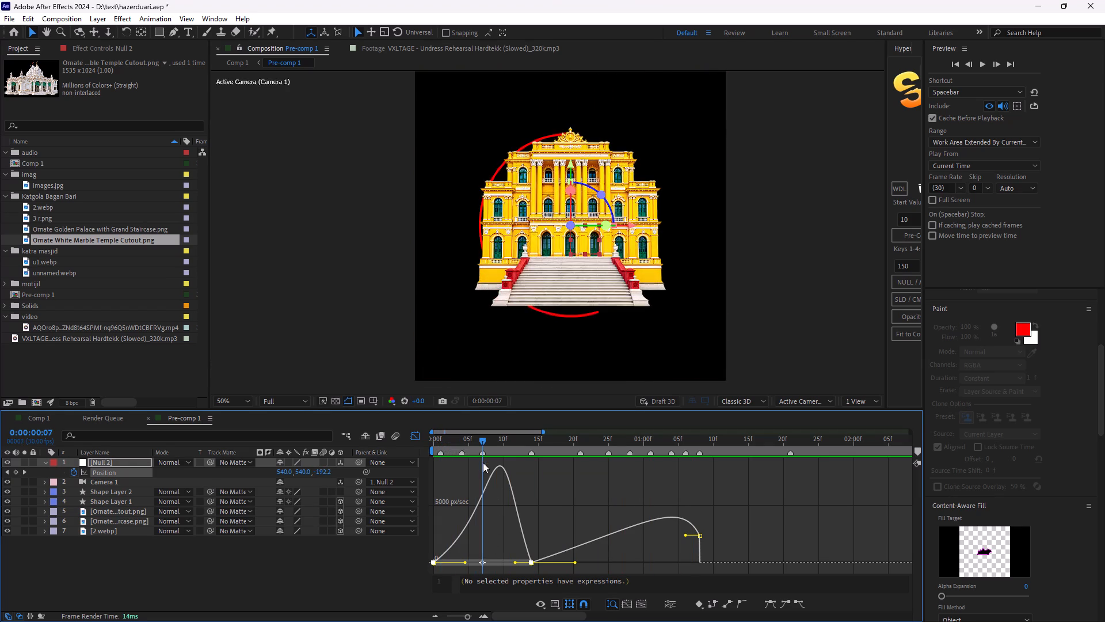
pyautogui.moveTo(483, 462); pyautogui.dragTo(504, 477)
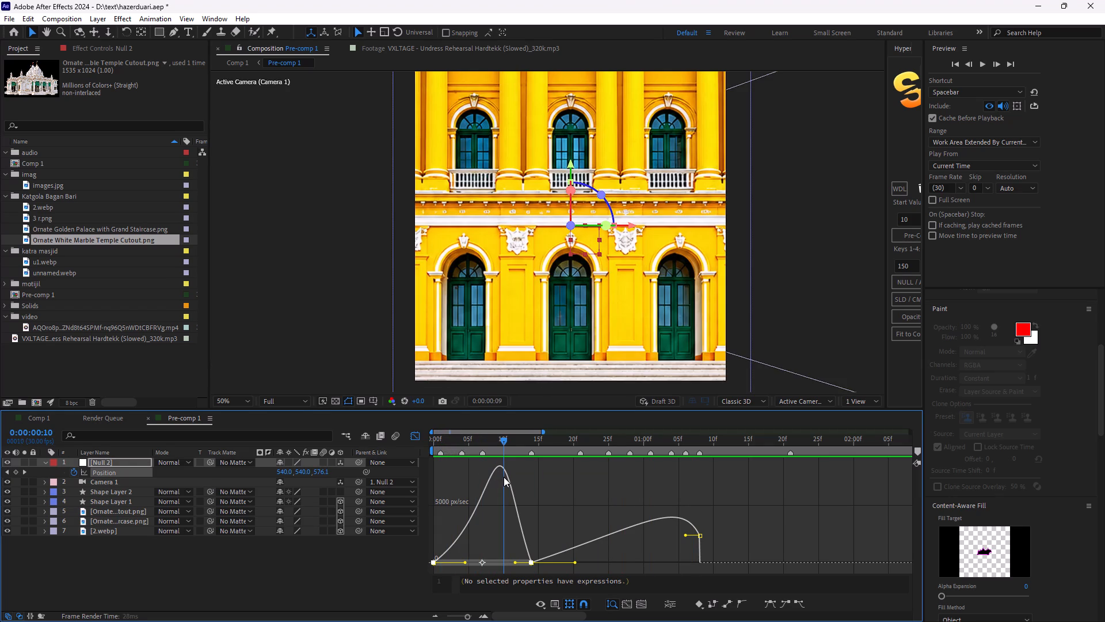
pyautogui.moveTo(504, 477); pyautogui.dragTo(525, 488)
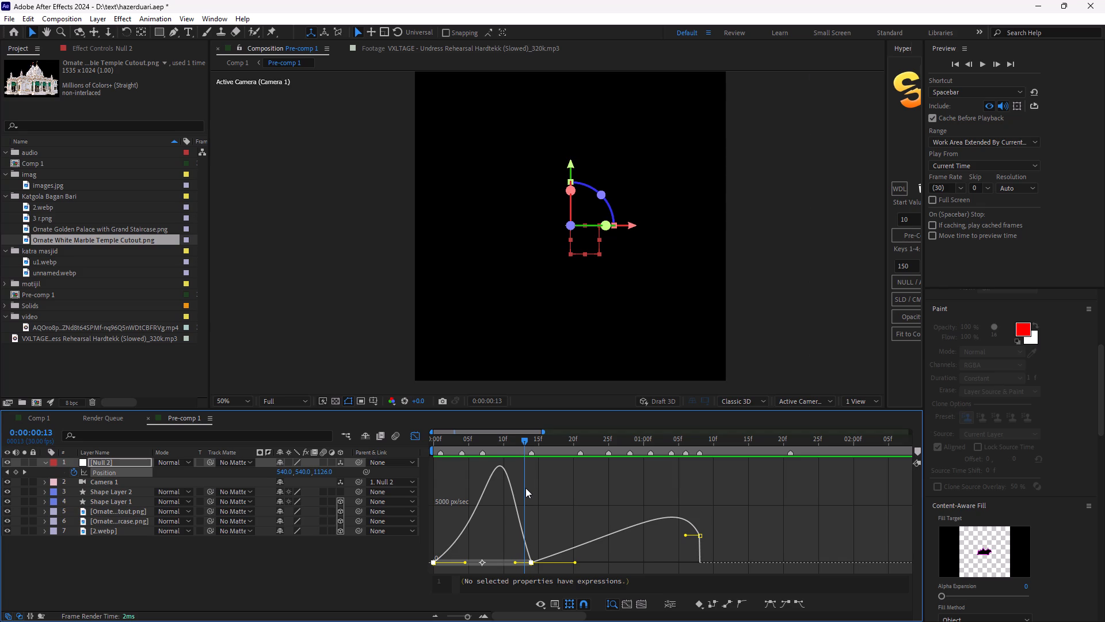
pyautogui.moveTo(525, 488); pyautogui.dragTo(519, 488)
pyautogui.click(416, 437)
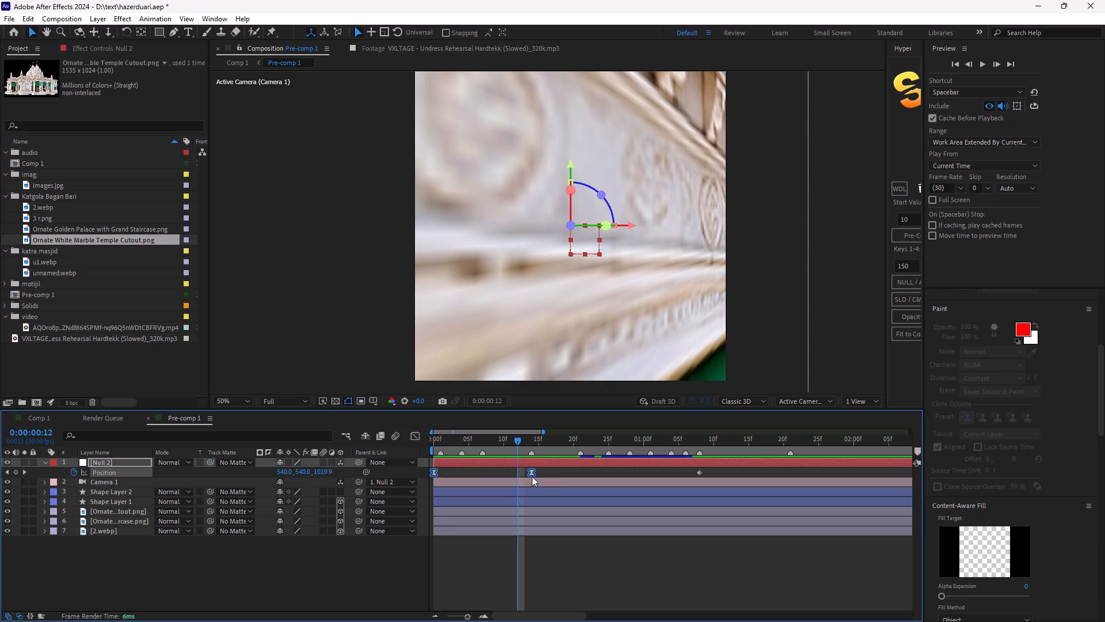
# Move only the null's middle position keyframe to 0:00:00:21 and preview the new timing.
pyautogui.moveTo(533, 473); pyautogui.dragTo(584, 477)
pyautogui.hotkey('ctrl', 'z')
pyautogui.click(540, 473)
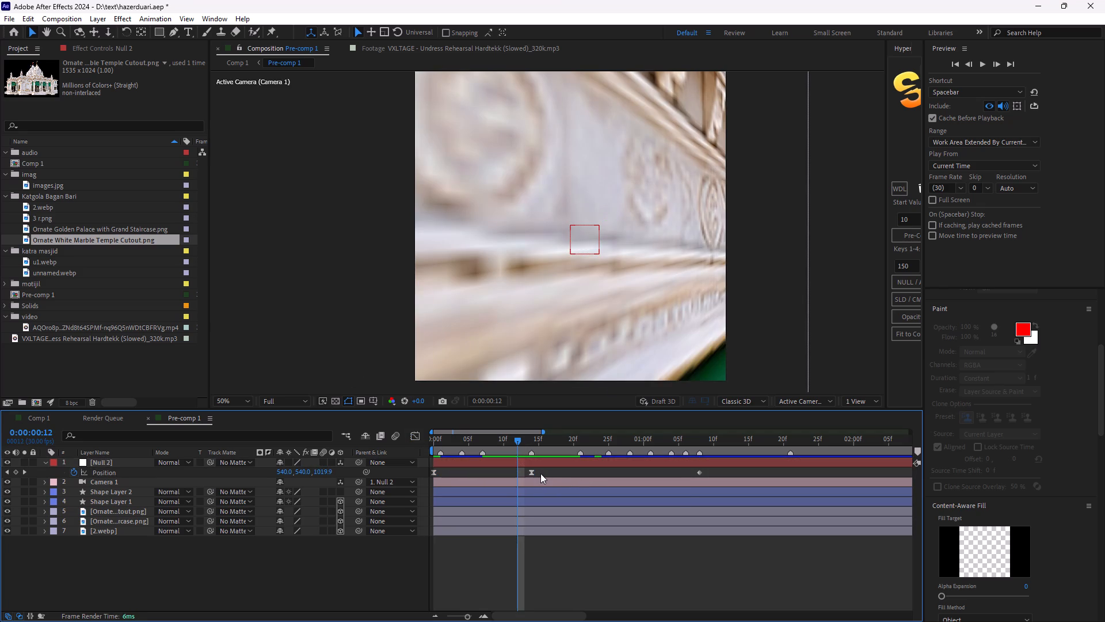
pyautogui.moveTo(530, 473); pyautogui.dragTo(582, 479)
pyautogui.press('space')
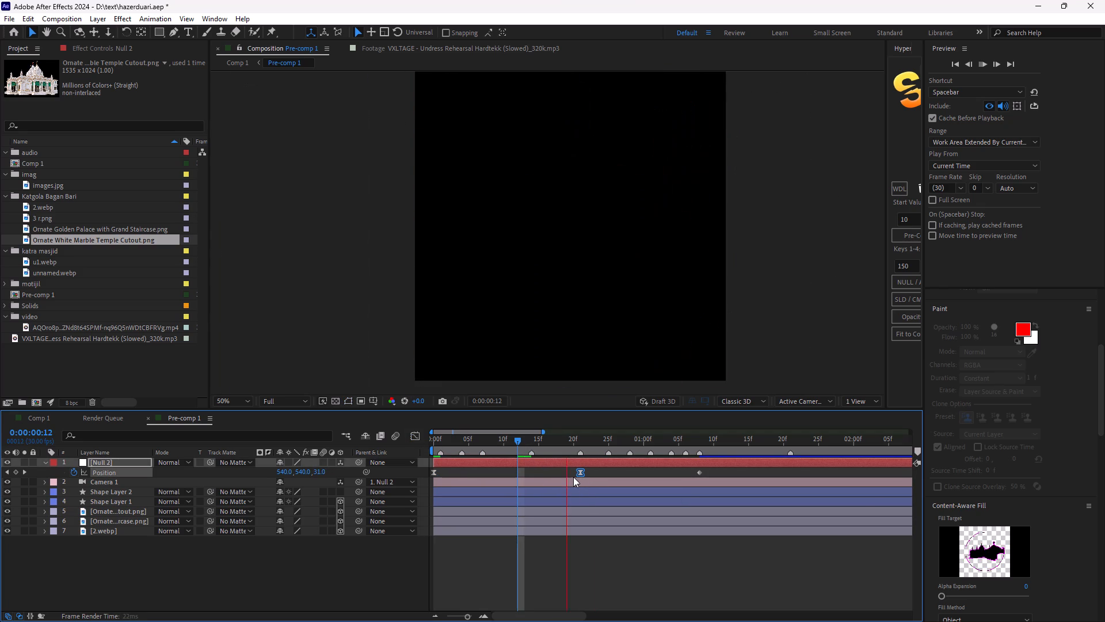
pyautogui.press('space')
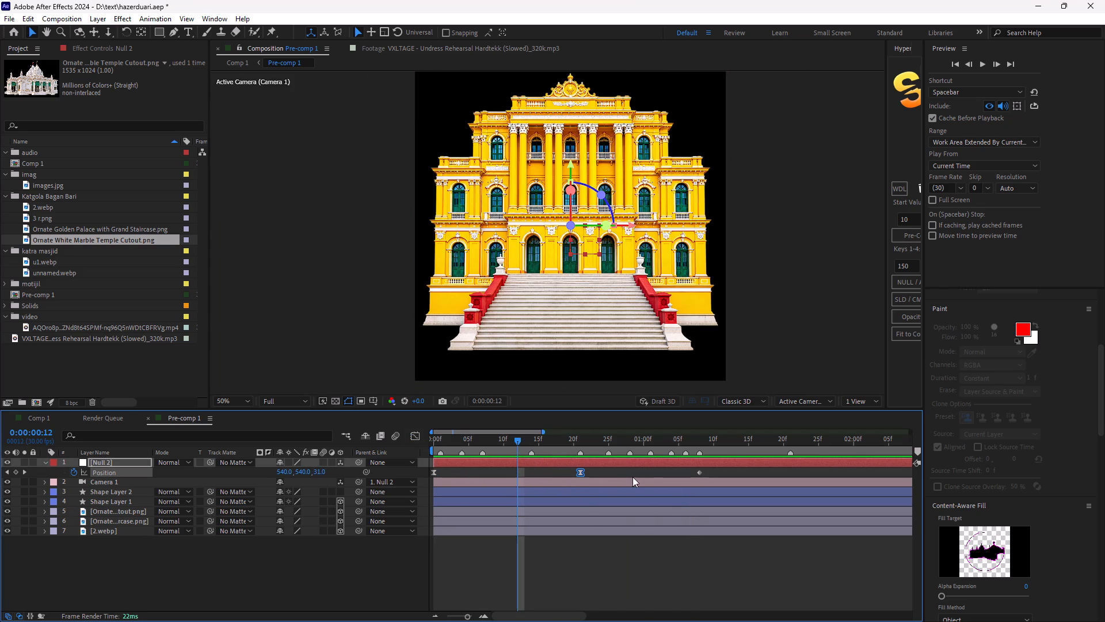
# Select the null's first two position keyframes and switch the Graph Editor to the value graph.
pyautogui.moveTo(616, 473); pyautogui.dragTo(422, 472)
pyautogui.click(412, 441)
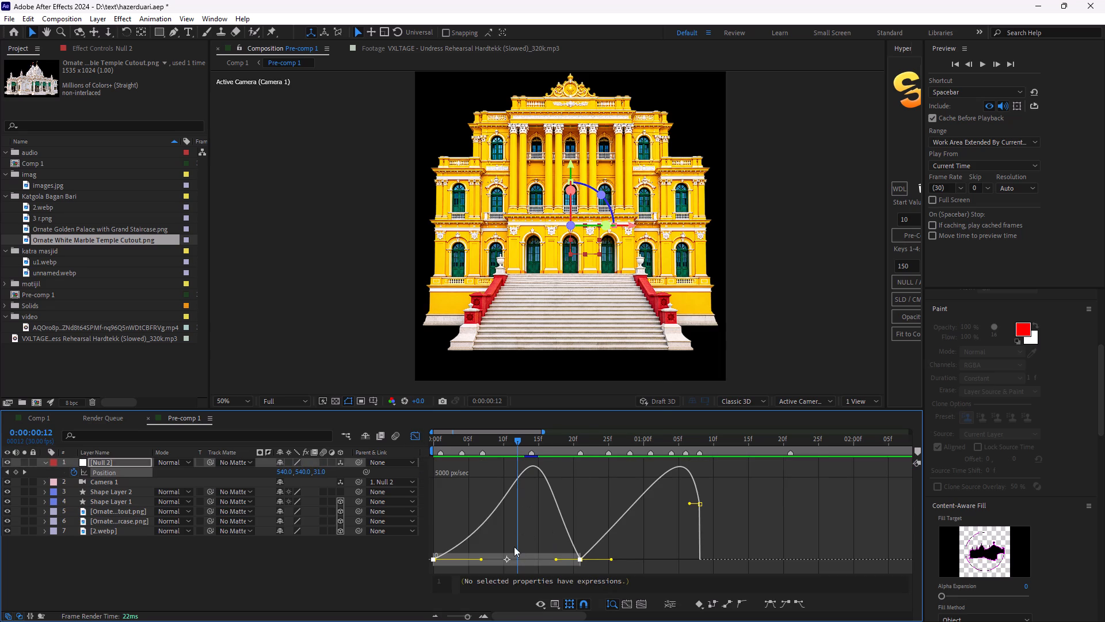
pyautogui.rightClick(514, 547)
pyautogui.click(565, 433)
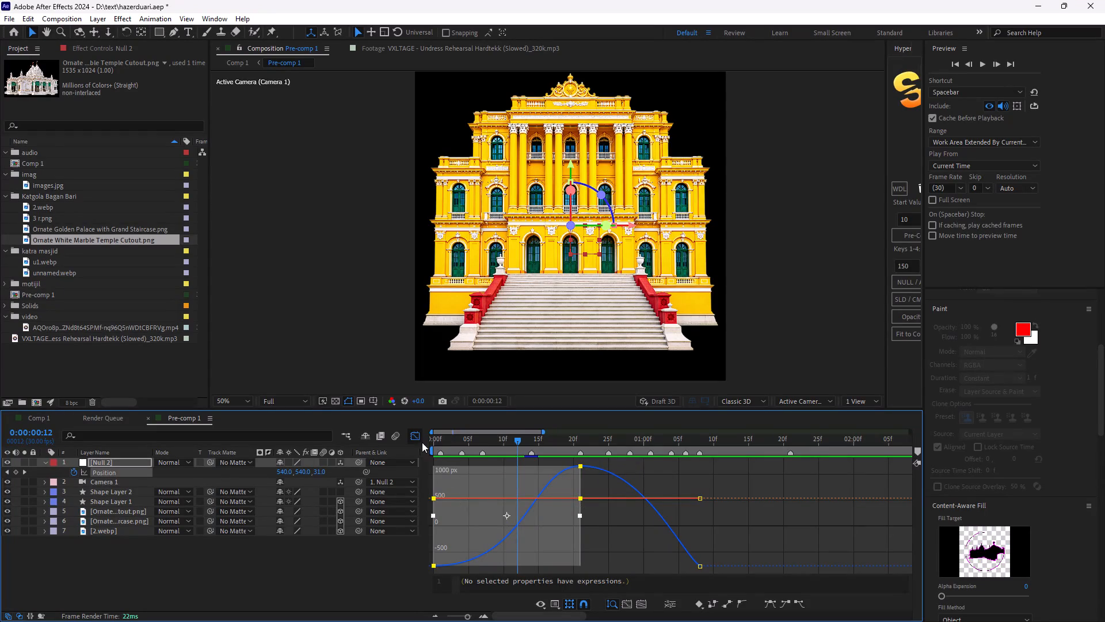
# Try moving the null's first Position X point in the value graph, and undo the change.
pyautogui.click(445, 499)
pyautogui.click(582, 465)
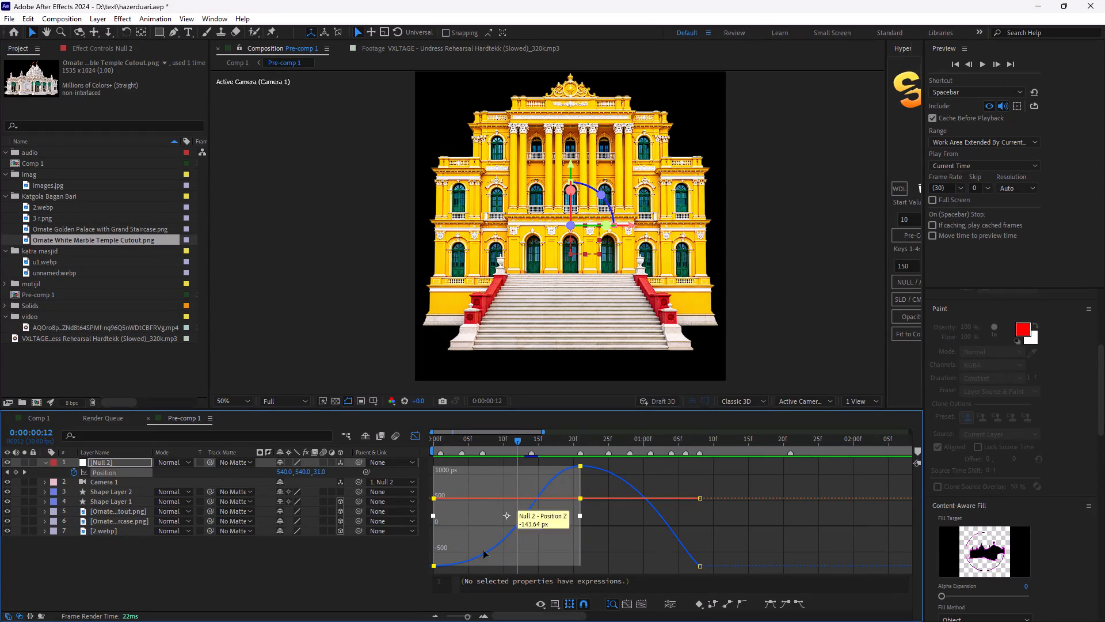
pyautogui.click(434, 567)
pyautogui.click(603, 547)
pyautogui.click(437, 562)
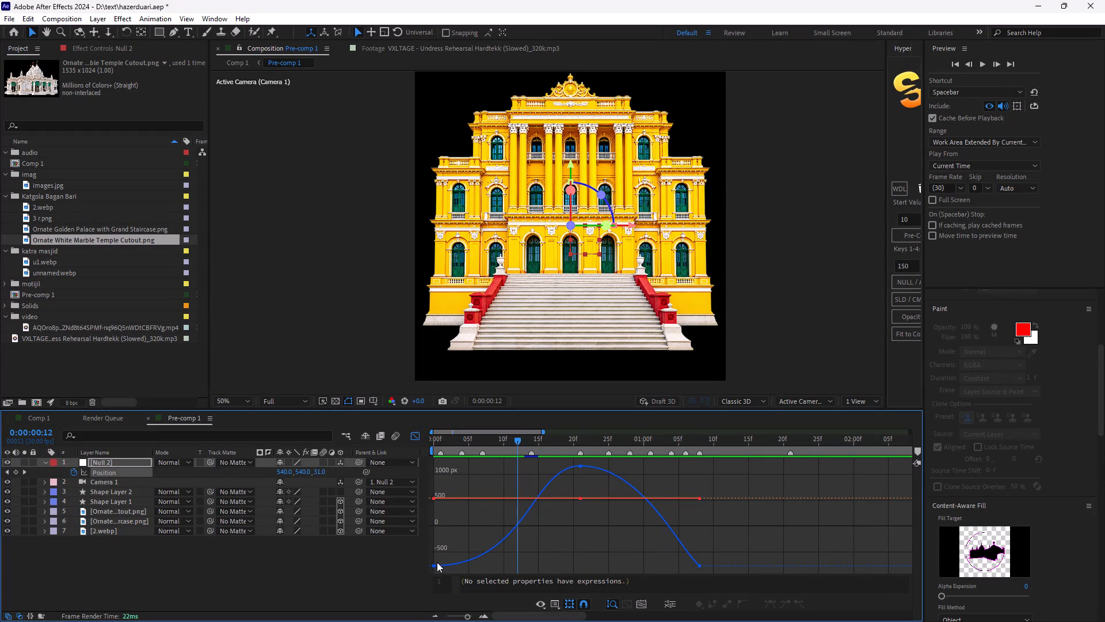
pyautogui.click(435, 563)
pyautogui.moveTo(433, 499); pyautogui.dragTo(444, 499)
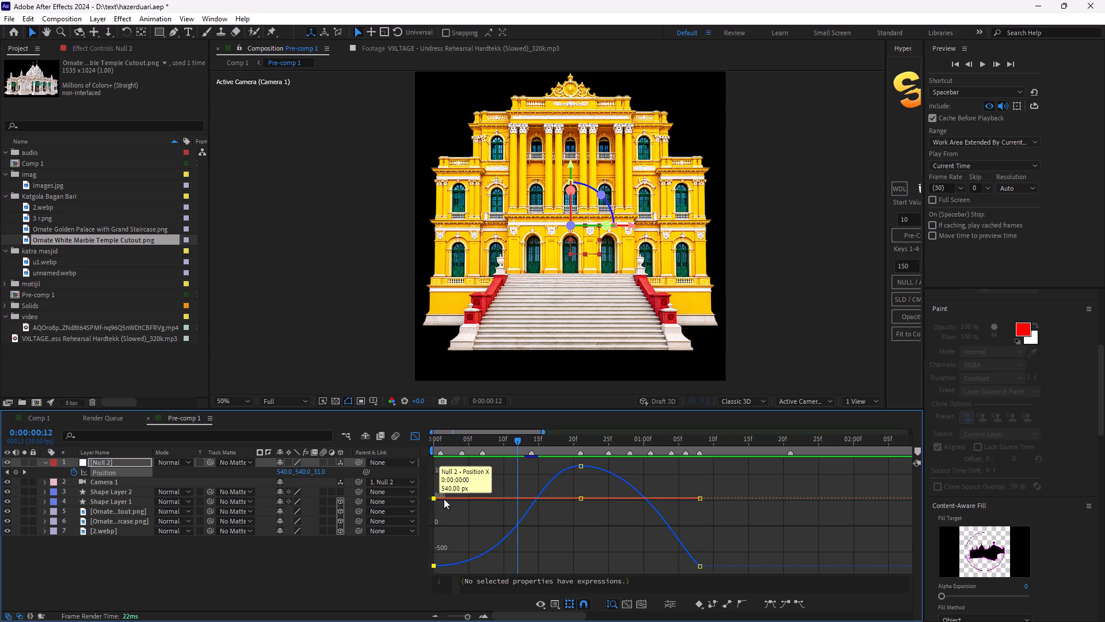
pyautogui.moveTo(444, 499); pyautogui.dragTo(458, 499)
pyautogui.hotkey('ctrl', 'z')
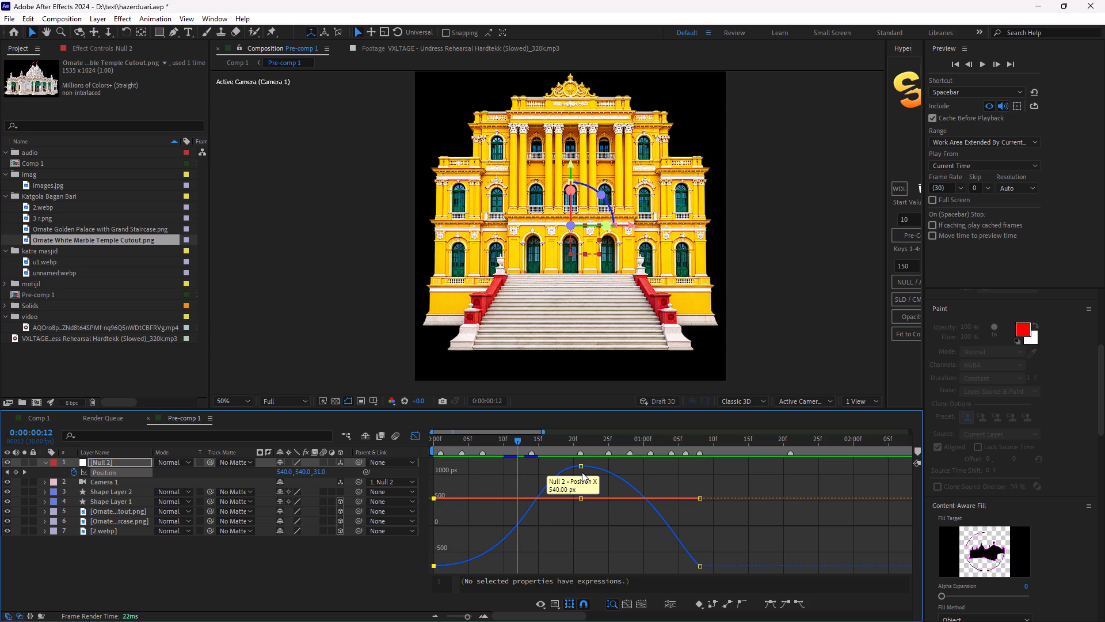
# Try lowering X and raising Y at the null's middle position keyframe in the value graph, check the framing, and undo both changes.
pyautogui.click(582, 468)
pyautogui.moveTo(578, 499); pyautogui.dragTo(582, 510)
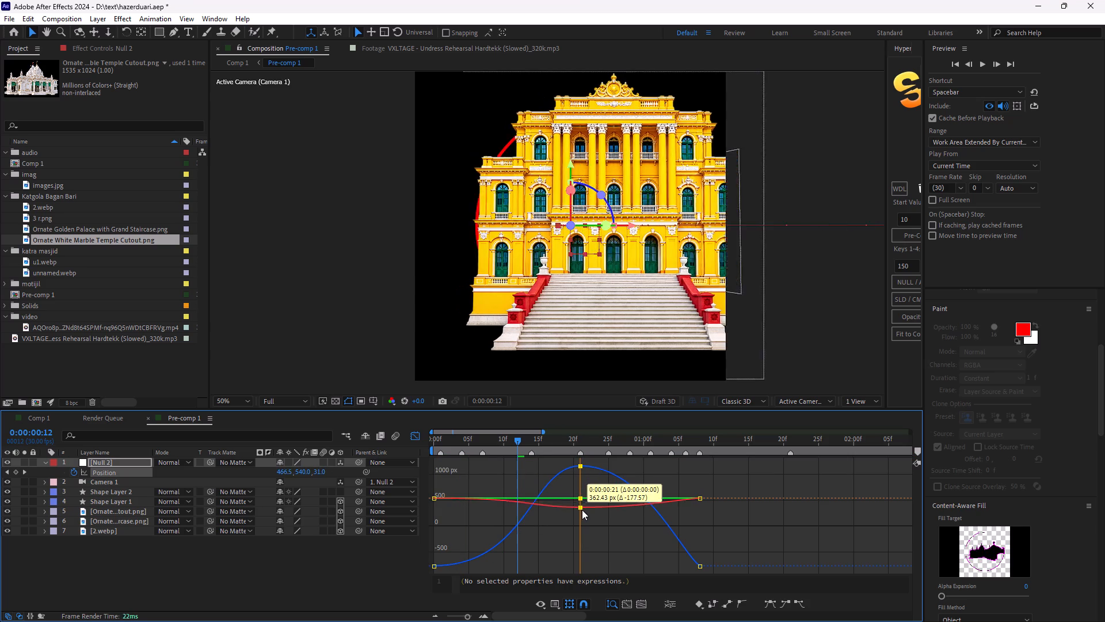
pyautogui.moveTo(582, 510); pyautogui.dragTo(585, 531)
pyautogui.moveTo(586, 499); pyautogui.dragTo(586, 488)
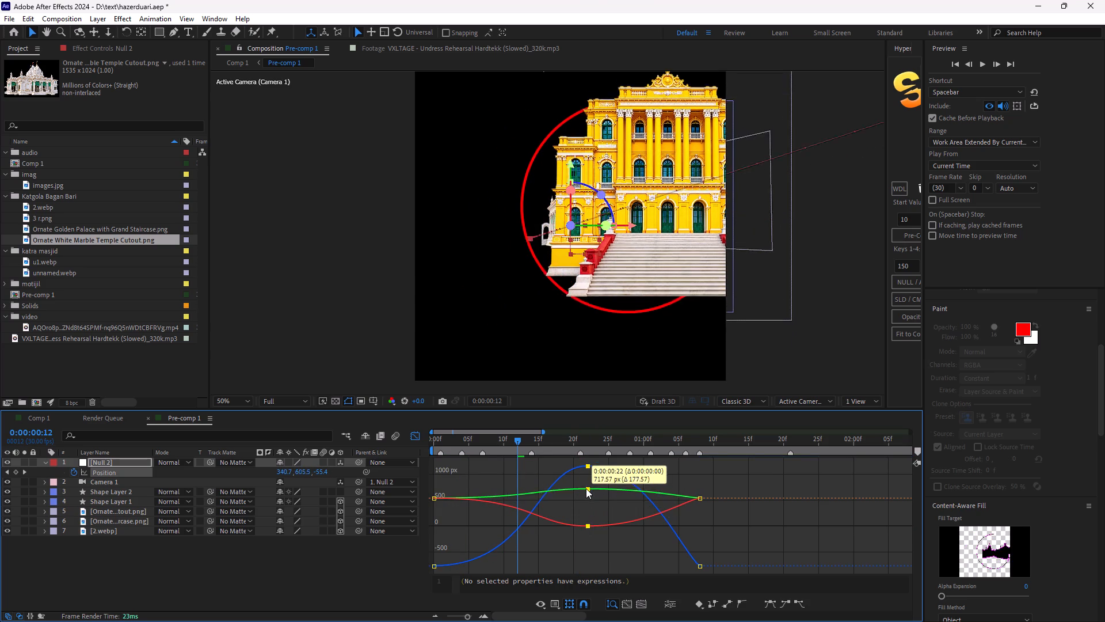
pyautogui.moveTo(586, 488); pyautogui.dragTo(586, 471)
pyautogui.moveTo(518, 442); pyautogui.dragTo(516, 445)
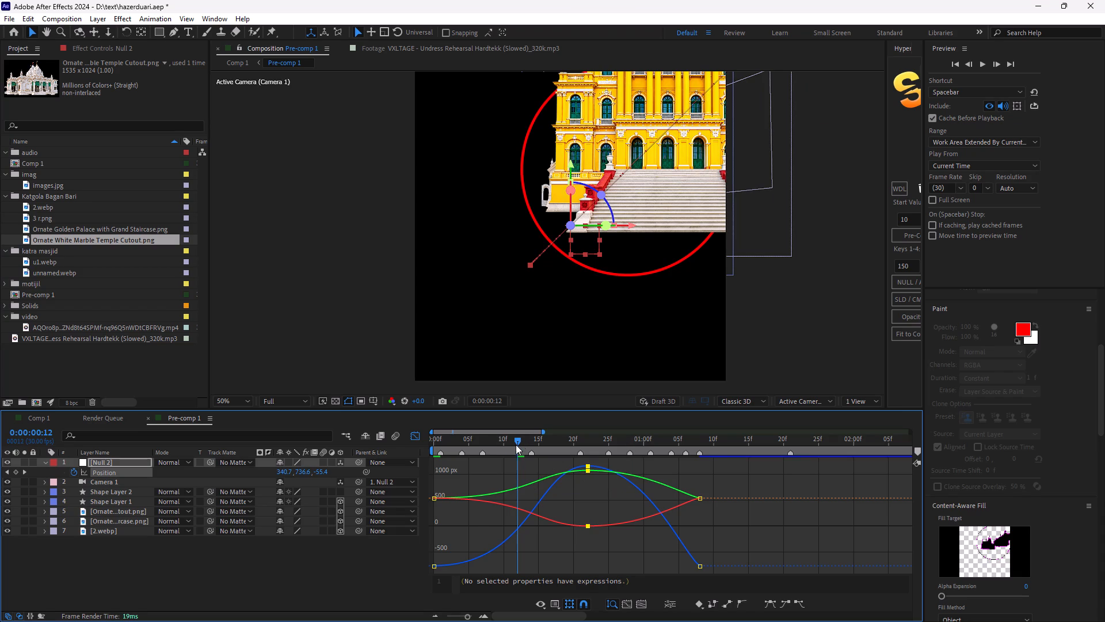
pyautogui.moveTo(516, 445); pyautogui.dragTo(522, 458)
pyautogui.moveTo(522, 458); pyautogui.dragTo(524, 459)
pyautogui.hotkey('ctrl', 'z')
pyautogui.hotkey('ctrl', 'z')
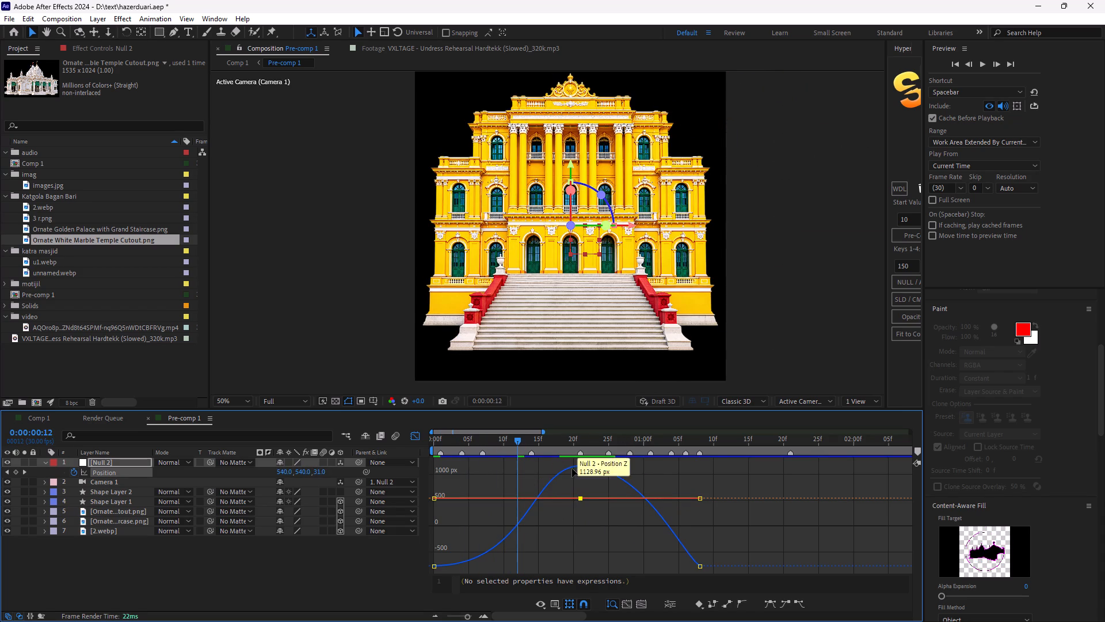
# Move the null's middle Position Z point in the value graph to about 0:00:00:23 and 1000 px, and check the frame at 0:00:00:16.
pyautogui.moveTo(578, 466); pyautogui.dragTo(544, 477)
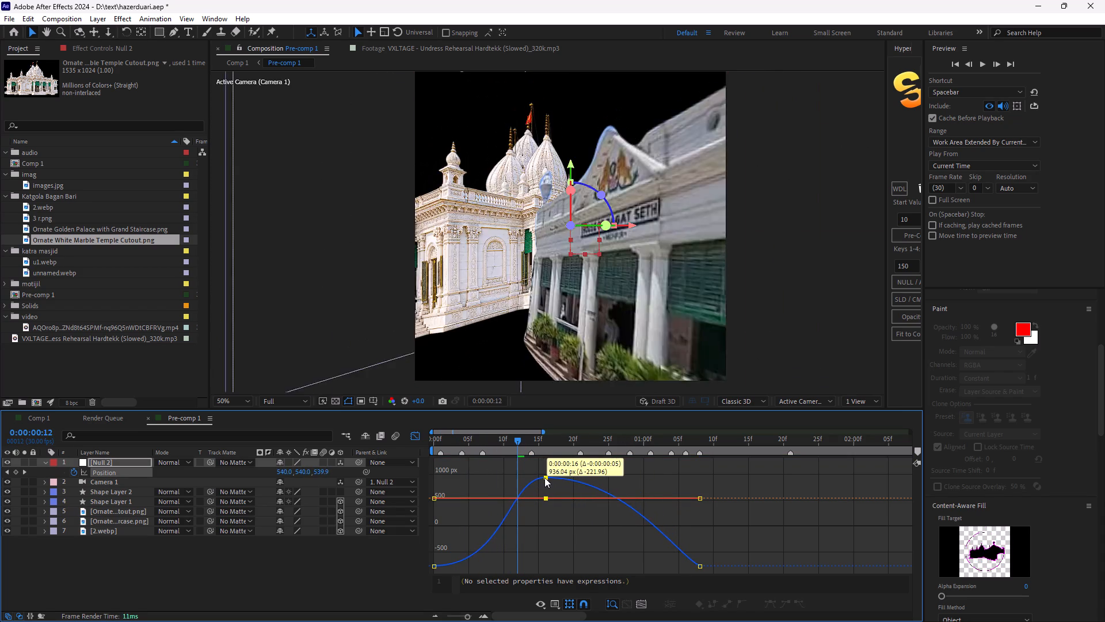
pyautogui.moveTo(544, 477); pyautogui.dragTo(592, 473)
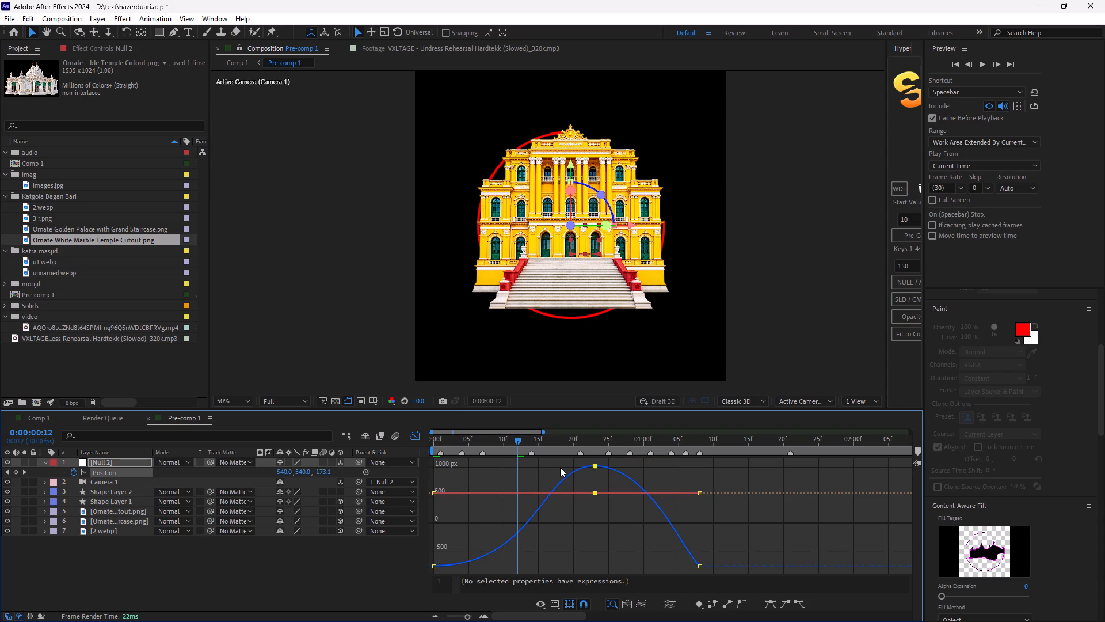
pyautogui.moveTo(520, 441); pyautogui.dragTo(551, 454)
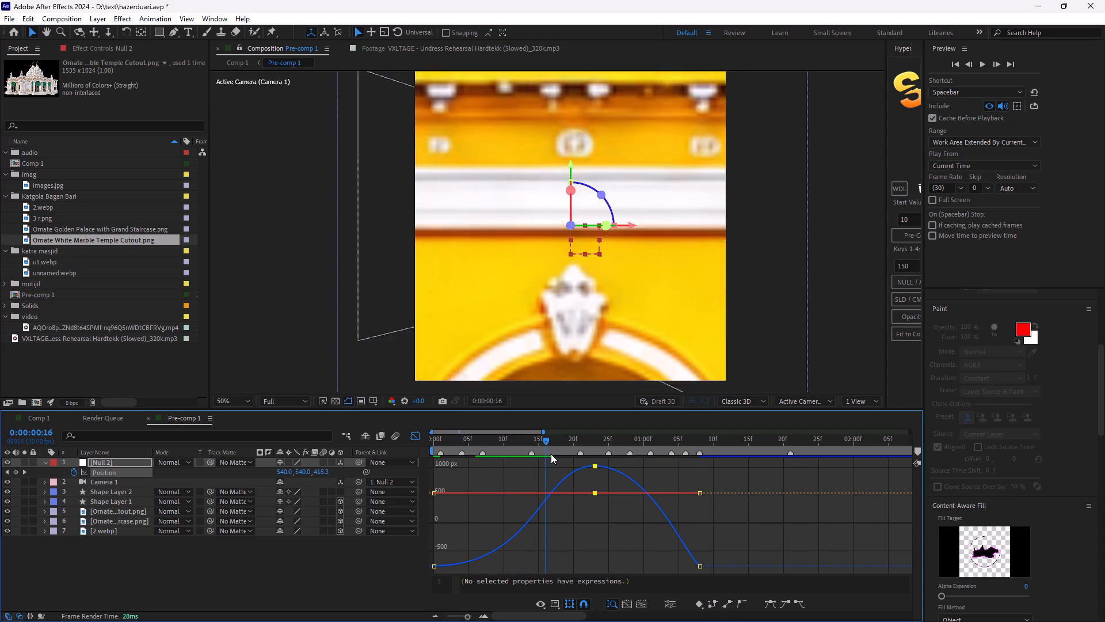
# Move the null's last position keyframe to 0:00:01:11 in the value graph, keeping Z at -765 px, and preview from the start.
pyautogui.moveTo(551, 454); pyautogui.dragTo(593, 454)
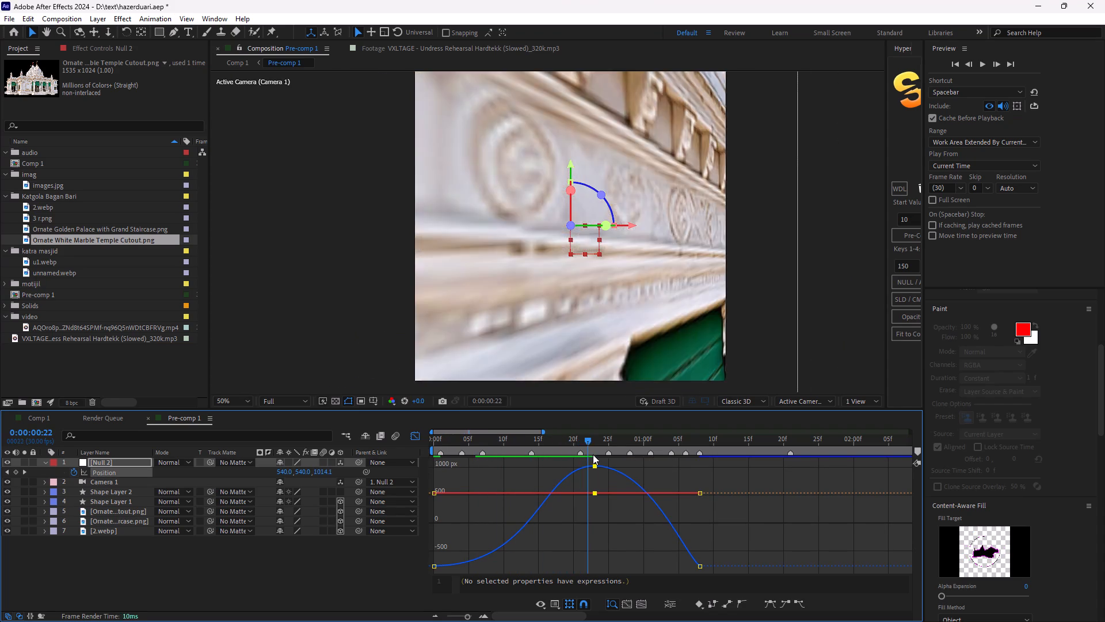
pyautogui.moveTo(593, 454); pyautogui.dragTo(649, 473)
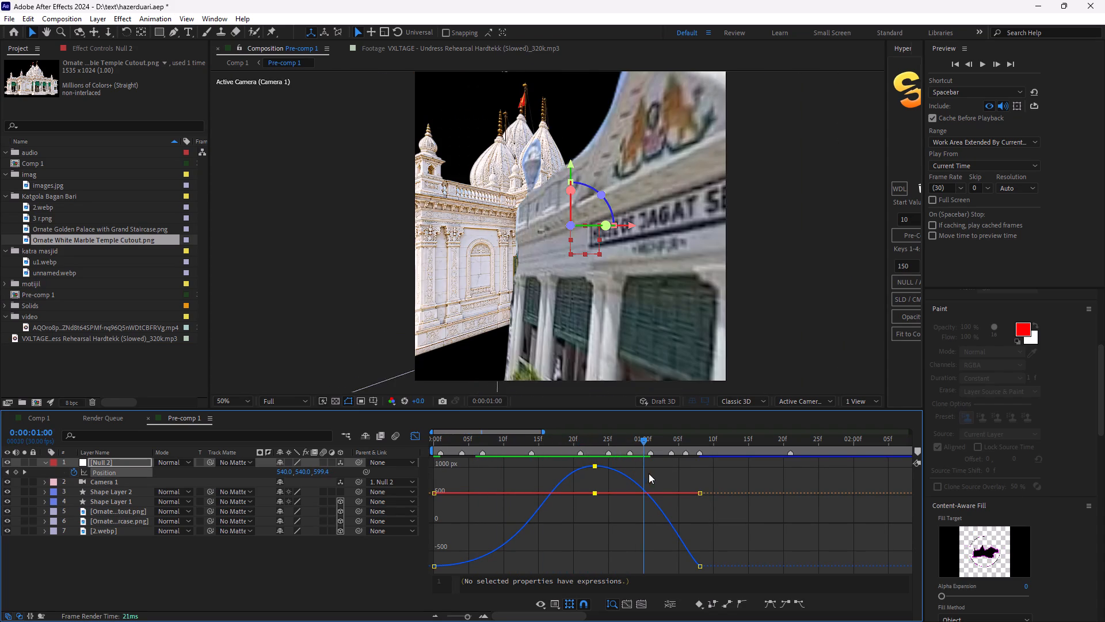
pyautogui.moveTo(649, 473); pyautogui.dragTo(679, 488)
pyautogui.click(698, 566)
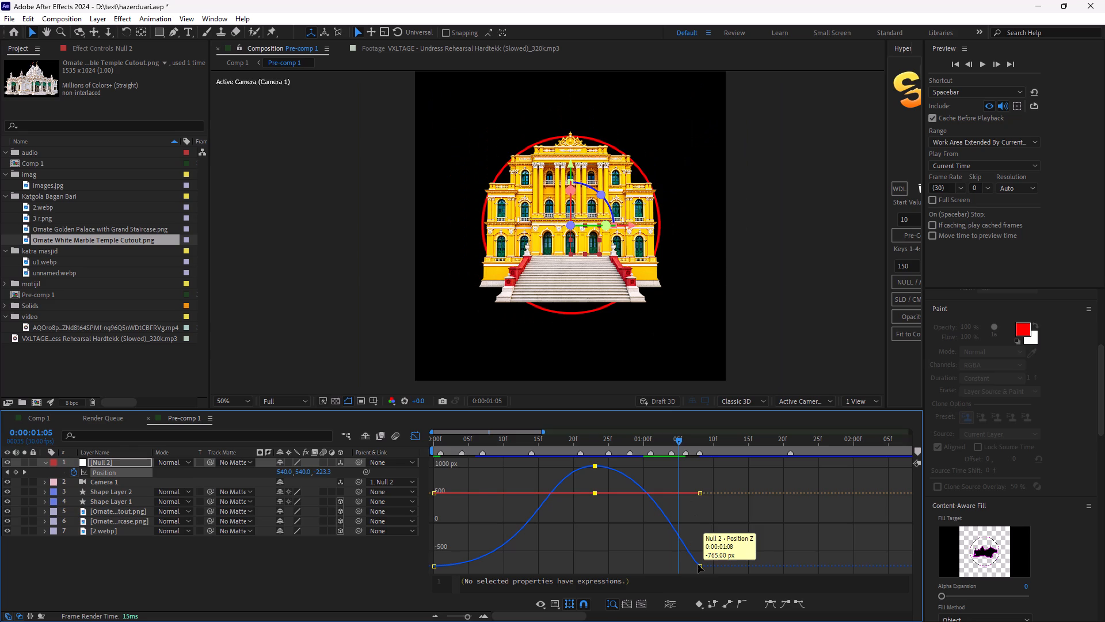
pyautogui.moveTo(699, 567); pyautogui.dragTo(715, 566)
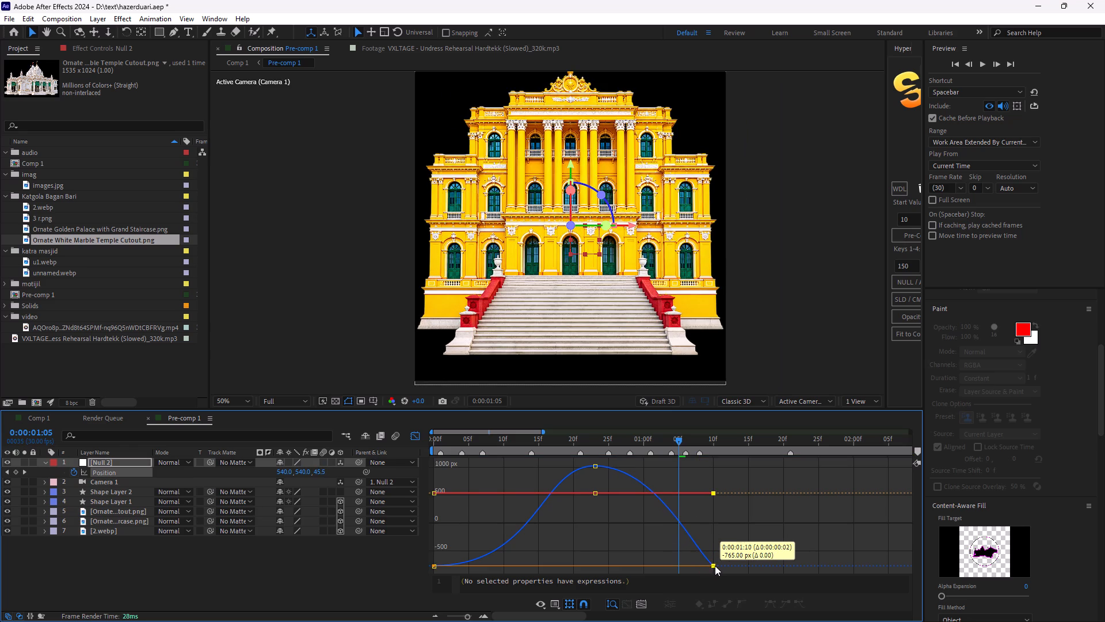
pyautogui.moveTo(715, 566); pyautogui.dragTo(718, 566)
pyautogui.moveTo(676, 444); pyautogui.dragTo(655, 453)
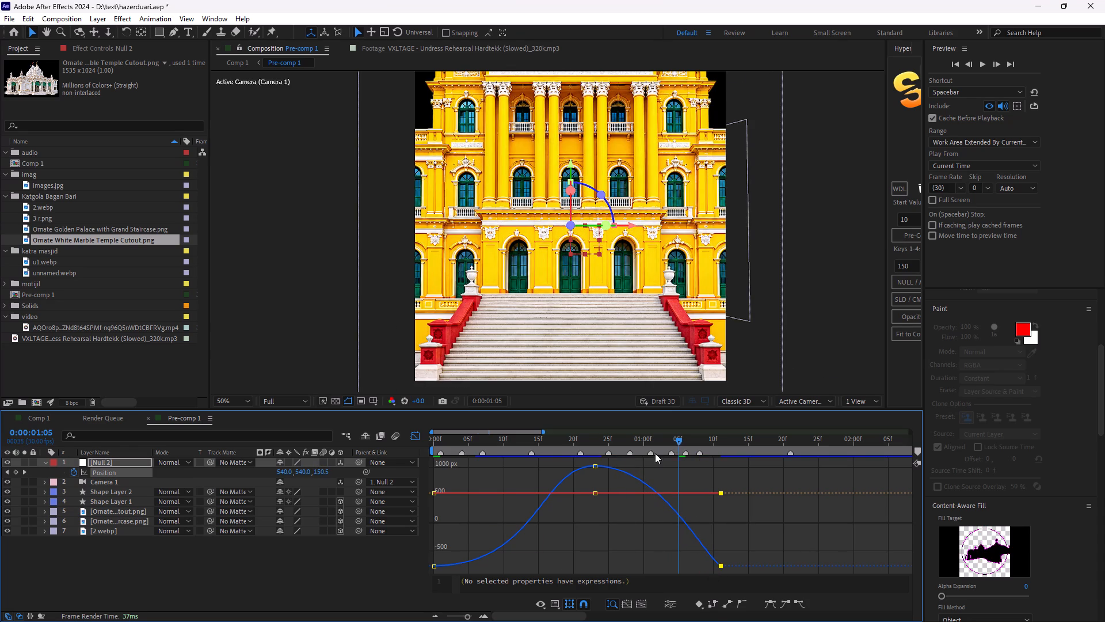
pyautogui.moveTo(655, 453); pyautogui.dragTo(397, 476)
pyautogui.press('space')
pyautogui.press('space')
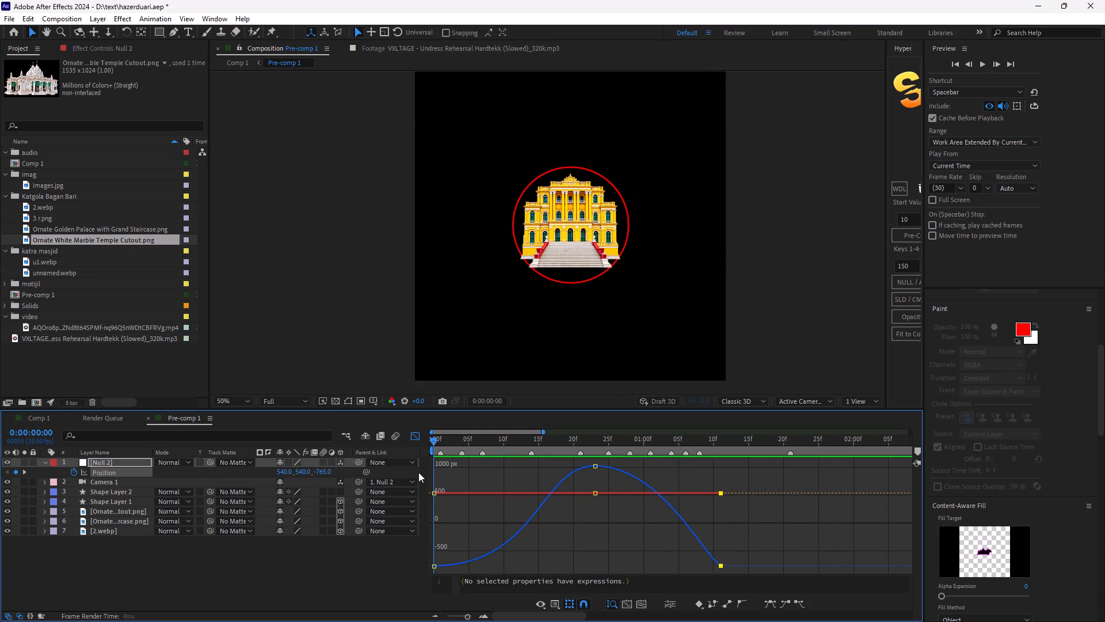
pyautogui.press('space')
# Apply Easy Ease to the null's last position keyframe and preview the camera move.
pyautogui.click(417, 438)
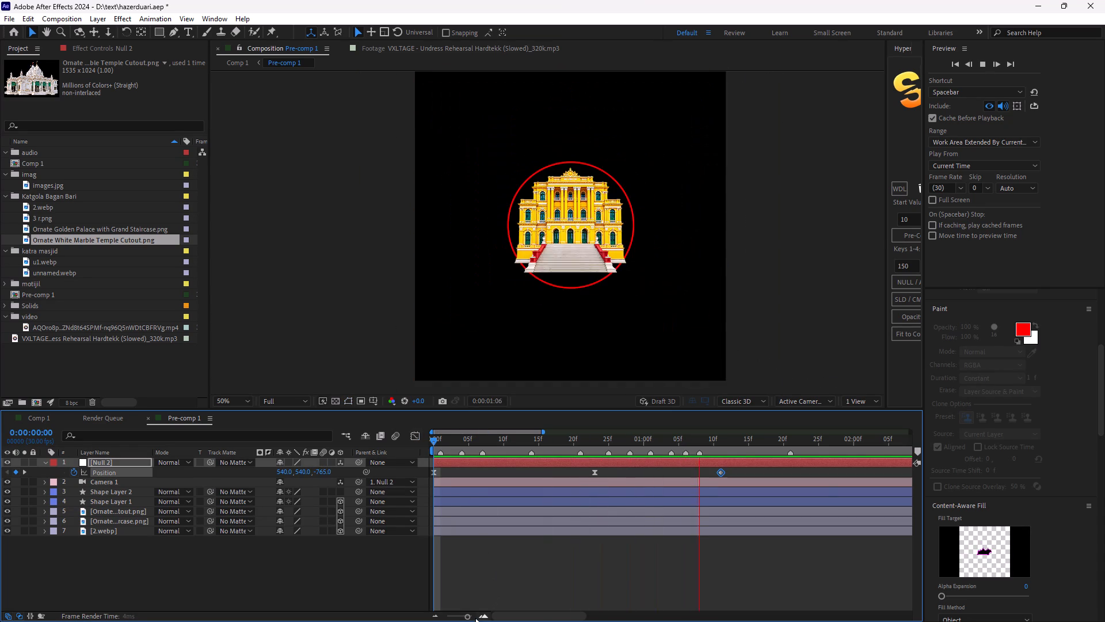
pyautogui.moveTo(468, 619); pyautogui.dragTo(455, 617)
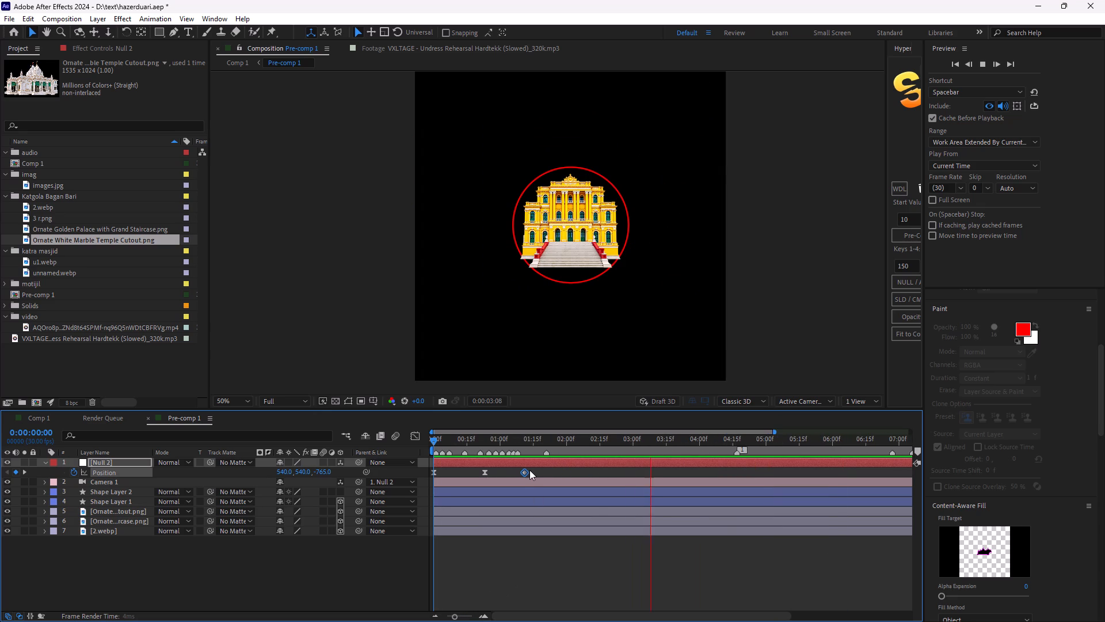
pyautogui.press('F9')
pyautogui.press('space')
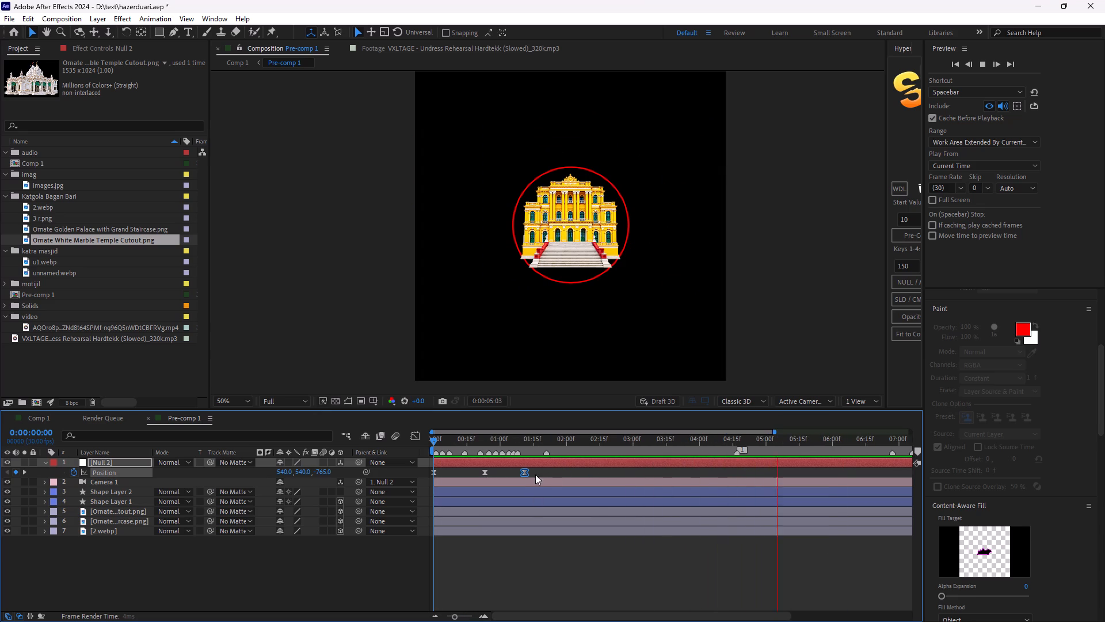
pyautogui.press('space')
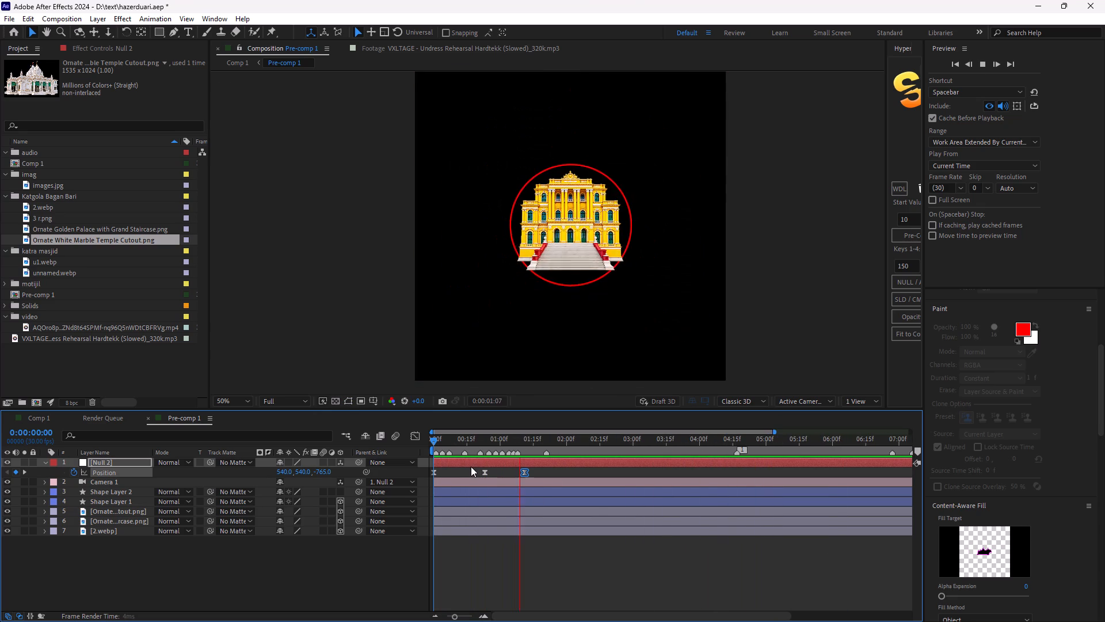
pyautogui.press('space')
# Reopen the Graph Editor for the null's Position keyframes and switch it from the value graph to the speed graph.
pyautogui.click(418, 437)
pyautogui.click(525, 566)
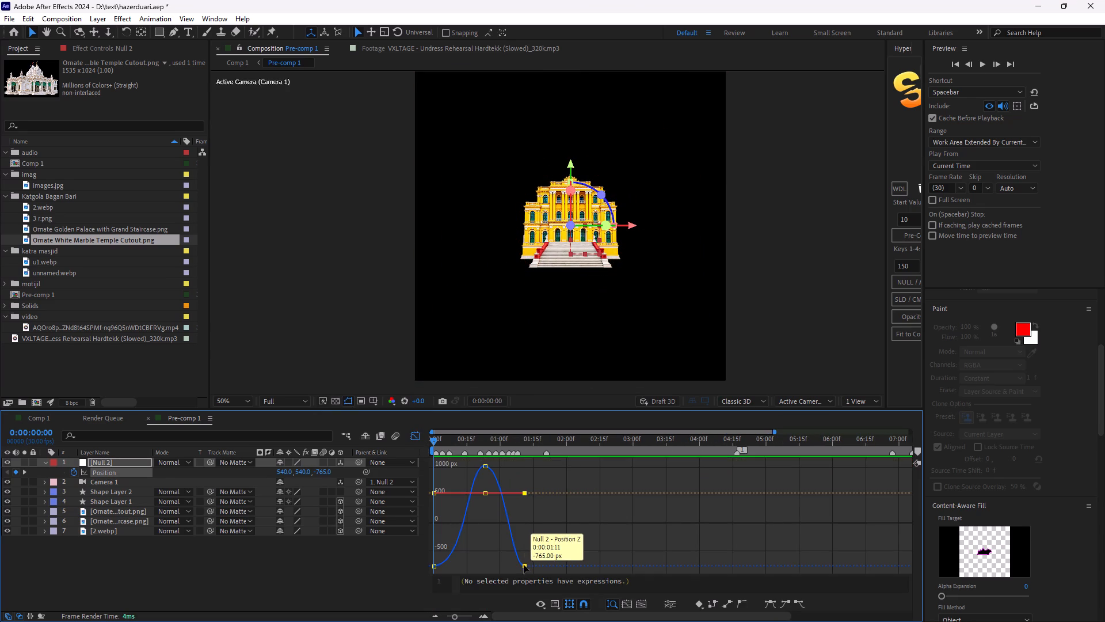
pyautogui.click(482, 470)
pyautogui.click(486, 467)
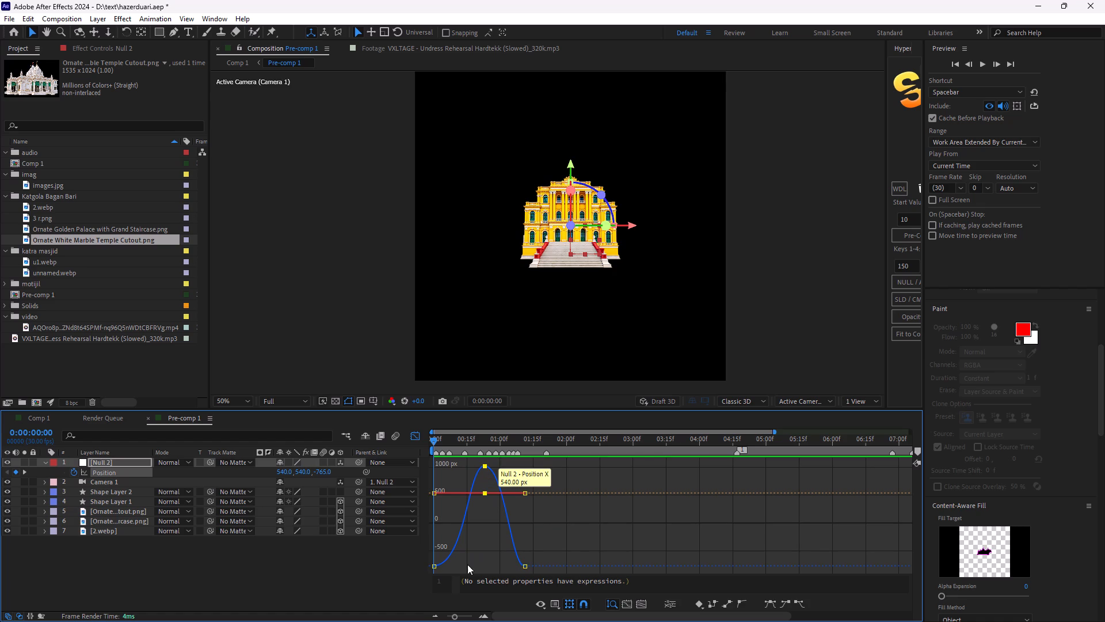
pyautogui.click(435, 566)
pyautogui.rightClick(496, 544)
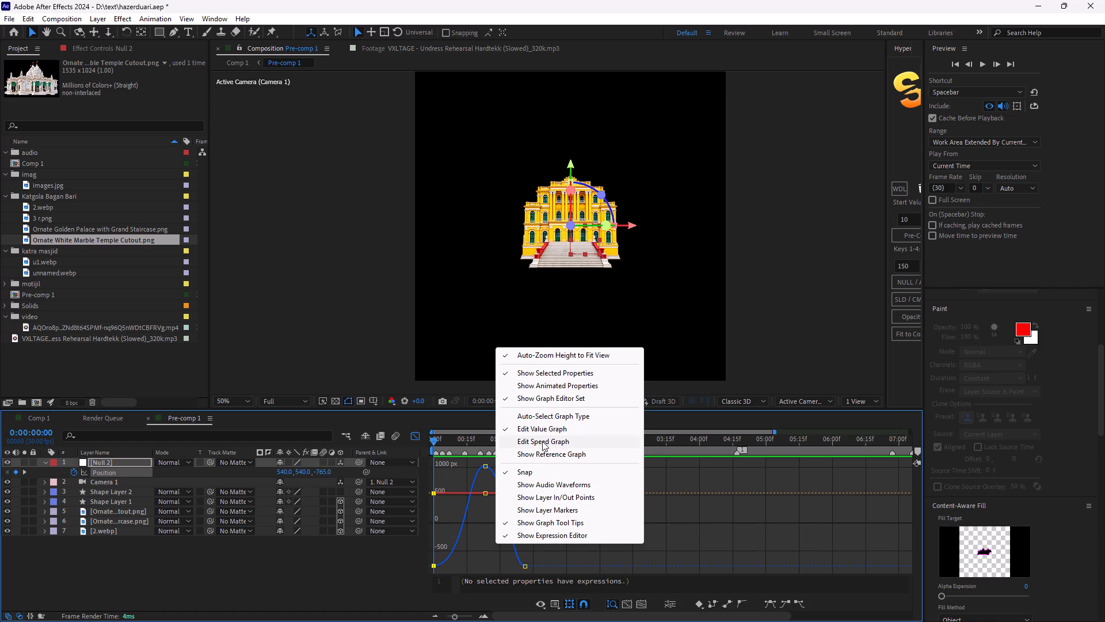
pyautogui.click(542, 440)
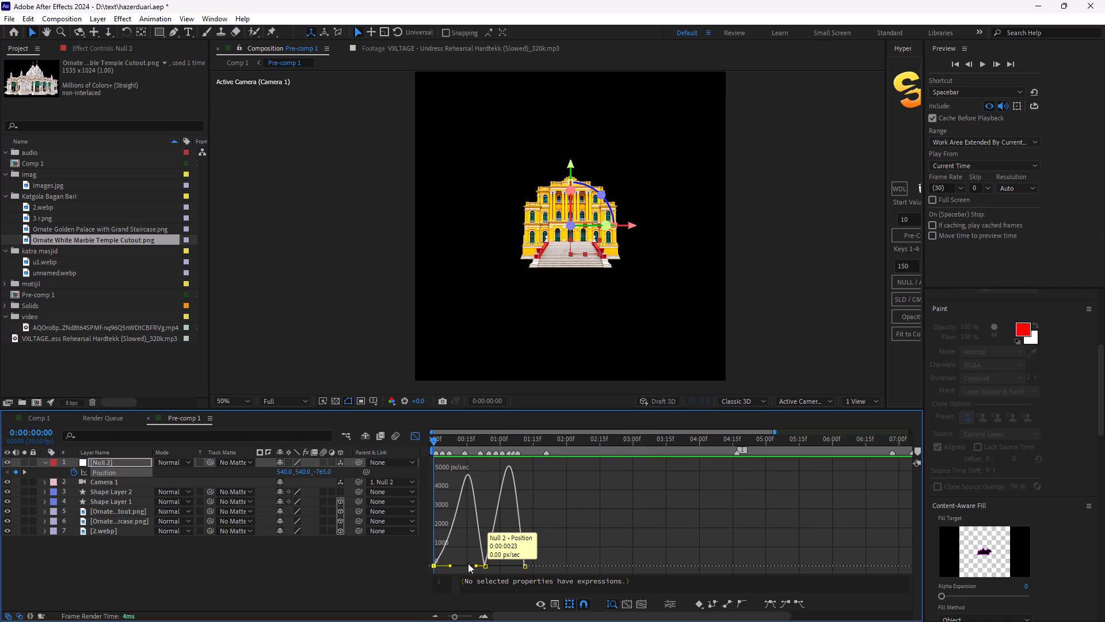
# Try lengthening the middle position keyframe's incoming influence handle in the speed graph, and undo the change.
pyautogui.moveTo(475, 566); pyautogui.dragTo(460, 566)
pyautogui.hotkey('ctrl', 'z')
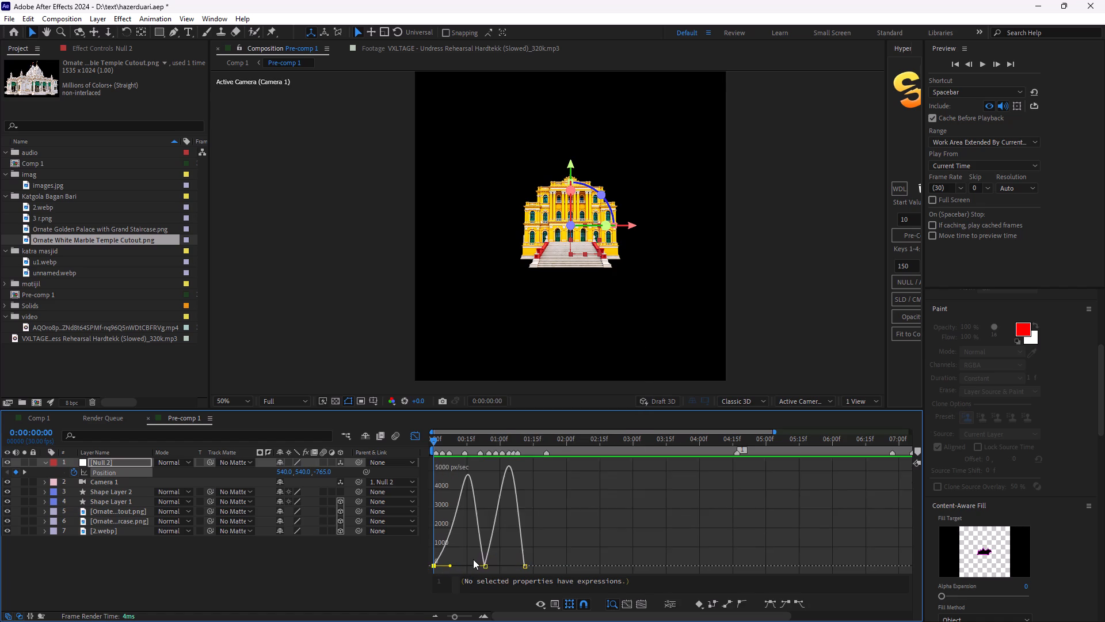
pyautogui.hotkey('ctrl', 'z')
# Select all three of the null's position keyframes and apply Easy Ease to them.
pyautogui.moveTo(558, 467); pyautogui.dragTo(416, 477)
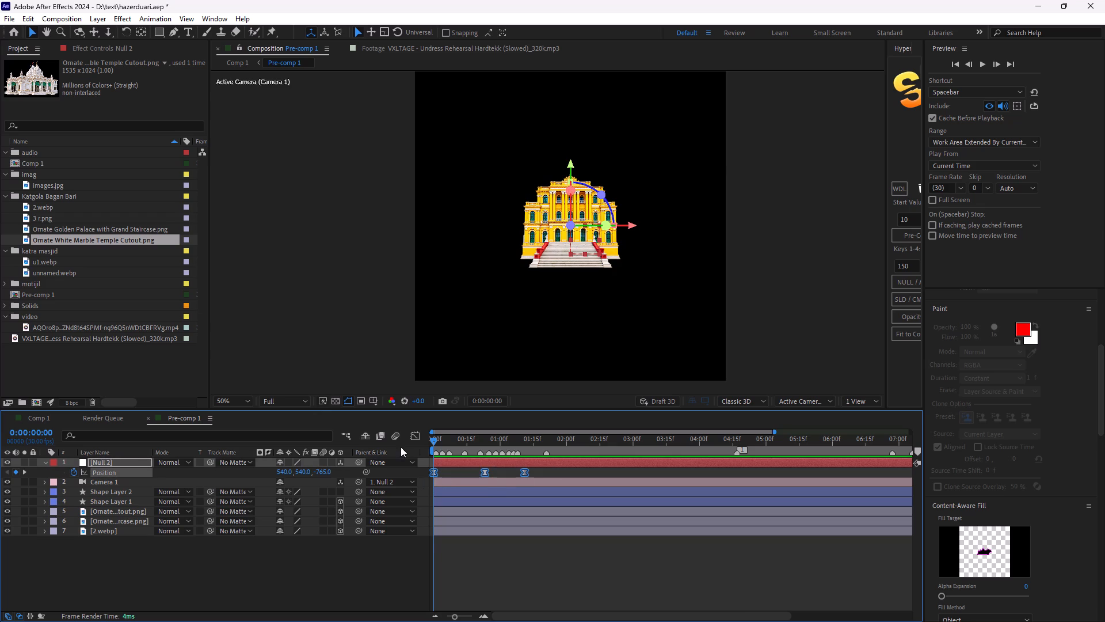
pyautogui.click(417, 437)
pyautogui.click(424, 437)
pyautogui.click(417, 438)
pyautogui.moveTo(546, 473); pyautogui.dragTo(404, 476)
pyautogui.press('F9')
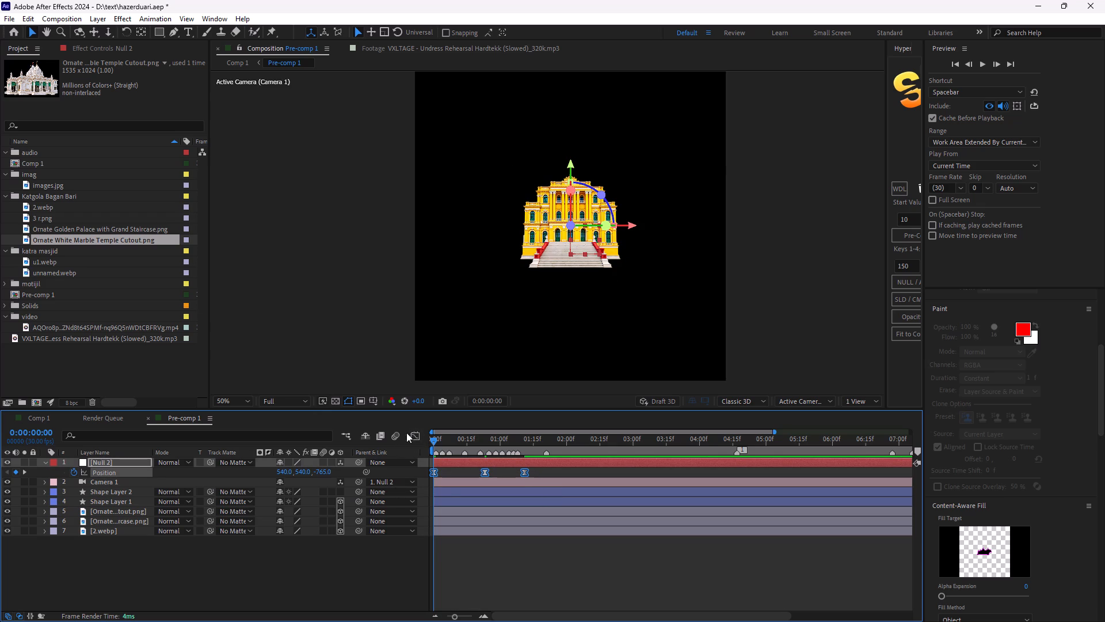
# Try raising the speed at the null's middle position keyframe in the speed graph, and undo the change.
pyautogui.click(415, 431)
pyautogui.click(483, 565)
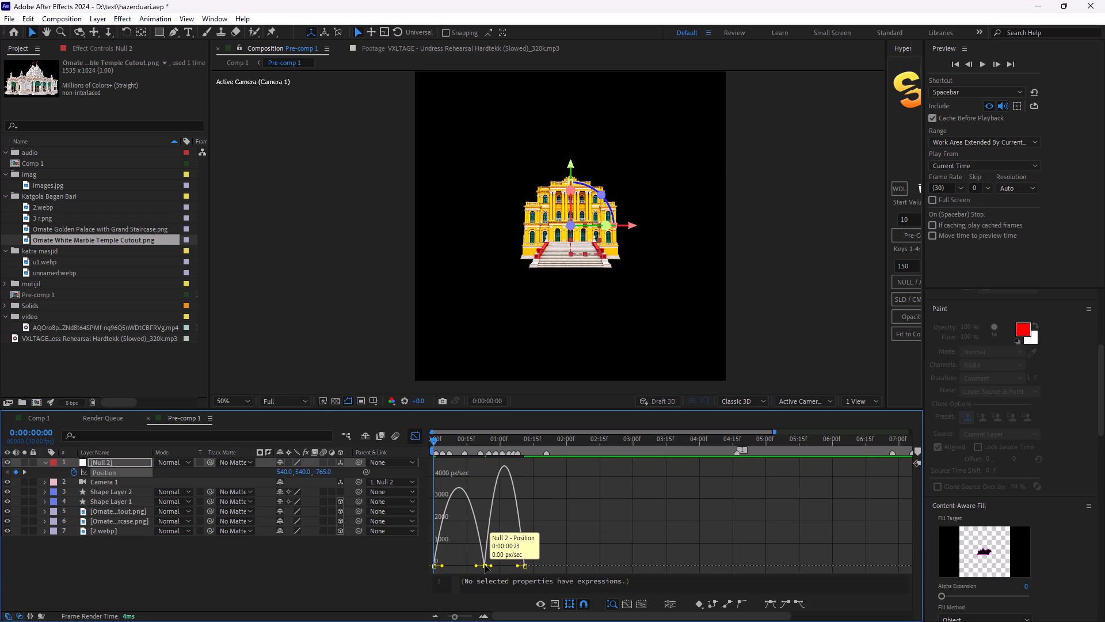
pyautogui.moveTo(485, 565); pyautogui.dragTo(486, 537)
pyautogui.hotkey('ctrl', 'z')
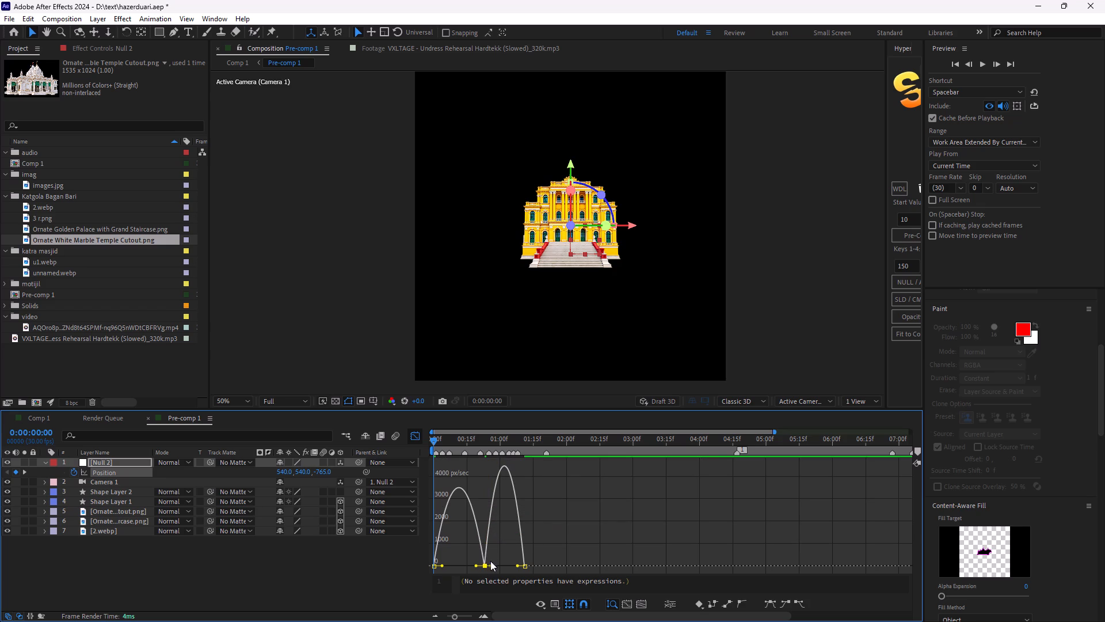
# Lengthen the last and middle keyframes' incoming influence and the first keyframe's outgoing influence in the speed graph, and preview the move.
pyautogui.moveTo(519, 565); pyautogui.dragTo(497, 565)
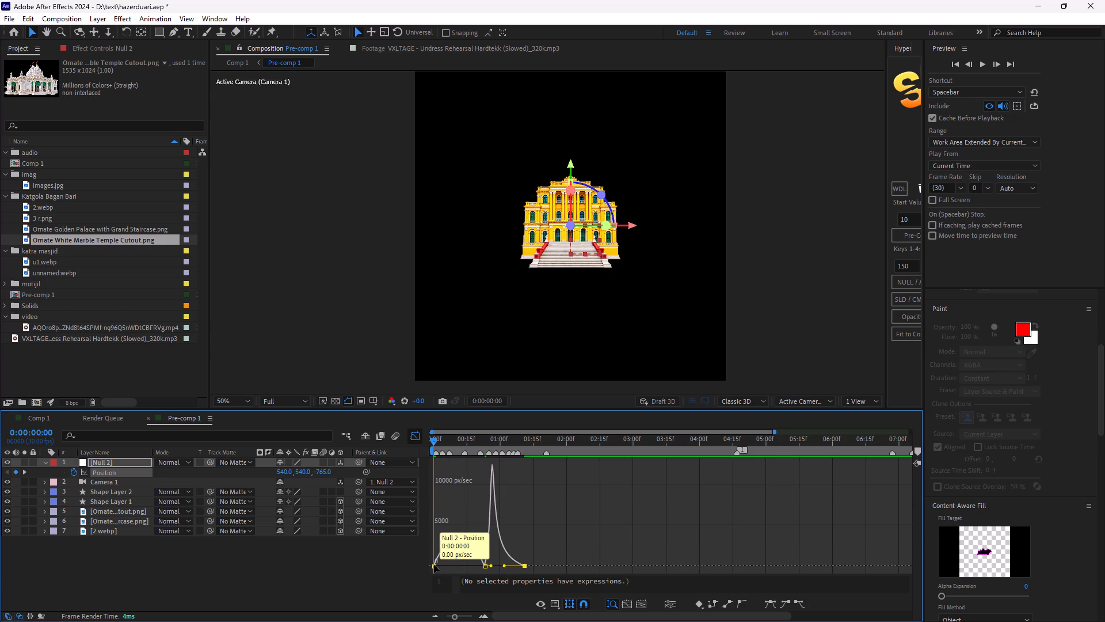
pyautogui.click(435, 565)
pyautogui.moveTo(477, 566); pyautogui.dragTo(475, 566)
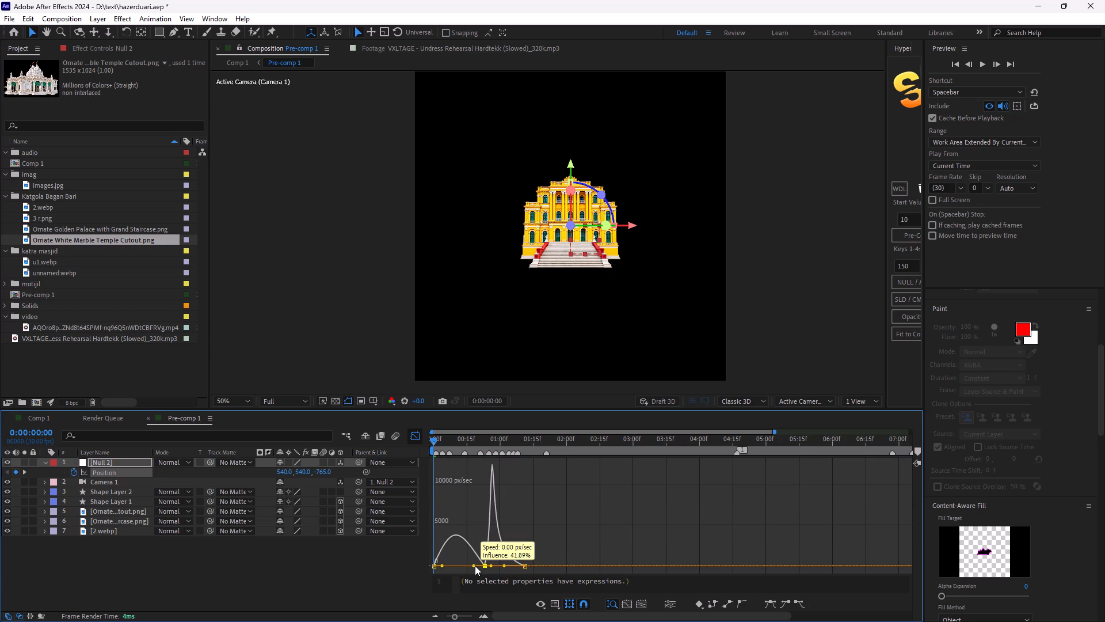
pyautogui.moveTo(475, 566); pyautogui.dragTo(470, 565)
pyautogui.moveTo(440, 566); pyautogui.dragTo(448, 566)
pyautogui.press('space')
pyautogui.press('space')
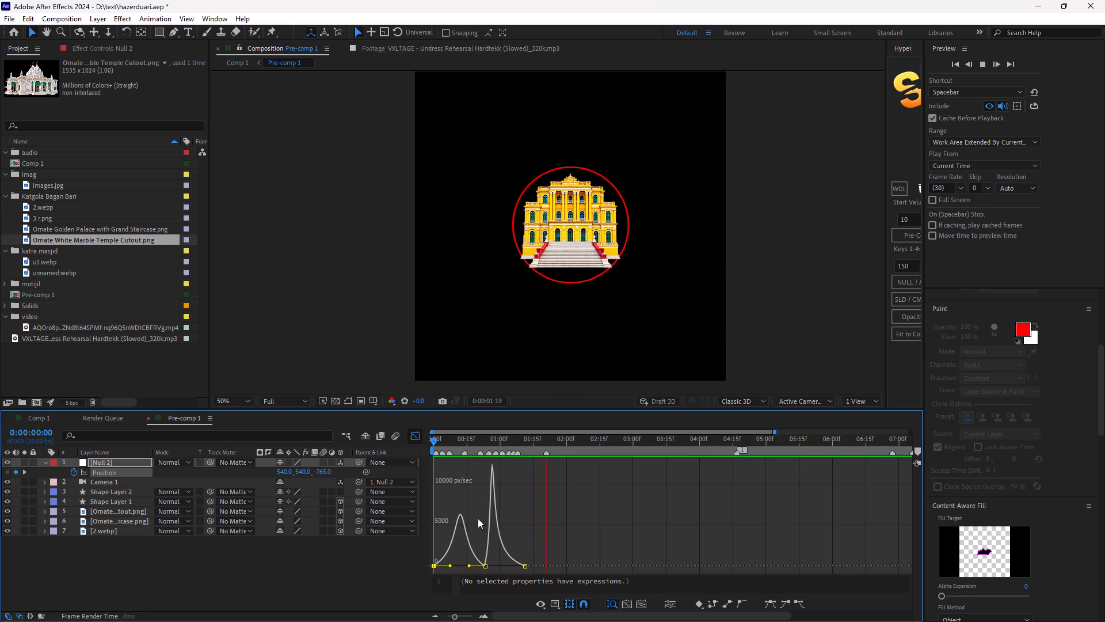
pyautogui.click(418, 430)
# Switch to Comp 1 and repeatedly preview it from the start to examine the retimed camera move against the music.
pyautogui.click(31, 415)
pyautogui.press('space')
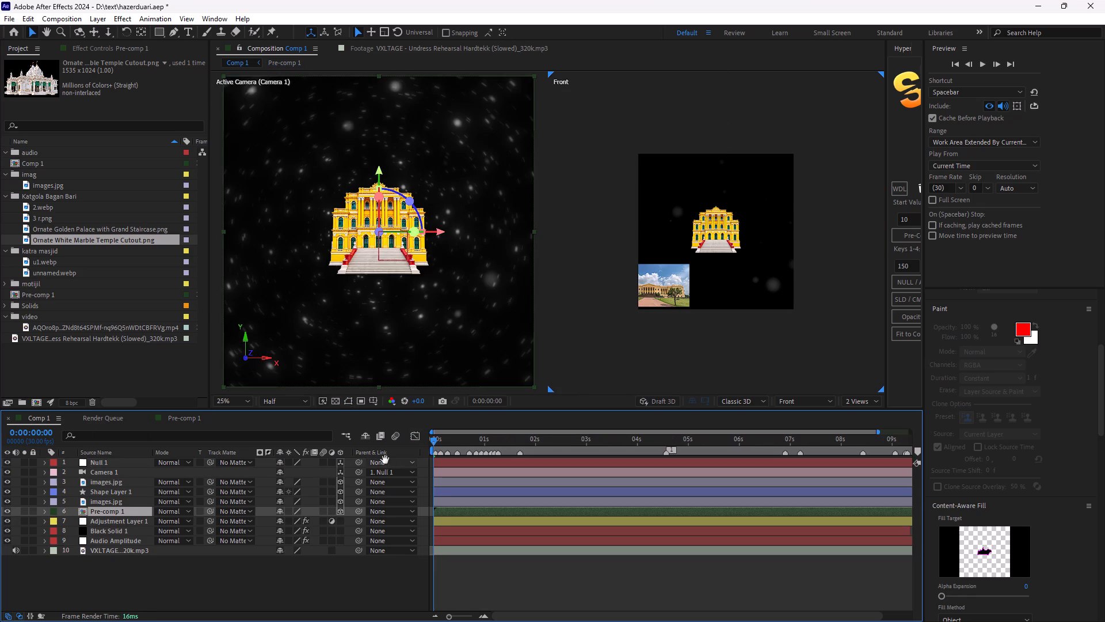
pyautogui.press('space')
pyautogui.press('space')
pyautogui.press('space')
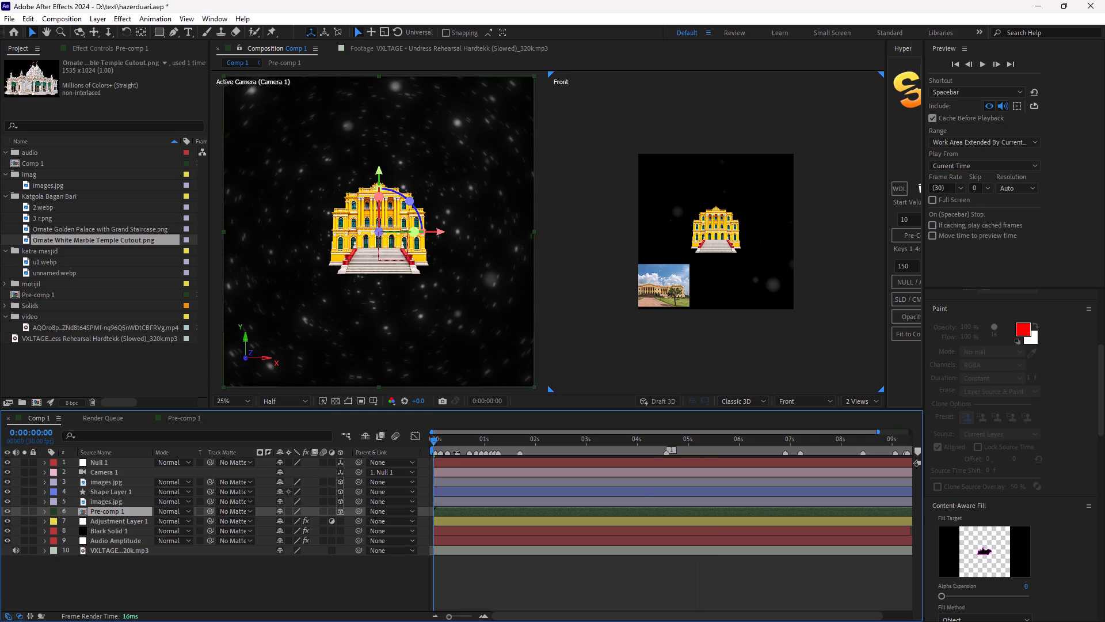
pyautogui.press('space')
pyautogui.press('space')
pyautogui.moveTo(432, 442); pyautogui.dragTo(436, 460)
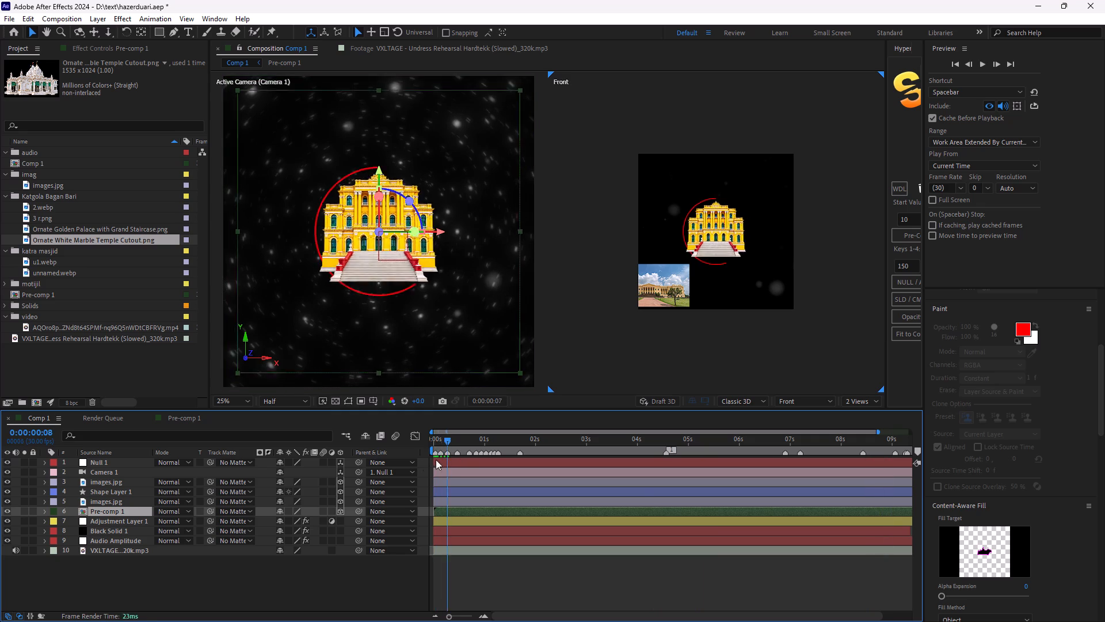
pyautogui.moveTo(436, 460); pyautogui.dragTo(413, 464)
pyautogui.press('space')
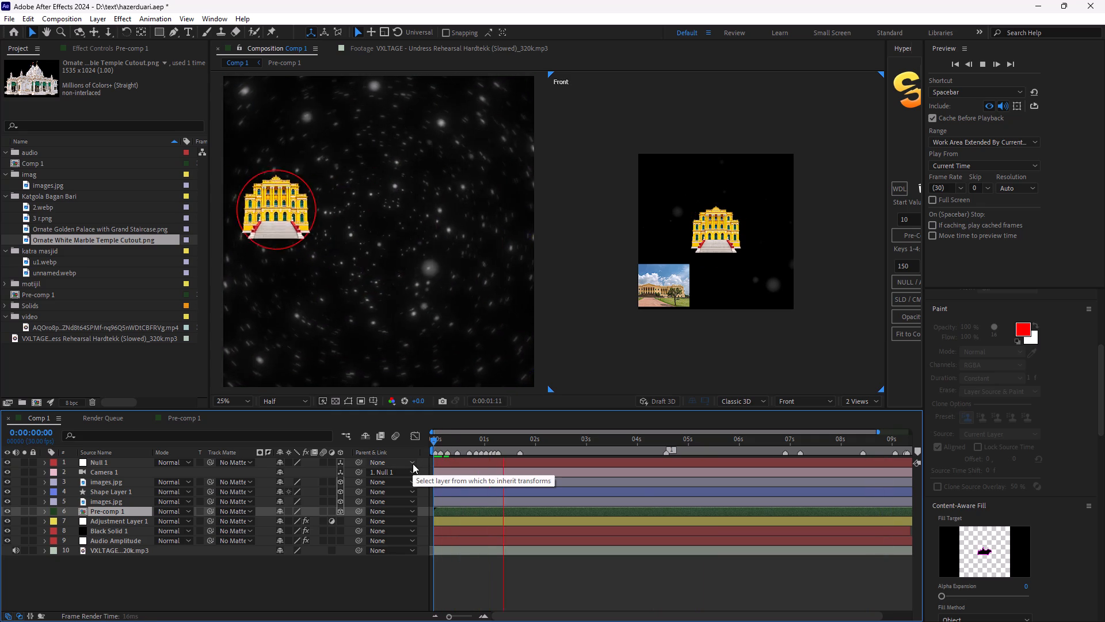
pyautogui.press('space')
pyautogui.moveTo(445, 438); pyautogui.dragTo(408, 457)
pyautogui.press('space')
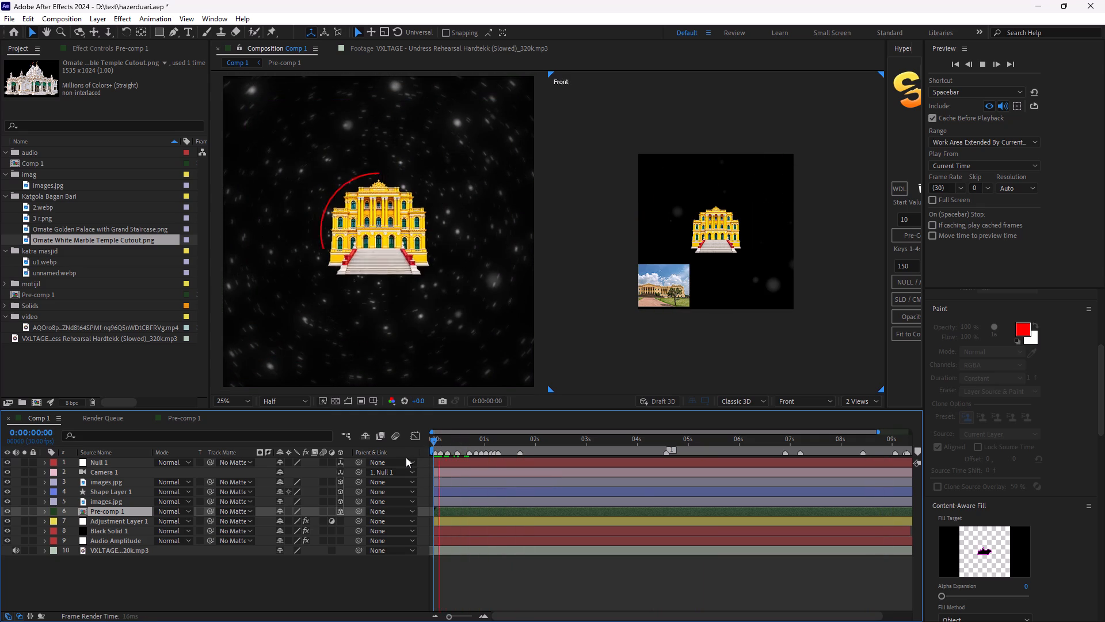
pyautogui.press('space')
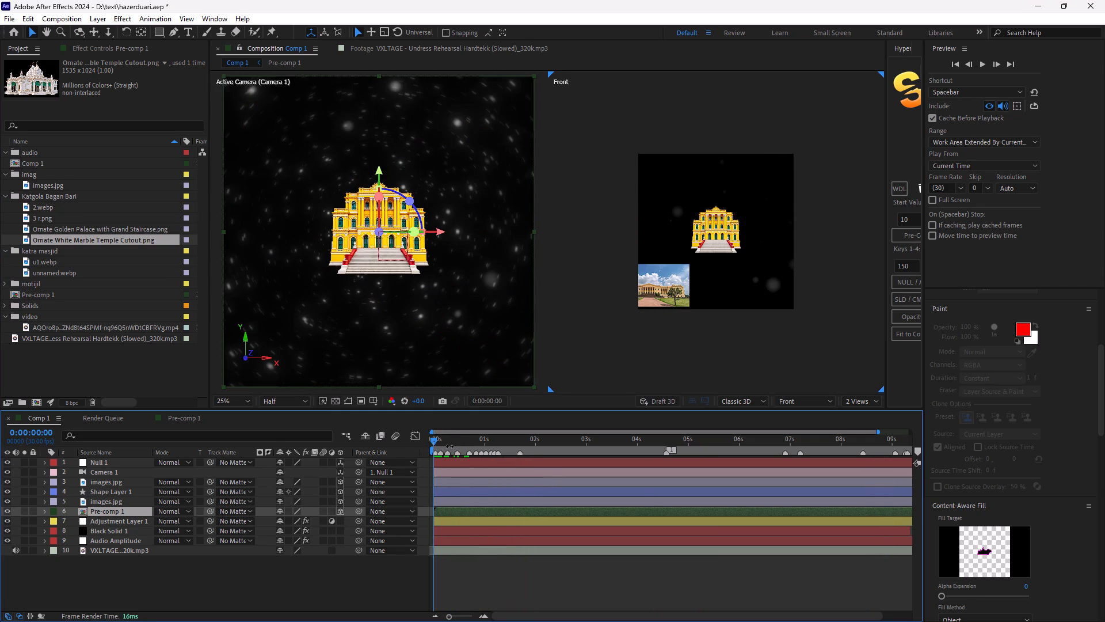
pyautogui.moveTo(440, 439); pyautogui.dragTo(417, 456)
pyautogui.press('space')
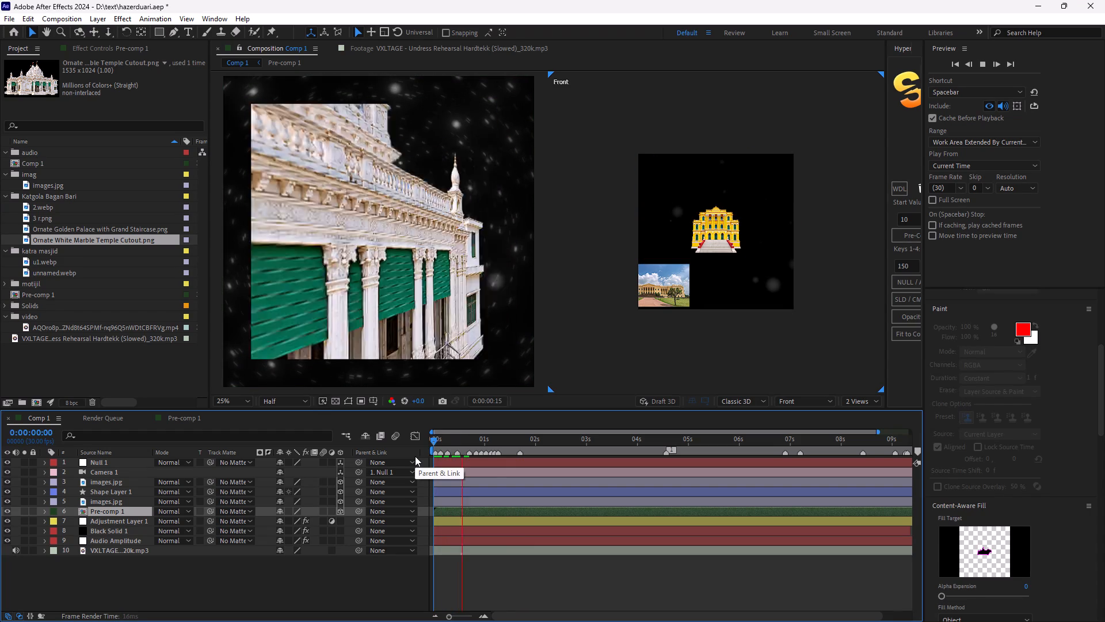
pyautogui.press('space')
pyautogui.moveTo(444, 440); pyautogui.dragTo(407, 449)
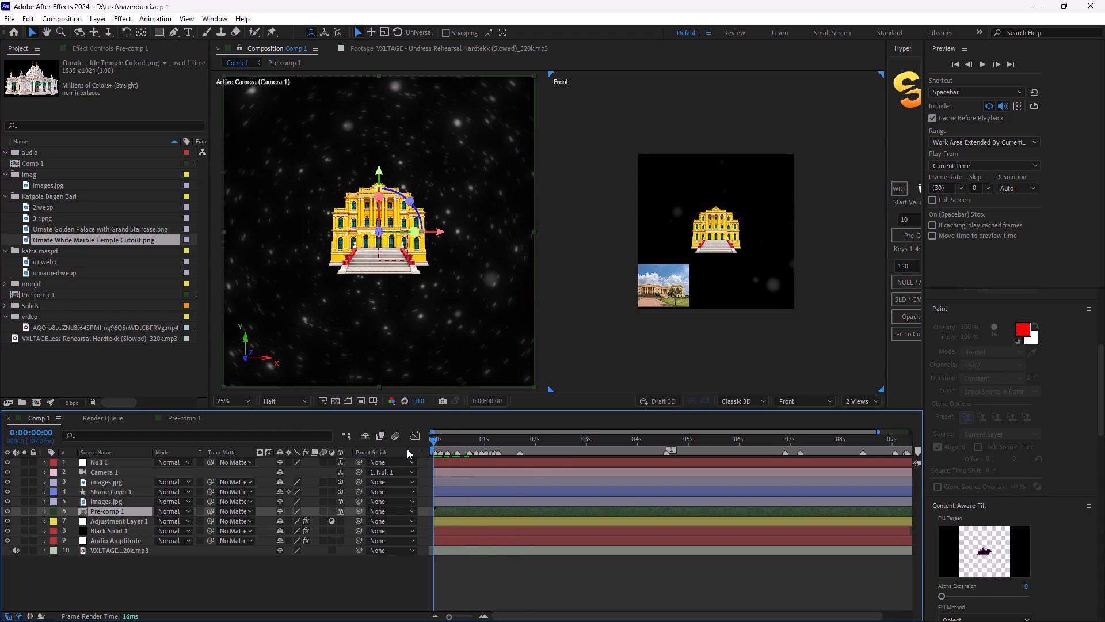
pyautogui.moveTo(407, 449); pyautogui.dragTo(406, 449)
pyautogui.press('space')
pyautogui.press('space')
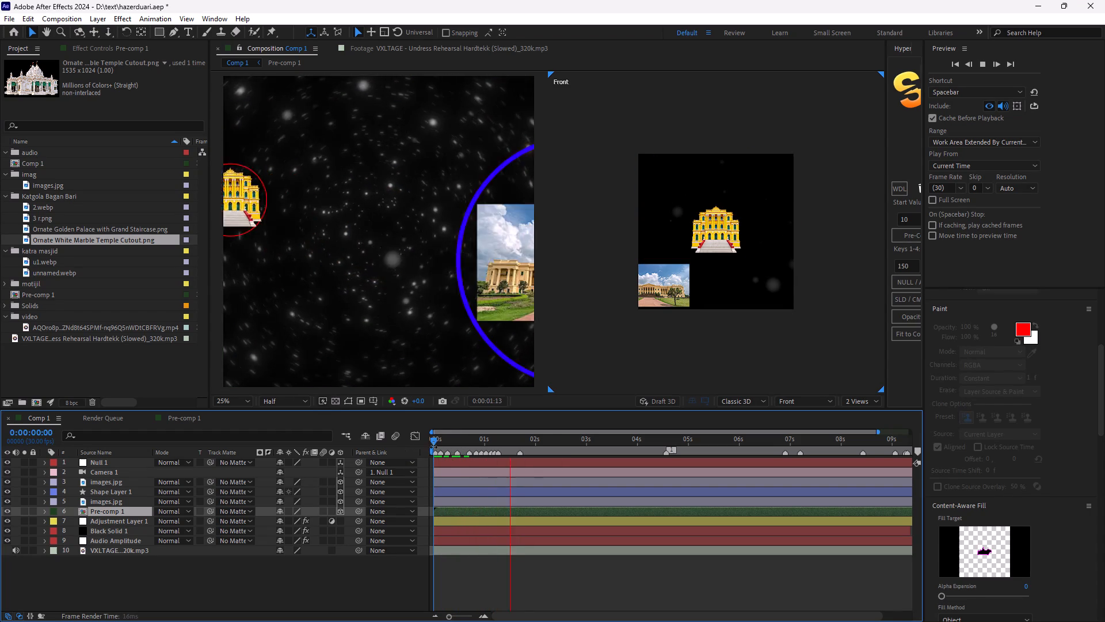
pyautogui.moveTo(442, 439); pyautogui.dragTo(402, 452)
pyautogui.press('space')
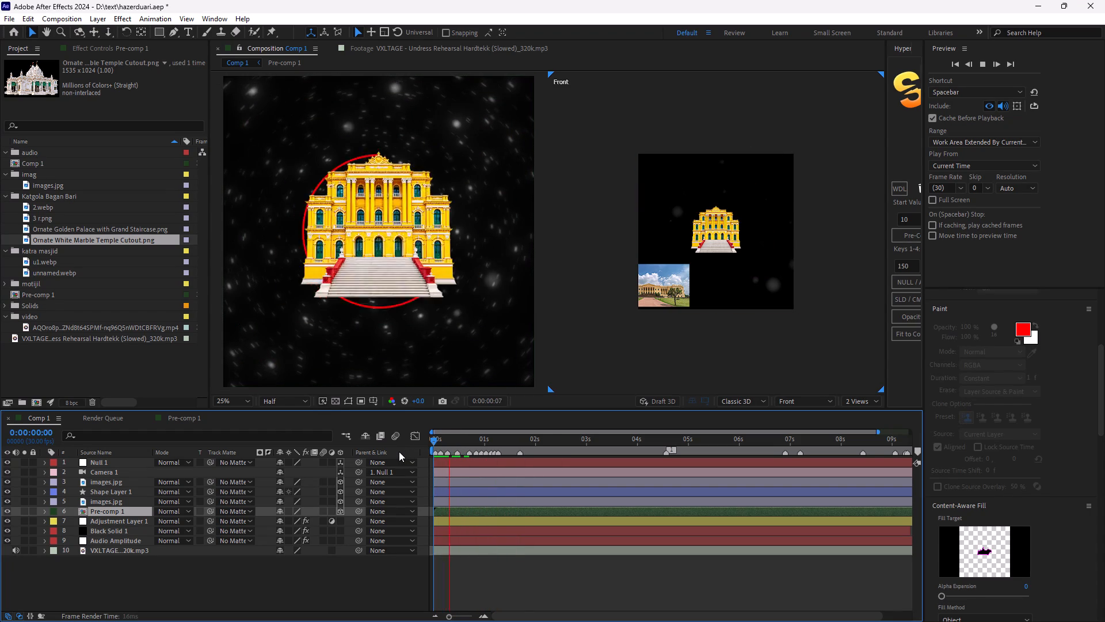
pyautogui.press('space')
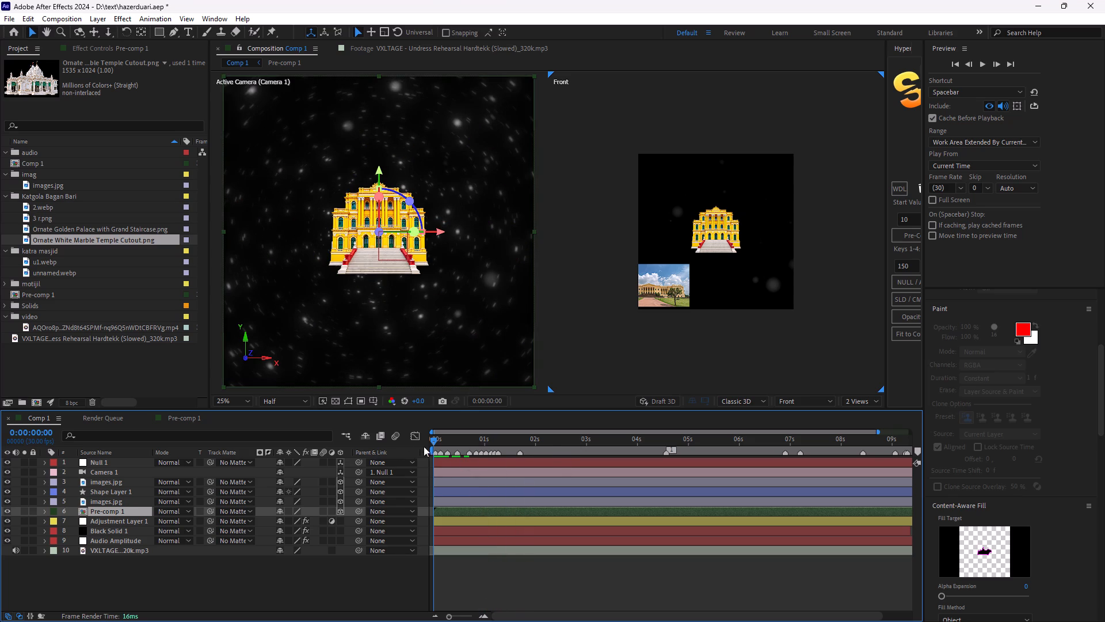
# Find the 0:00:01:20 cue in Comp 1, move the last position keyframe of Pre-comp 1's null to that time, and preview from the start.
pyautogui.moveTo(439, 439); pyautogui.dragTo(505, 472)
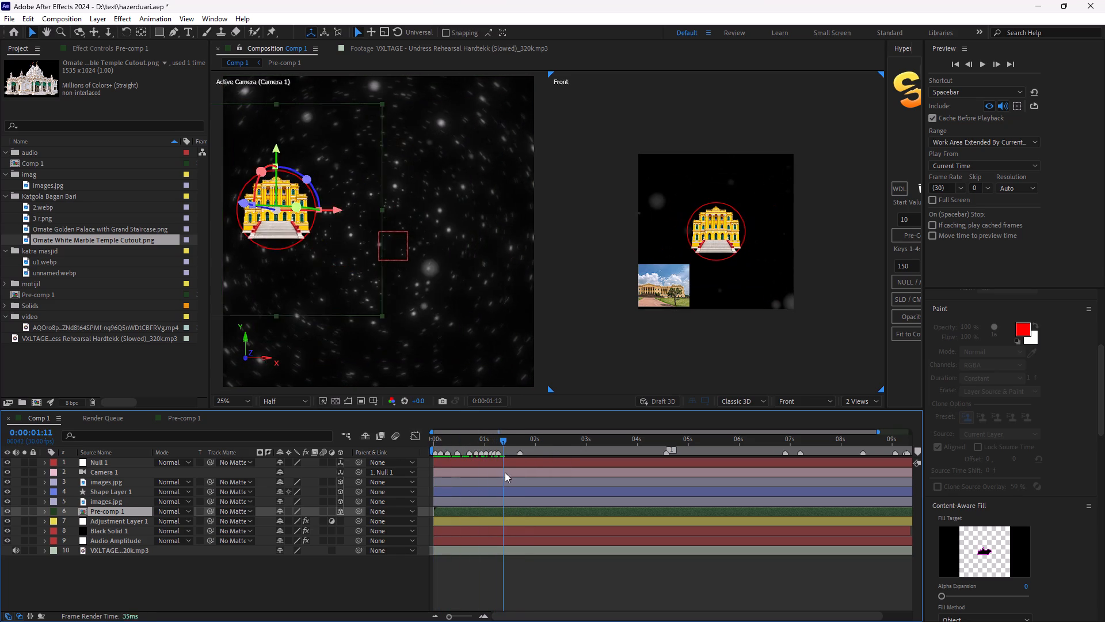
pyautogui.moveTo(505, 472); pyautogui.dragTo(516, 486)
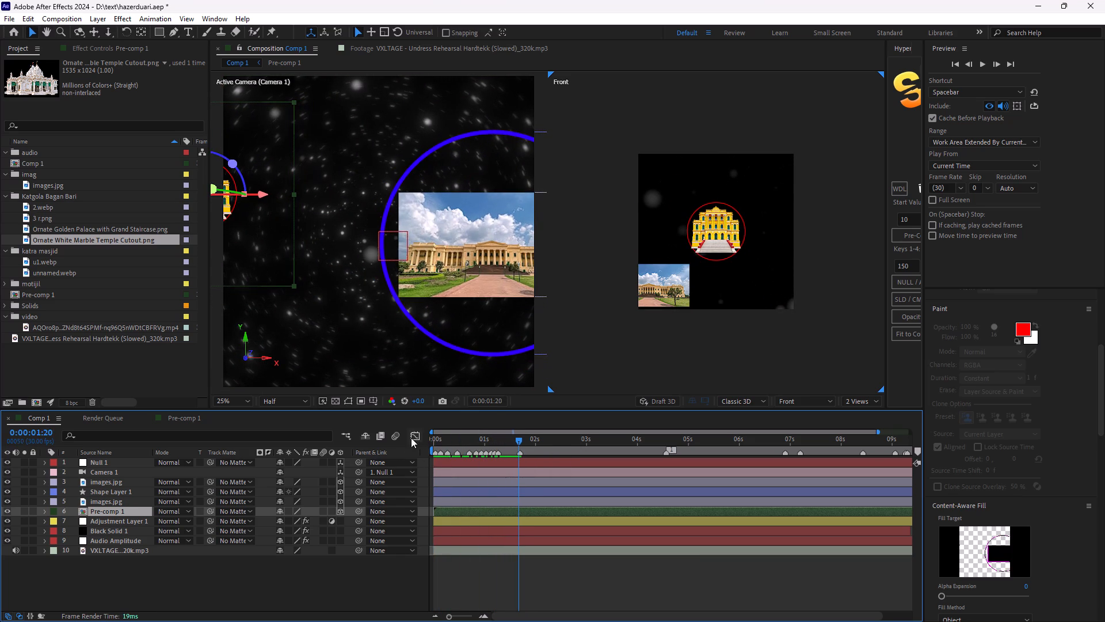
pyautogui.click(180, 419)
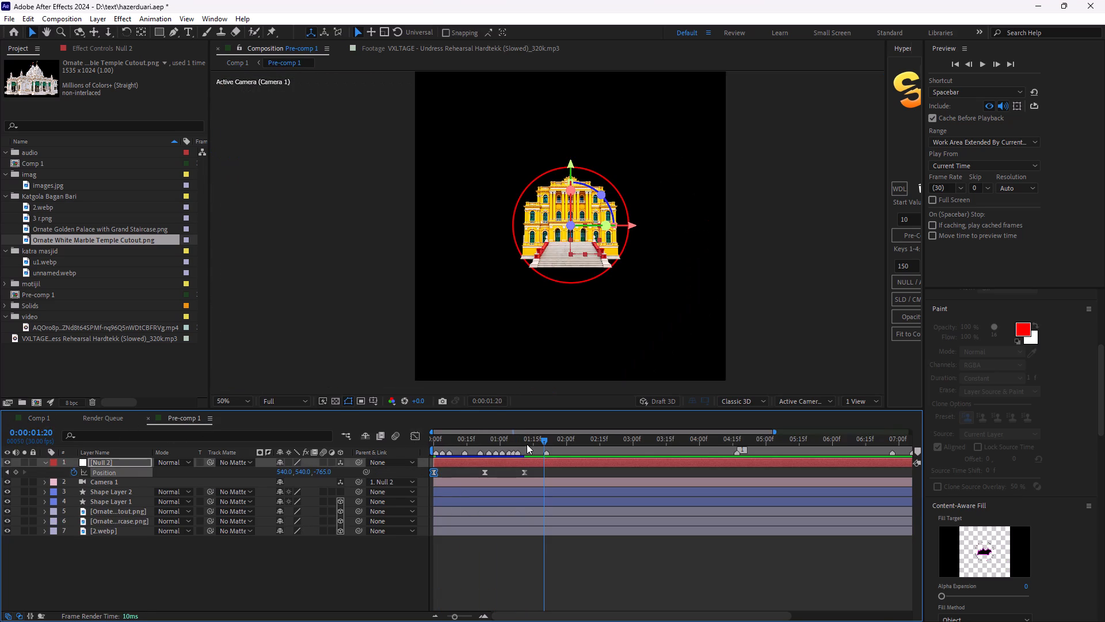
pyautogui.moveTo(525, 473); pyautogui.dragTo(546, 480)
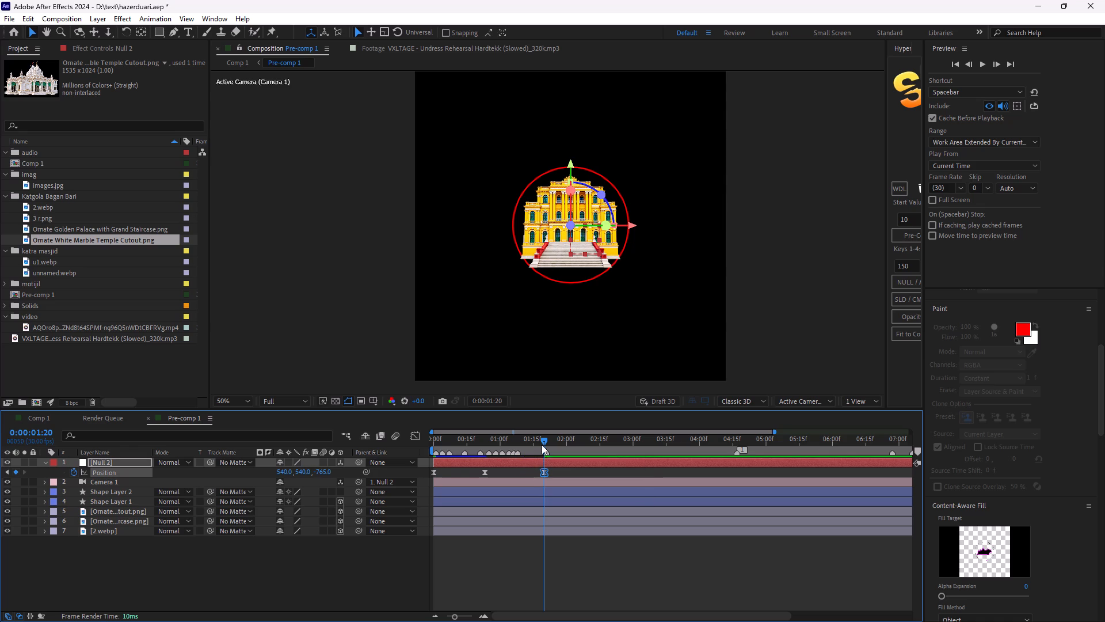
pyautogui.moveTo(542, 441); pyautogui.dragTo(390, 454)
pyautogui.press('space')
pyautogui.press('space')
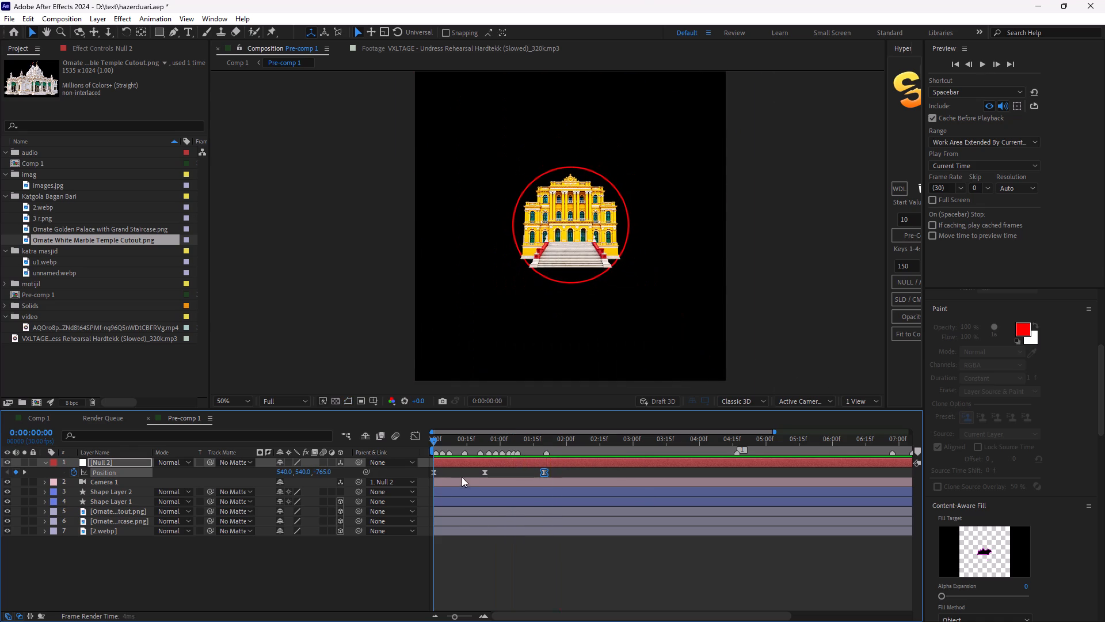
# Apply Easy Ease to the null's first two position keyframes, lengthen the first keyframe's outgoing influence in the speed graph, and preview the move.
pyautogui.moveTo(501, 471); pyautogui.dragTo(418, 472)
pyautogui.press('F9')
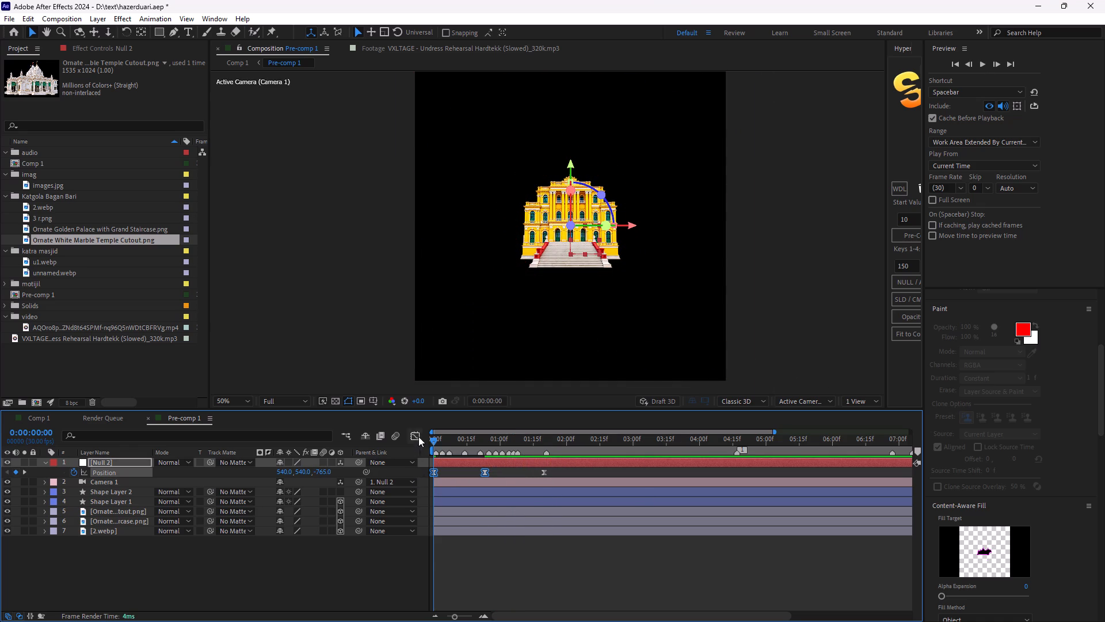
pyautogui.click(418, 437)
pyautogui.moveTo(445, 560); pyautogui.dragTo(454, 560)
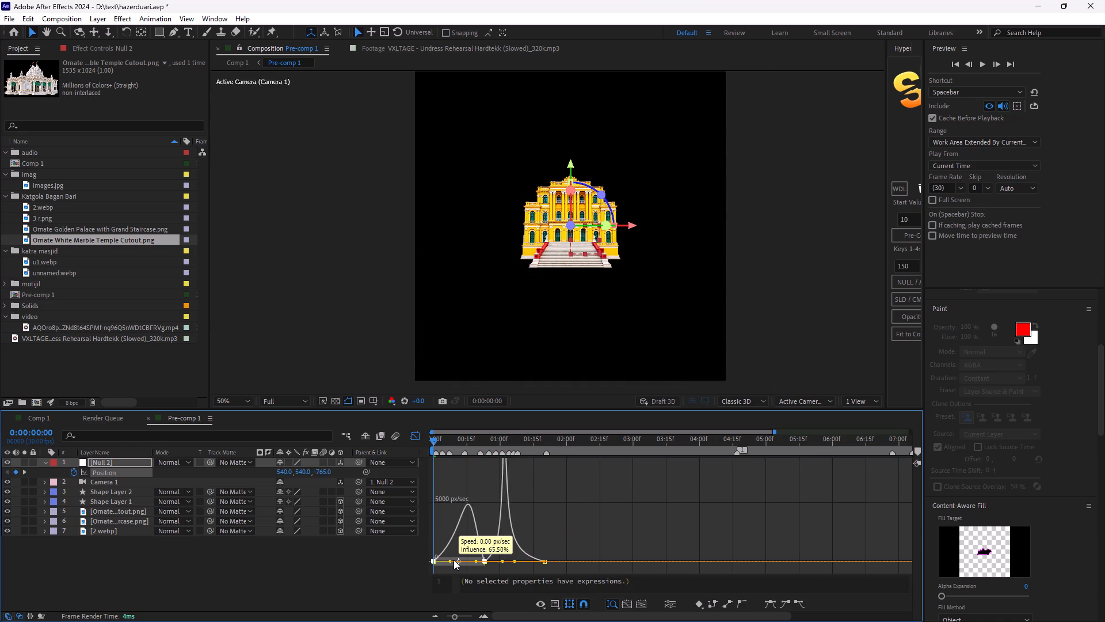
pyautogui.moveTo(454, 560); pyautogui.dragTo(462, 560)
pyautogui.press('space')
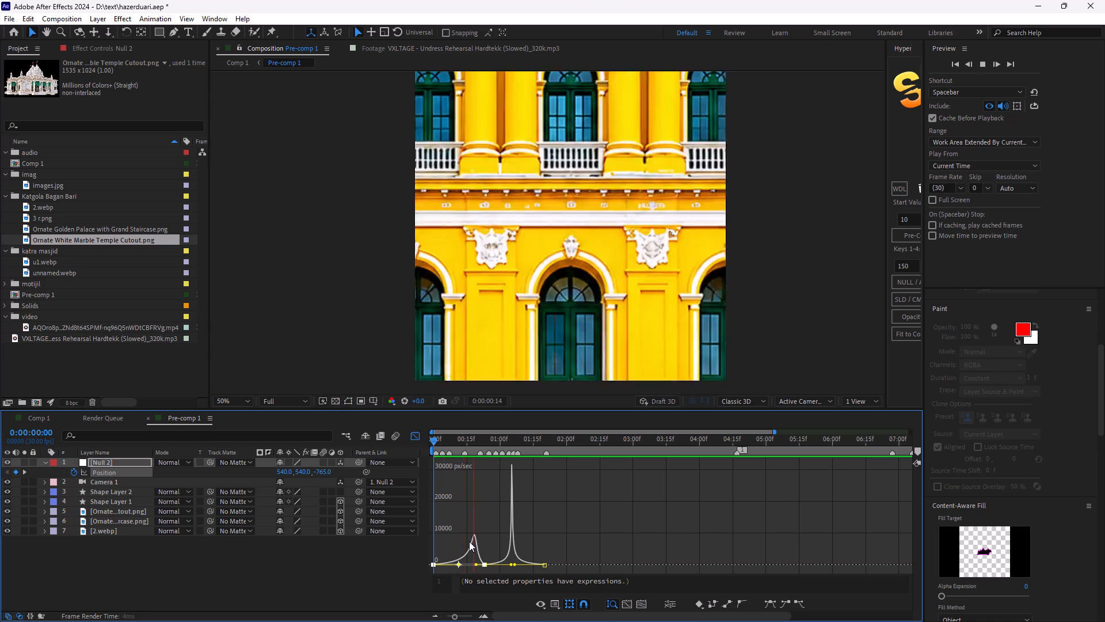
pyautogui.press('space')
pyautogui.press('space')
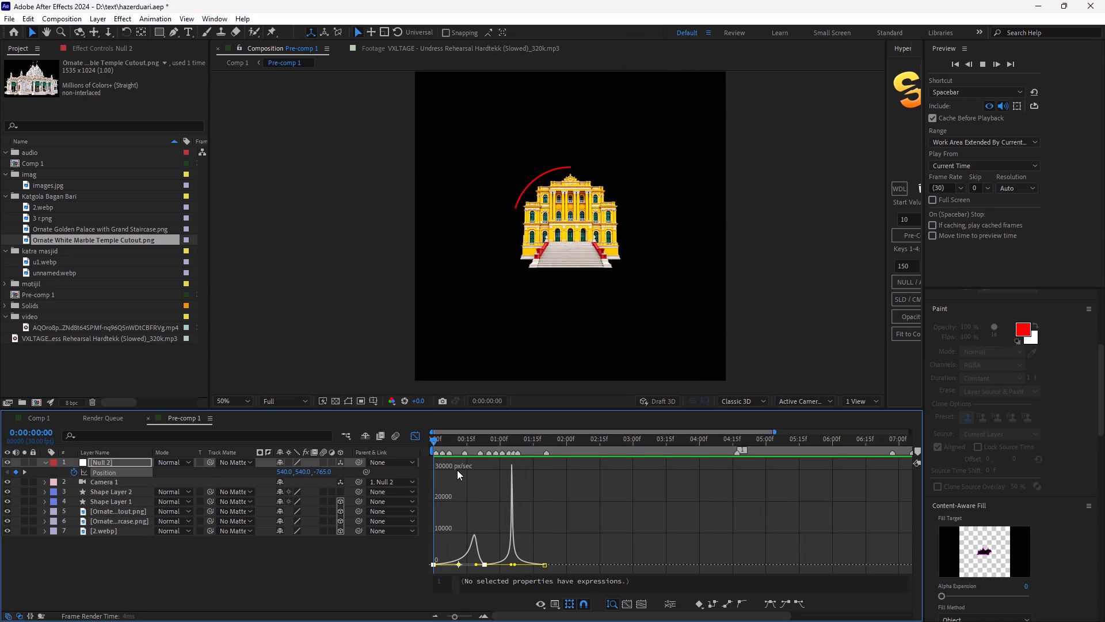
pyautogui.press('space')
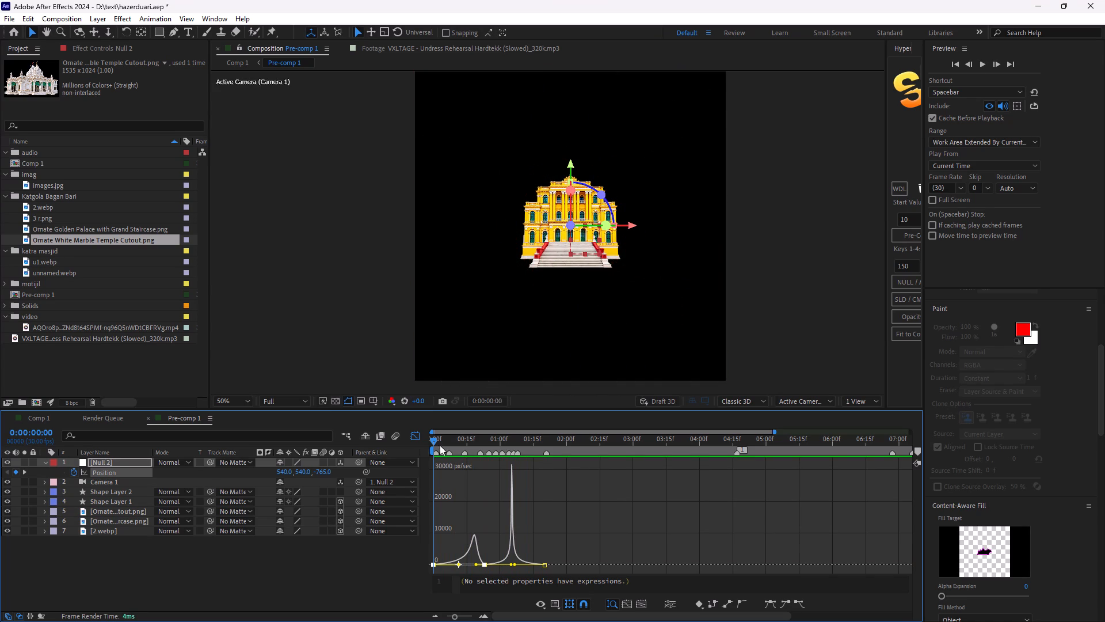
# Scrub through the camera move to 0:00:00:19, collapse Null 2's properties, and return the timeline from the speed graph to layer bars.
pyautogui.moveTo(437, 443); pyautogui.dragTo(461, 464)
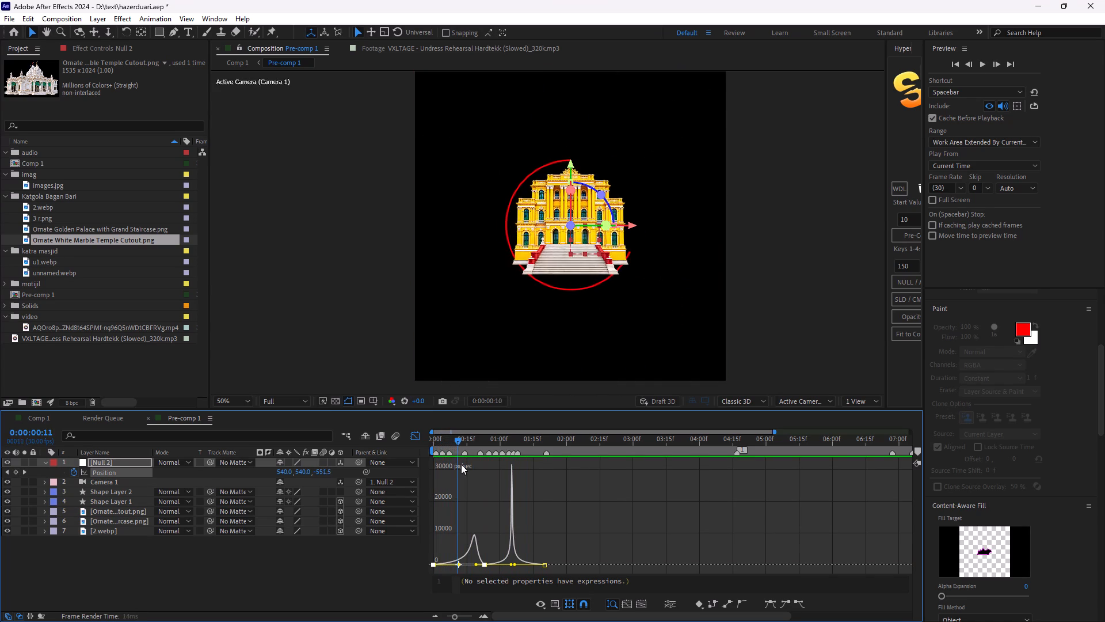
pyautogui.moveTo(461, 464); pyautogui.dragTo(479, 488)
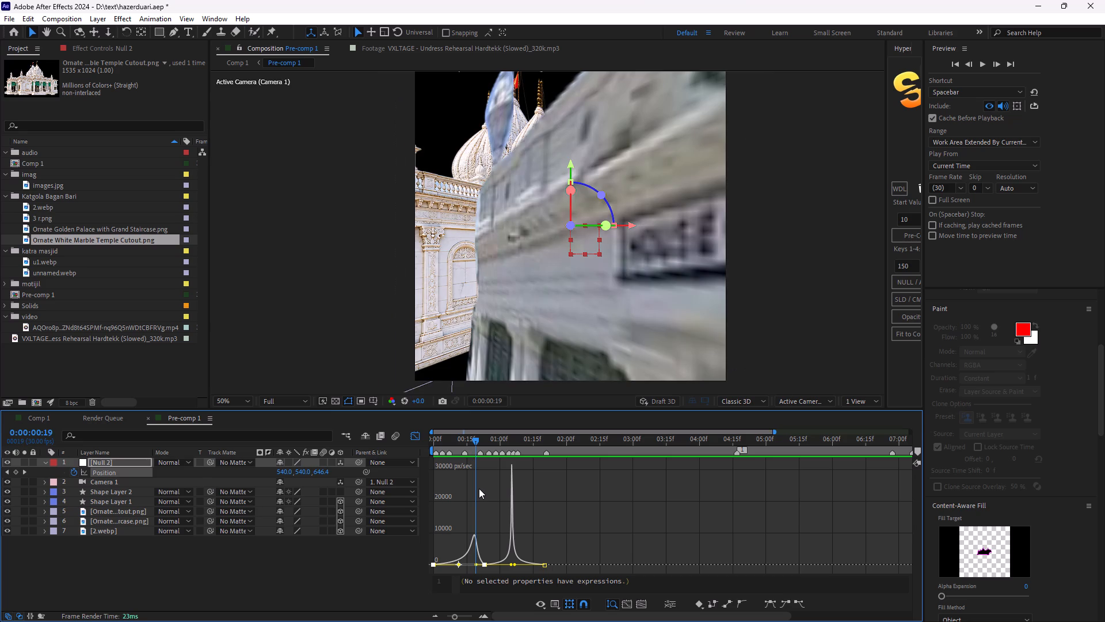
pyautogui.moveTo(479, 488); pyautogui.dragTo(479, 488)
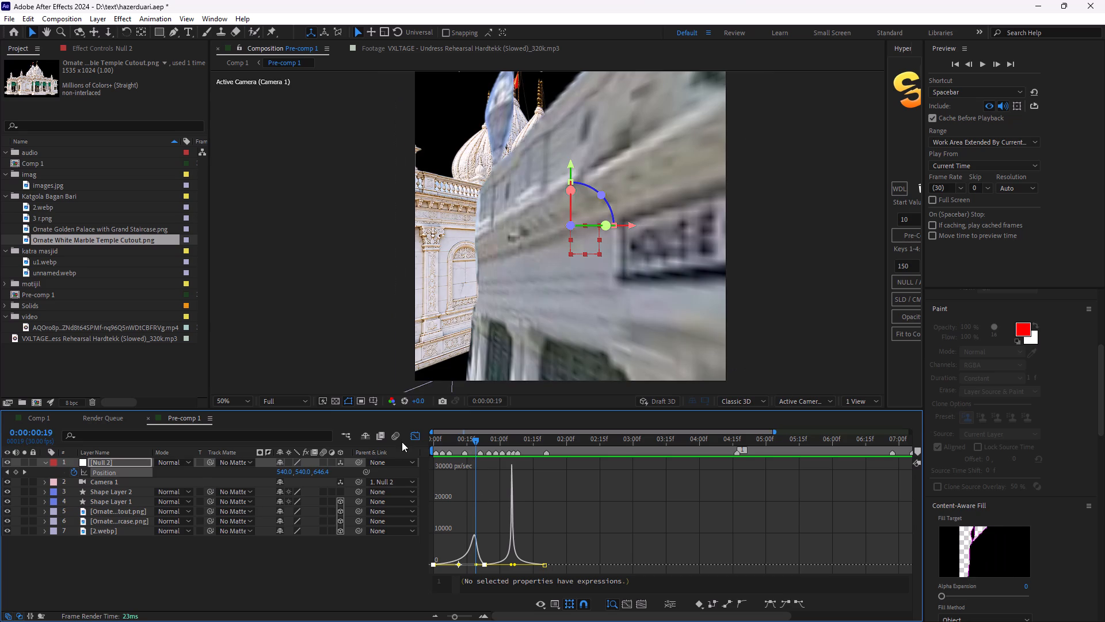
pyautogui.click(45, 462)
pyautogui.click(412, 437)
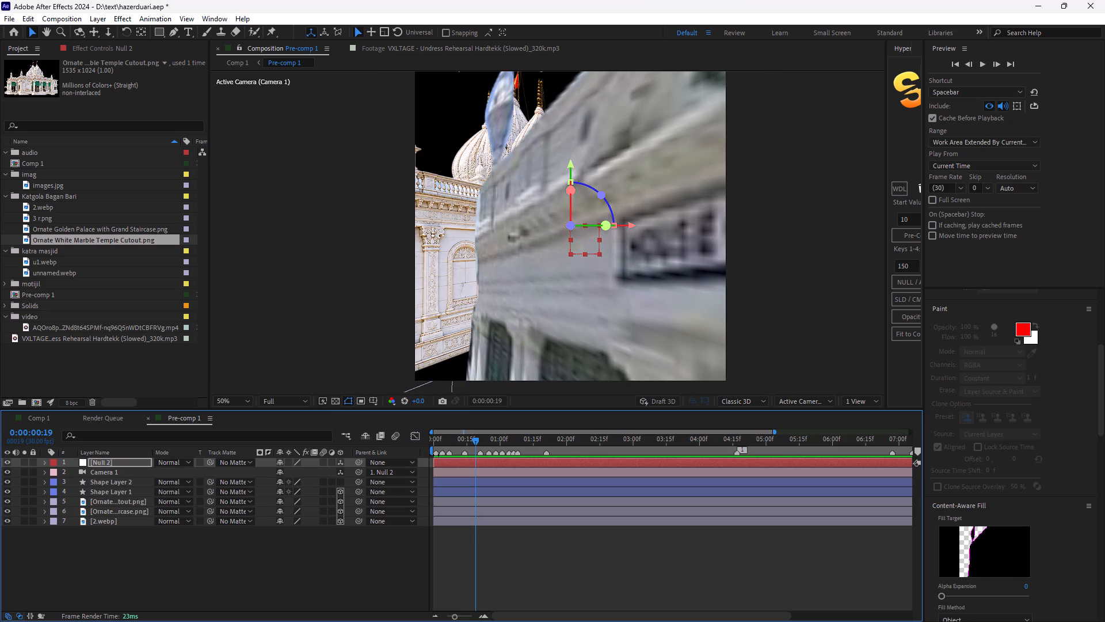
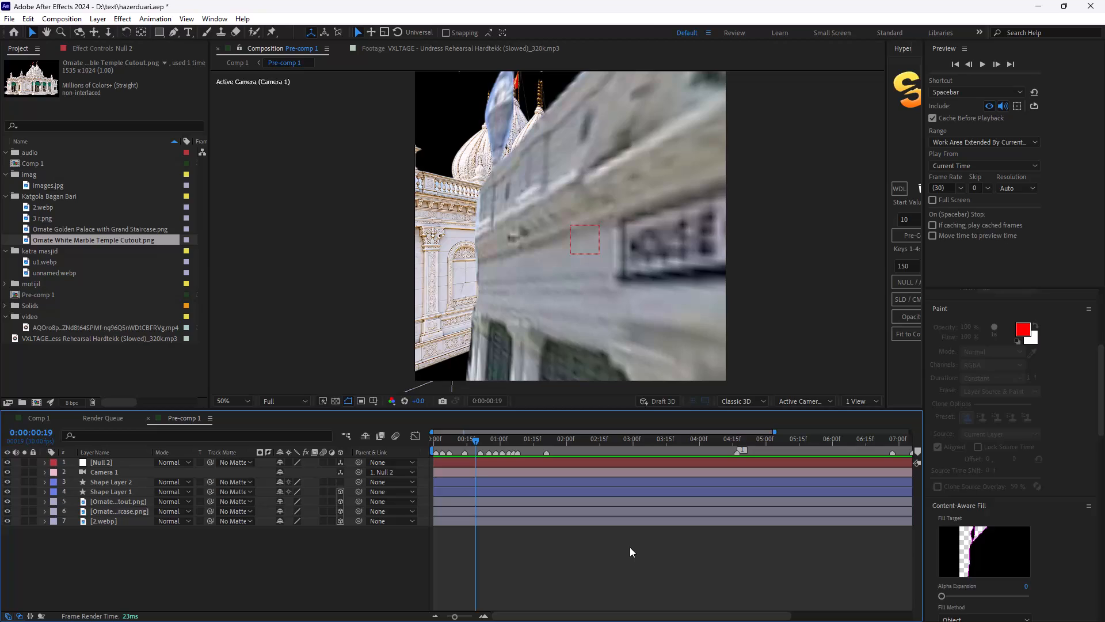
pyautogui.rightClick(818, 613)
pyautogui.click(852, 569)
# Set the Z value of Null 2's middle Position keyframe, at 0:00:00:23, to about 670.
pyautogui.moveTo(475, 441); pyautogui.dragTo(439, 454)
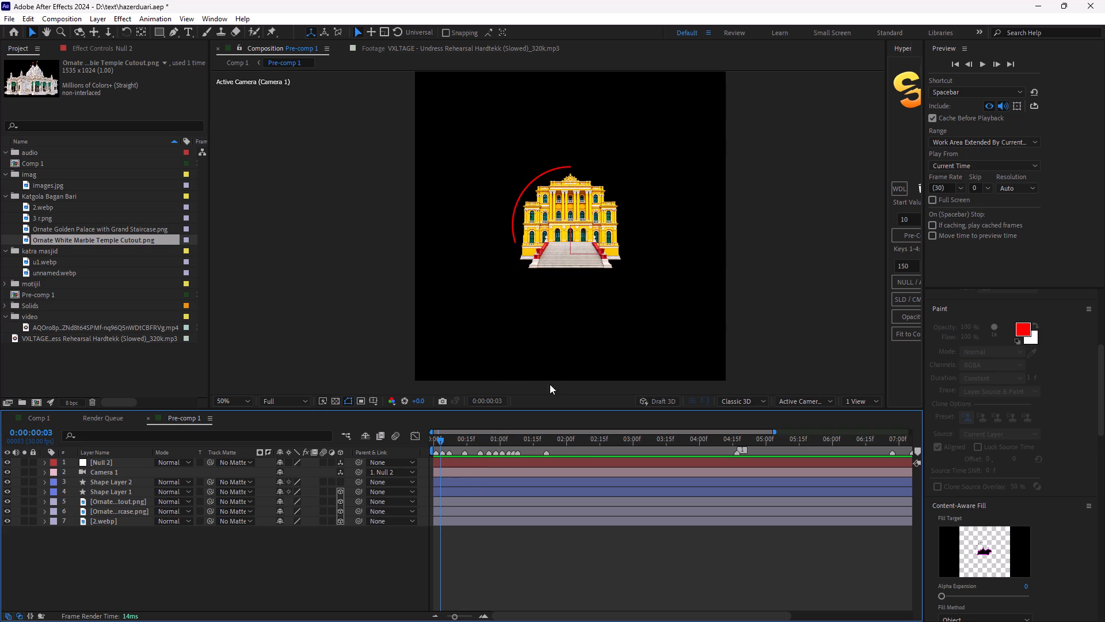
pyautogui.press('space')
pyautogui.press('space')
pyautogui.moveTo(443, 437); pyautogui.dragTo(463, 452)
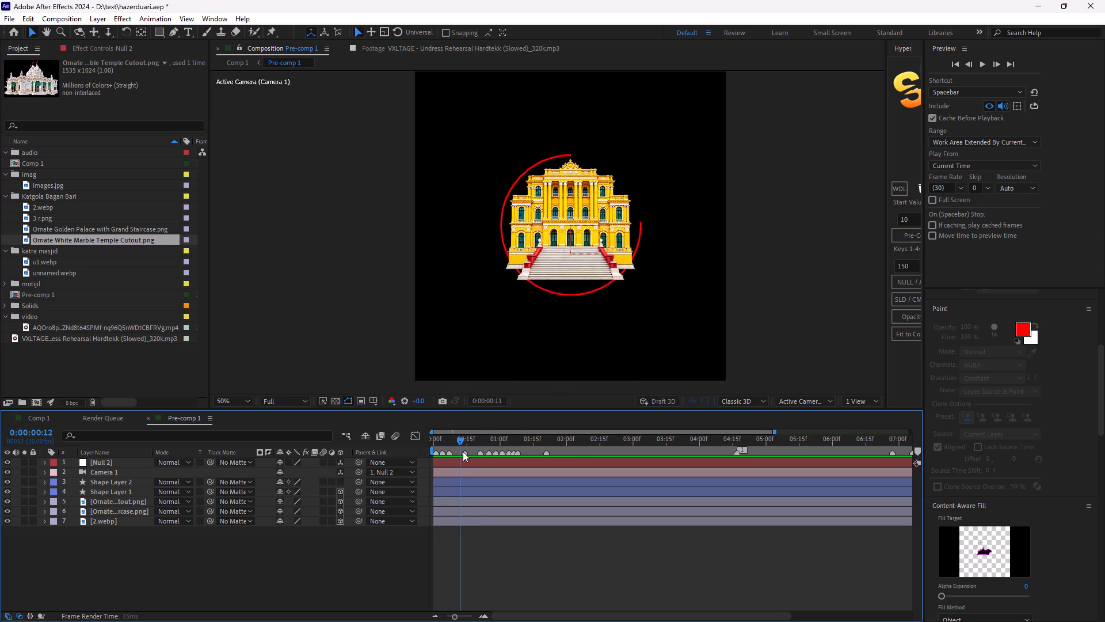
pyautogui.moveTo(463, 452); pyautogui.dragTo(480, 453)
pyautogui.click(477, 456)
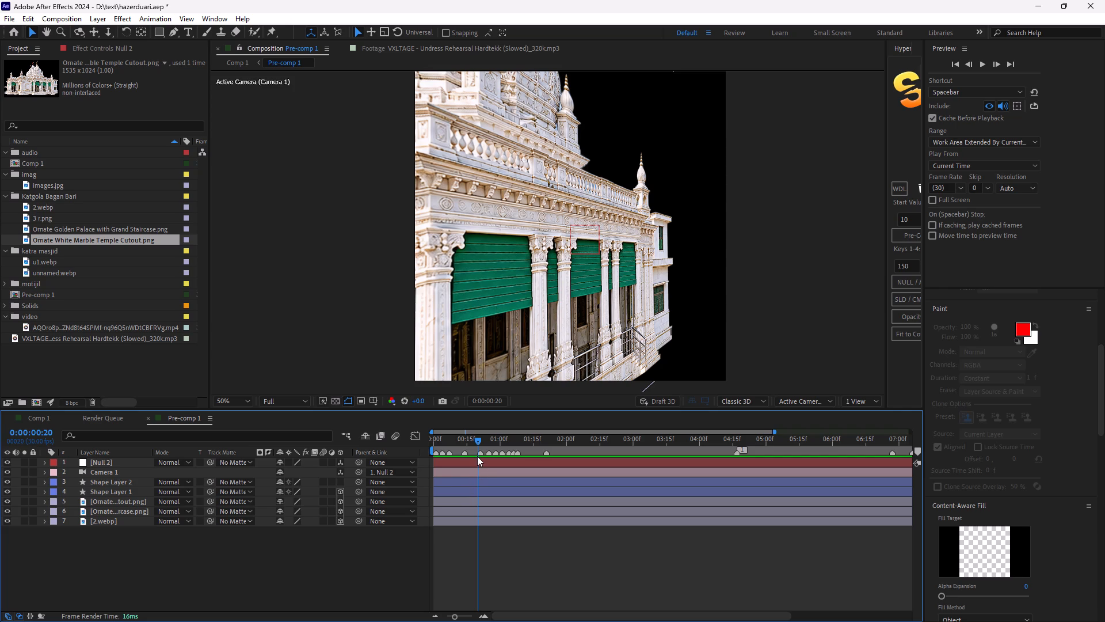
pyautogui.click(477, 461)
pyautogui.press('u')
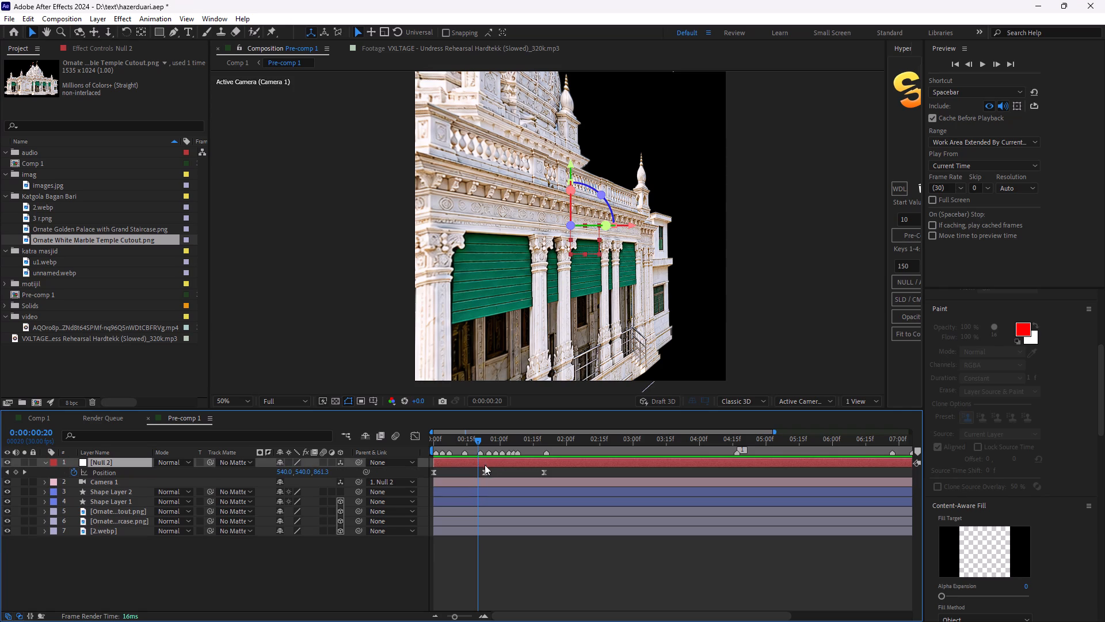
pyautogui.moveTo(477, 440); pyautogui.dragTo(485, 462)
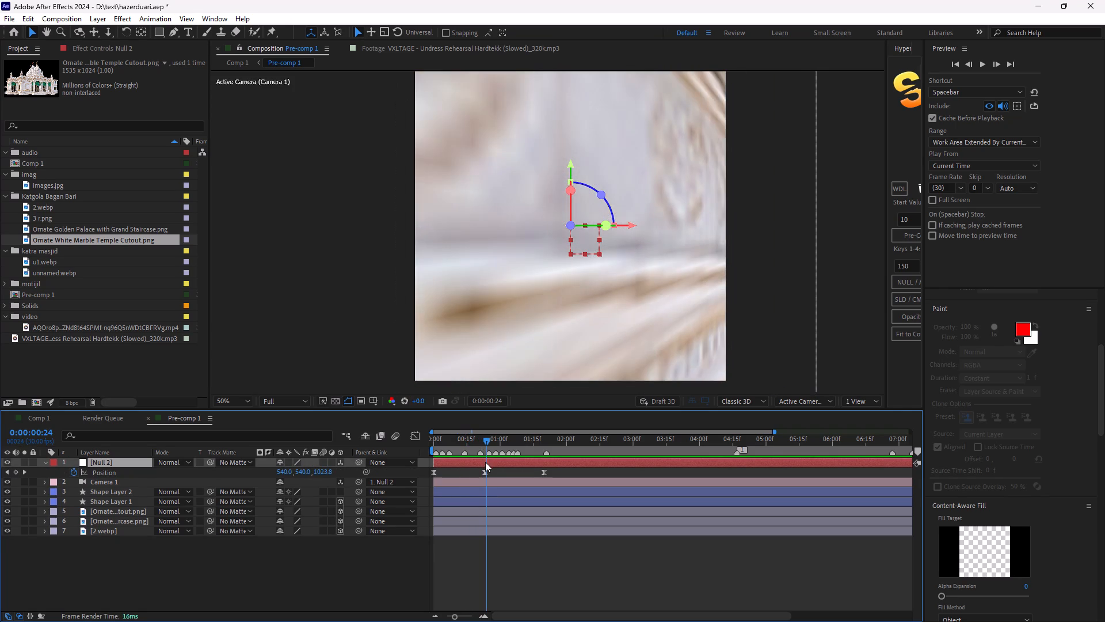
pyautogui.moveTo(485, 462); pyautogui.dragTo(484, 462)
pyautogui.click(486, 474)
pyautogui.moveTo(327, 472); pyautogui.dragTo(304, 480)
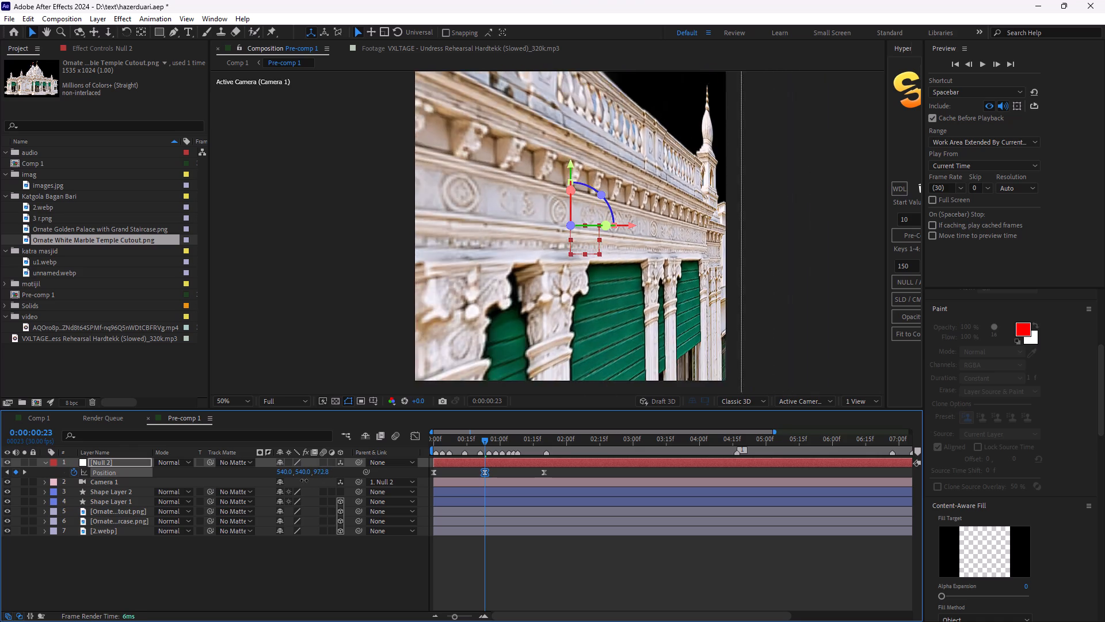
pyautogui.moveTo(304, 480); pyautogui.dragTo(206, 497)
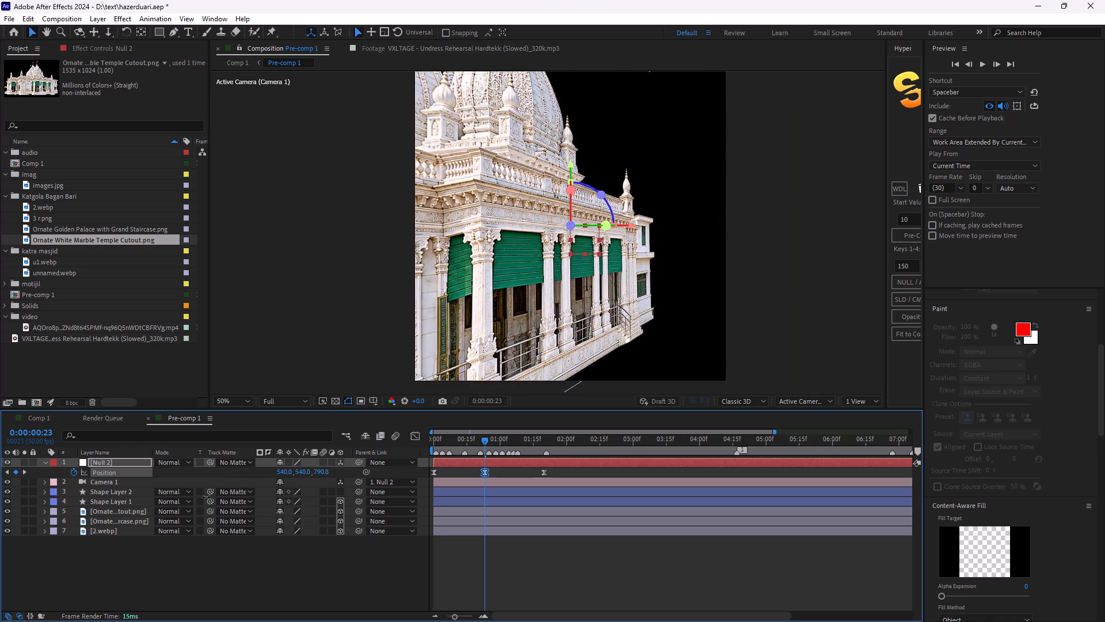
pyautogui.moveTo(206, 497); pyautogui.dragTo(156, 509)
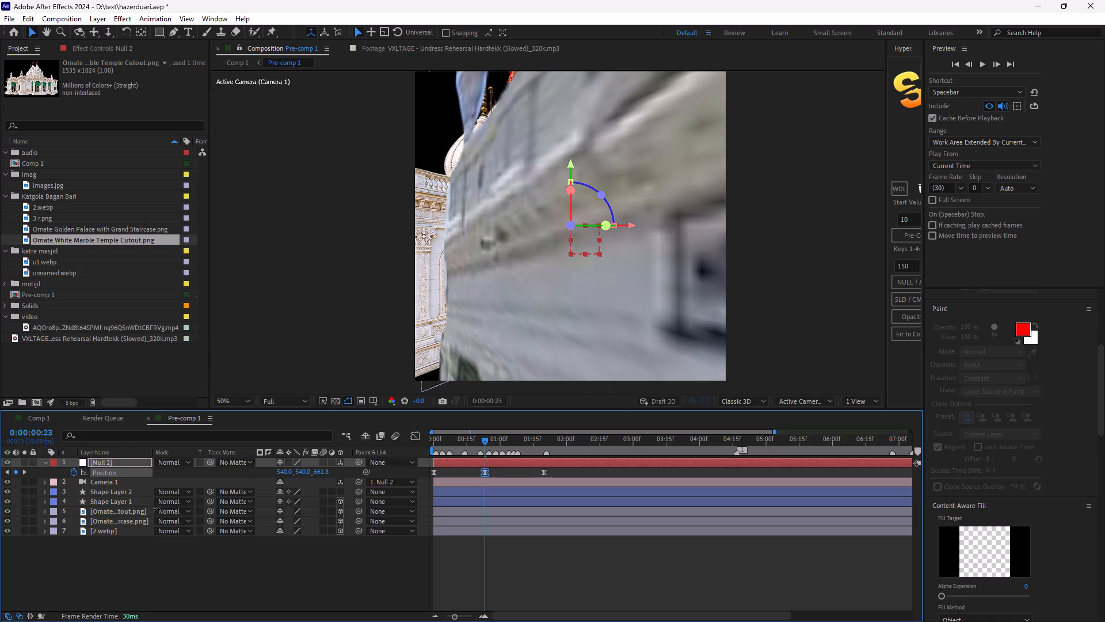
pyautogui.moveTo(156, 509); pyautogui.dragTo(158, 507)
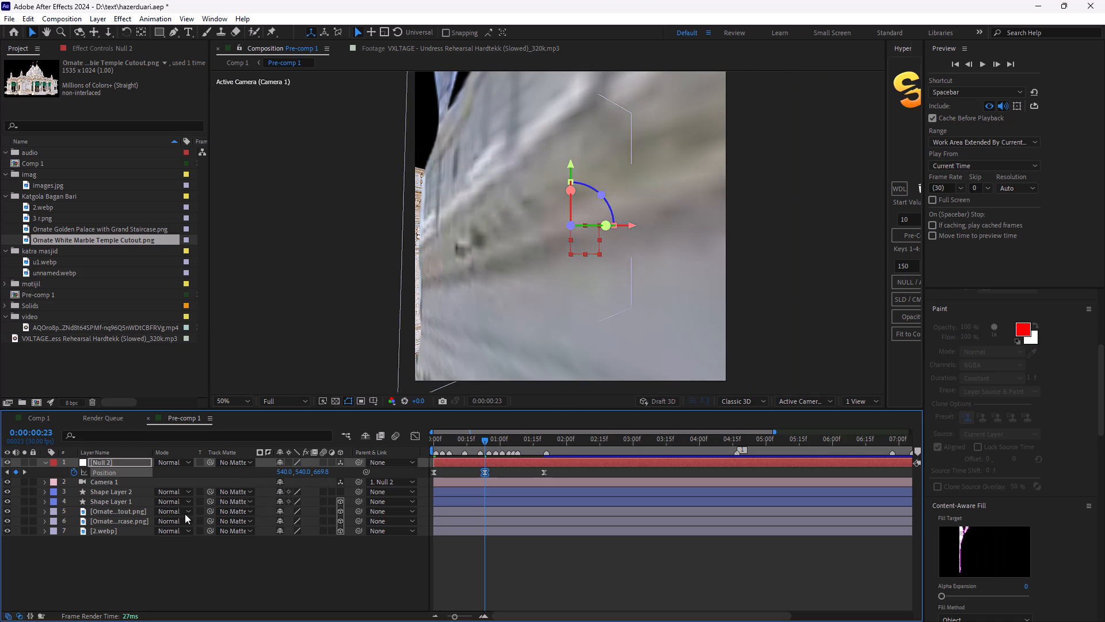
# Reposition the 2.webp building layer to about 703.6, 533.4, -0.5 so it stands beside the white temple at 0:00:00:23.
pyautogui.click(119, 510)
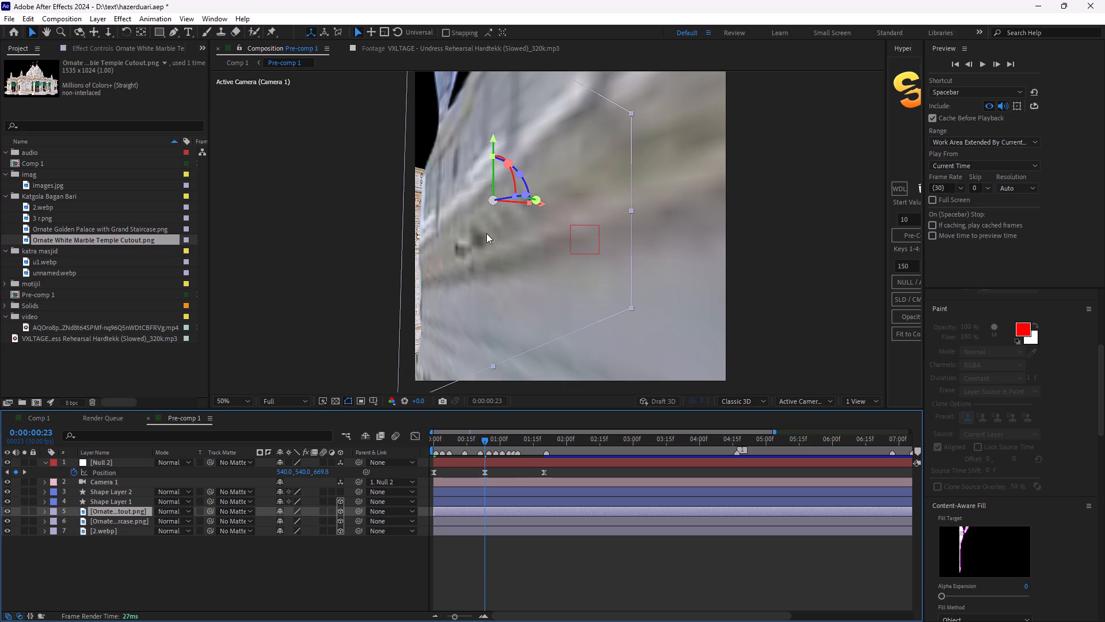
pyautogui.click(475, 520)
pyautogui.click(477, 537)
pyautogui.click(479, 533)
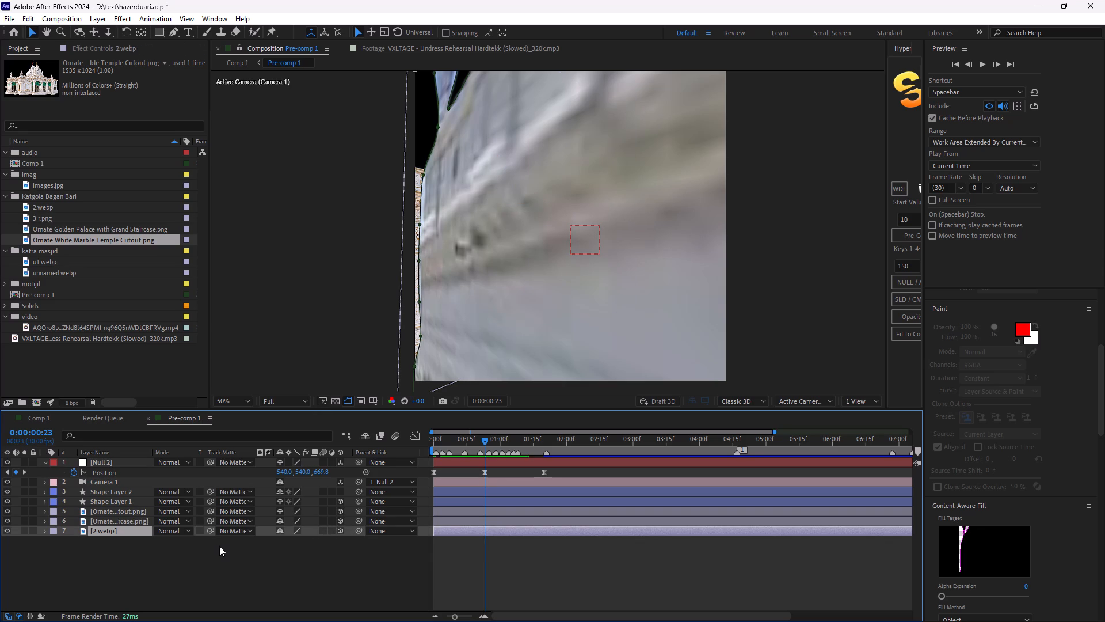
pyautogui.press('p')
pyautogui.moveTo(329, 539); pyautogui.dragTo(427, 542)
pyautogui.moveTo(291, 541); pyautogui.dragTo(333, 542)
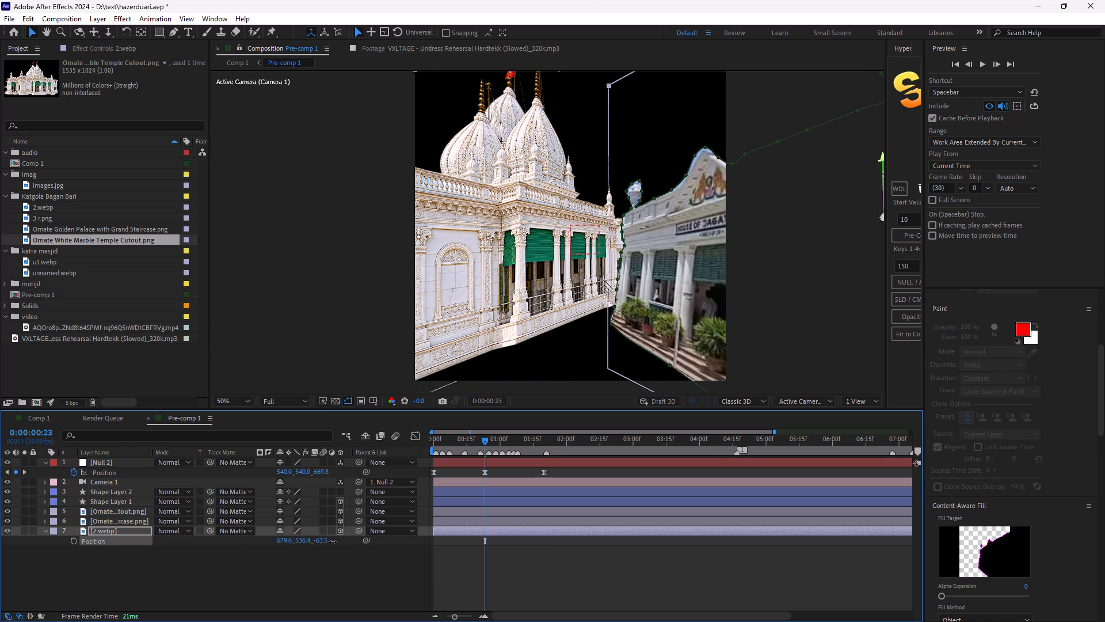
pyautogui.moveTo(333, 542); pyautogui.dragTo(346, 543)
pyautogui.click(306, 541)
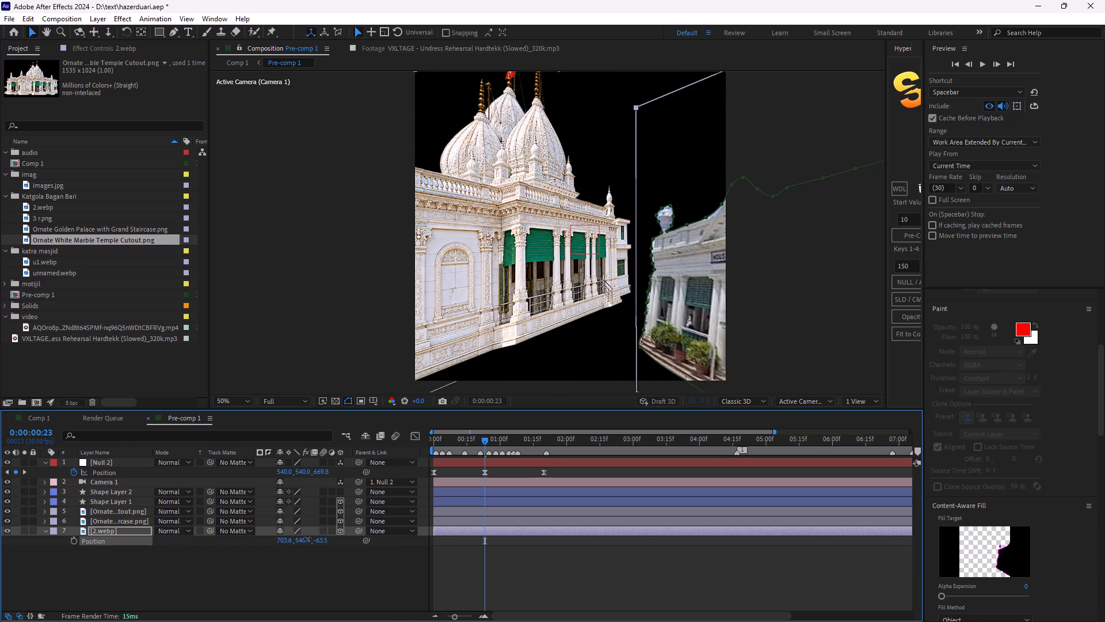
pyautogui.moveTo(315, 539); pyautogui.dragTo(342, 543)
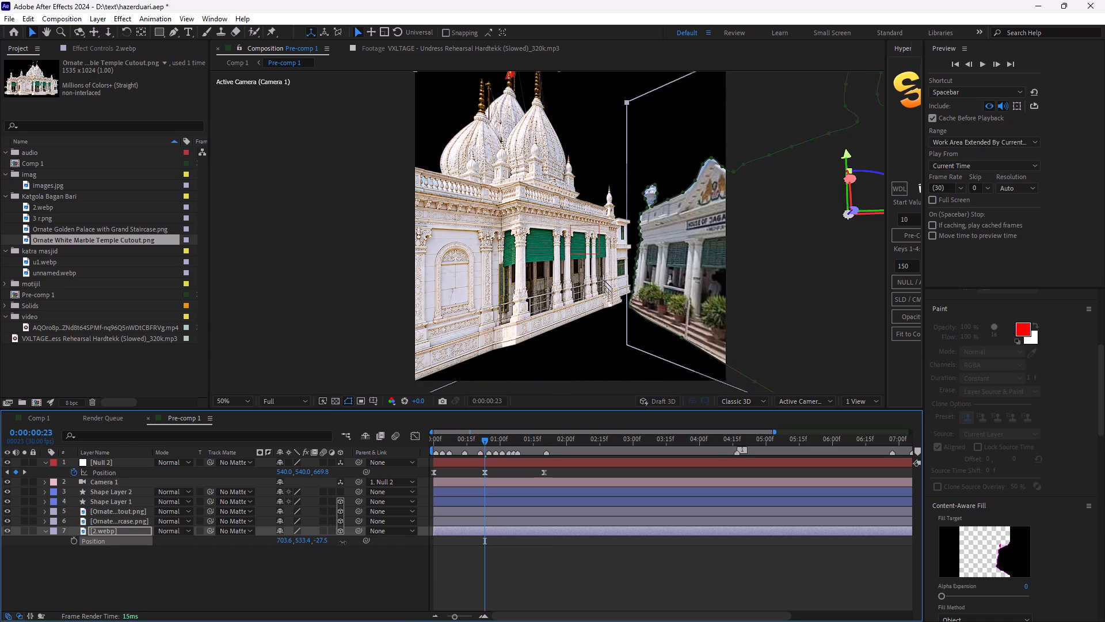
pyautogui.moveTo(342, 543); pyautogui.dragTo(360, 548)
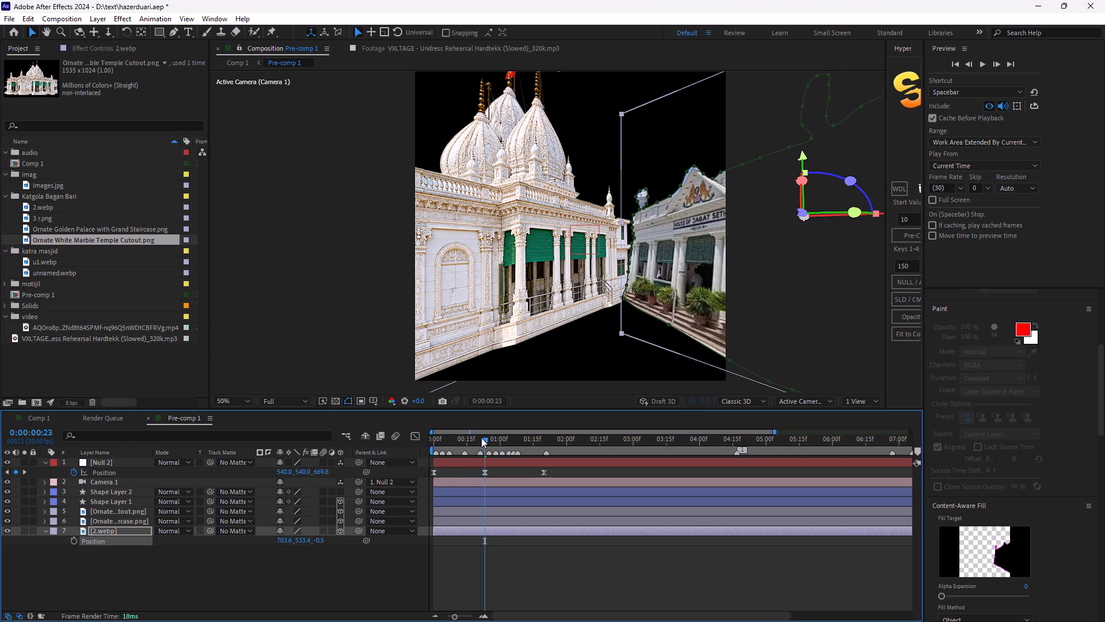
# Play back Pre-comp 1 from the start several times to check the camera move past the buildings.
pyautogui.moveTo(482, 437); pyautogui.dragTo(425, 456)
pyautogui.click(466, 555)
pyautogui.press('space')
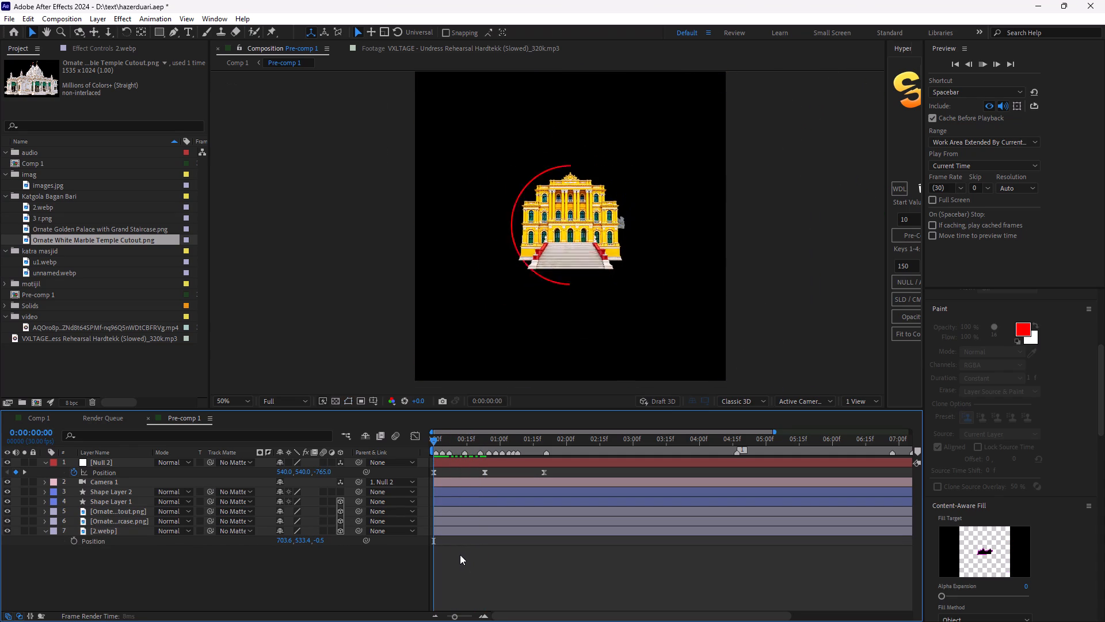
pyautogui.press('space')
pyautogui.press('space')
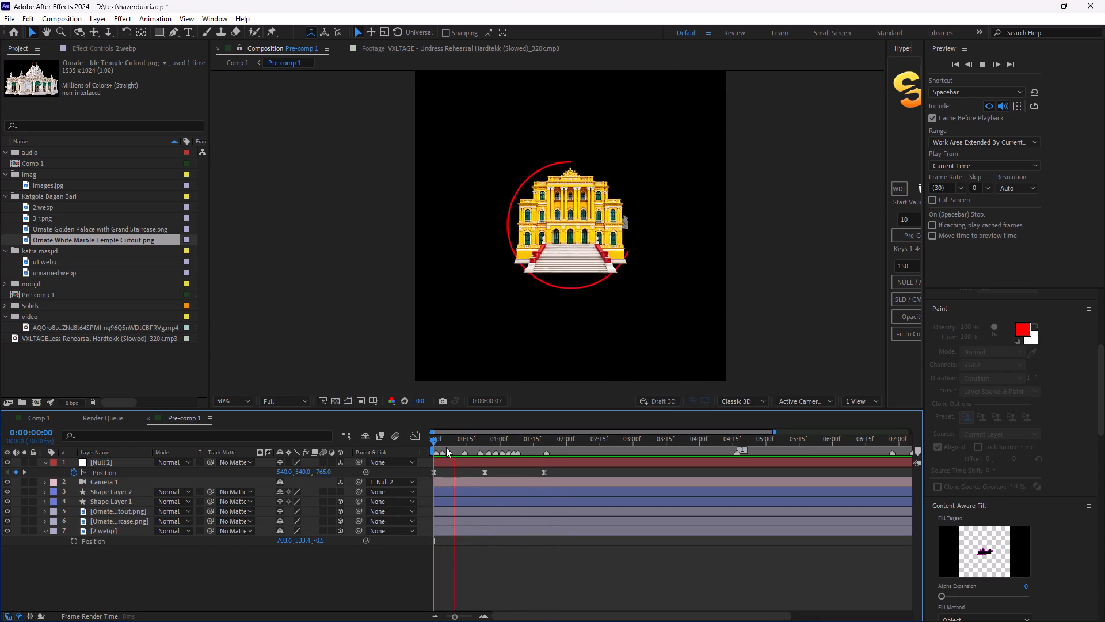
pyautogui.press('space')
pyautogui.press('space')
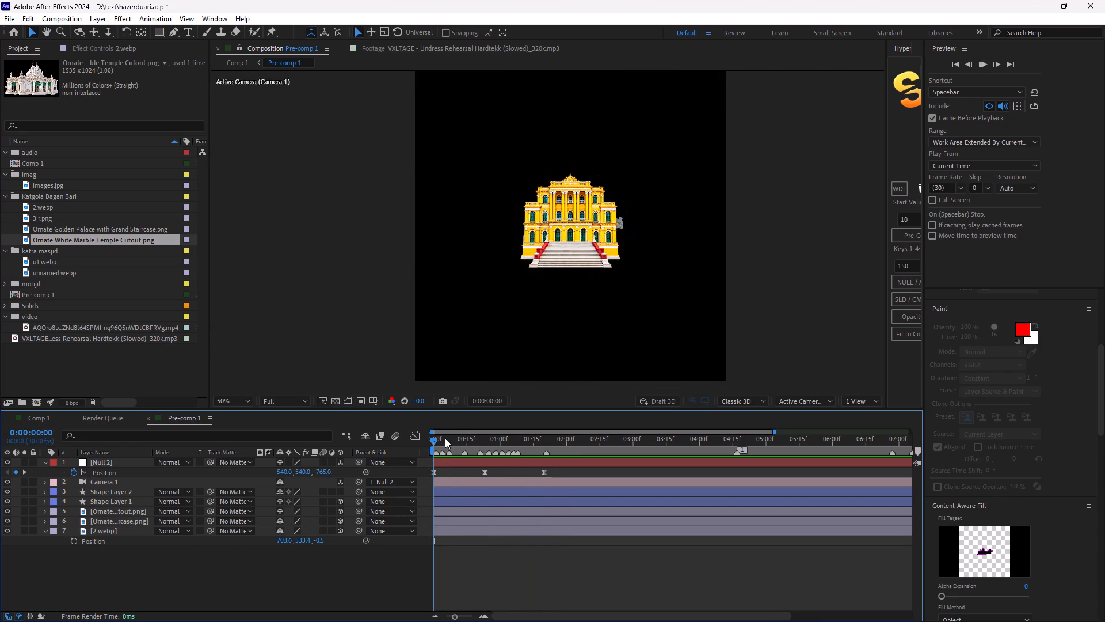
pyautogui.press('space')
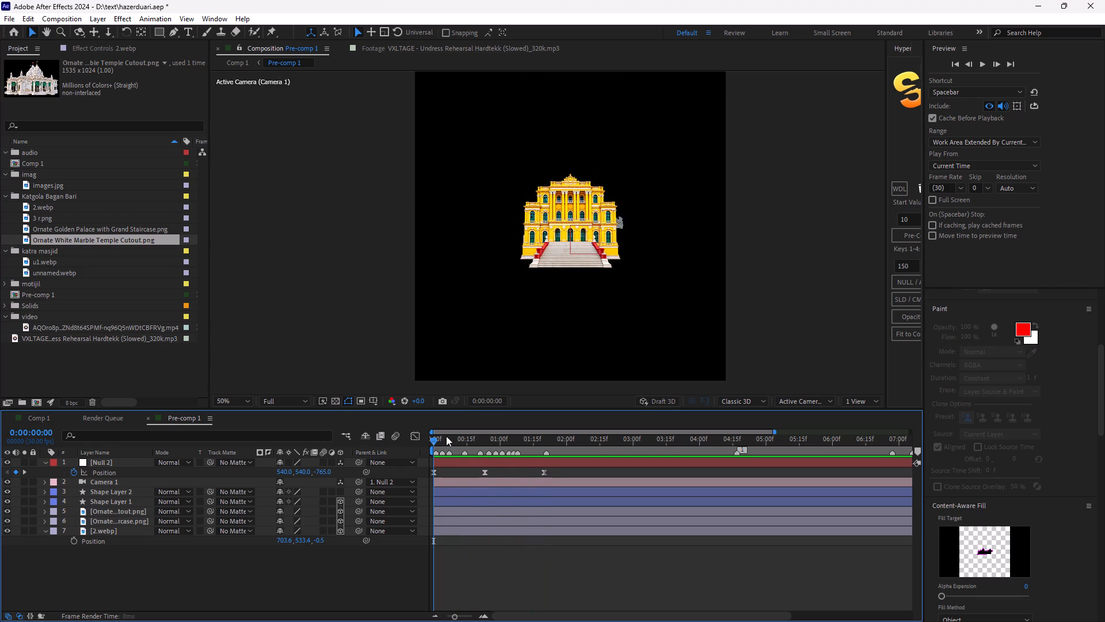
pyautogui.press('space')
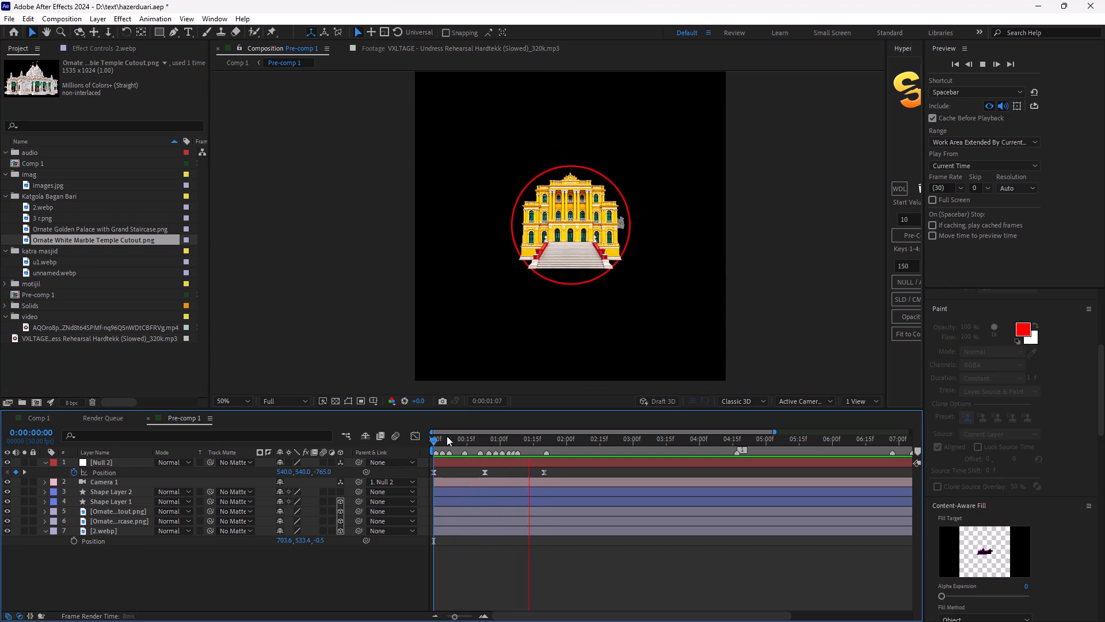
pyautogui.press('space')
pyautogui.press('space')
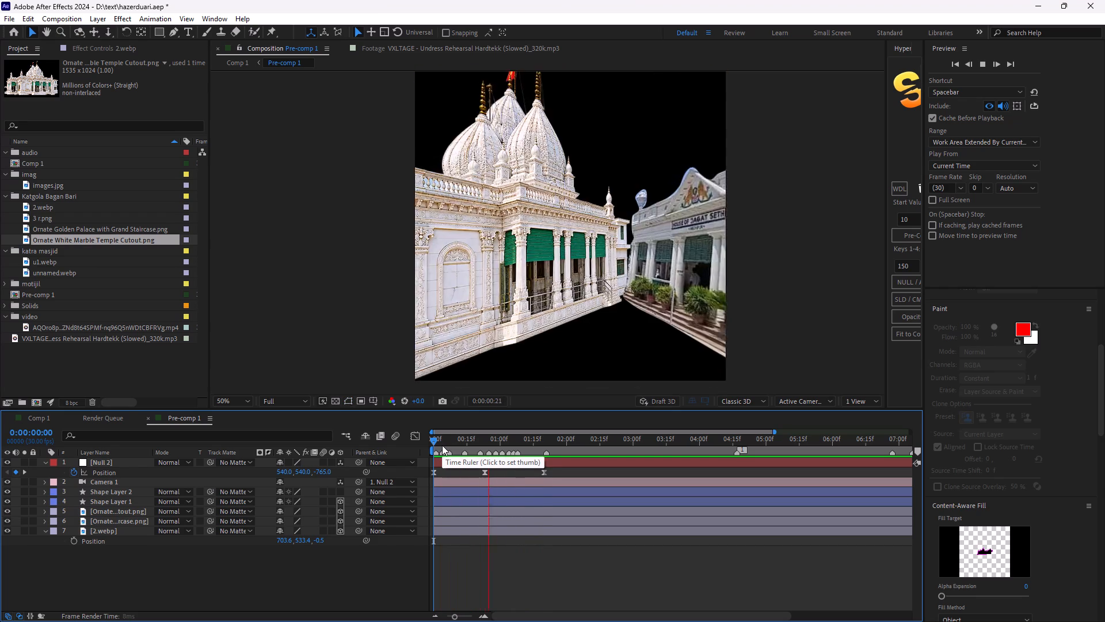
pyautogui.press('space')
pyautogui.press('space')
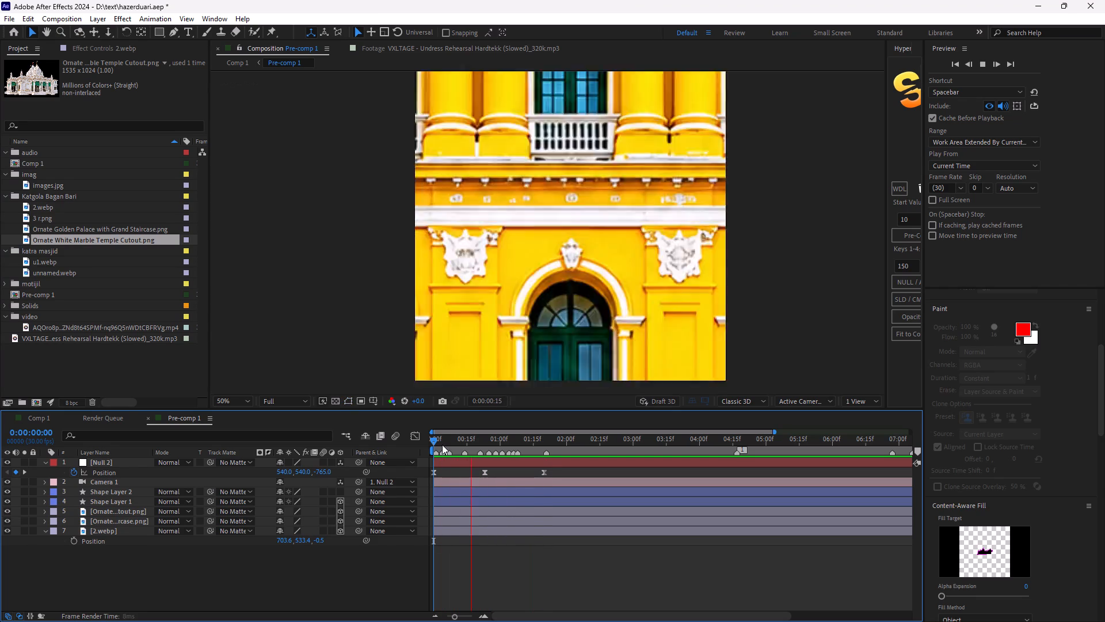
pyautogui.press('space')
# At 0:00:01:10, scale the red circle on Shape Layer 1 to 94% so it fits around the golden palace.
pyautogui.moveTo(437, 439); pyautogui.dragTo(486, 441)
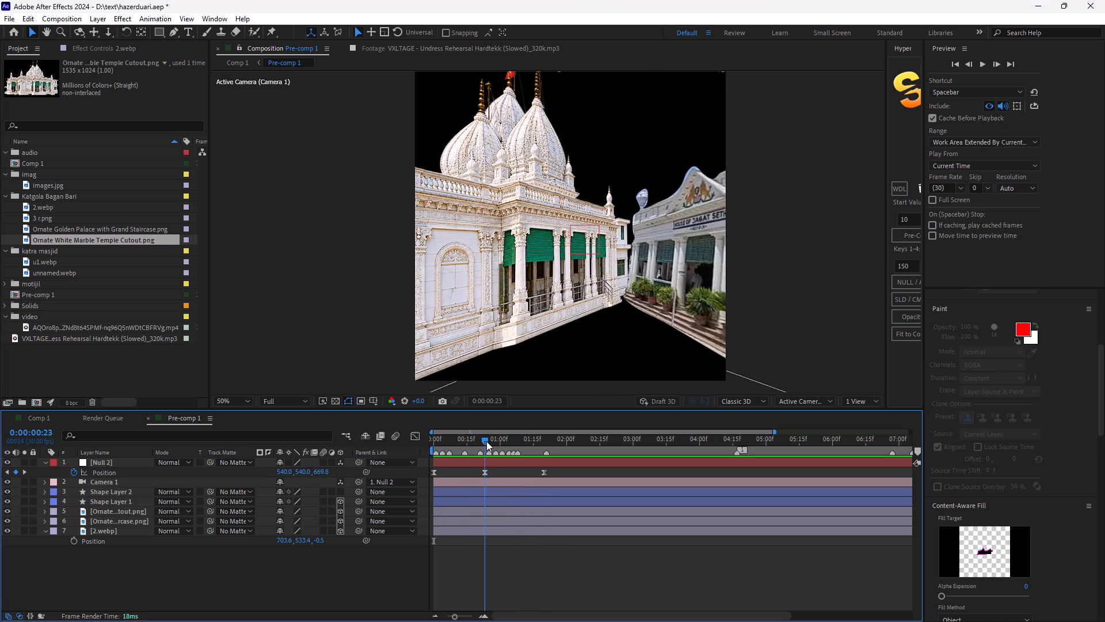
pyautogui.moveTo(486, 441); pyautogui.dragTo(515, 441)
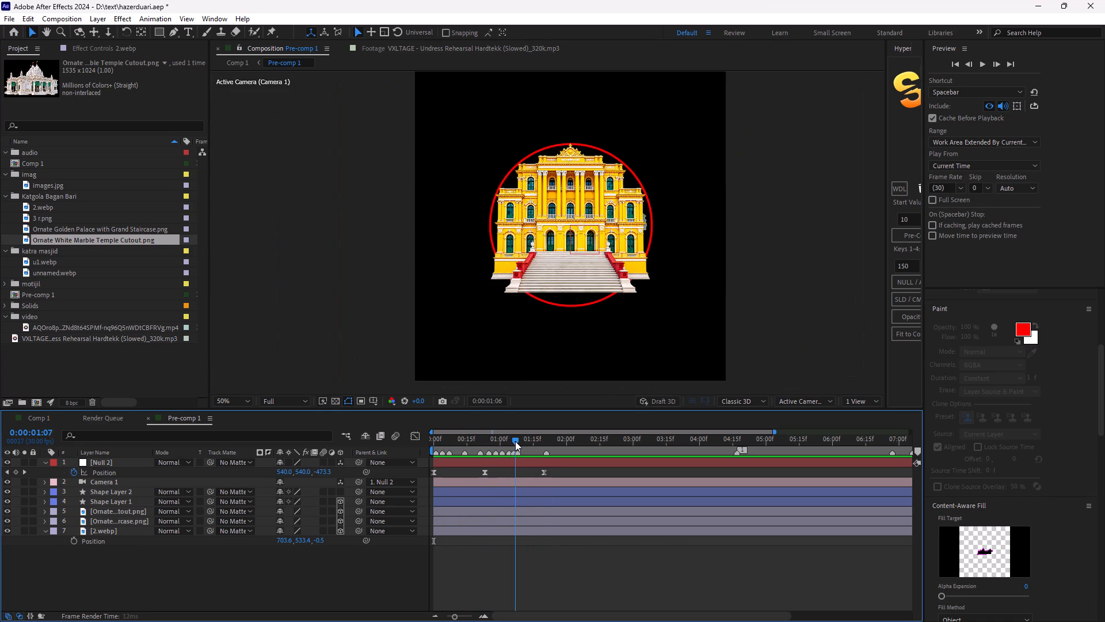
pyautogui.moveTo(515, 441); pyautogui.dragTo(521, 438)
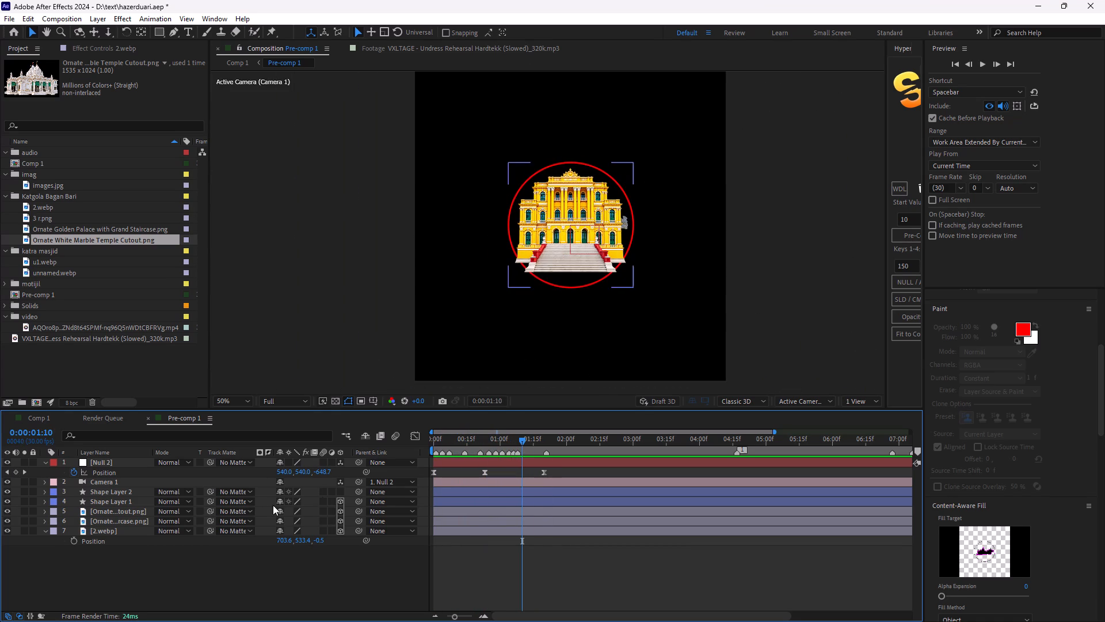
pyautogui.click(466, 493)
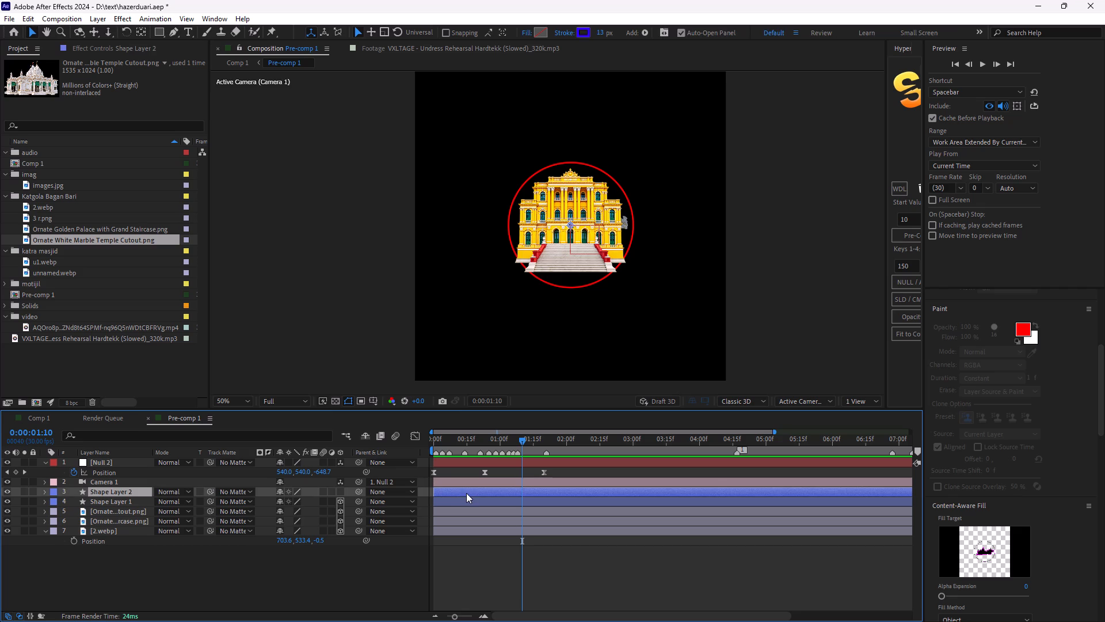
pyautogui.click(513, 498)
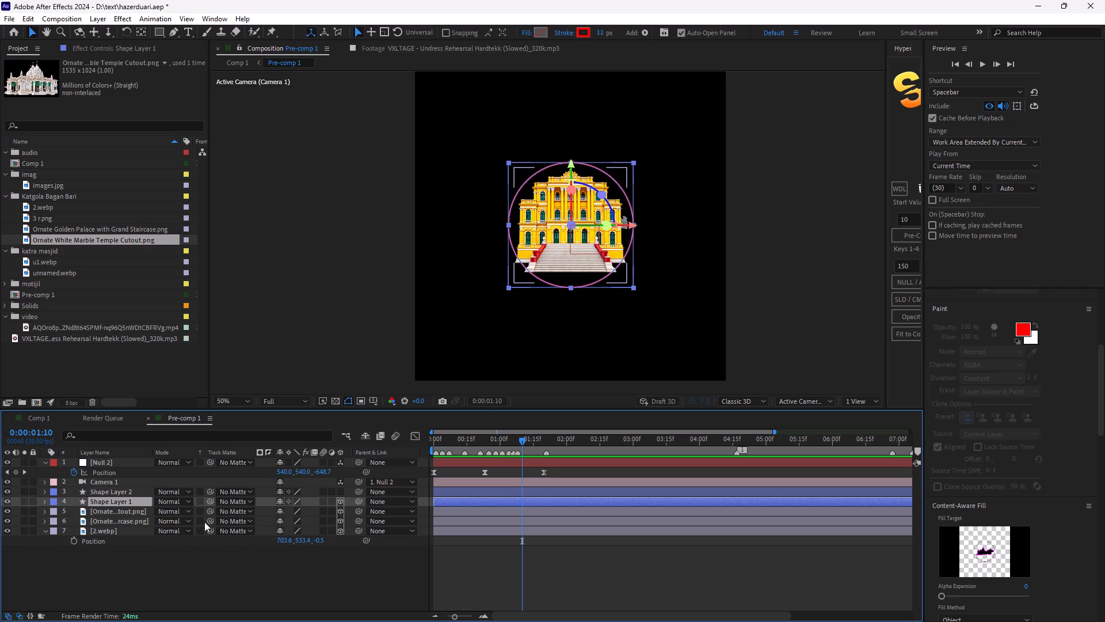
pyautogui.press('s')
pyautogui.click(296, 513)
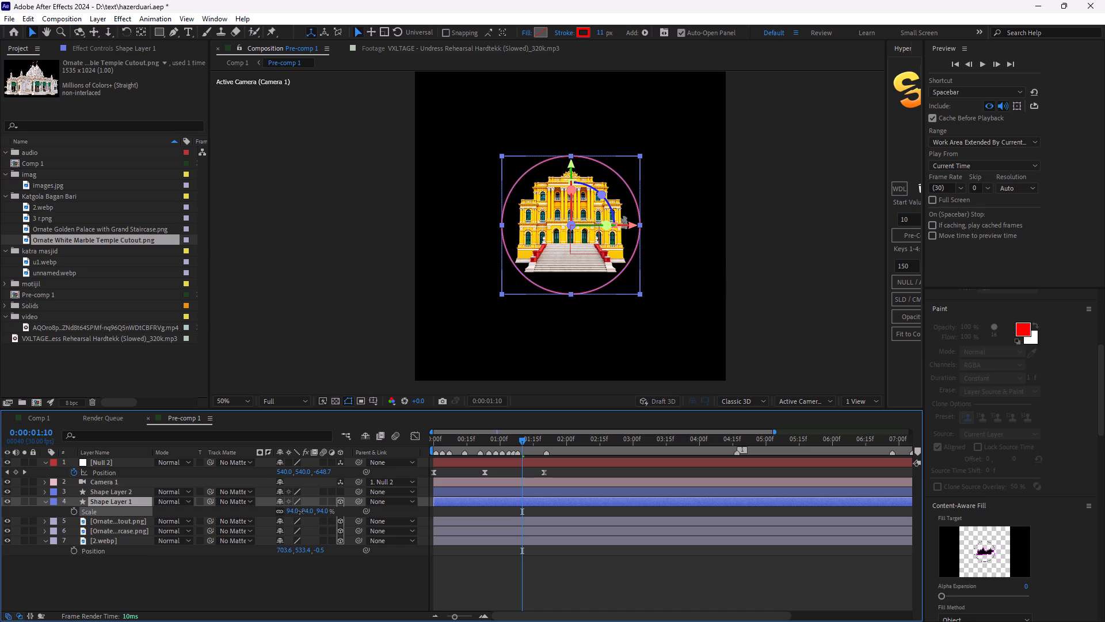
pyautogui.click(451, 610)
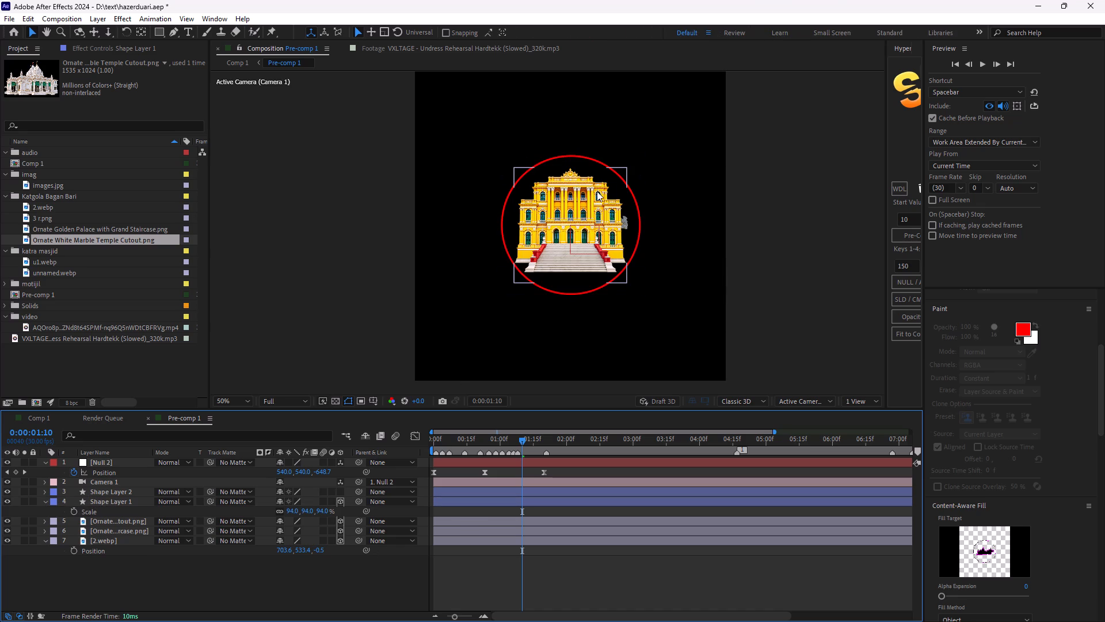
# Nudge the golden palace layer slightly upward inside the red circle and play back the animation from the start.
pyautogui.moveTo(596, 213); pyautogui.dragTo(596, 208)
pyautogui.press('space')
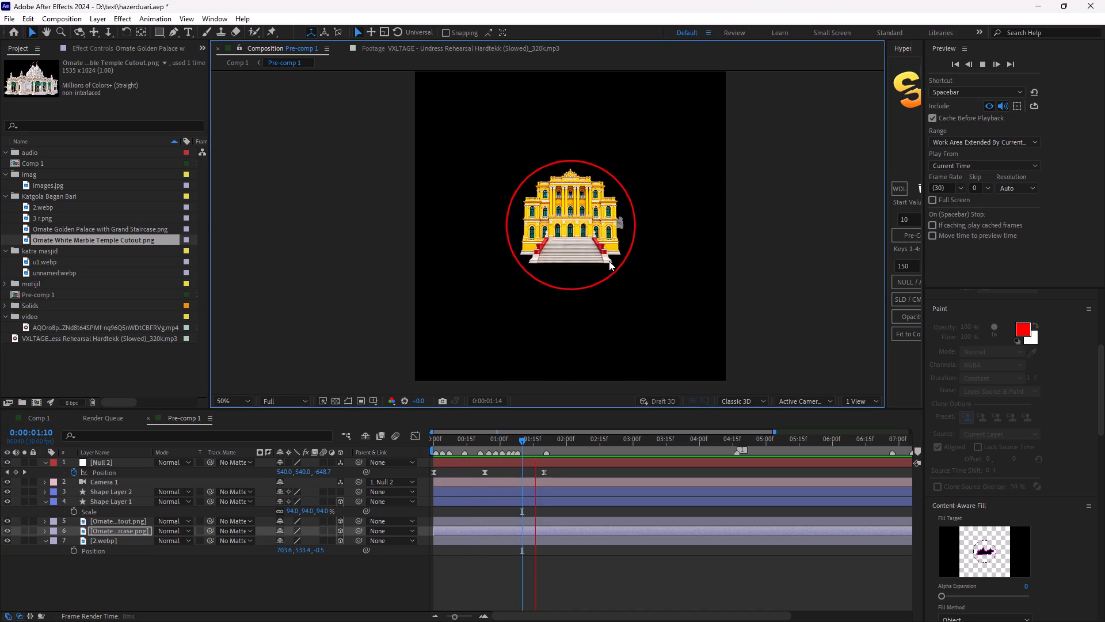
pyautogui.press('space')
pyautogui.moveTo(524, 439); pyautogui.dragTo(398, 461)
pyautogui.press('space')
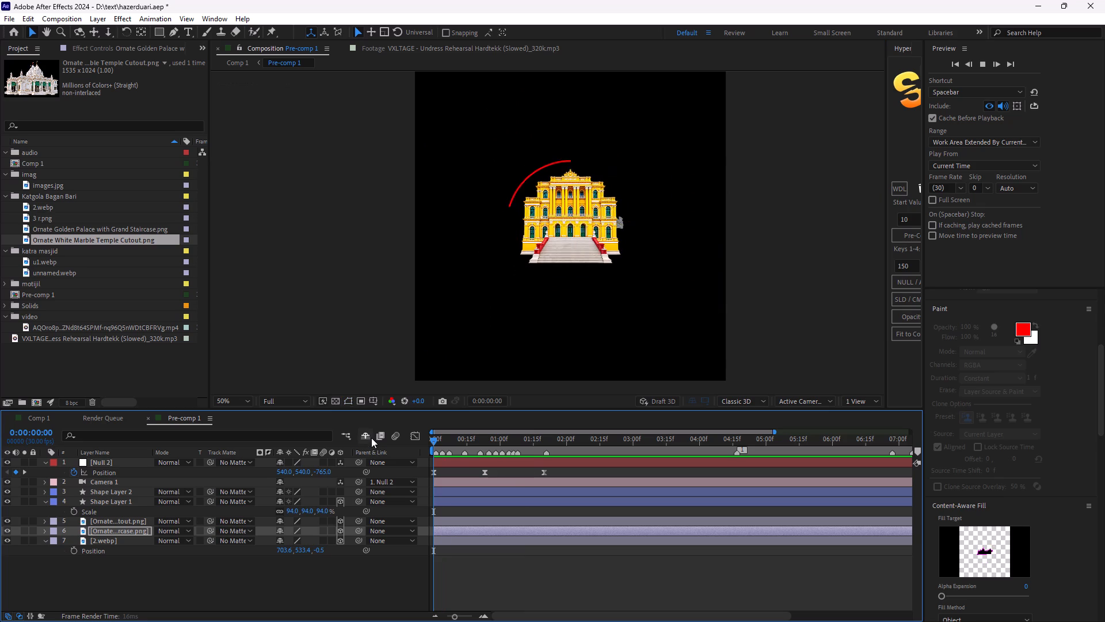
pyautogui.press('space')
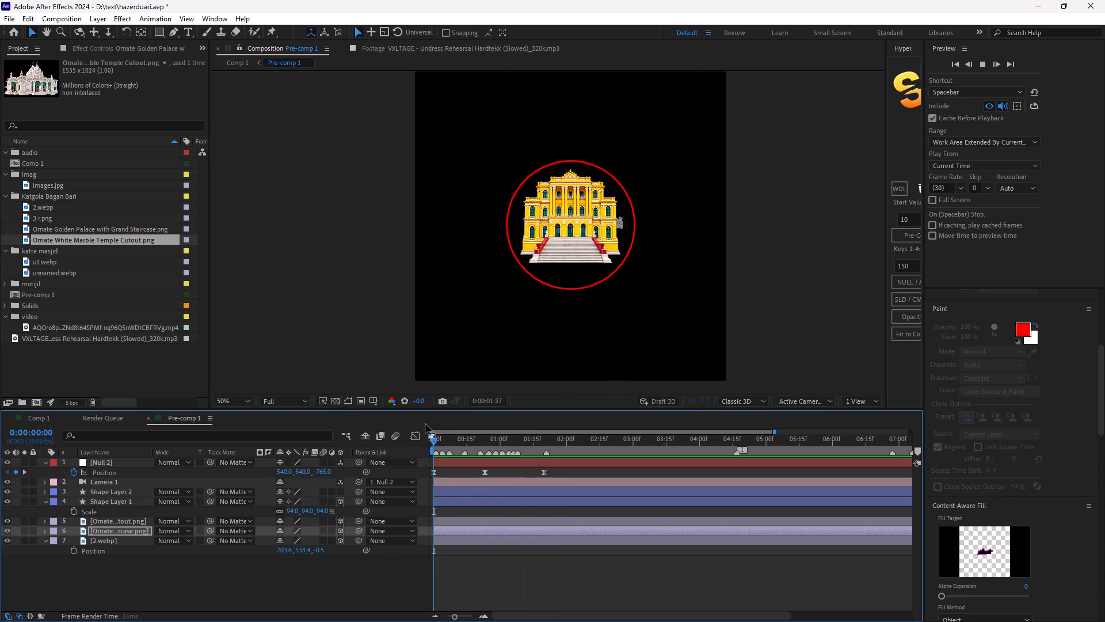
# Switch to Comp 1 and play it back repeatedly from the start to check the pre-comp's fly-through within the main animation.
pyautogui.click(49, 417)
pyautogui.press('space')
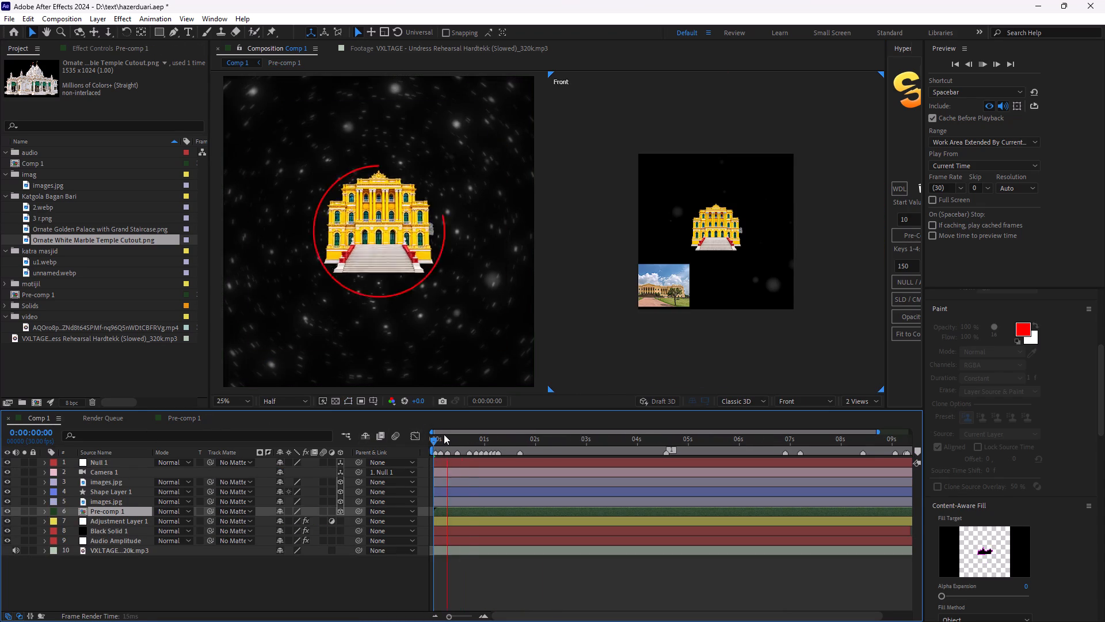
pyautogui.press('space')
pyautogui.press('space')
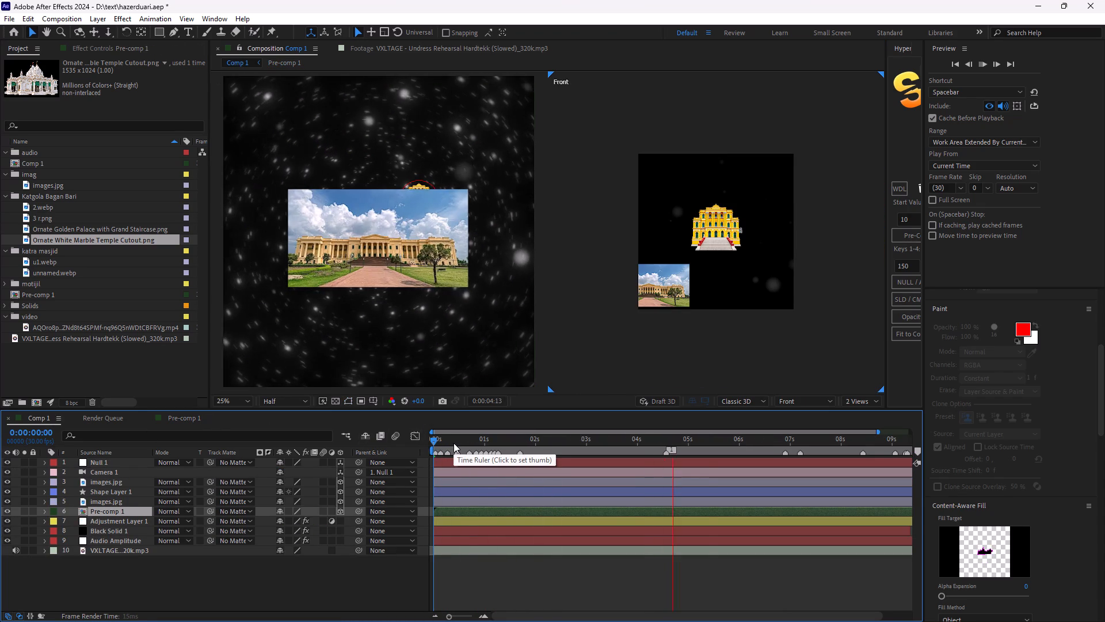
pyautogui.press('space')
pyautogui.press('space')
pyautogui.press('space')
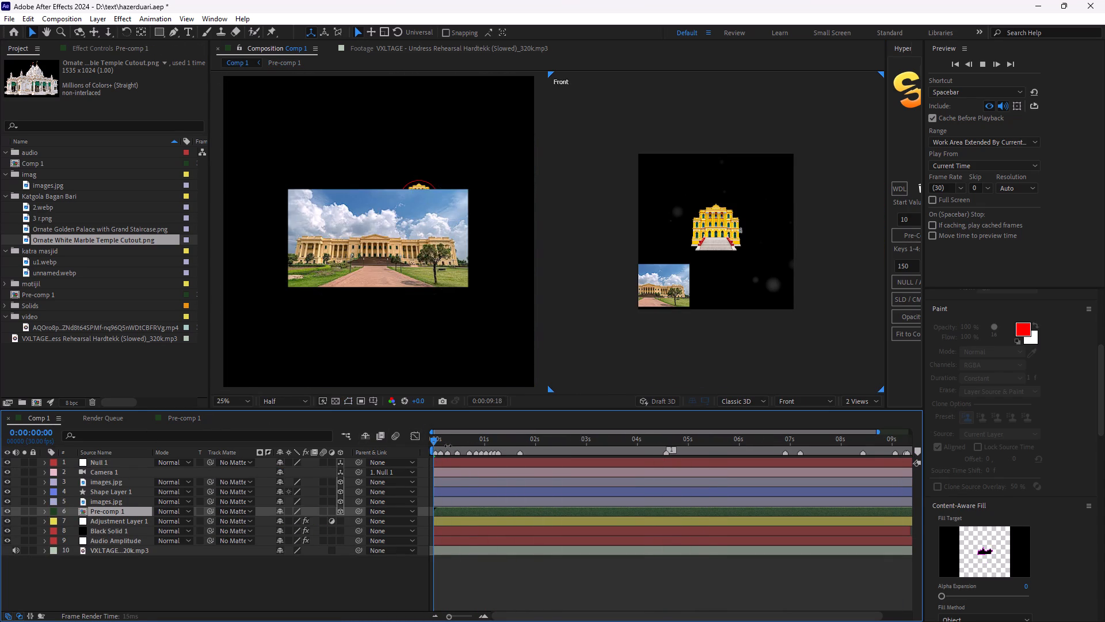
pyautogui.moveTo(441, 445); pyautogui.dragTo(412, 447)
pyautogui.press('space')
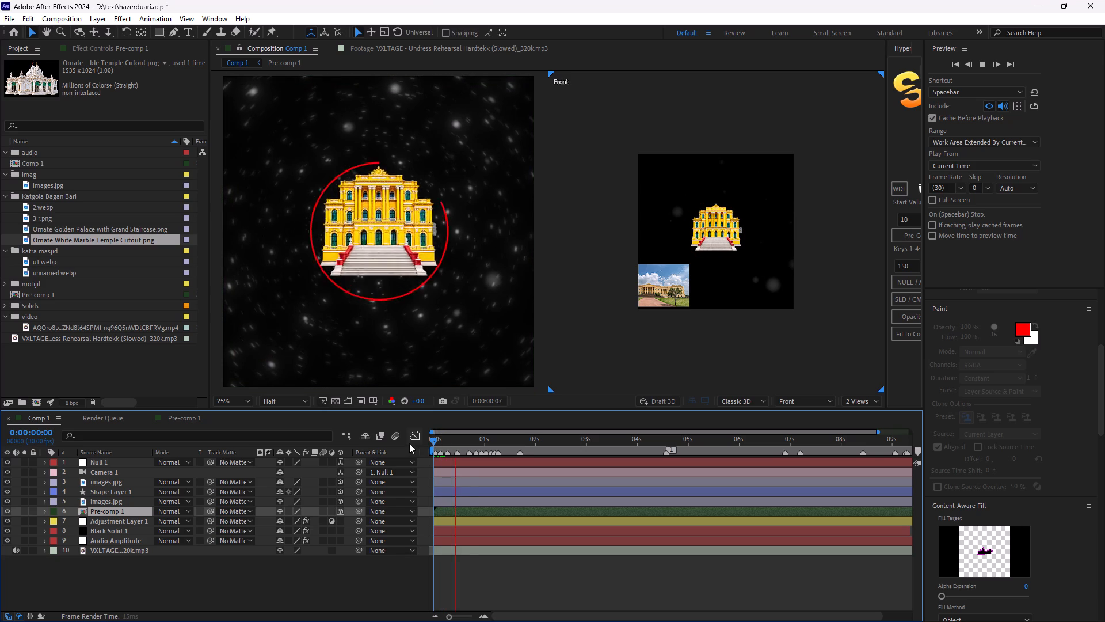
pyautogui.press('space')
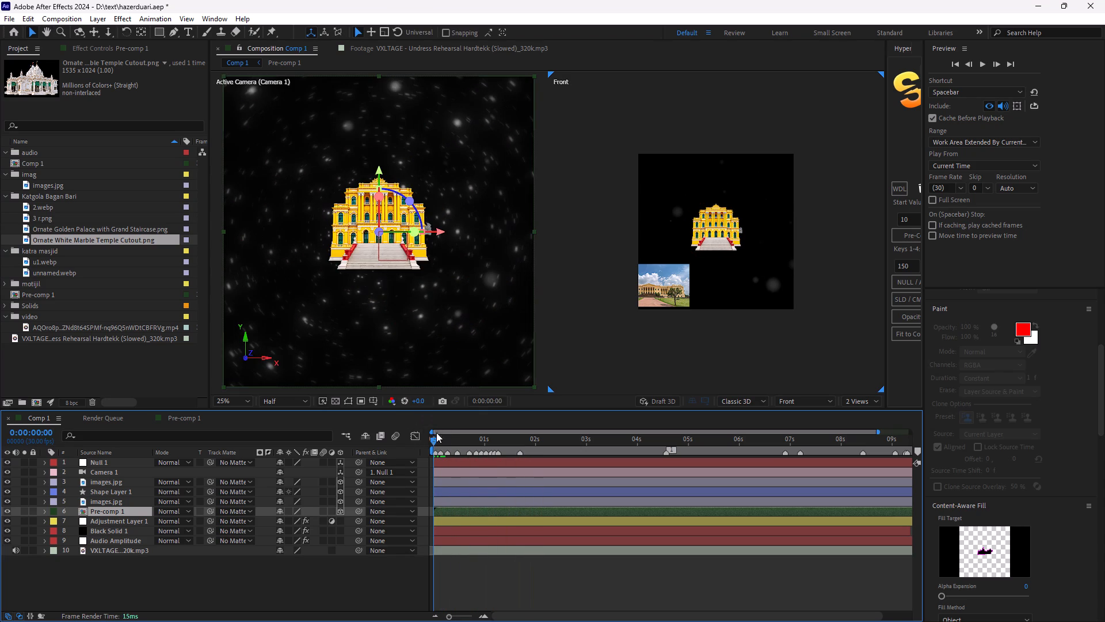
pyautogui.press('space')
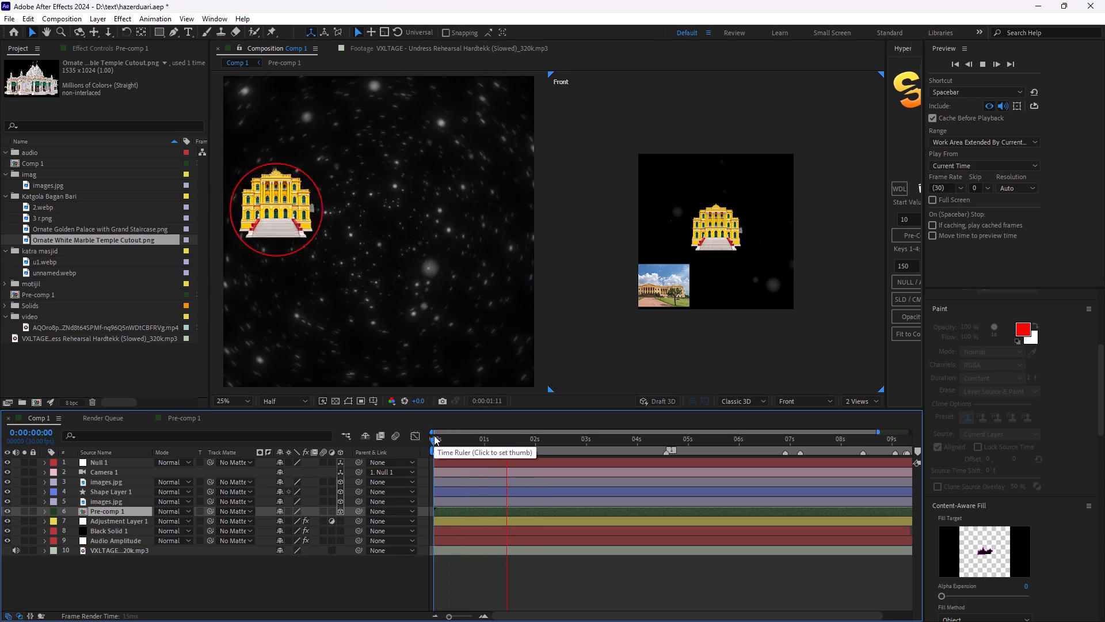
pyautogui.press('space')
pyautogui.moveTo(441, 437); pyautogui.dragTo(420, 452)
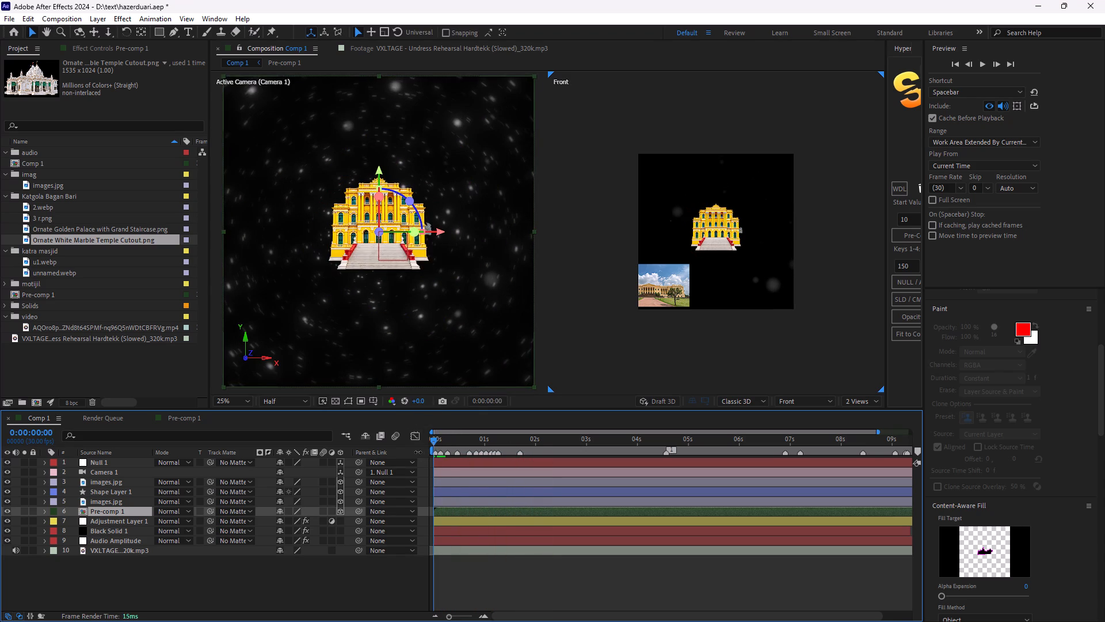
pyautogui.press('space')
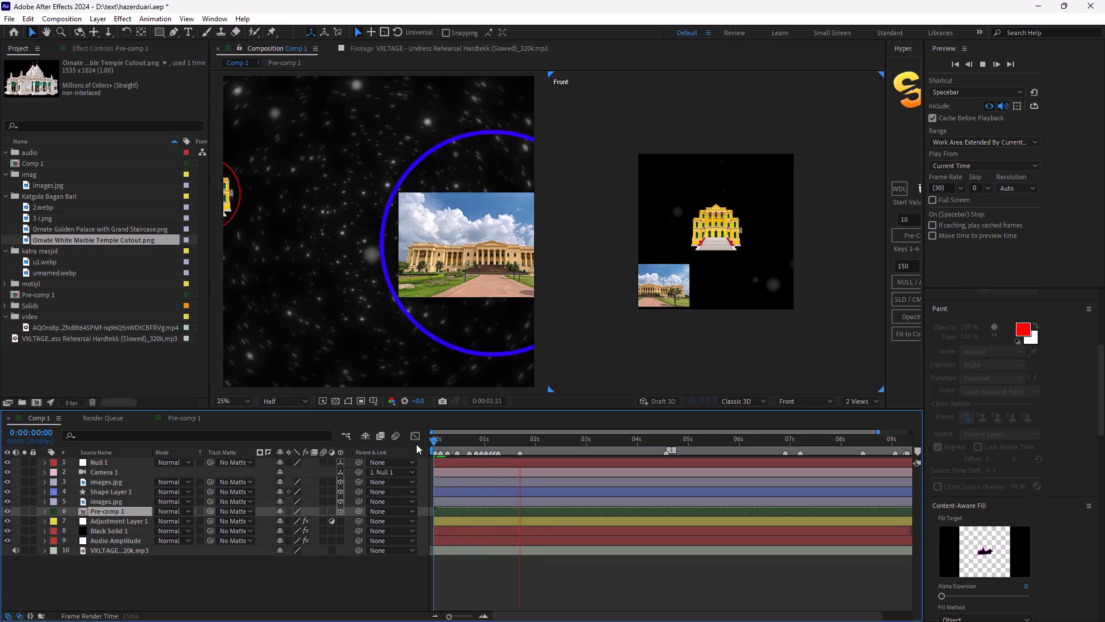
pyautogui.press('space')
pyautogui.press('space')
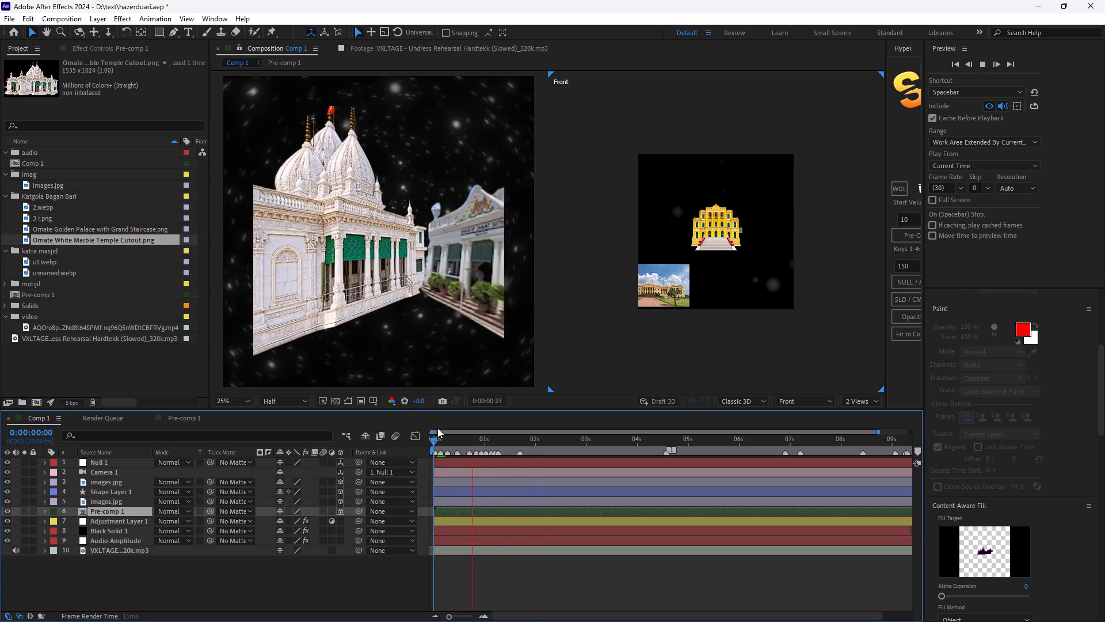
pyautogui.press('space')
pyautogui.moveTo(437, 436); pyautogui.dragTo(430, 449)
pyautogui.press('space')
pyautogui.press('space')
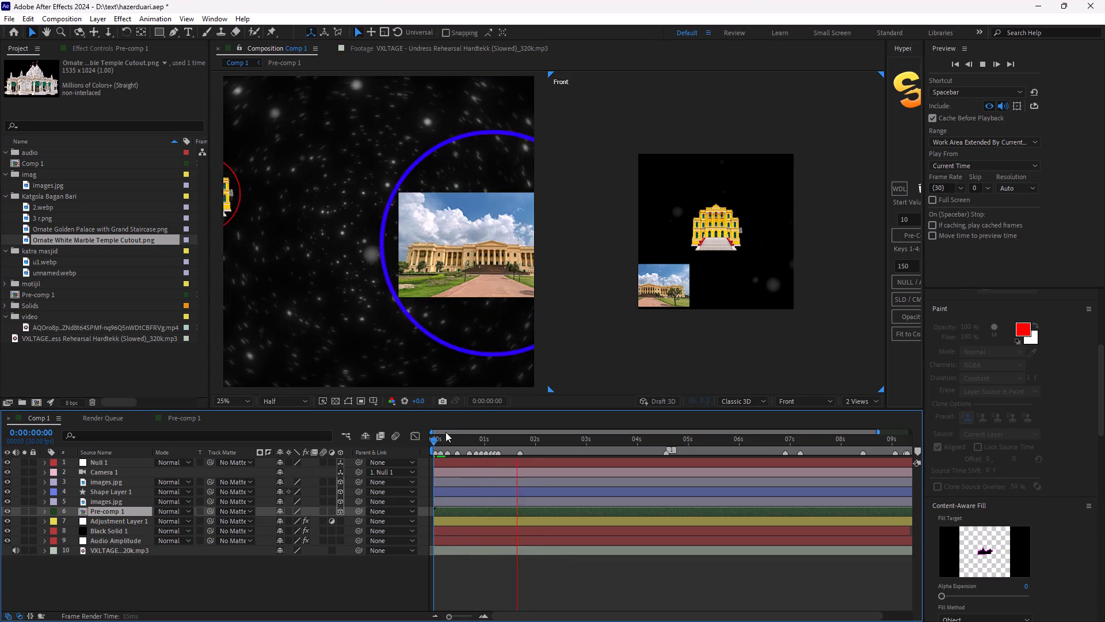
pyautogui.click(444, 442)
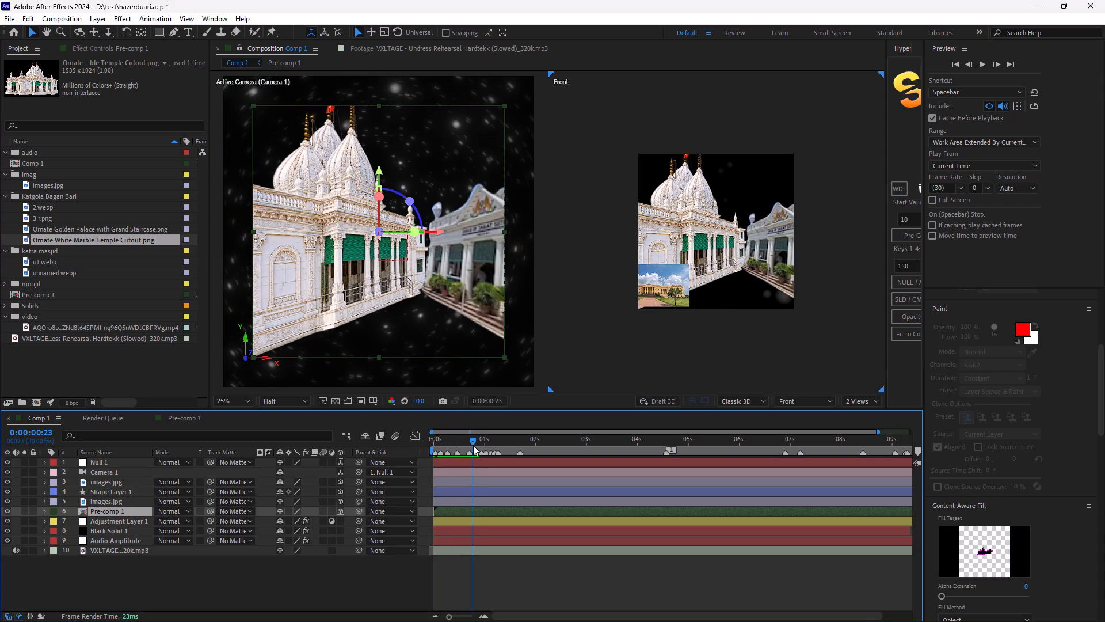
pyautogui.press('space')
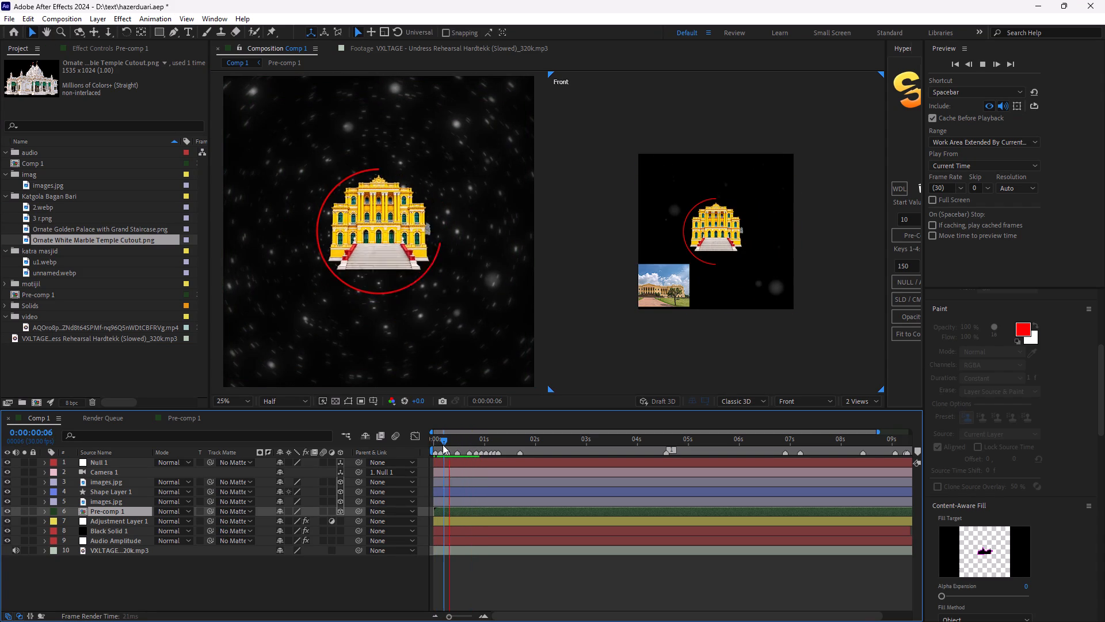
pyautogui.press('space')
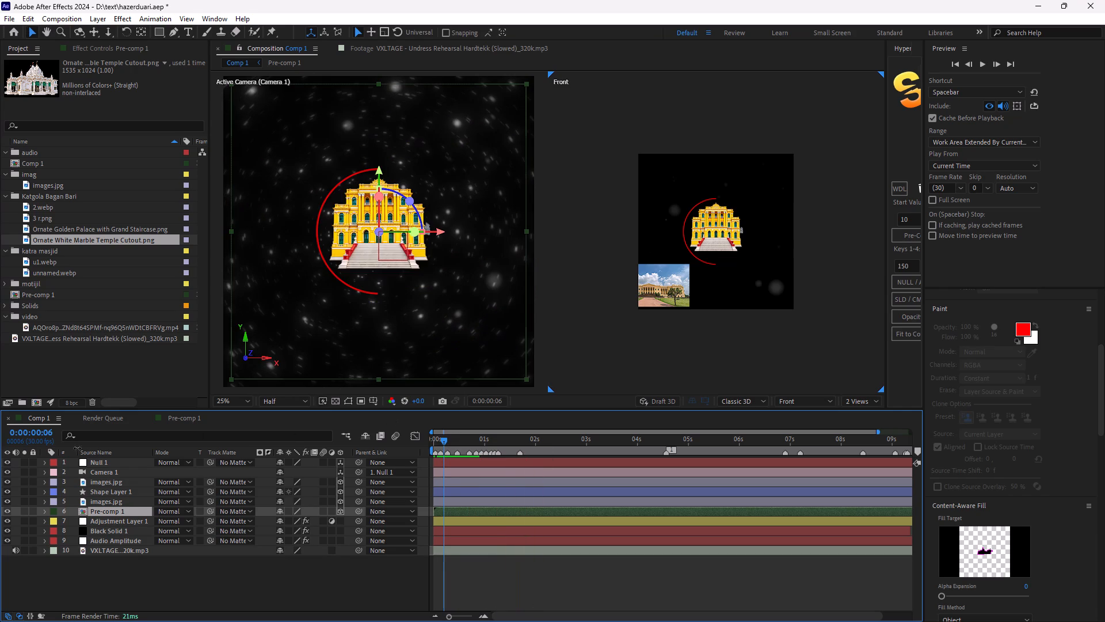
# In Pre-comp 1 at 0:00:00:26, start a new shape layer with the Pen tool and undo its first point.
pyautogui.moveTo(79, 423); pyautogui.dragTo(129, 424)
pyautogui.click(167, 417)
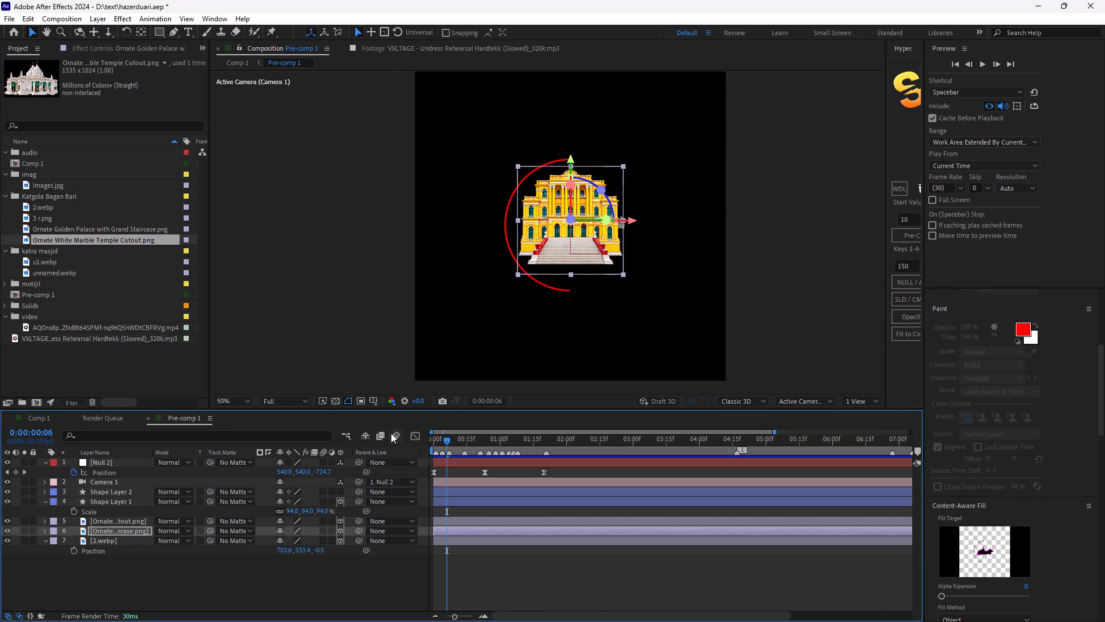
pyautogui.moveTo(449, 441); pyautogui.dragTo(492, 459)
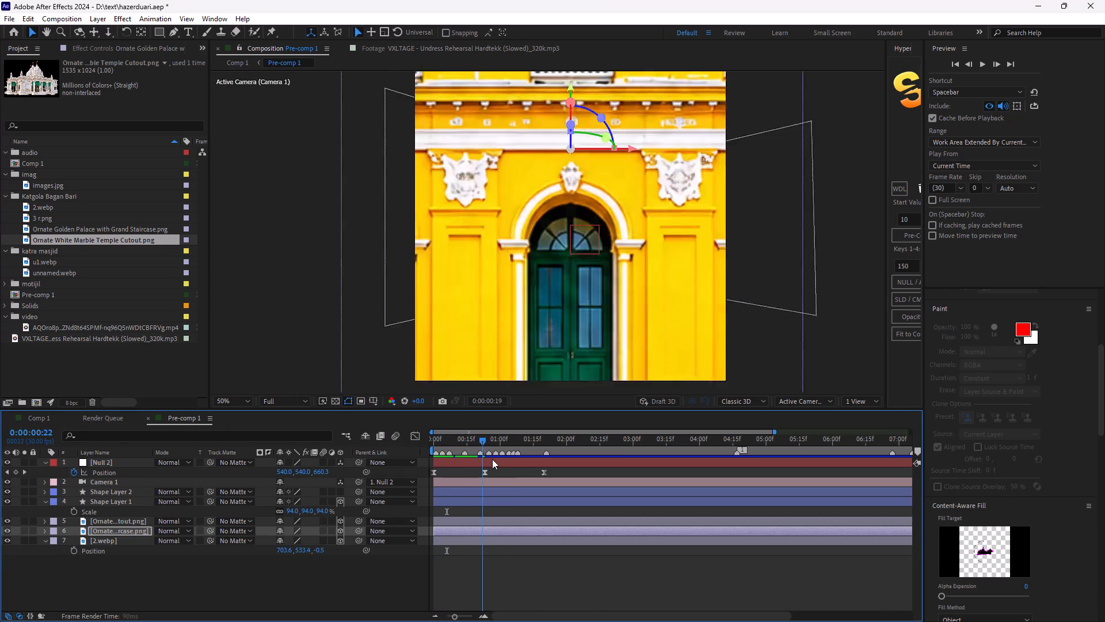
pyautogui.moveTo(492, 459); pyautogui.dragTo(495, 459)
pyautogui.doubleClick(359, 574)
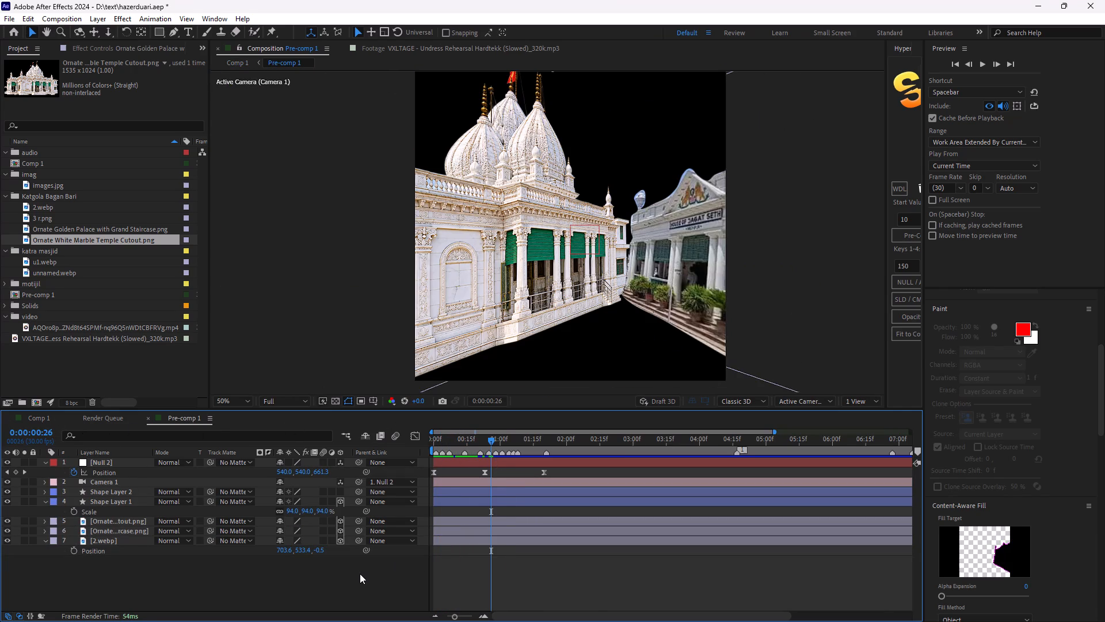
pyautogui.rightClick(358, 572)
pyautogui.click(314, 560)
pyautogui.click(175, 31)
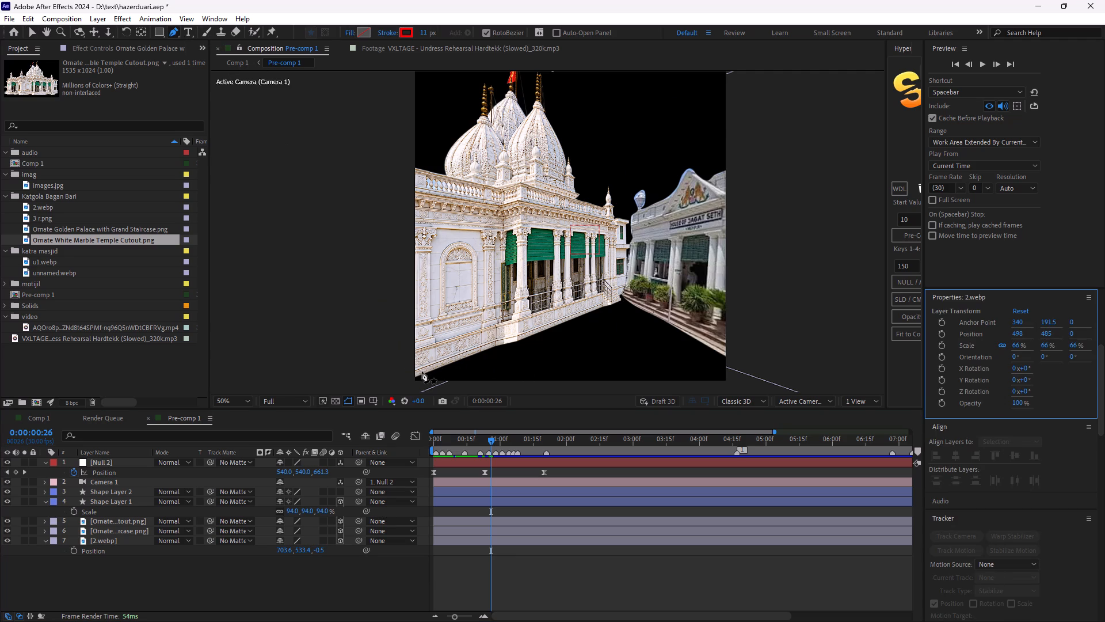
pyautogui.click(415, 380)
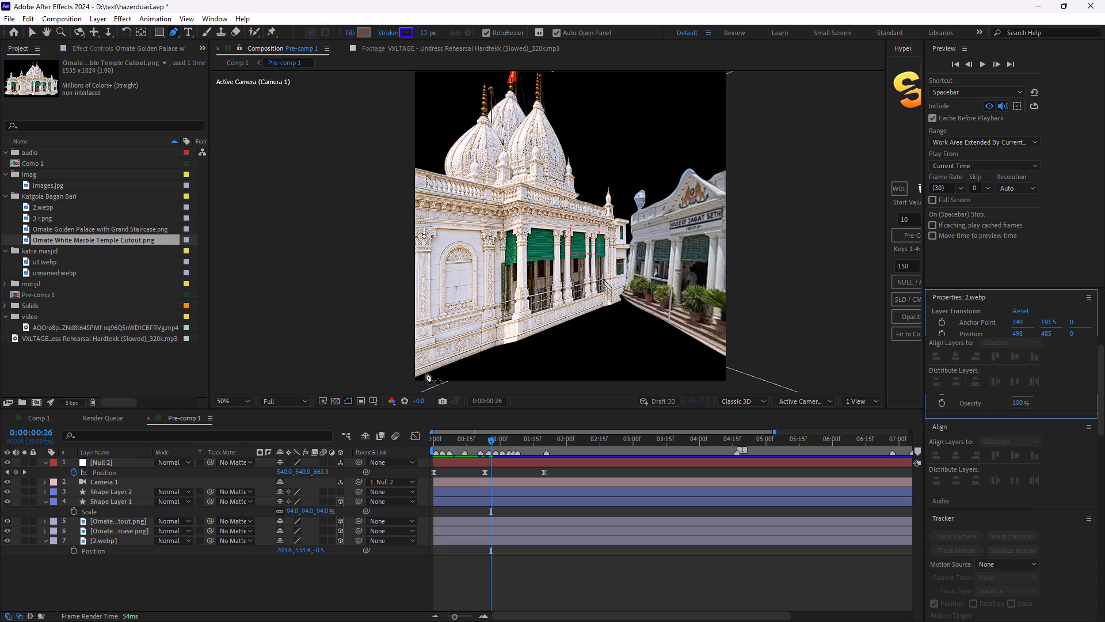
pyautogui.hotkey('ctrl', 'z')
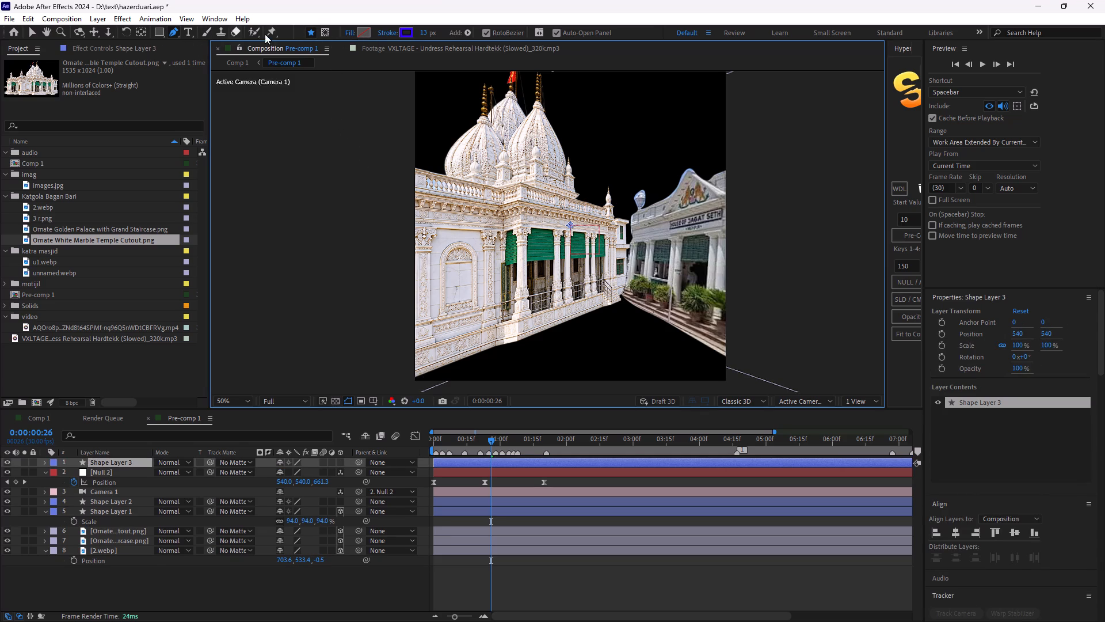
# Set the new shape layer's fill colour to red, FF0000.
pyautogui.click(358, 31)
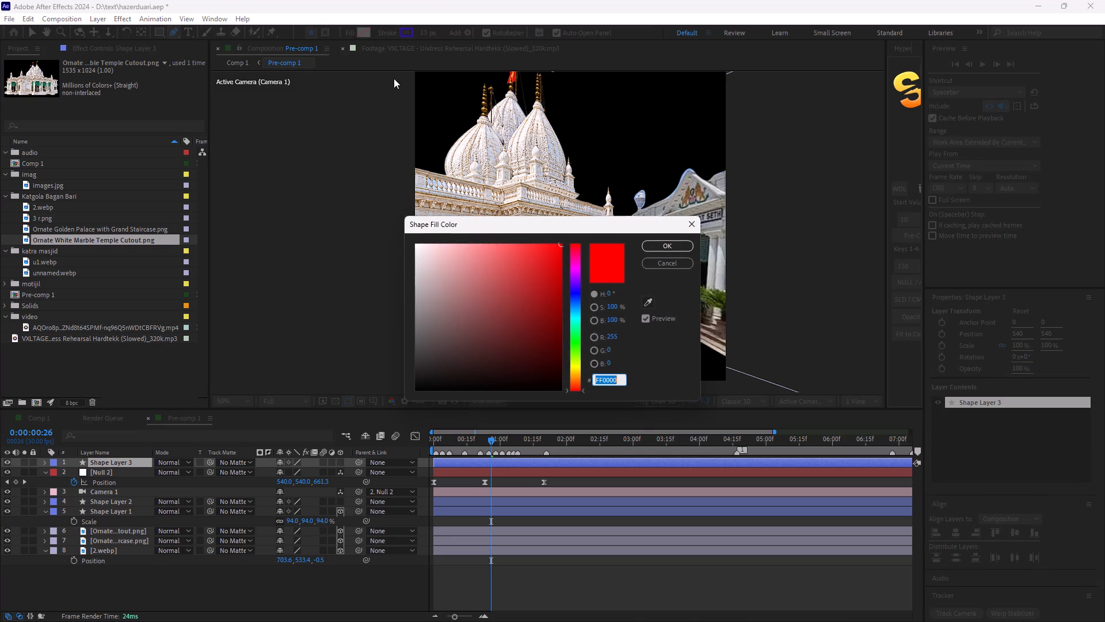
pyautogui.click(600, 233)
pyautogui.click(672, 250)
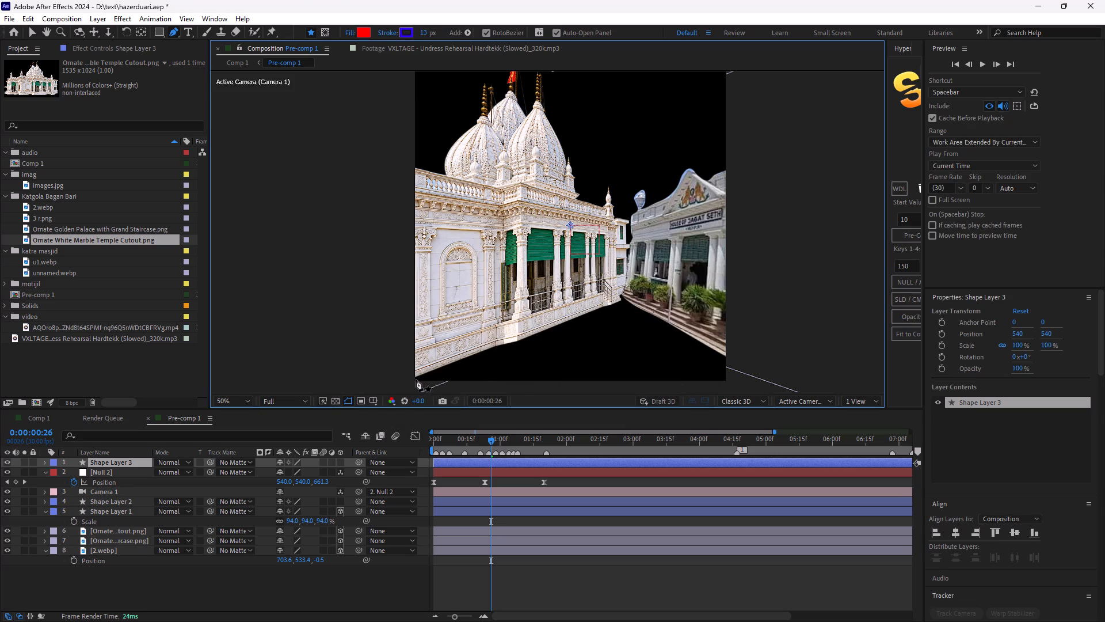
# Trace the first part of the ground shape with the Pen tool, from the frame's lower-left corner along the white temple's base.
pyautogui.click(416, 378)
pyautogui.click(498, 346)
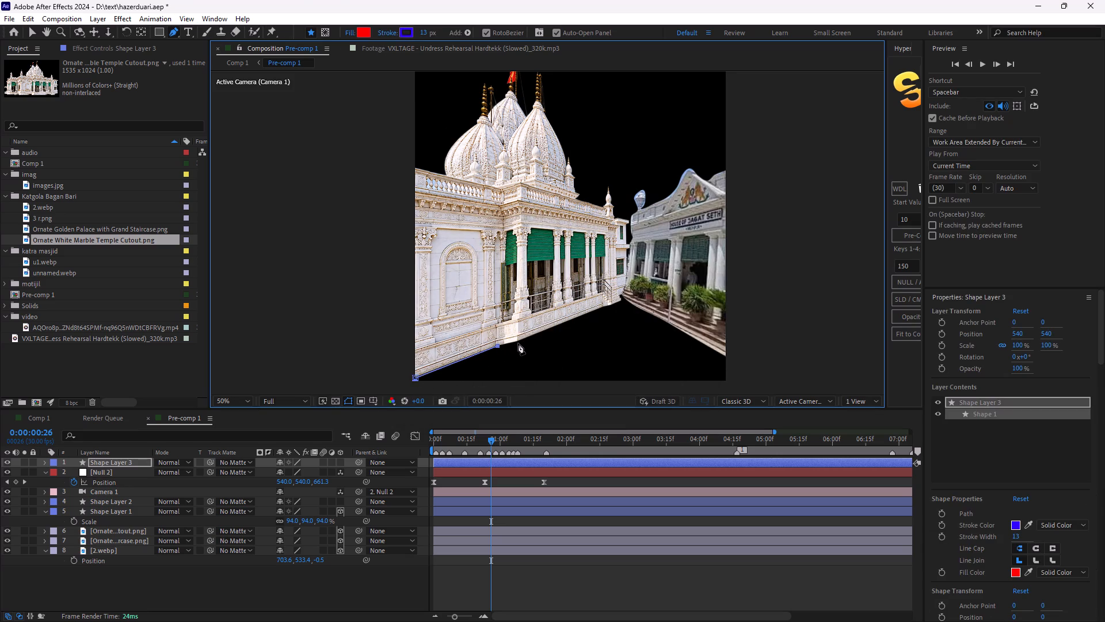
pyautogui.click(518, 343)
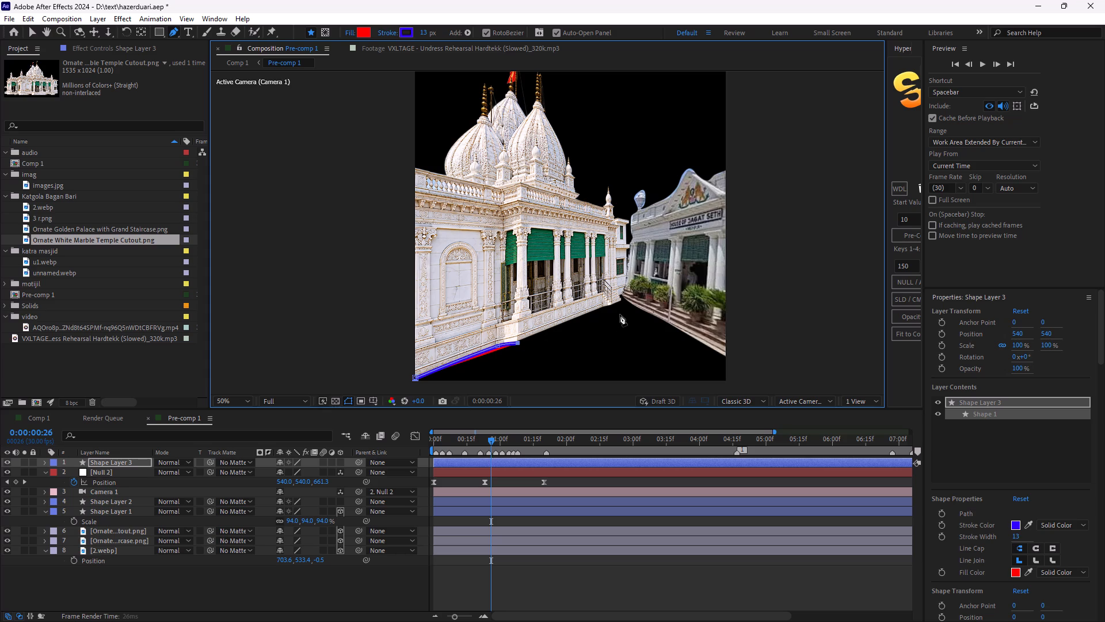
pyautogui.click(604, 307)
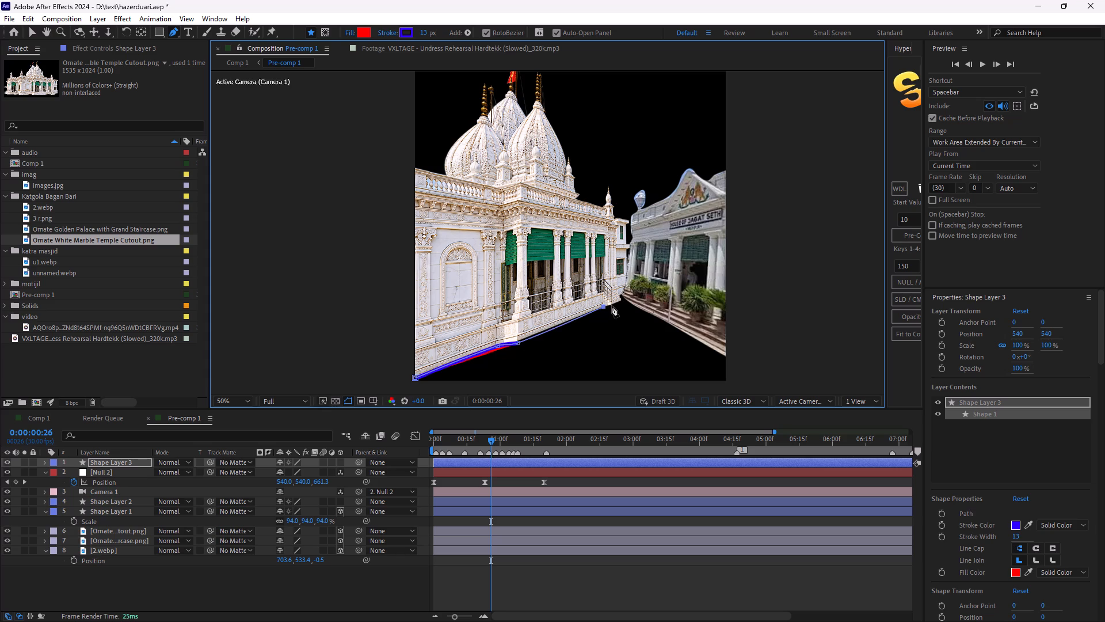
pyautogui.click(611, 306)
pyautogui.click(622, 300)
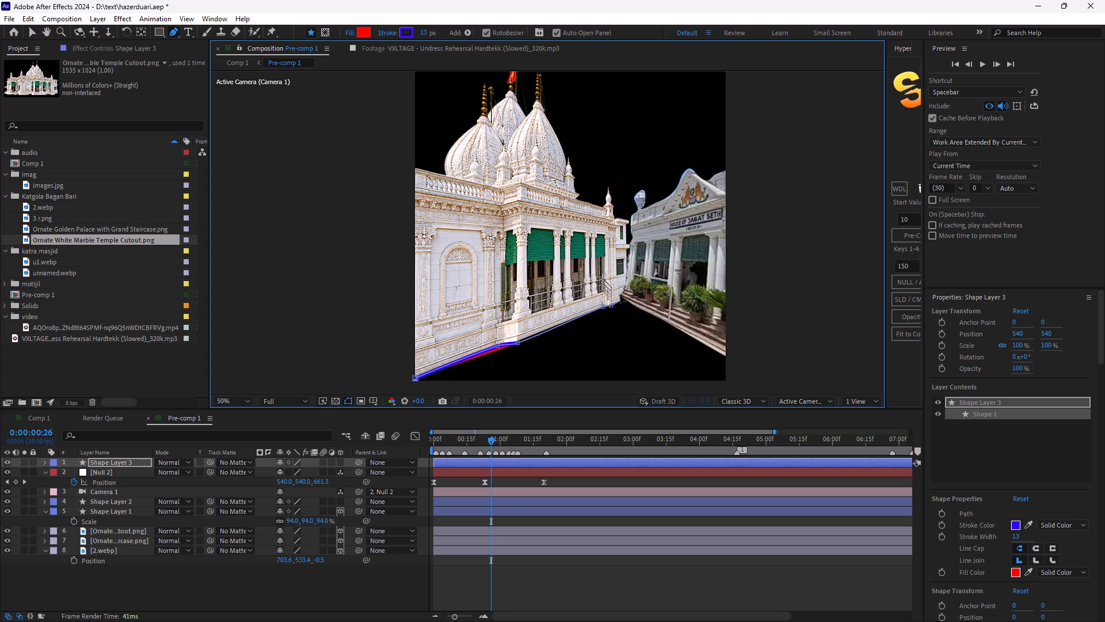
pyautogui.click(620, 295)
# Continue the ground path along the base of the 2.webp building to the frame's right edge, redoing one misplaced point.
pyautogui.click(629, 302)
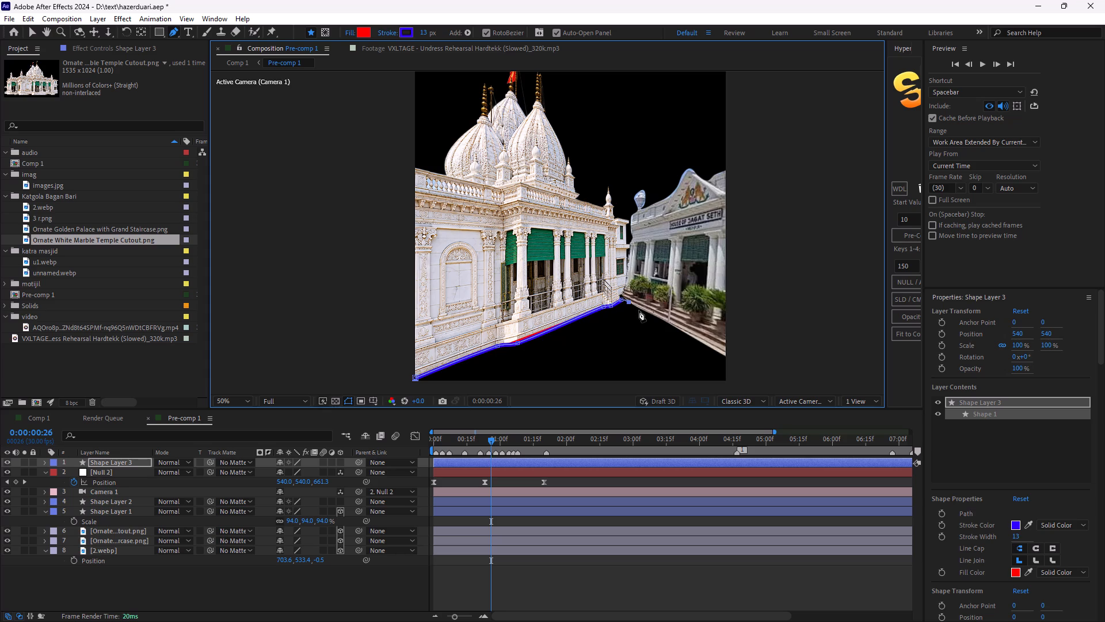
pyautogui.click(642, 310)
pyautogui.click(657, 318)
pyautogui.click(676, 329)
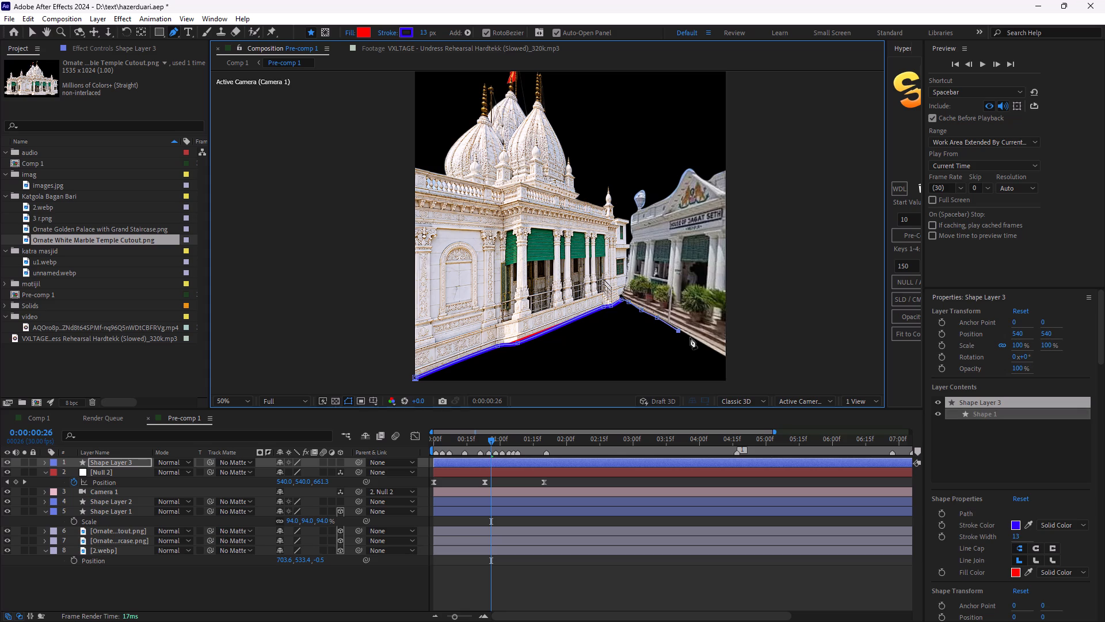
pyautogui.click(702, 340)
pyautogui.hotkey('ctrl', 'z')
pyautogui.click(698, 343)
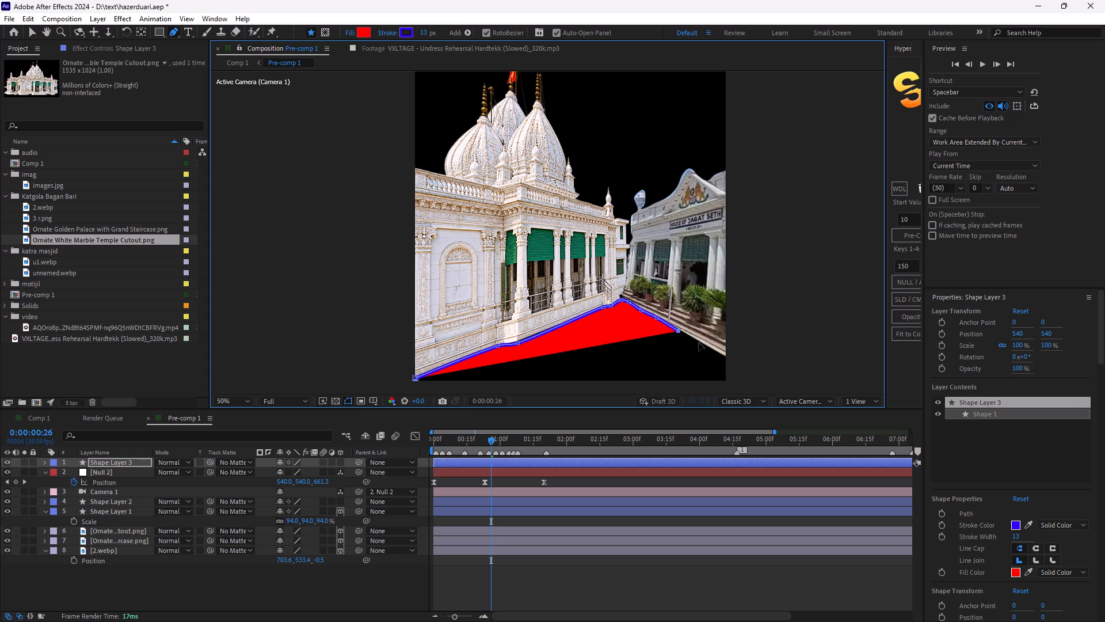
pyautogui.click(711, 348)
pyautogui.click(725, 359)
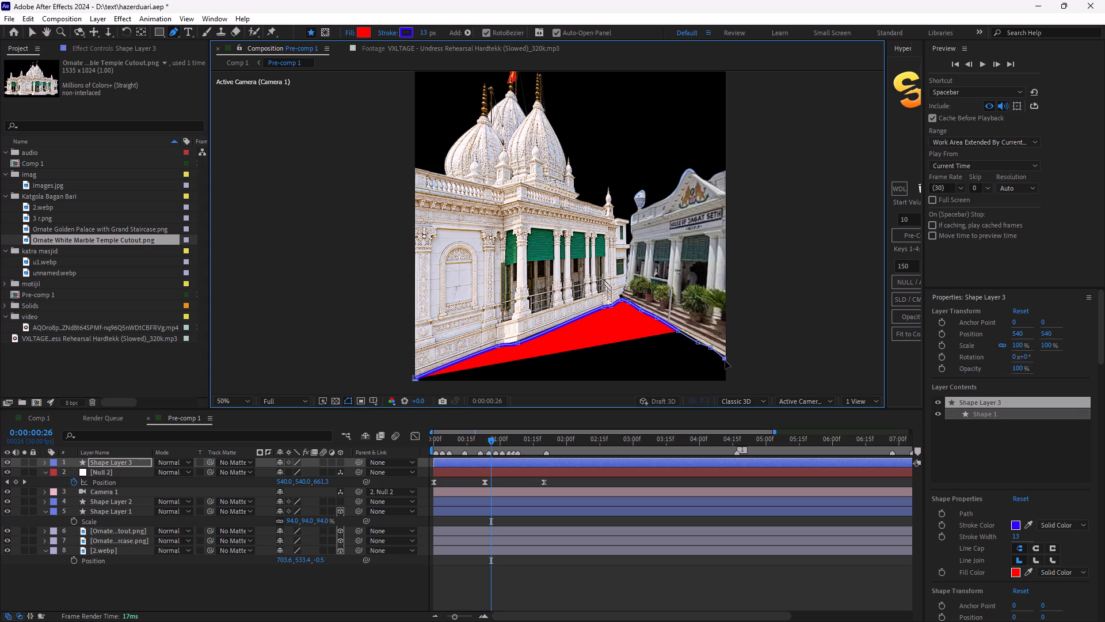
# Bring the path down to the frame's lower-right corner, close it along the bottom edge and deselect the red ground shape.
pyautogui.click(726, 365)
pyautogui.click(725, 376)
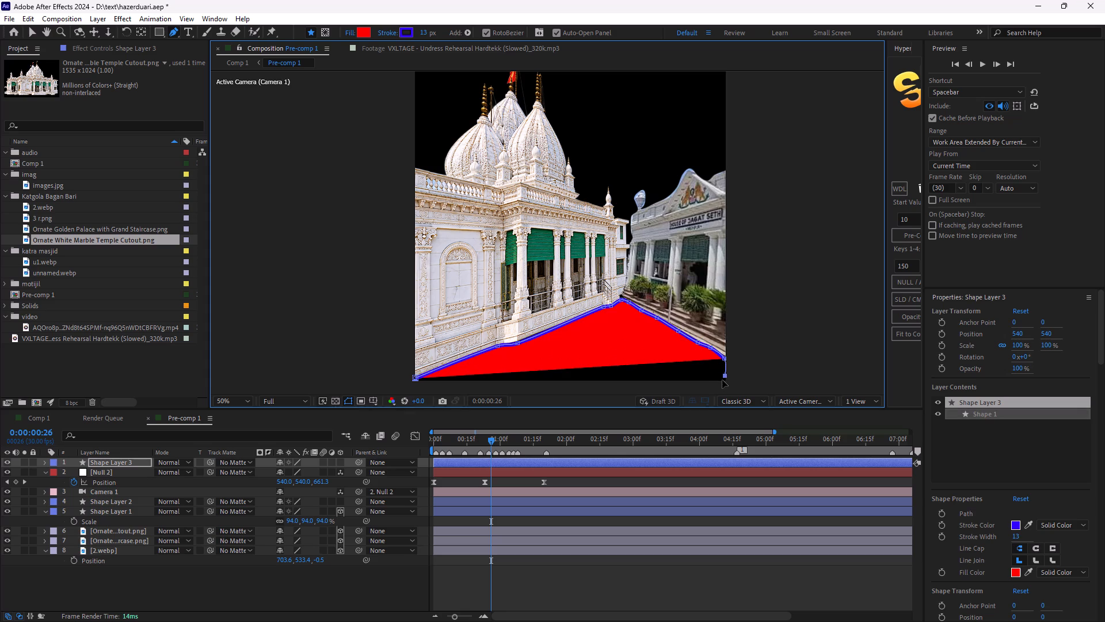
pyautogui.click(722, 380)
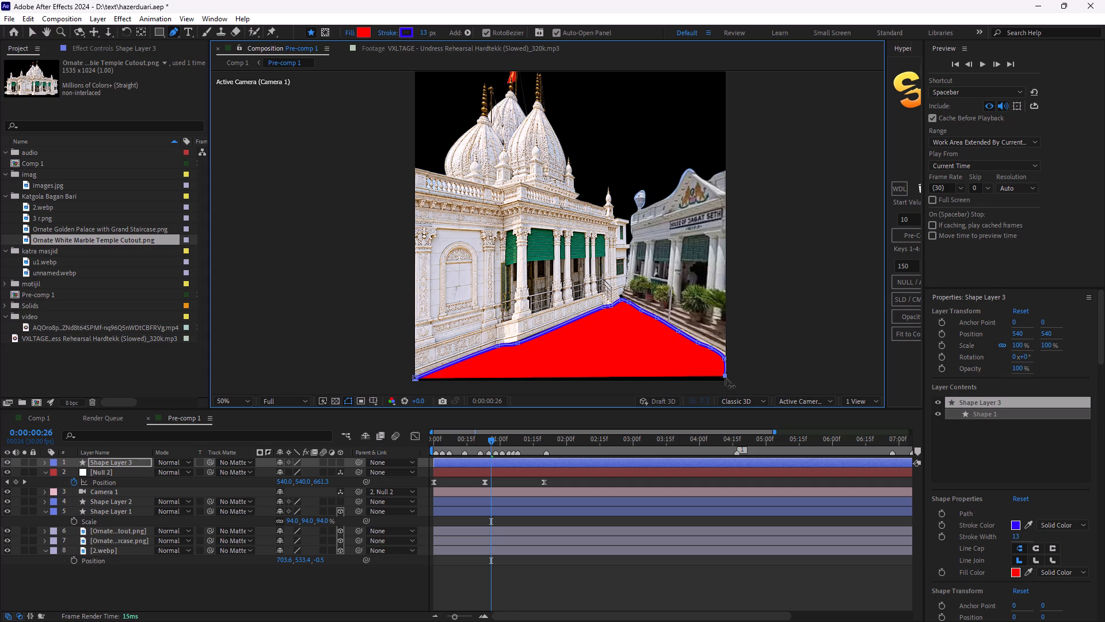
pyautogui.moveTo(725, 377); pyautogui.dragTo(726, 382)
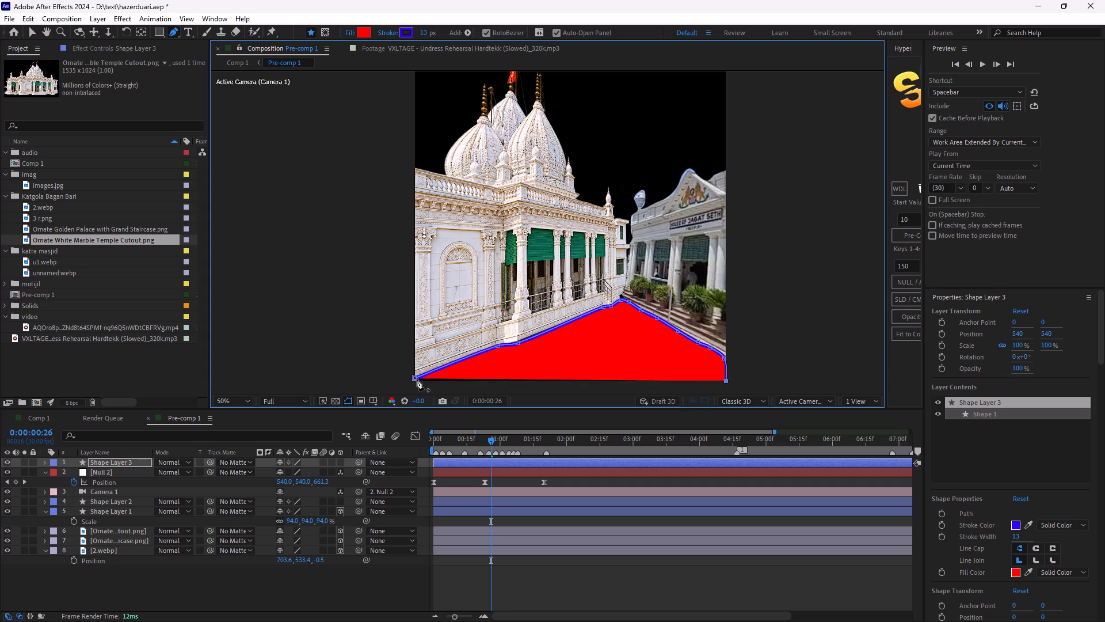
pyautogui.click(417, 379)
pyautogui.click(667, 569)
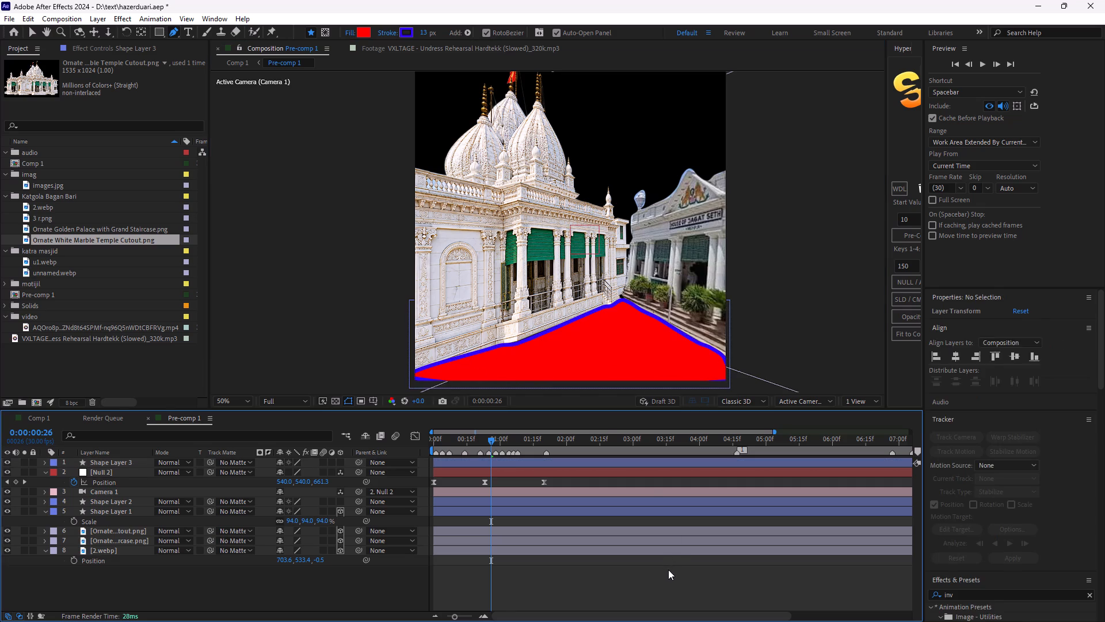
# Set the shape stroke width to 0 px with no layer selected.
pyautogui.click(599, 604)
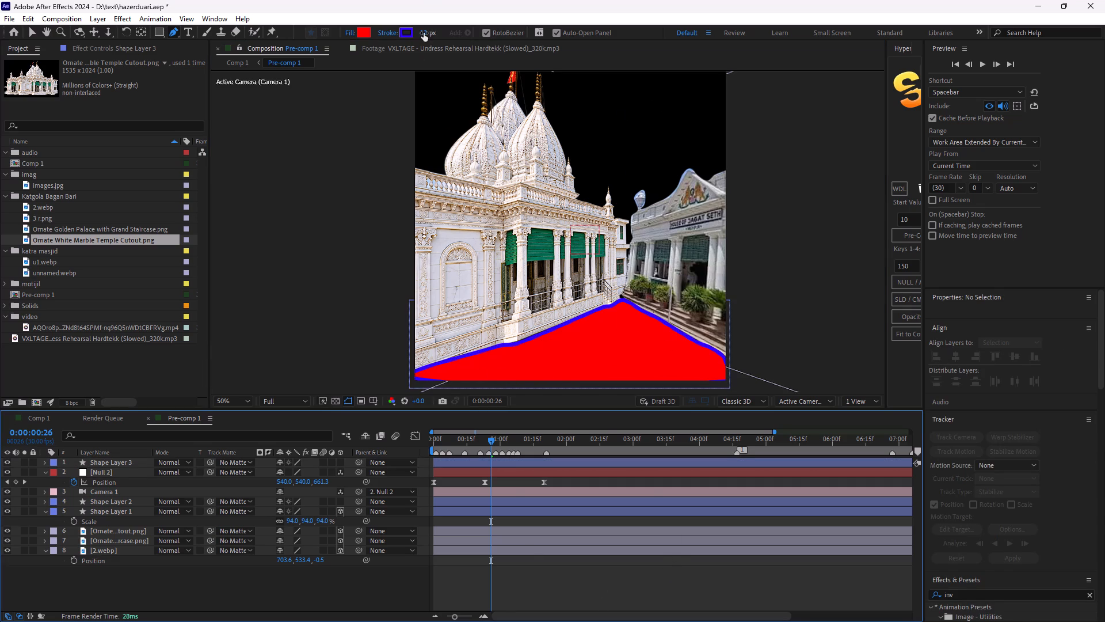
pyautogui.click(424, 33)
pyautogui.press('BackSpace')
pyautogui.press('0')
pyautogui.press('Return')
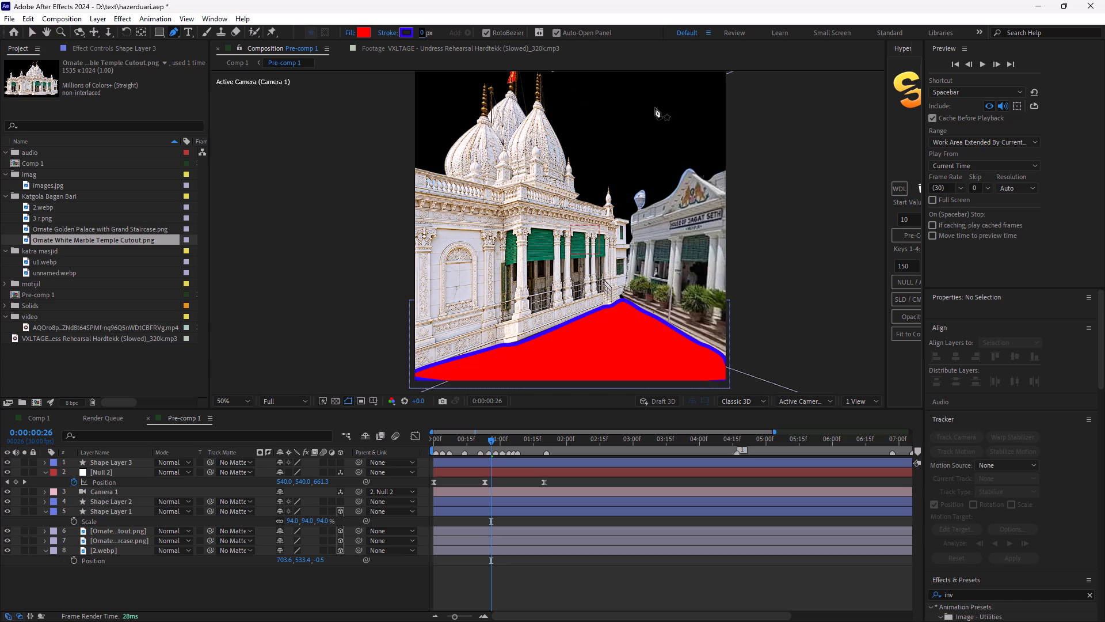
# Preview the fly-through from the first frame to examine how the red ground shape sits against the moving buildings.
pyautogui.click(619, 601)
pyautogui.click(502, 568)
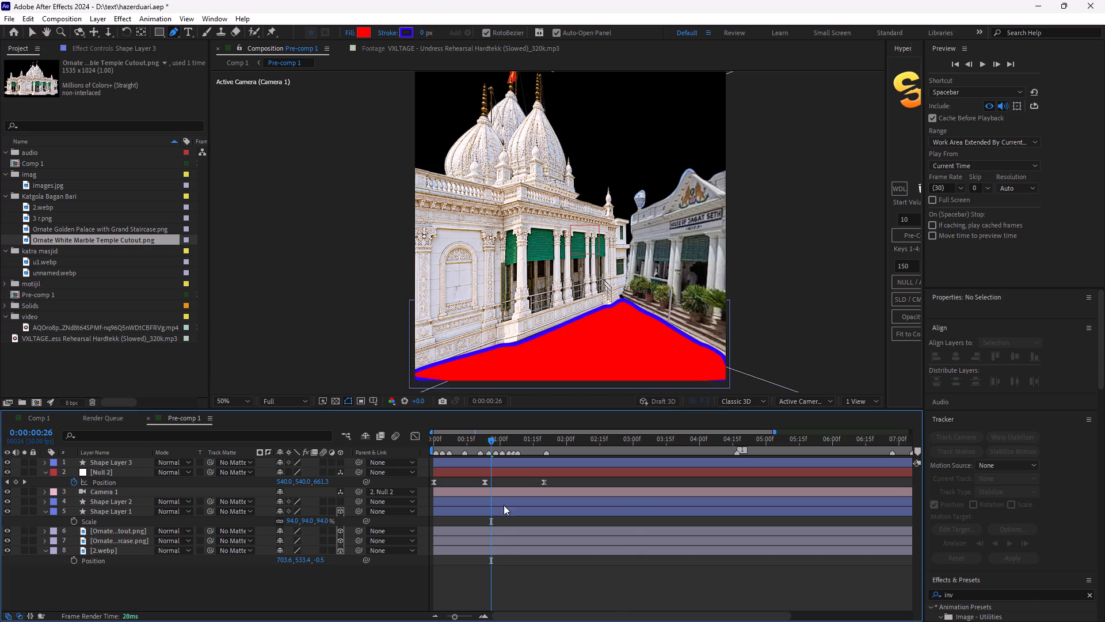
pyautogui.moveTo(489, 437); pyautogui.dragTo(430, 456)
pyautogui.click(532, 575)
pyautogui.click(501, 572)
pyautogui.press('space')
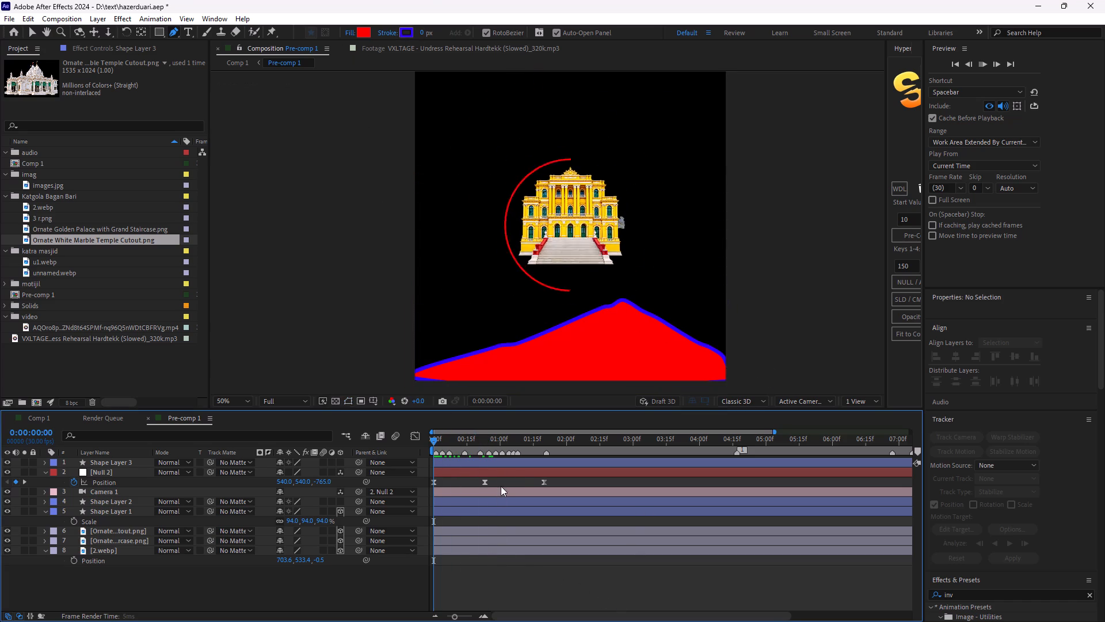
pyautogui.press('space')
pyautogui.moveTo(435, 437); pyautogui.dragTo(470, 449)
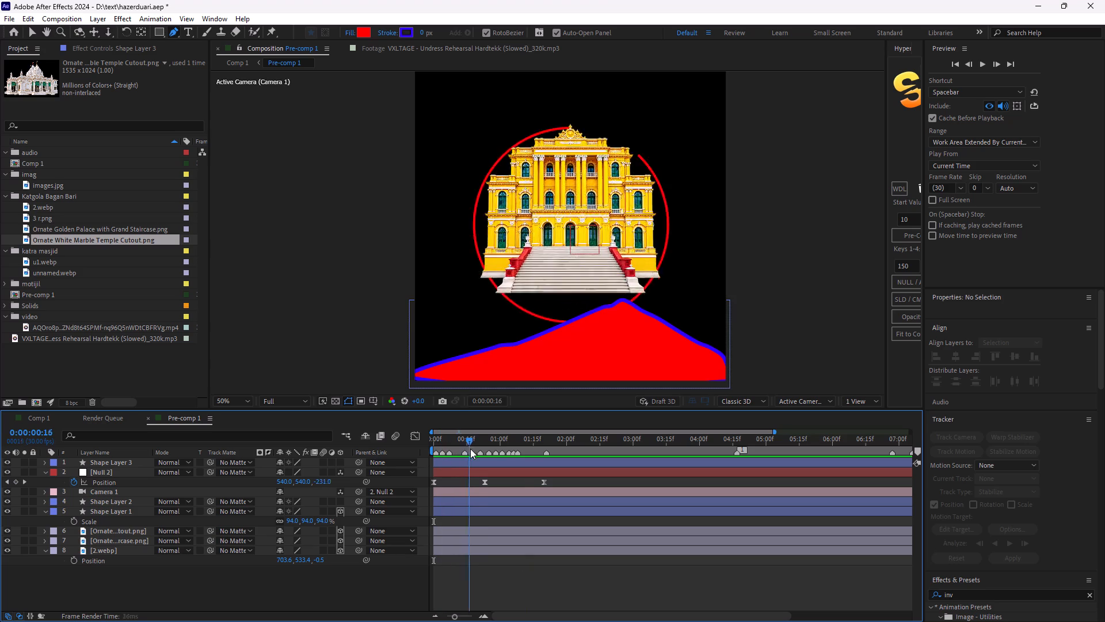
pyautogui.moveTo(470, 449); pyautogui.dragTo(481, 450)
# Change the default shape stroke colour to white and set the stroke type to None, with no layer selected.
pyautogui.click(409, 32)
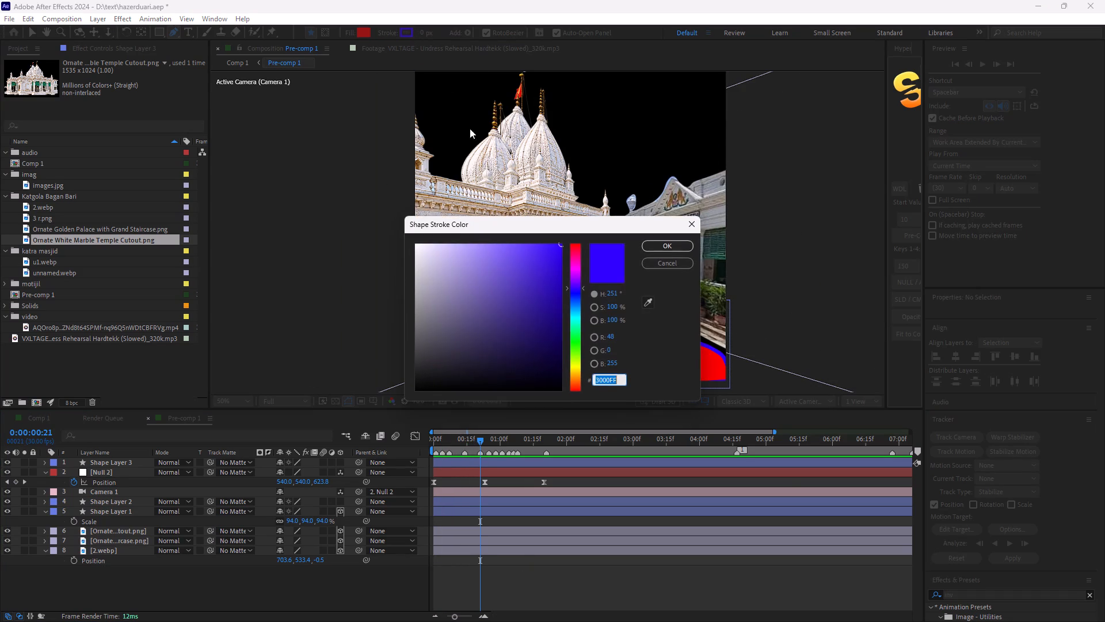
pyautogui.moveTo(488, 270); pyautogui.dragTo(346, 229)
pyautogui.click(684, 248)
pyautogui.click(389, 33)
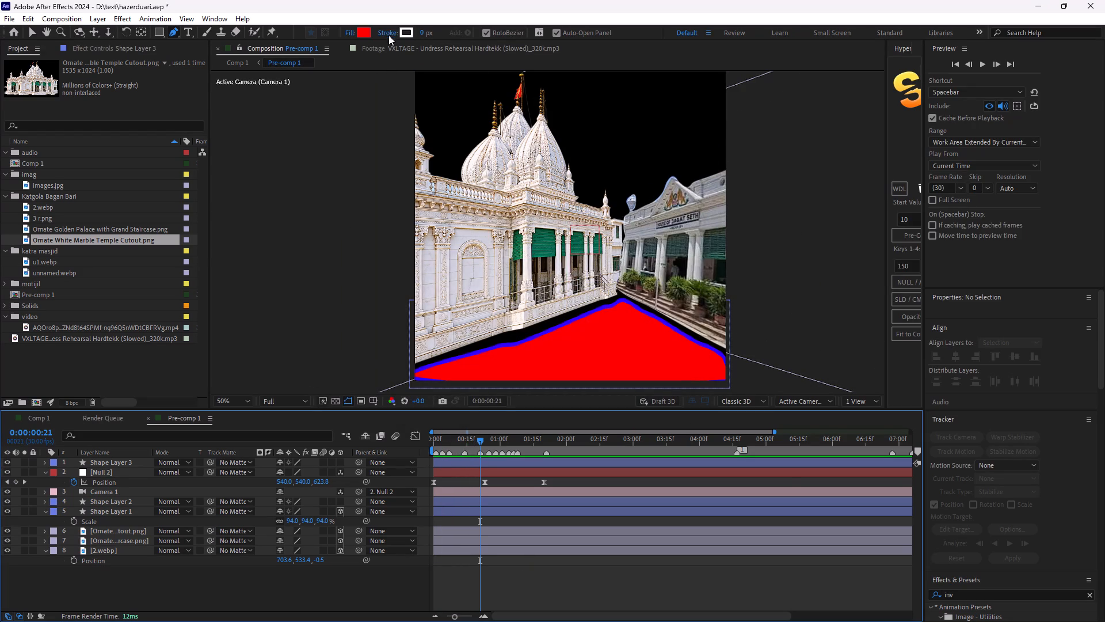
pyautogui.click(494, 285)
pyautogui.click(529, 353)
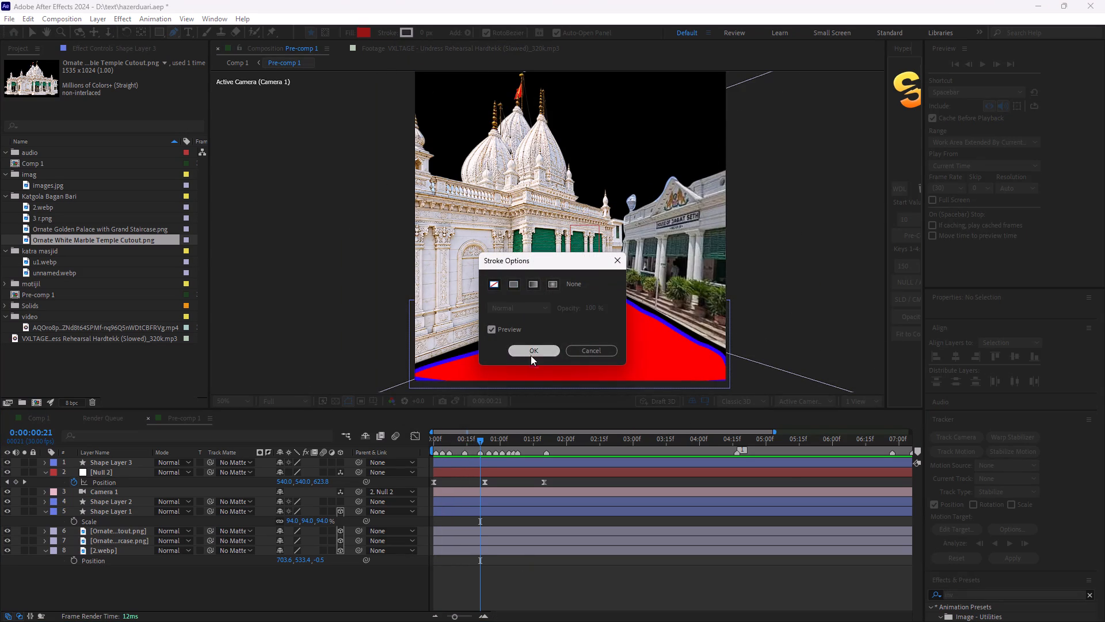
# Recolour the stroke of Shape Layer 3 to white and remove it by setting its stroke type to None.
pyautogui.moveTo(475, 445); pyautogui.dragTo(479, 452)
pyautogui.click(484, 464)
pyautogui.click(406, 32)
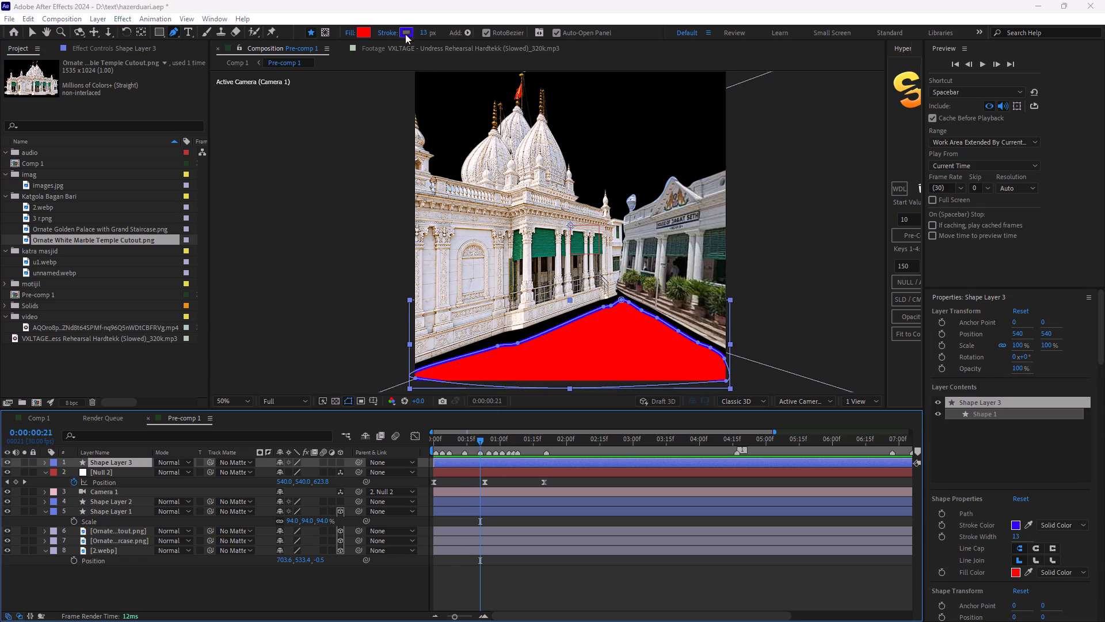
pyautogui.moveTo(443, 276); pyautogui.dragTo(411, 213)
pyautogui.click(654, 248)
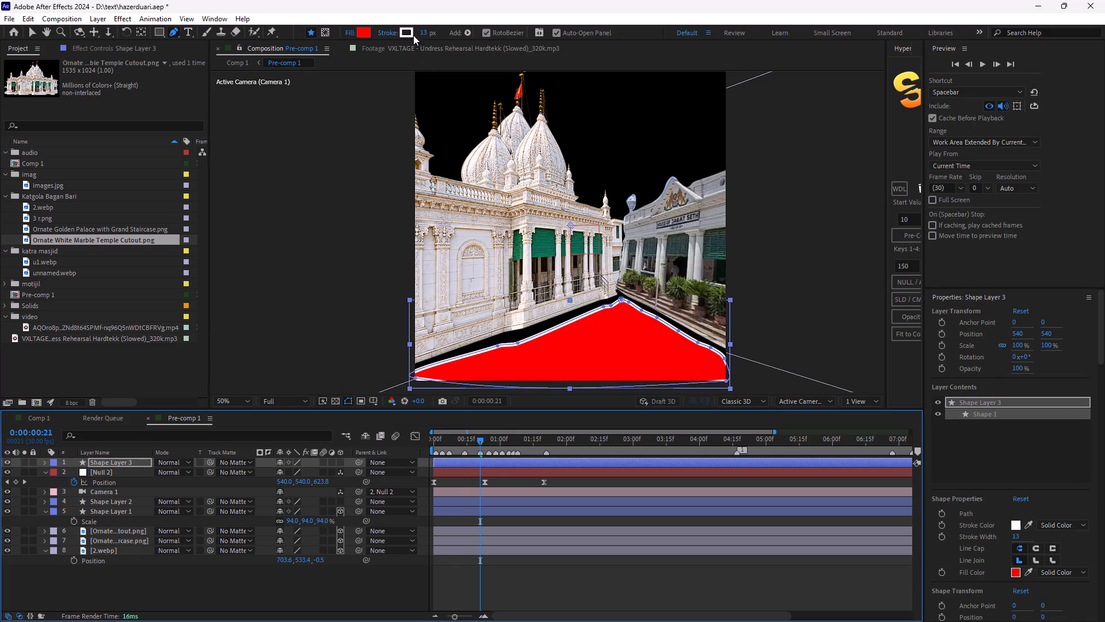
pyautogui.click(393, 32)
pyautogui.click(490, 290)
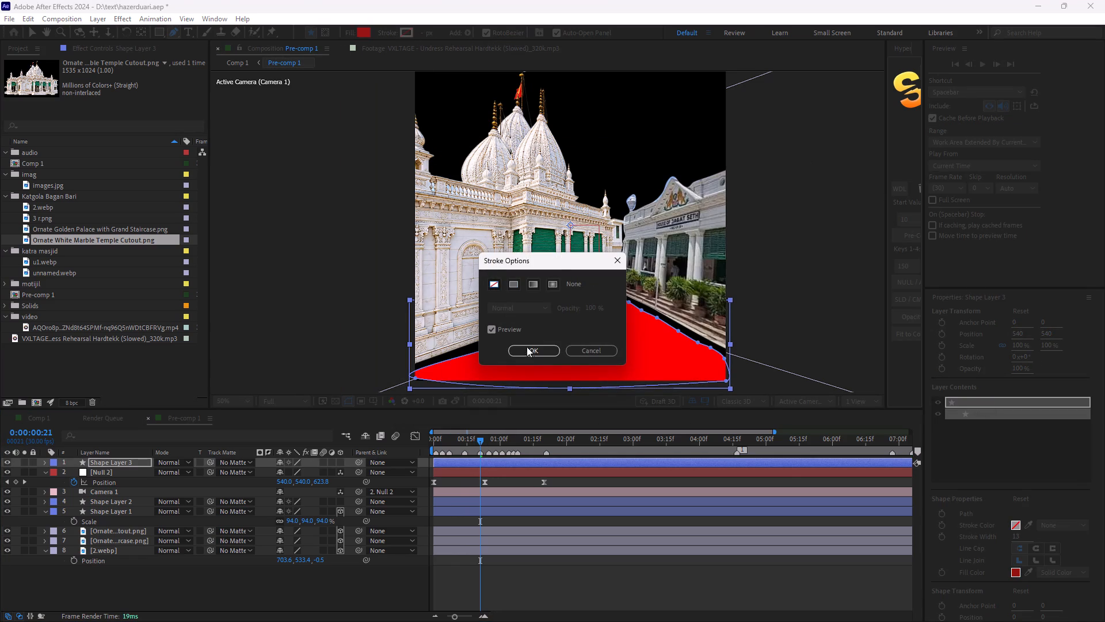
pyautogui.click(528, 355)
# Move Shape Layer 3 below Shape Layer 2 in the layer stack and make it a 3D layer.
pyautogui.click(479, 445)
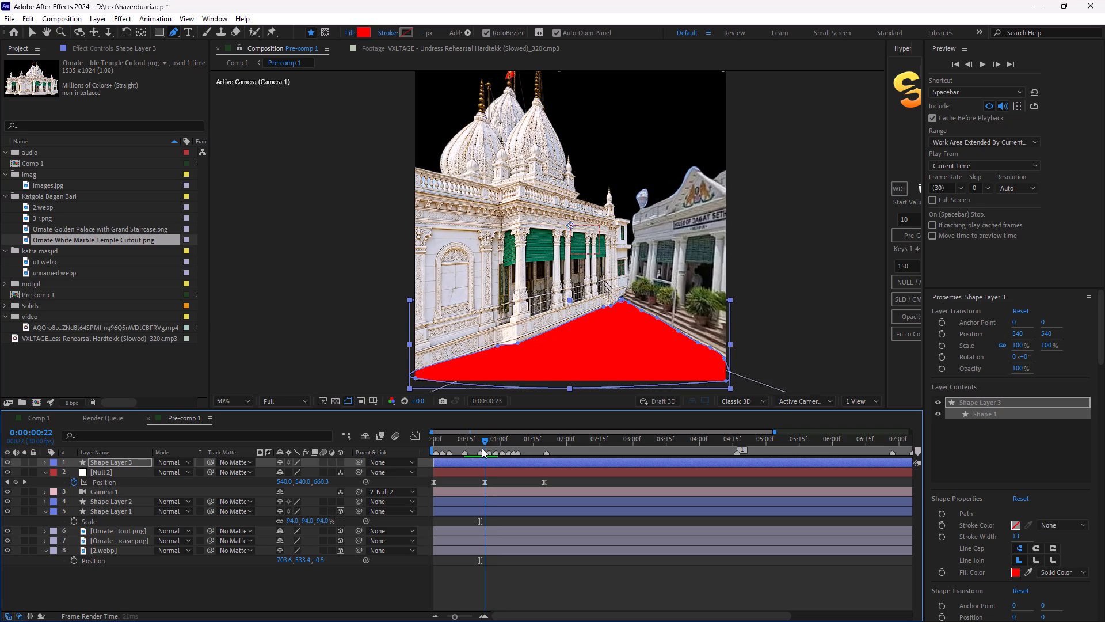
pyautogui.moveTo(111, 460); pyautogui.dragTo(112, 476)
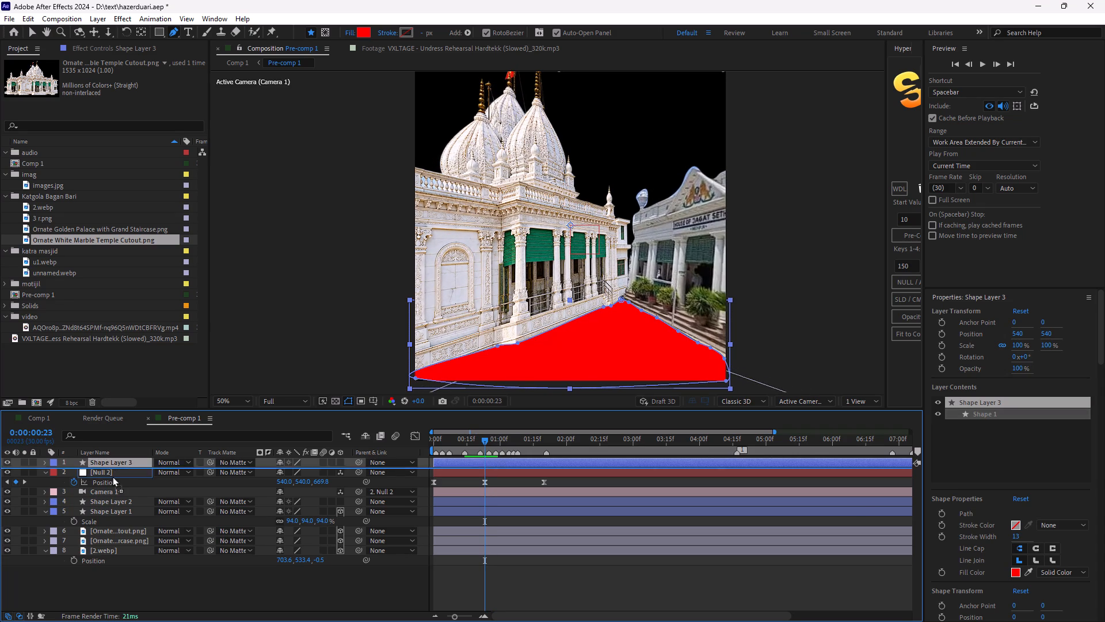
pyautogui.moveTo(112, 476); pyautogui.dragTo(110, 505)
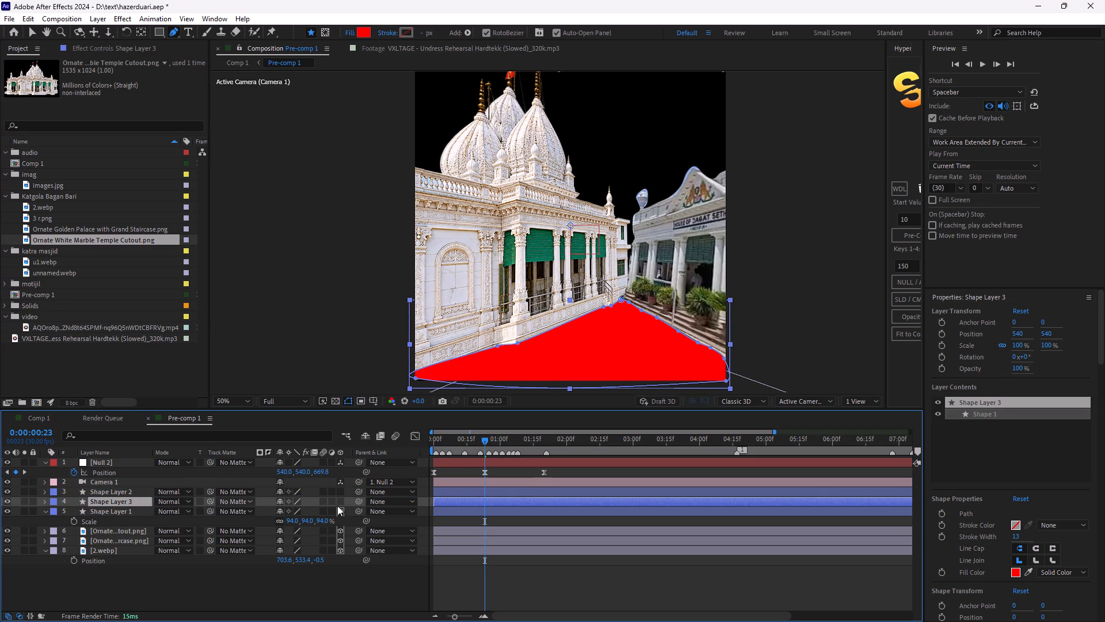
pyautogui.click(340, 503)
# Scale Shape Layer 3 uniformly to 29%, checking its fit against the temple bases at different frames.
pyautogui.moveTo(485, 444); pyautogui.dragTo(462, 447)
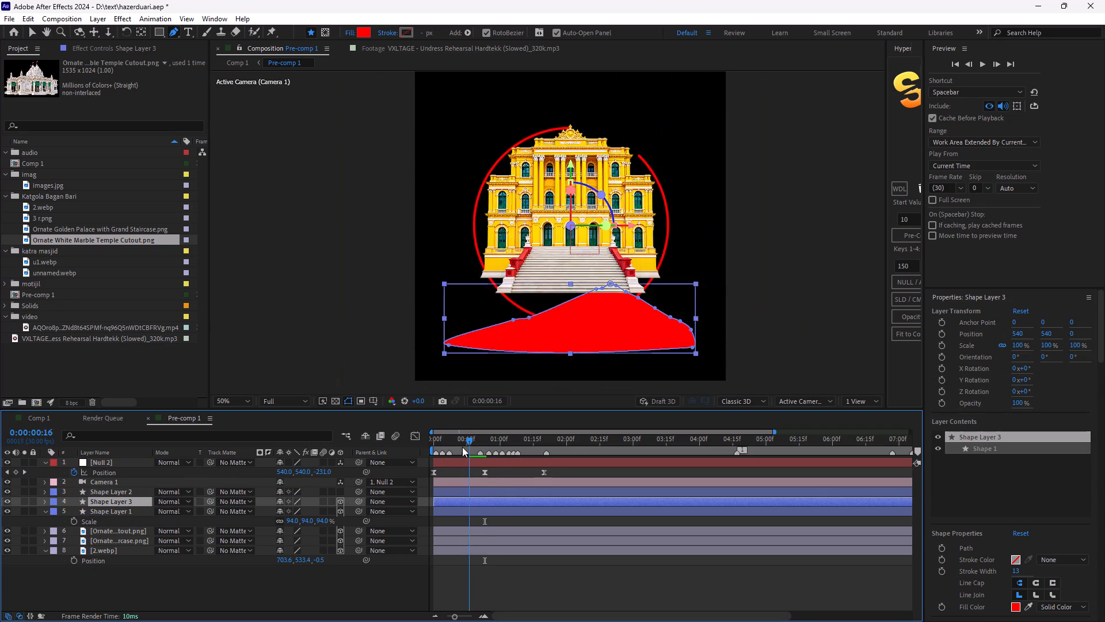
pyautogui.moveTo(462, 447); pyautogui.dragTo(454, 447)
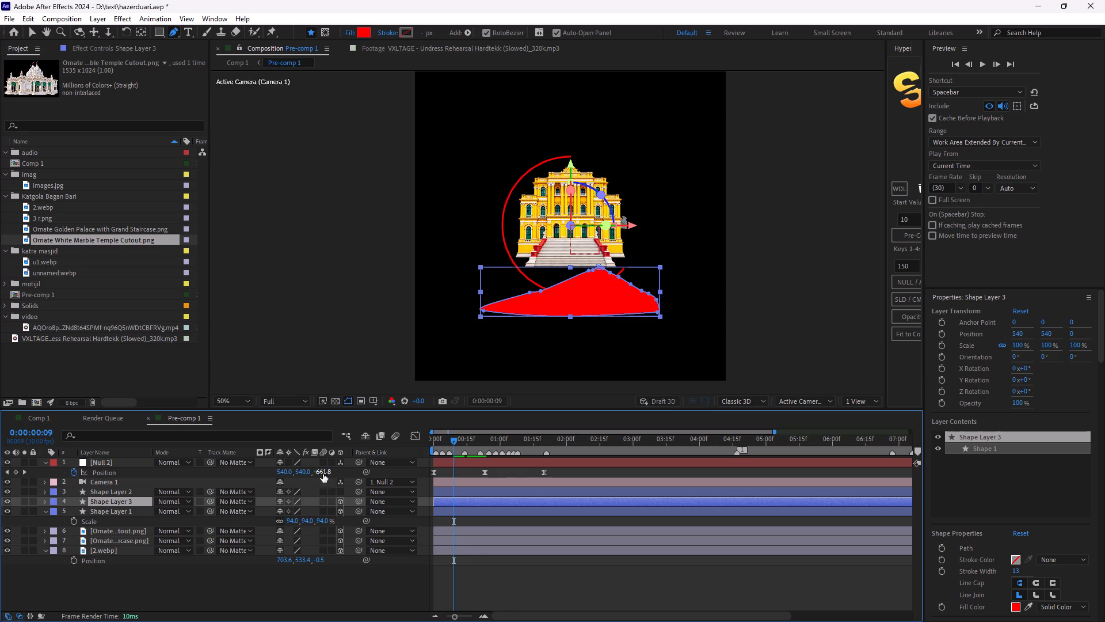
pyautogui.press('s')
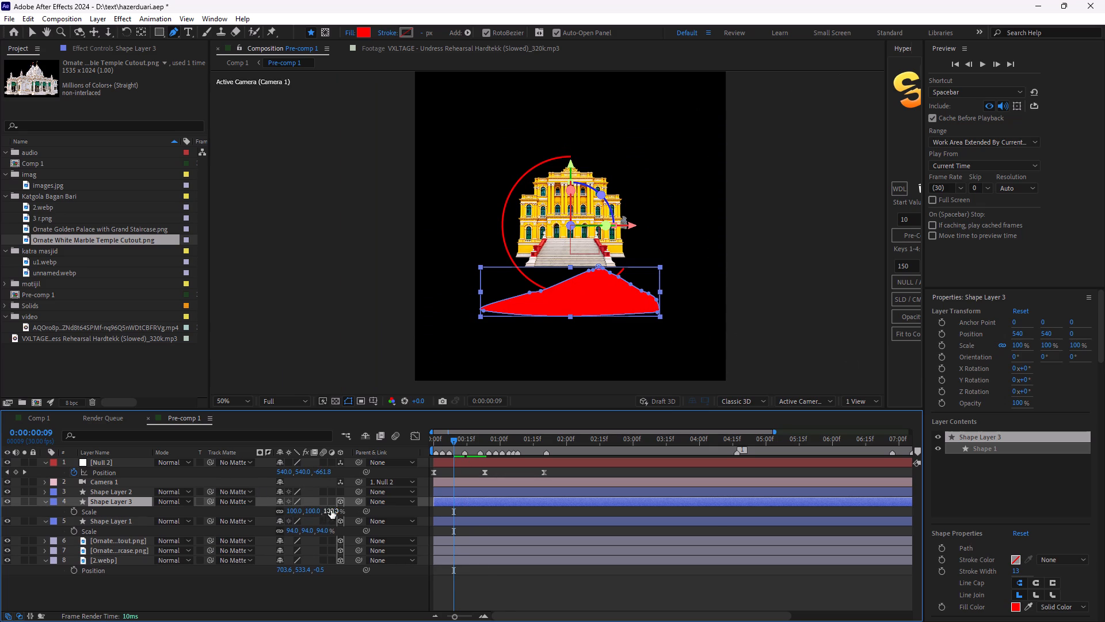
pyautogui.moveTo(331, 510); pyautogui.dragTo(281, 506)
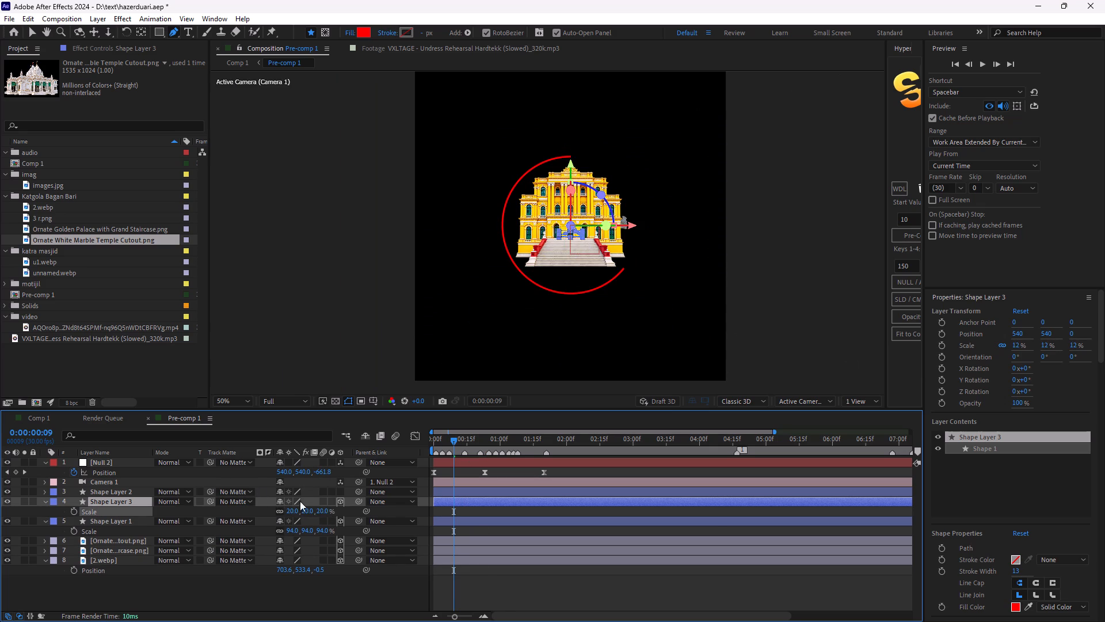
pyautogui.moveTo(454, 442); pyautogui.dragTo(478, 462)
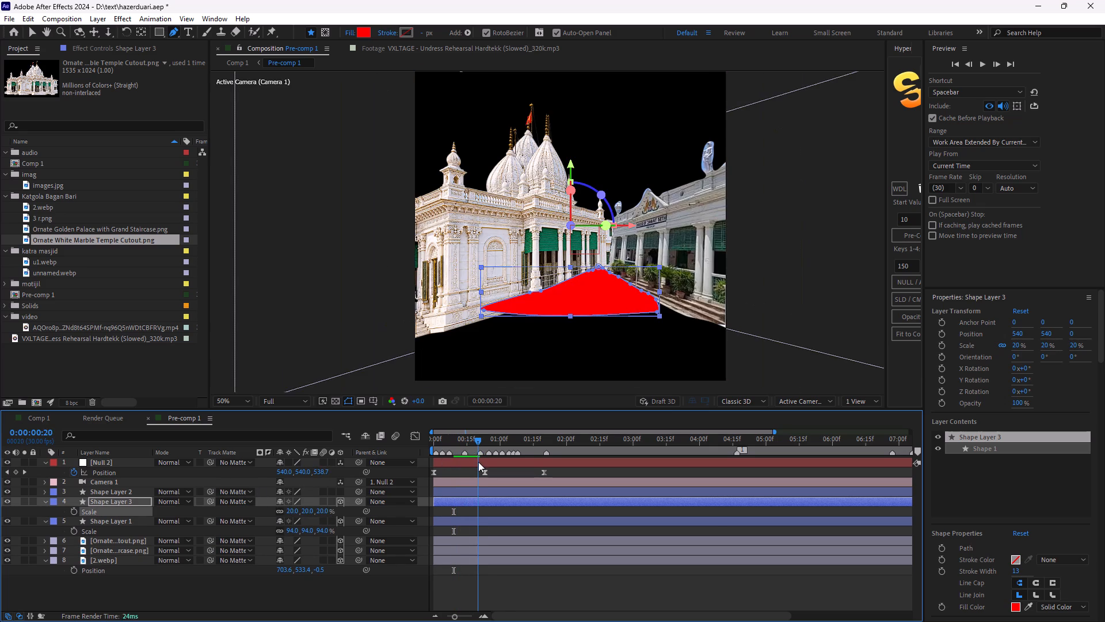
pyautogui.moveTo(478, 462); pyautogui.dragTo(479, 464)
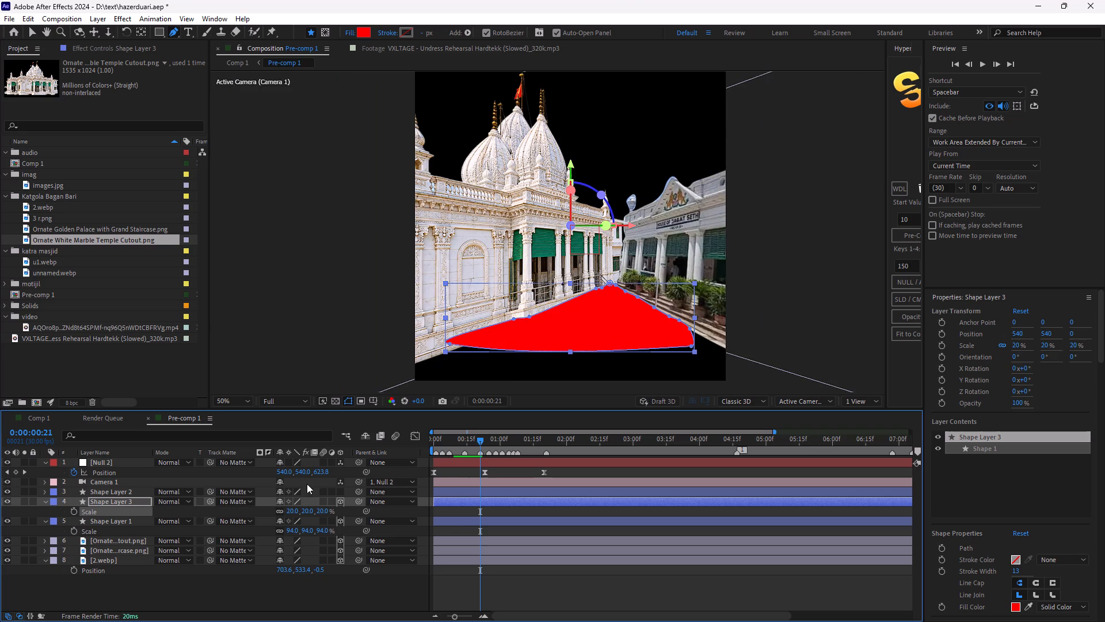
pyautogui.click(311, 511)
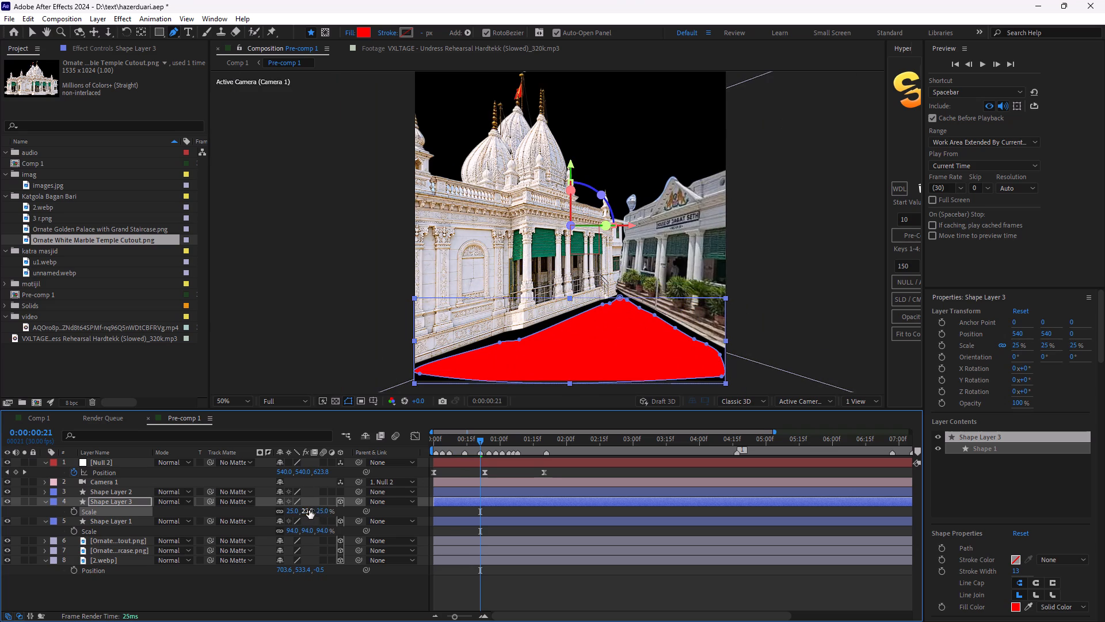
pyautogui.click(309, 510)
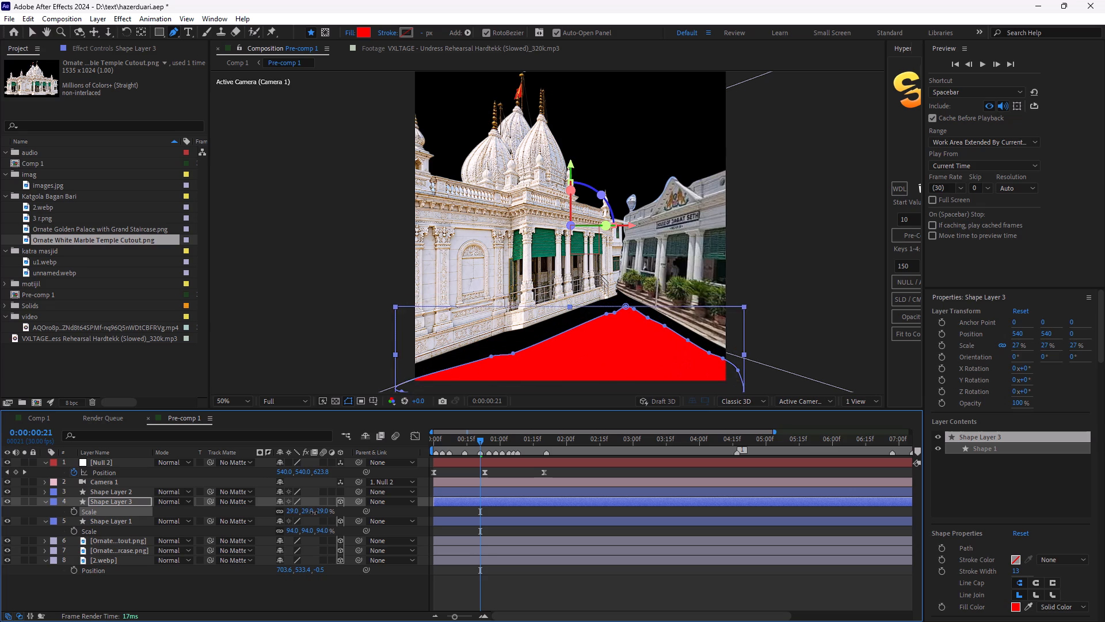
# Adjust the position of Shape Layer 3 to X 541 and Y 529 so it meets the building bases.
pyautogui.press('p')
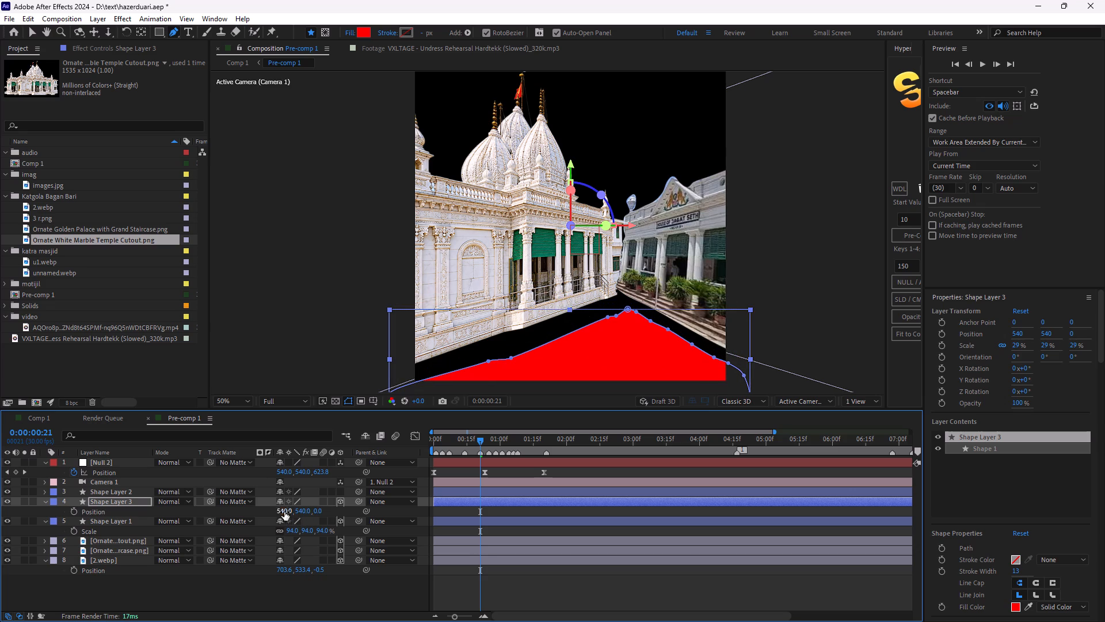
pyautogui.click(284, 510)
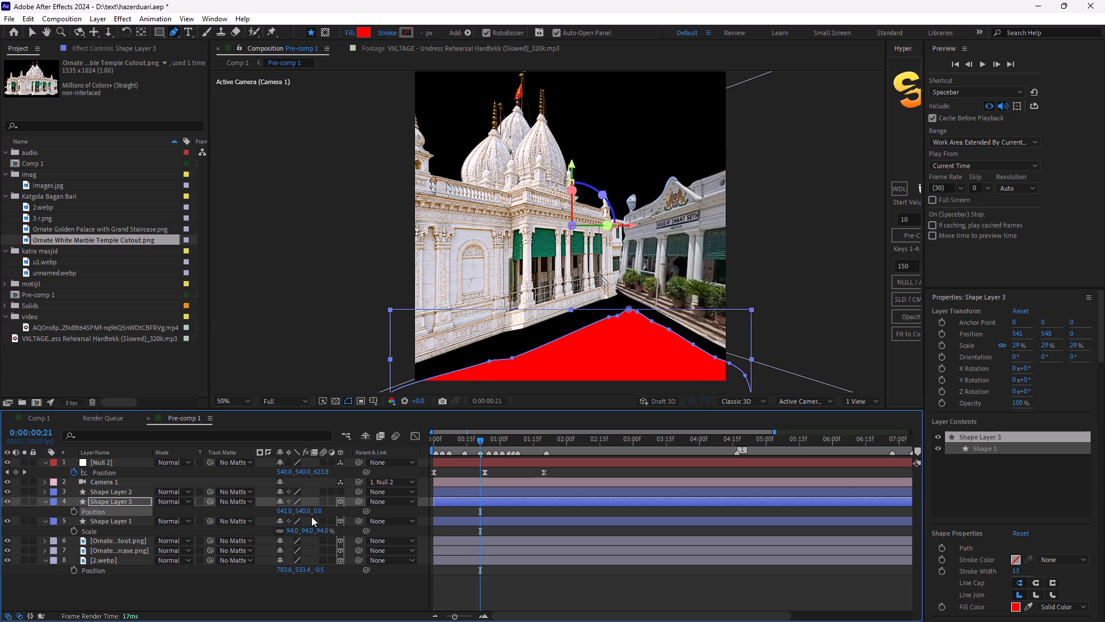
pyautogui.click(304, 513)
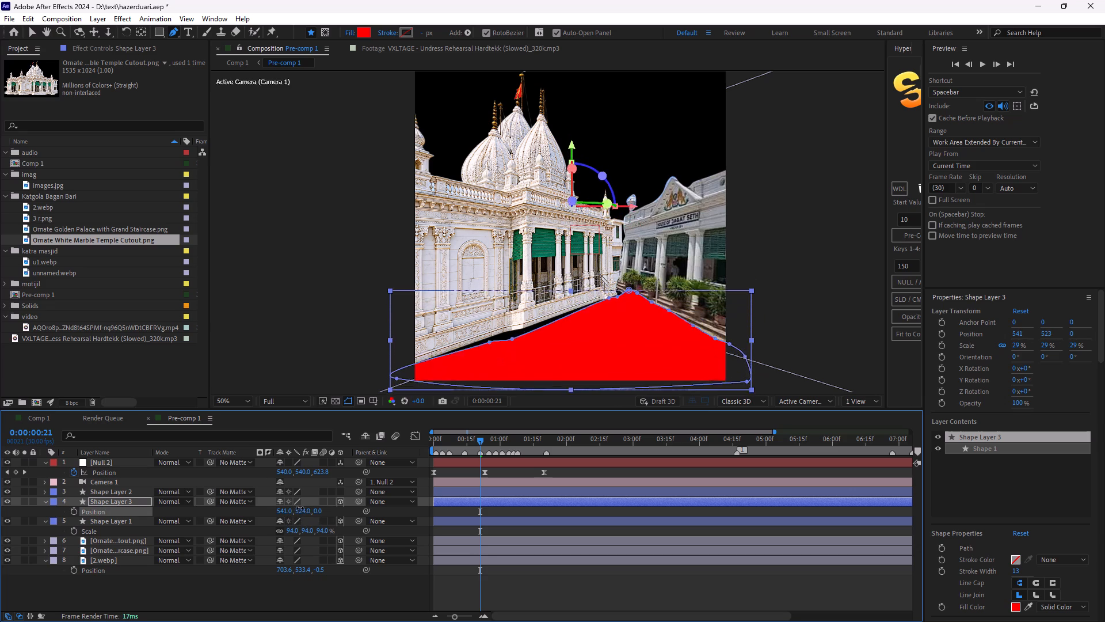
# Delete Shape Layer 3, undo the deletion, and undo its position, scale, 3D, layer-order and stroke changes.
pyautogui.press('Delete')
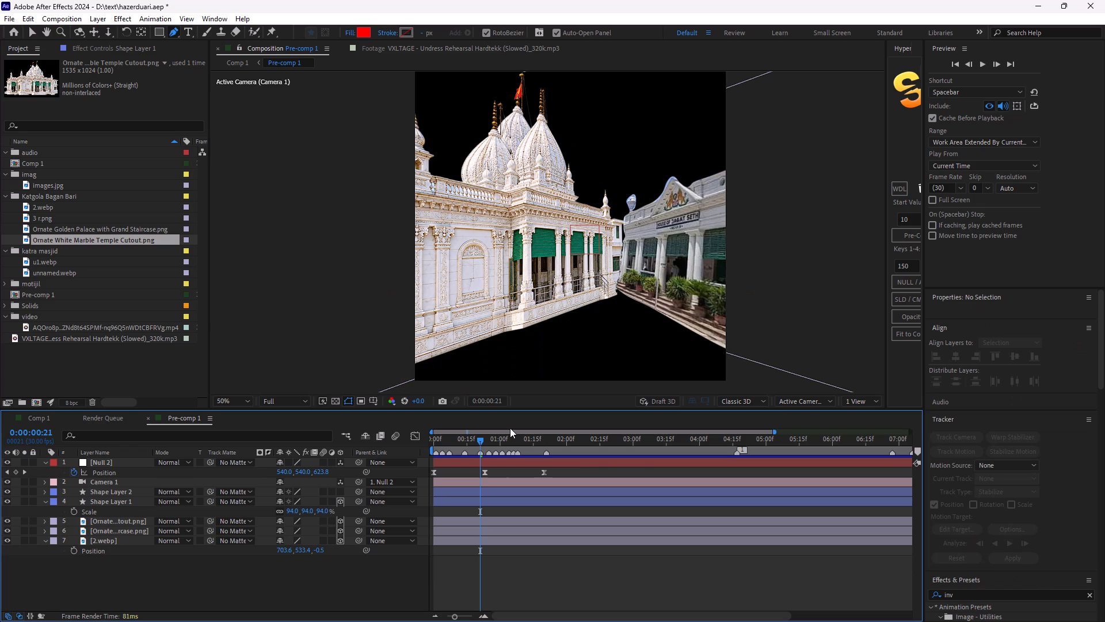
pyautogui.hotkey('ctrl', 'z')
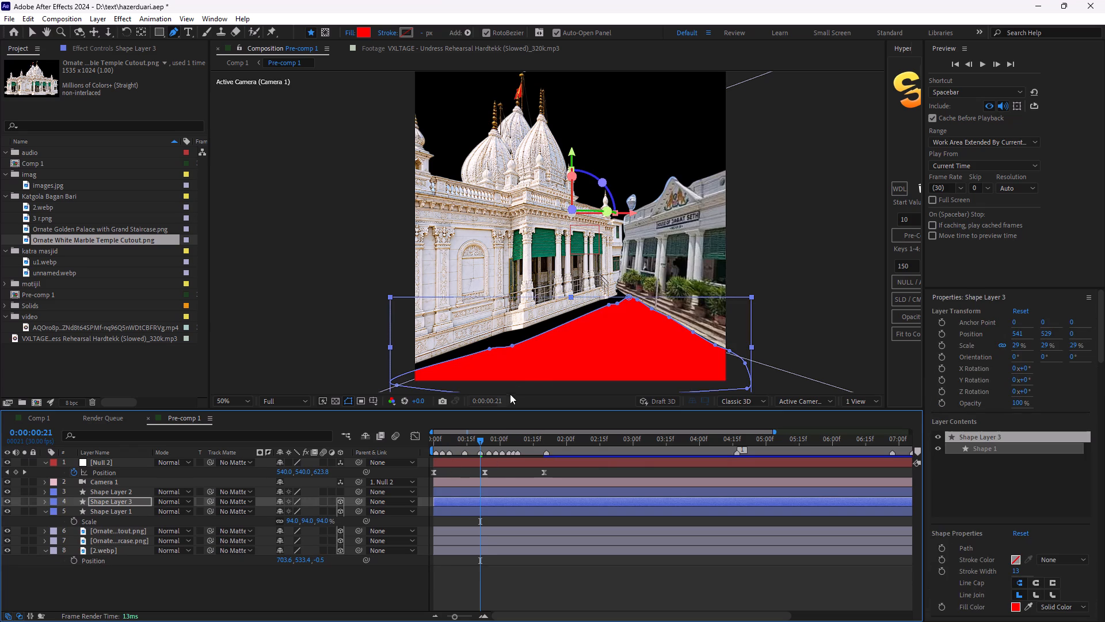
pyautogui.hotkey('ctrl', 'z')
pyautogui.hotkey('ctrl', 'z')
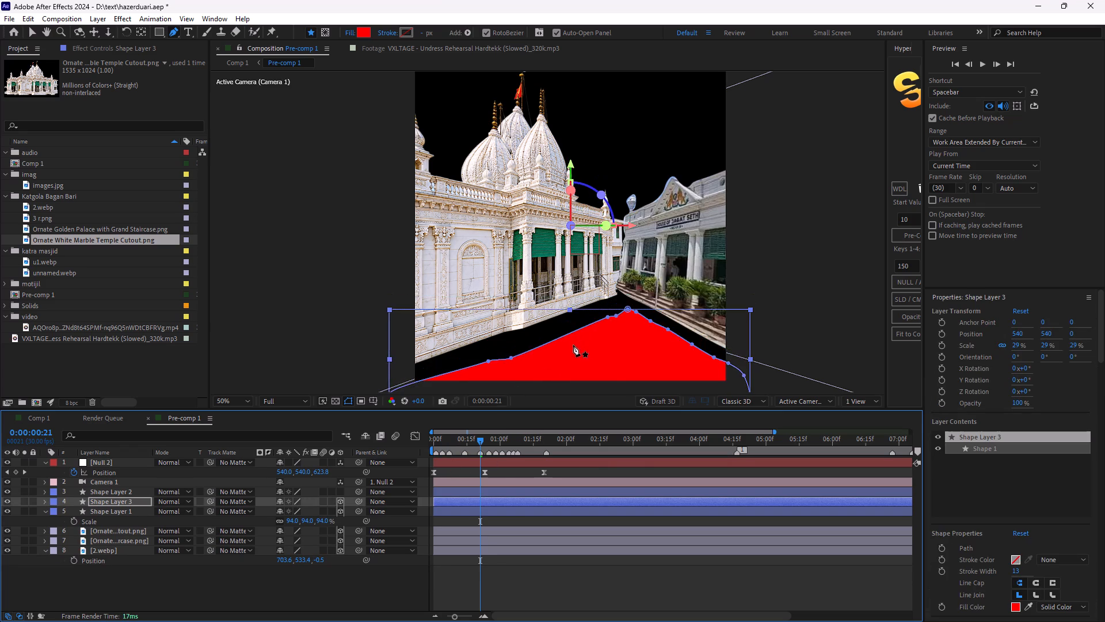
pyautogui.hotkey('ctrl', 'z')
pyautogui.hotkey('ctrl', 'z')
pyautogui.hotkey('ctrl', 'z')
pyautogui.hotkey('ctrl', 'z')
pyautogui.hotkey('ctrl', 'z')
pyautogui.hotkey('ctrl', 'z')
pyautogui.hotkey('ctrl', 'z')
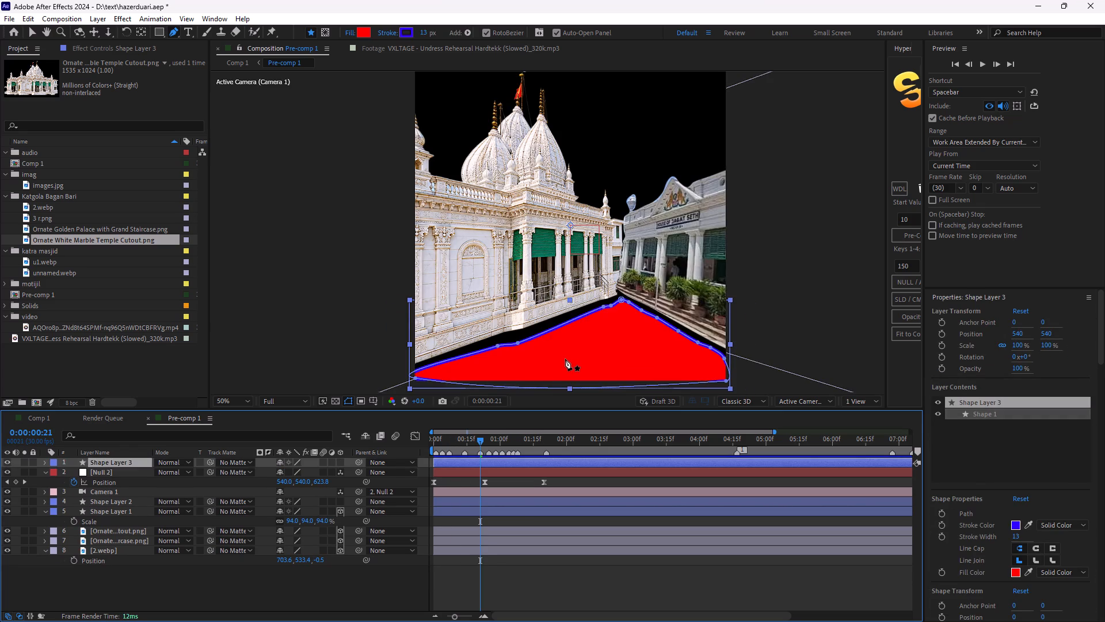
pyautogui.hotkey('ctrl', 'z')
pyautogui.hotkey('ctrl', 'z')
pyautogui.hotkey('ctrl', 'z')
# Delete the red ground shape, Shape Layer 3, from Pre-comp 1.
pyautogui.click(471, 468)
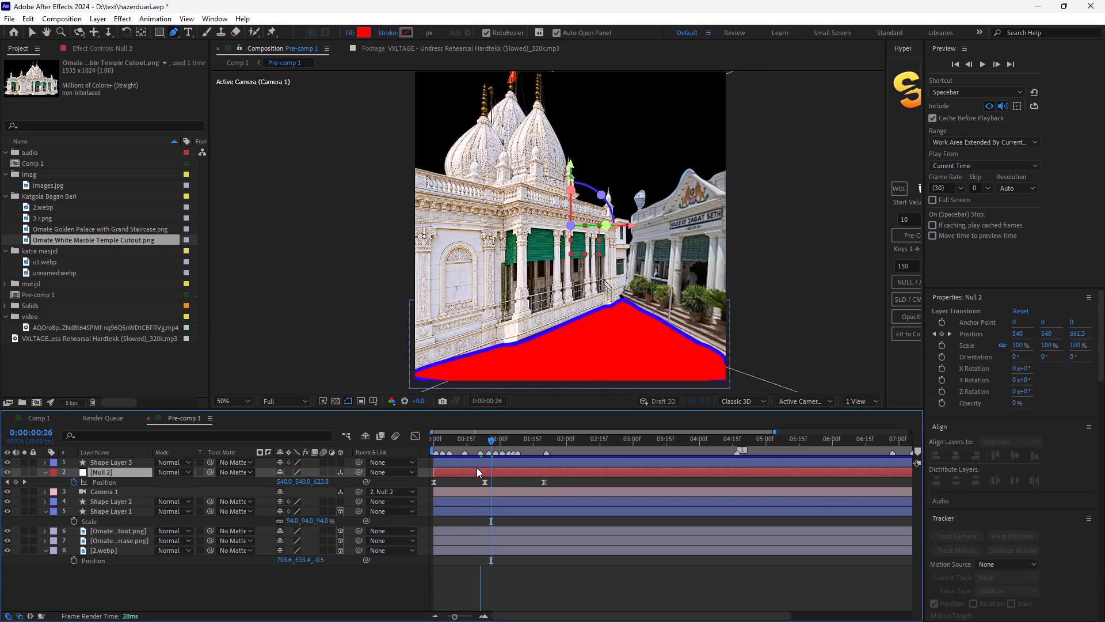
pyautogui.click(477, 467)
pyautogui.click(488, 464)
pyautogui.press('Delete')
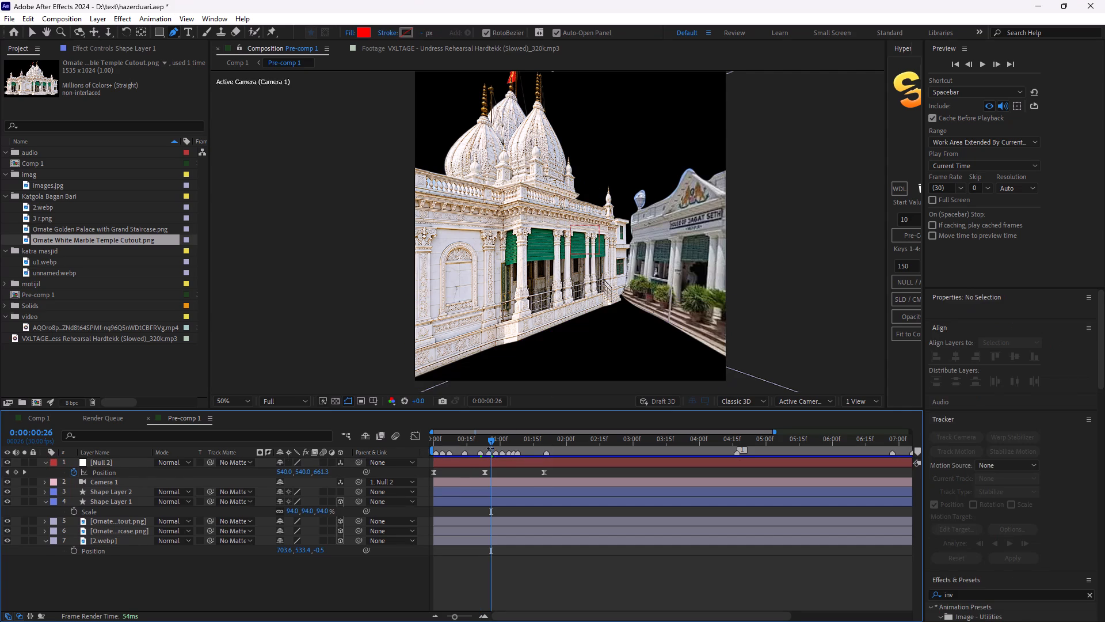
# Preview the camera fly-through from the first frame to review the animation without the ground shape.
pyautogui.moveTo(490, 443); pyautogui.dragTo(421, 443)
pyautogui.press('space')
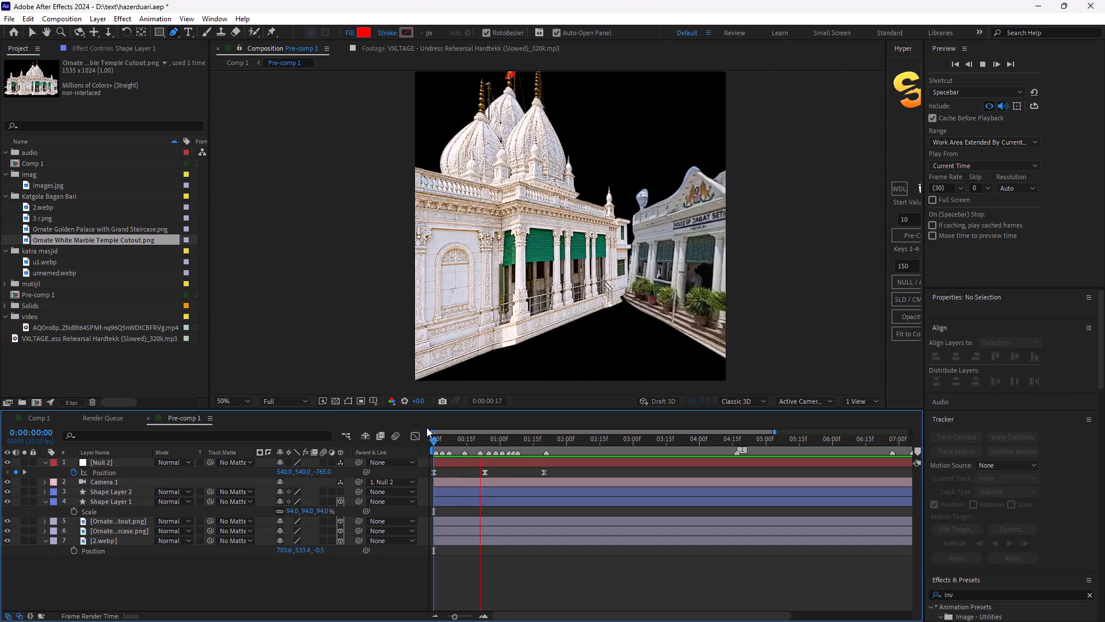
pyautogui.press('space')
pyautogui.press('space')
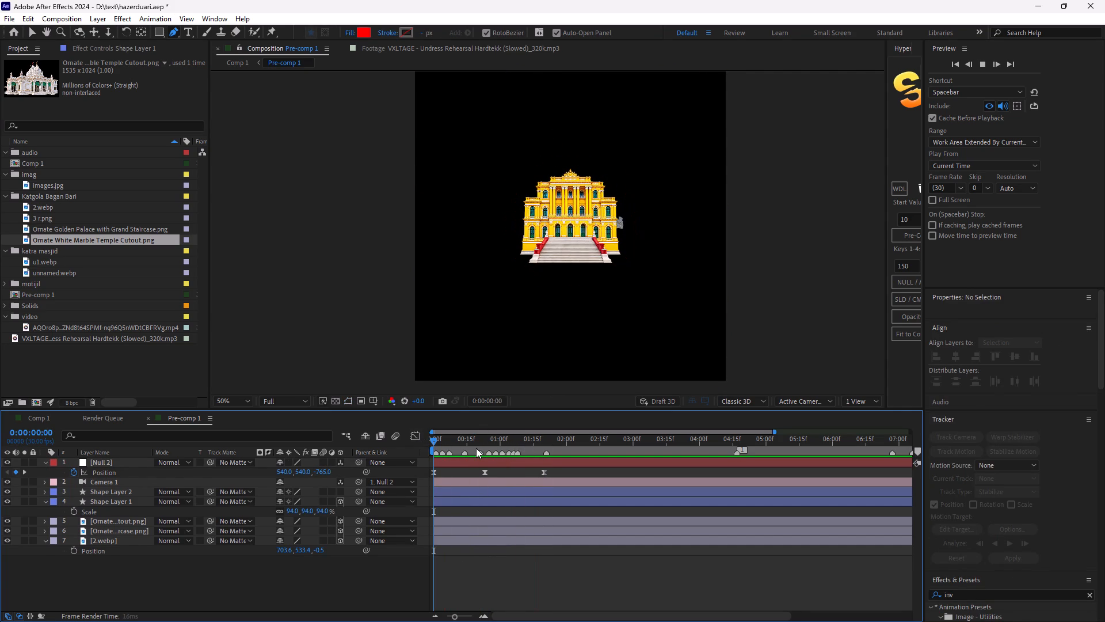
pyautogui.press('space')
pyautogui.moveTo(434, 439); pyautogui.dragTo(467, 450)
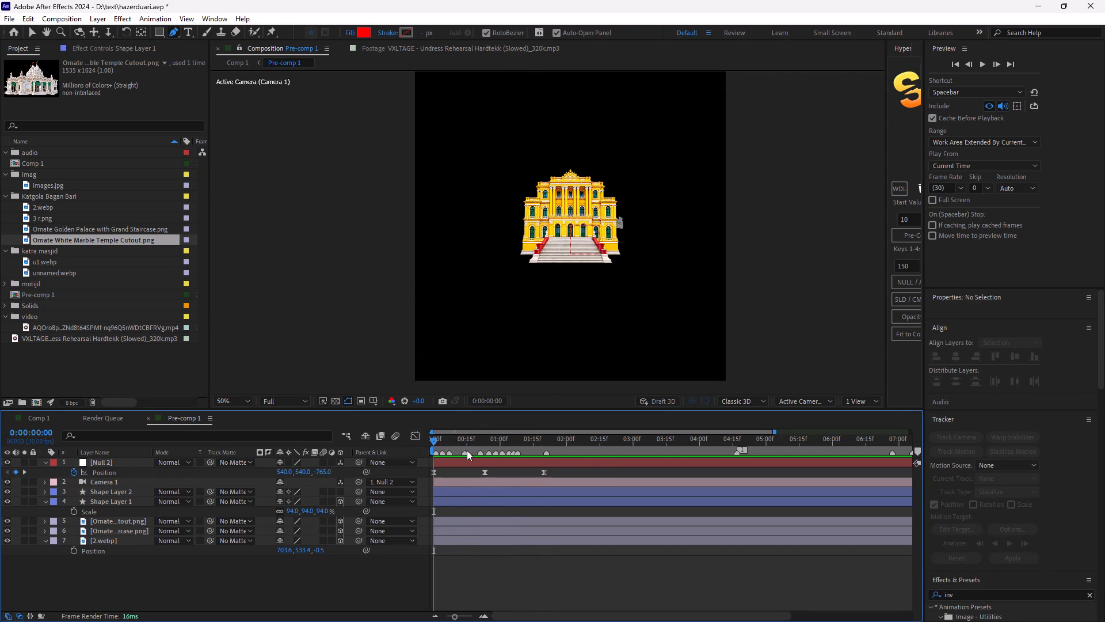
pyautogui.moveTo(467, 450); pyautogui.dragTo(429, 456)
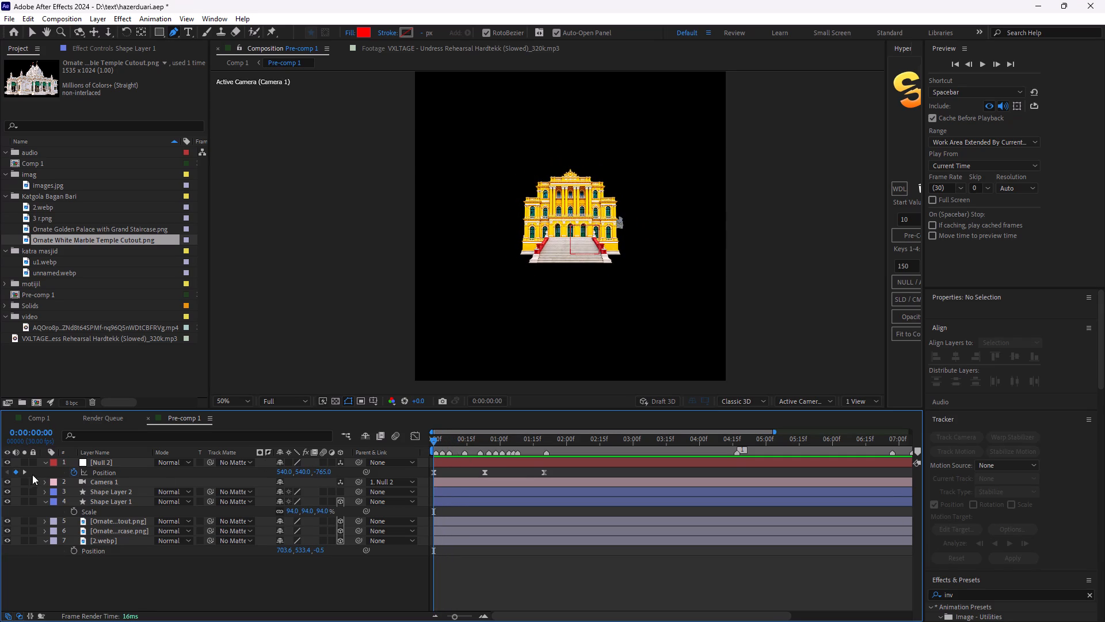
# Collapse the expanded properties of Null 2, Shape Layer 1 and 2.webp in Pre-comp 1.
pyautogui.click(44, 465)
pyautogui.click(45, 491)
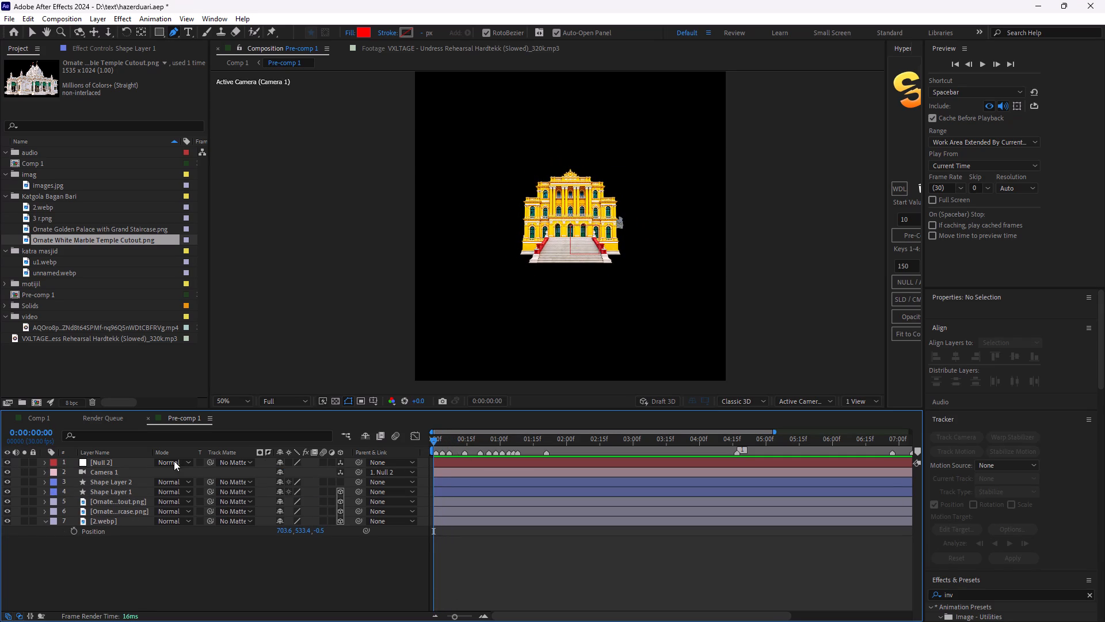
pyautogui.click(41, 521)
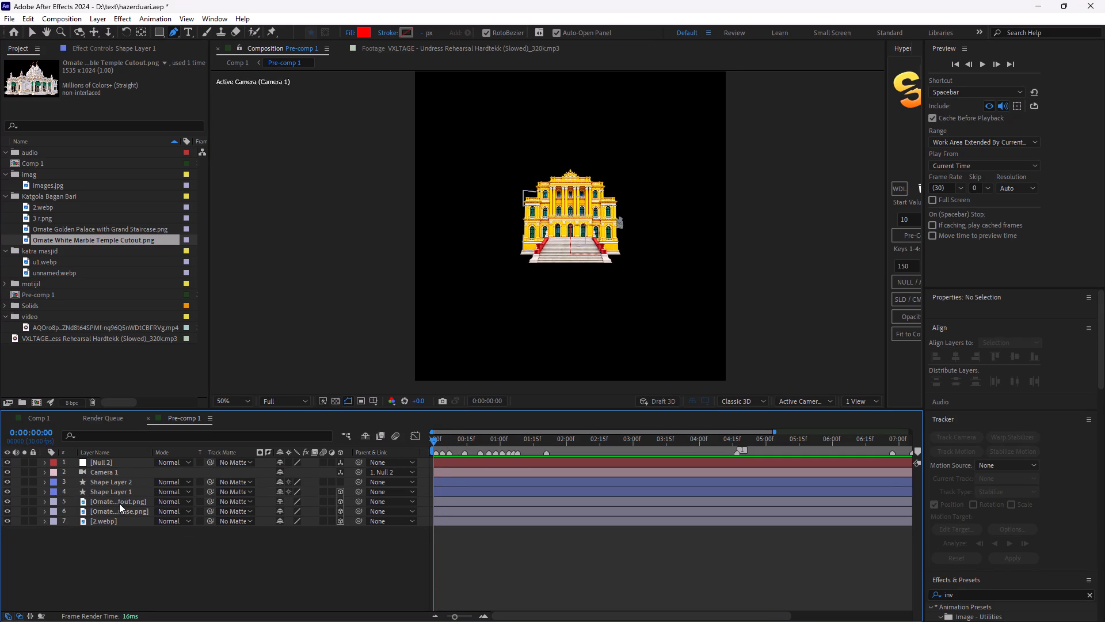
# Find the Deep Glow effect by searching for "deep" and apply it to Shape Layer 1, the red circle.
pyautogui.click(114, 481)
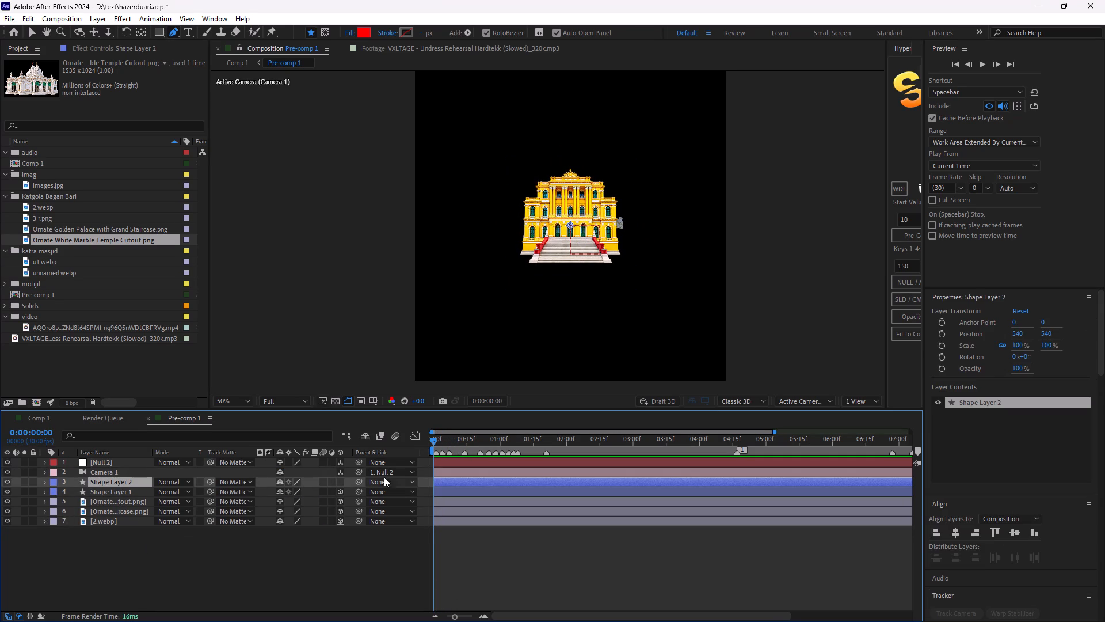
pyautogui.click(86, 491)
pyautogui.hotkey('ctrl', 'space')
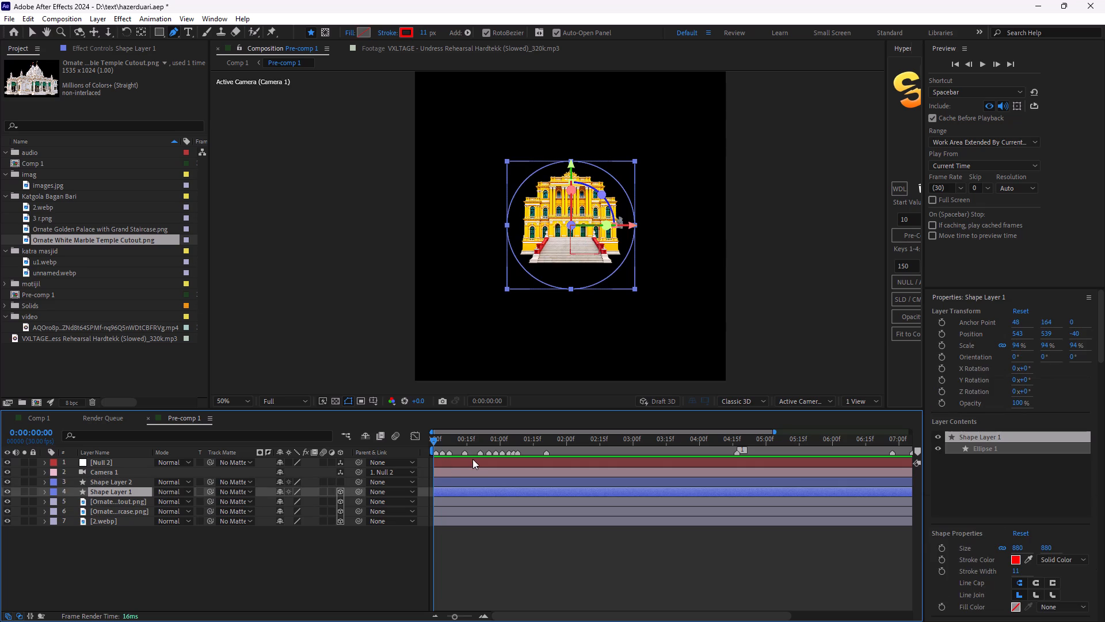
pyautogui.hotkey('ctrl', 'space')
pyautogui.hotkey('ctrl', 'space')
pyautogui.hotkey('ctrl', 'space')
pyautogui.hotkey('ctrl', 'space')
pyautogui.hotkey('ctrl', 'space')
pyautogui.scroll(-6, 1045, 506)
pyautogui.moveTo(991, 469); pyautogui.dragTo(923, 469)
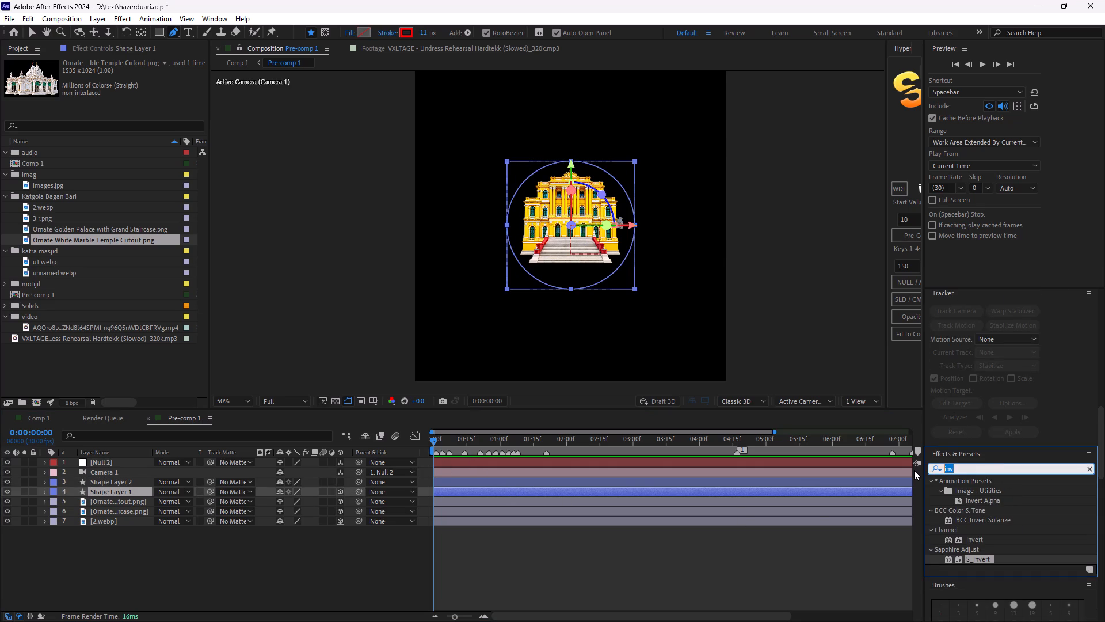
pyautogui.press('BackSpace')
pyautogui.write('deep')
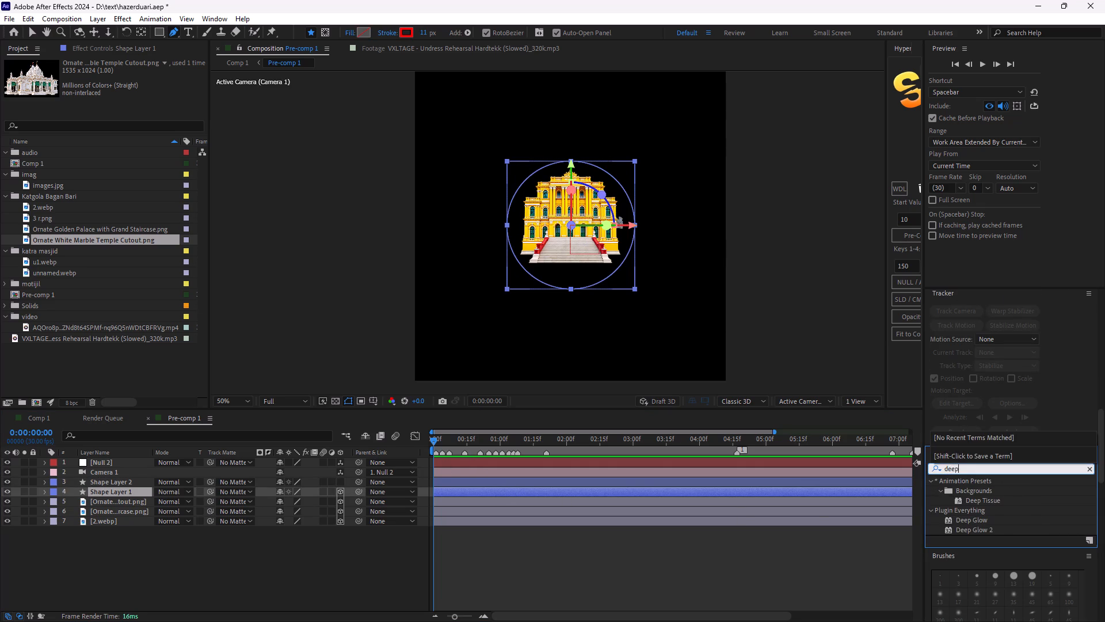
pyautogui.doubleClick(974, 521)
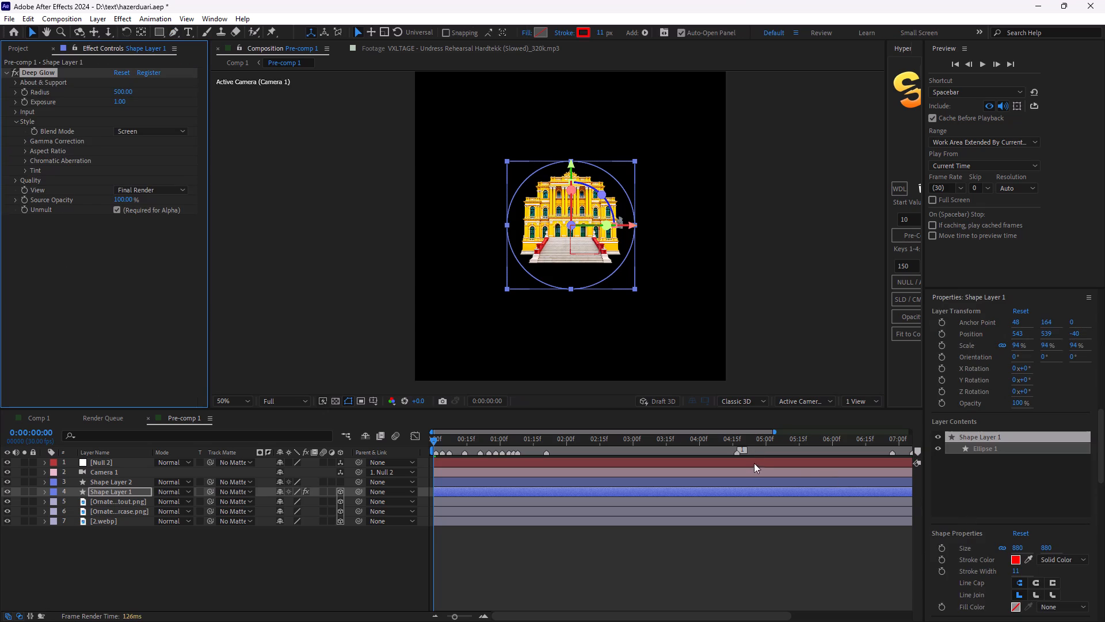
# Preview the circle's glow, then set its Deep Glow radius to 250 and exposure to 0.3.
pyautogui.press('space')
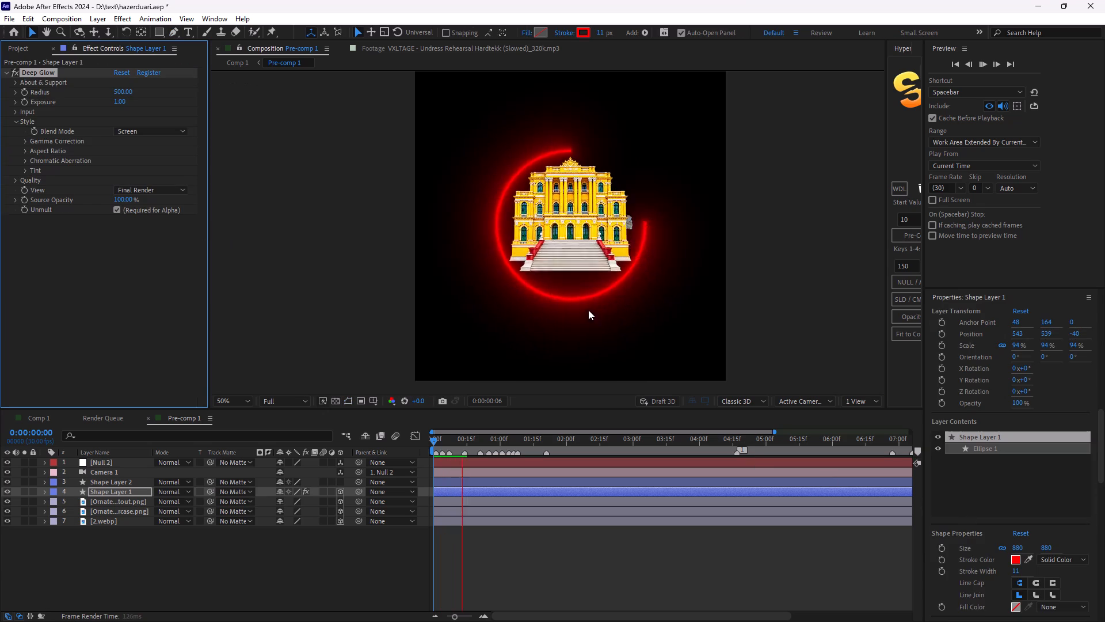
pyautogui.press('space')
pyautogui.moveTo(436, 443); pyautogui.dragTo(448, 446)
pyautogui.click(127, 93)
pyautogui.press('BackSpace')
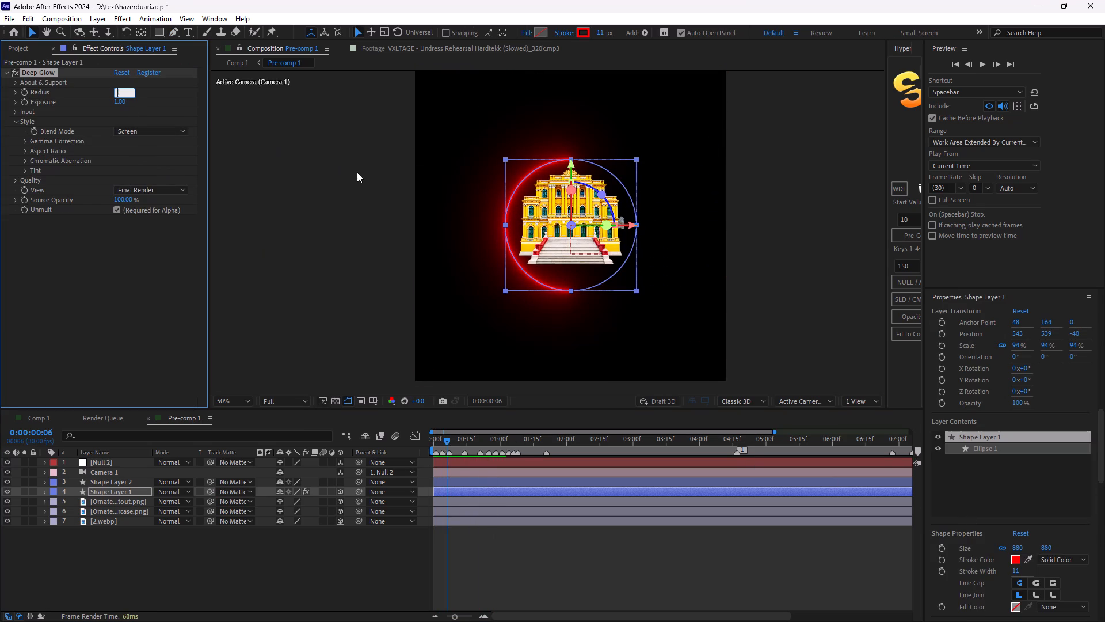
pyautogui.press('2')
pyautogui.write('50')
pyautogui.press('Return')
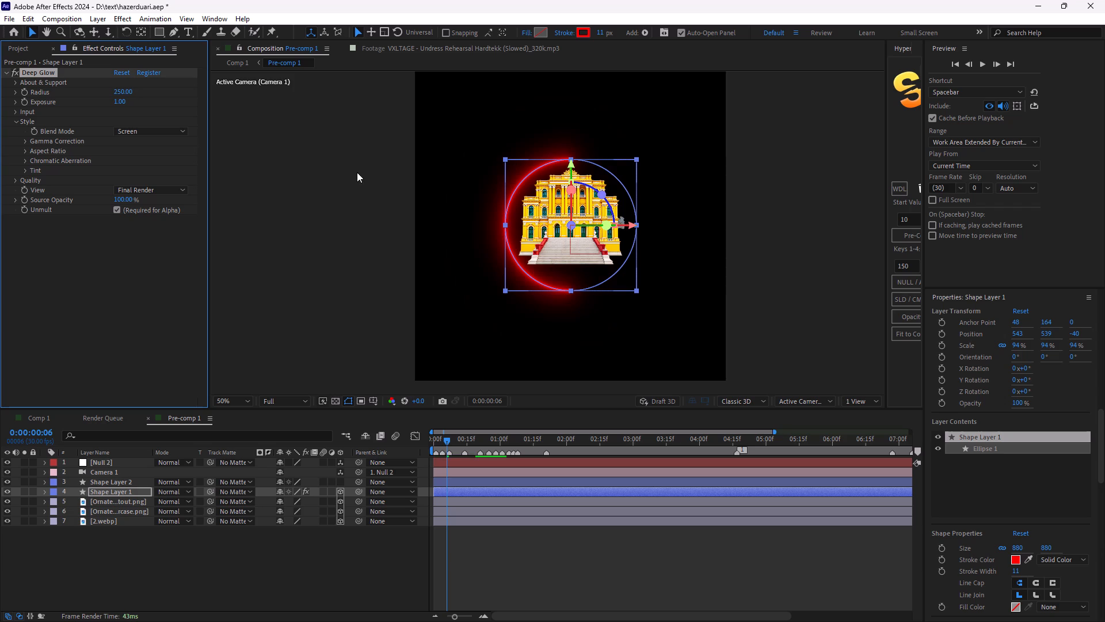
pyautogui.click(119, 103)
pyautogui.press('BackSpace')
pyautogui.write('.3')
pyautogui.press('Return')
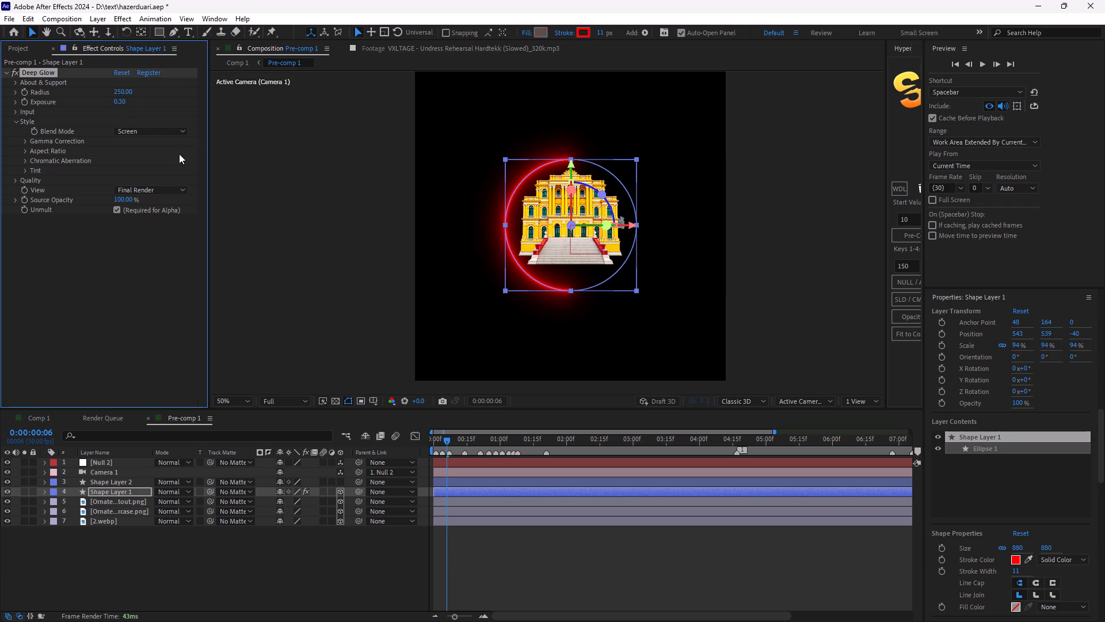
# Preview the fly-through from the first frame to examine the red circle's glow.
pyautogui.click(590, 562)
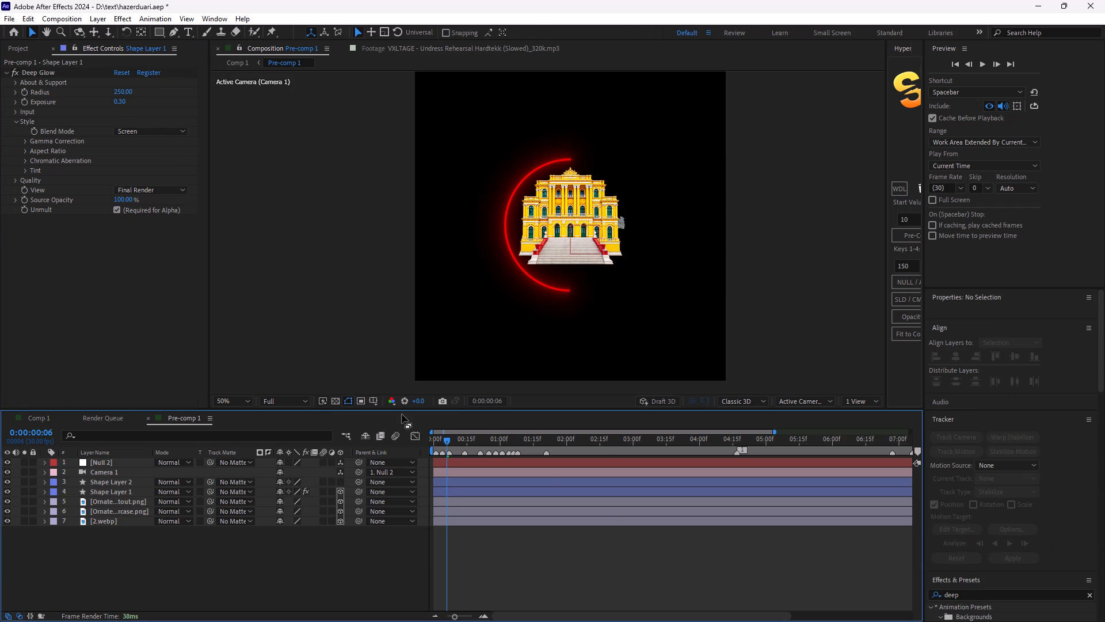
pyautogui.moveTo(447, 437); pyautogui.dragTo(478, 449)
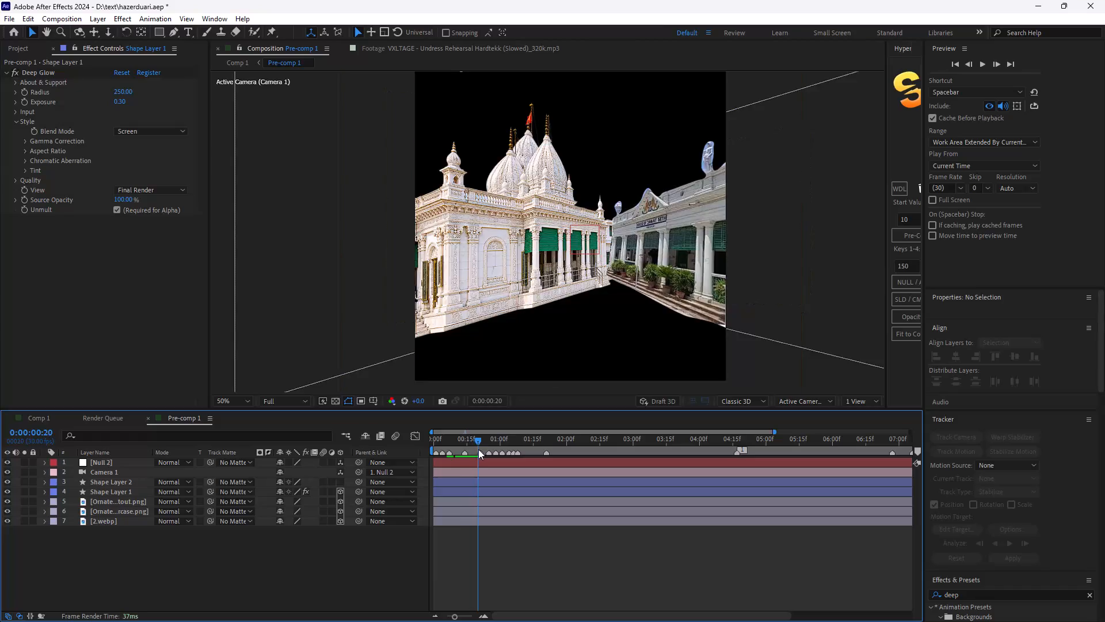
pyautogui.moveTo(478, 449); pyautogui.dragTo(432, 431)
pyautogui.press('space')
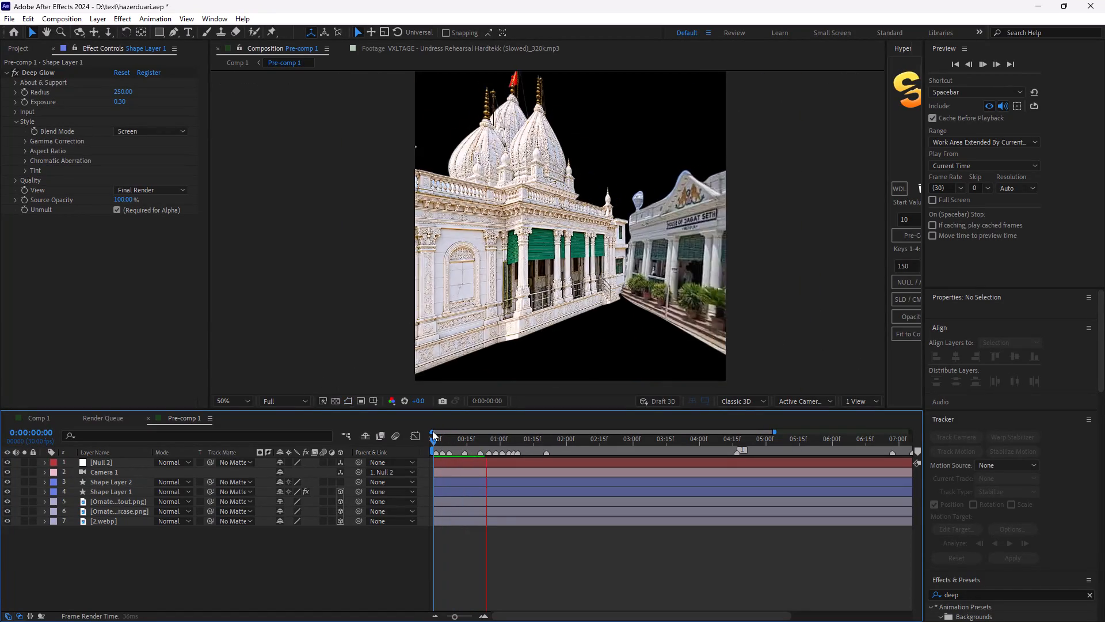
pyautogui.press('space')
pyautogui.press('space')
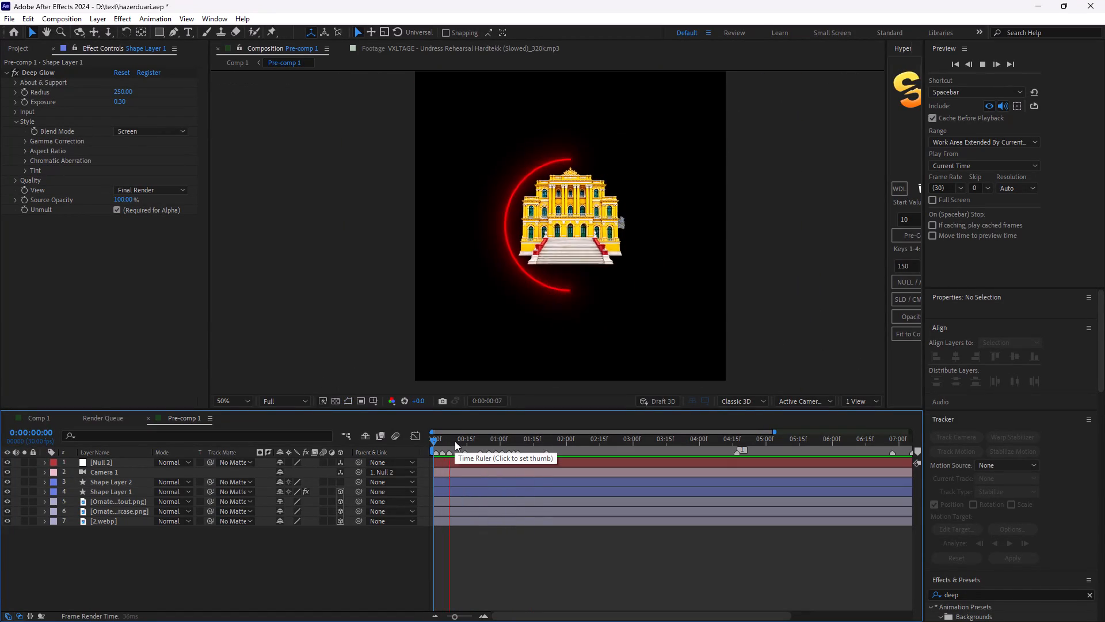
pyautogui.press('space')
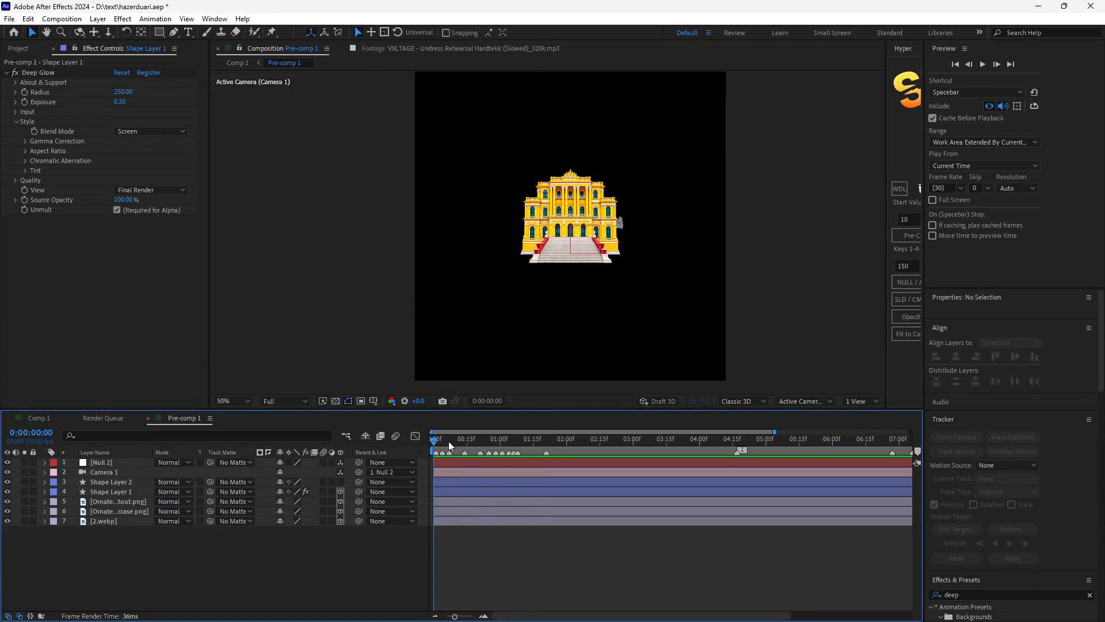
pyautogui.moveTo(444, 441); pyautogui.dragTo(439, 448)
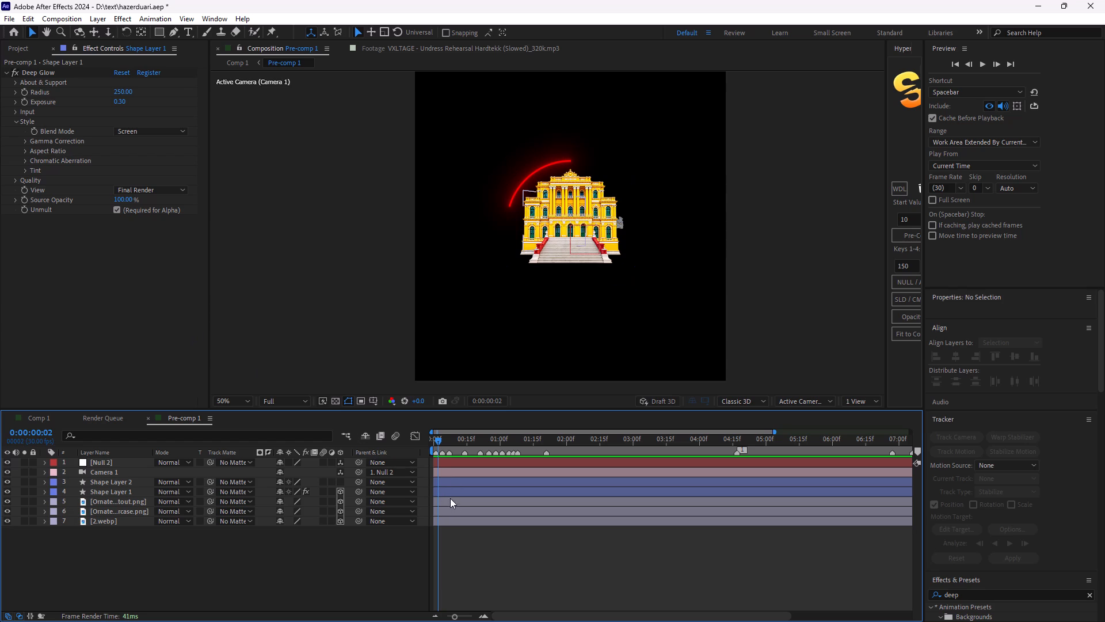
# Apply the Deep Glow effect to the Ornate Golden Palace with Grand Staircase layer.
pyautogui.click(453, 507)
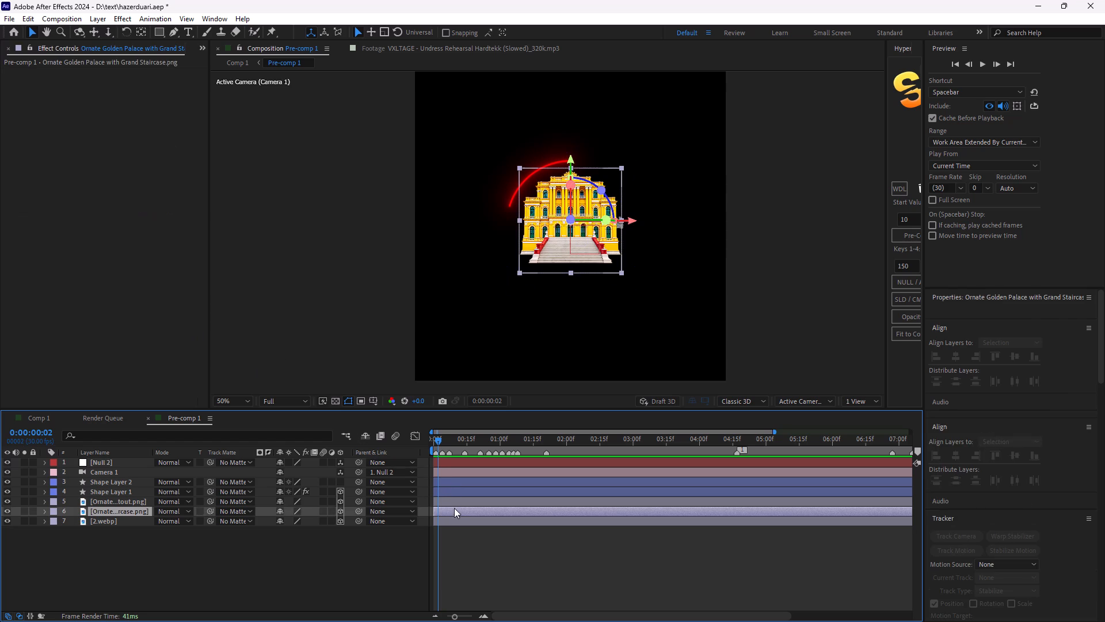
pyautogui.click(454, 505)
pyautogui.click(457, 518)
pyautogui.click(459, 511)
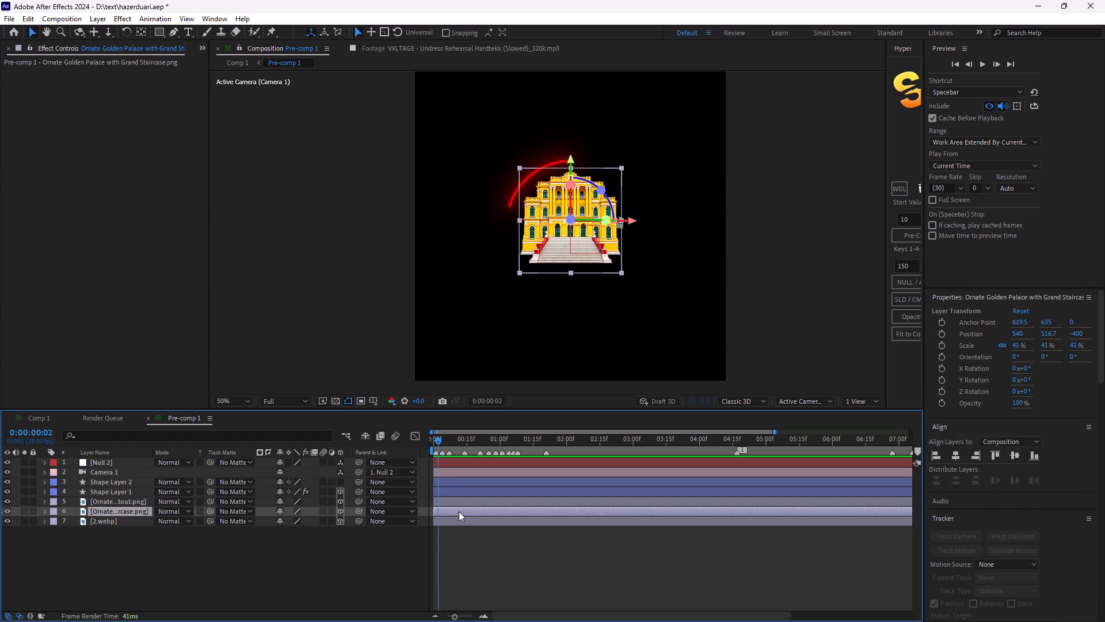
pyautogui.scroll(-2, 1000, 384)
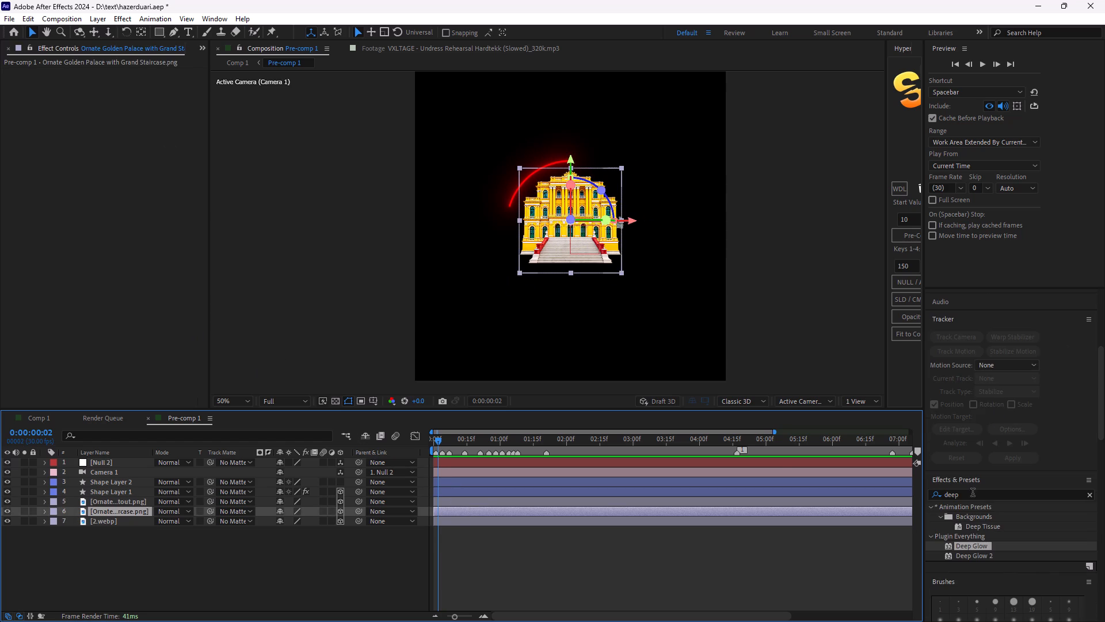
pyautogui.moveTo(974, 546); pyautogui.dragTo(601, 513)
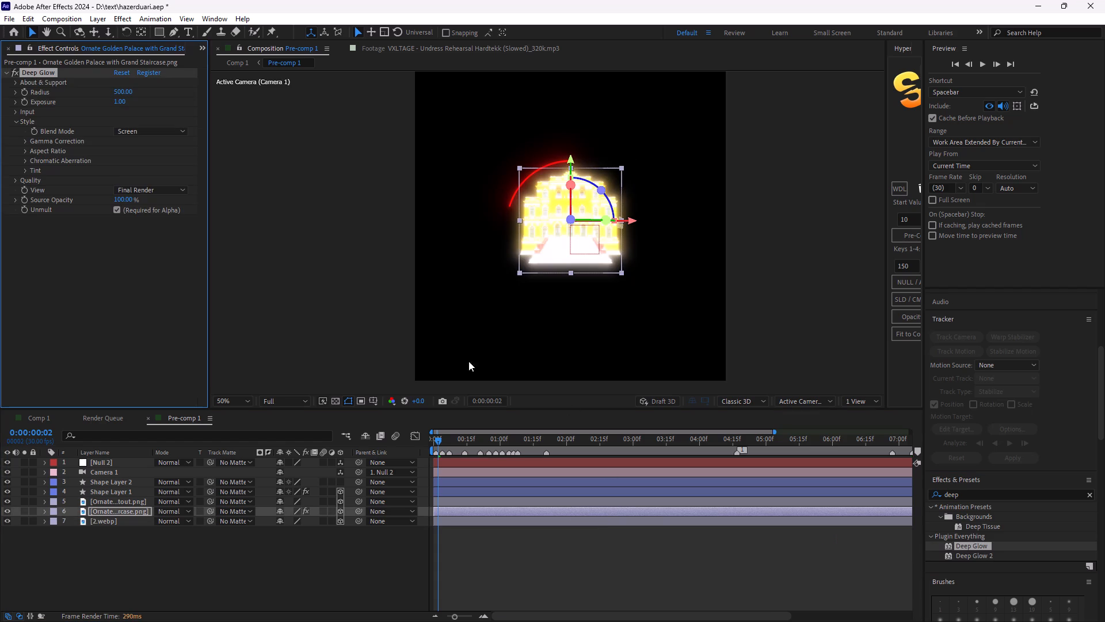
# Set the golden palace layer's Deep Glow radius to 140 and exposure to 0.1.
pyautogui.click(131, 94)
pyautogui.press('BackSpace')
pyautogui.write('14')
pyautogui.press('0')
pyautogui.press('Return')
pyautogui.click(123, 103)
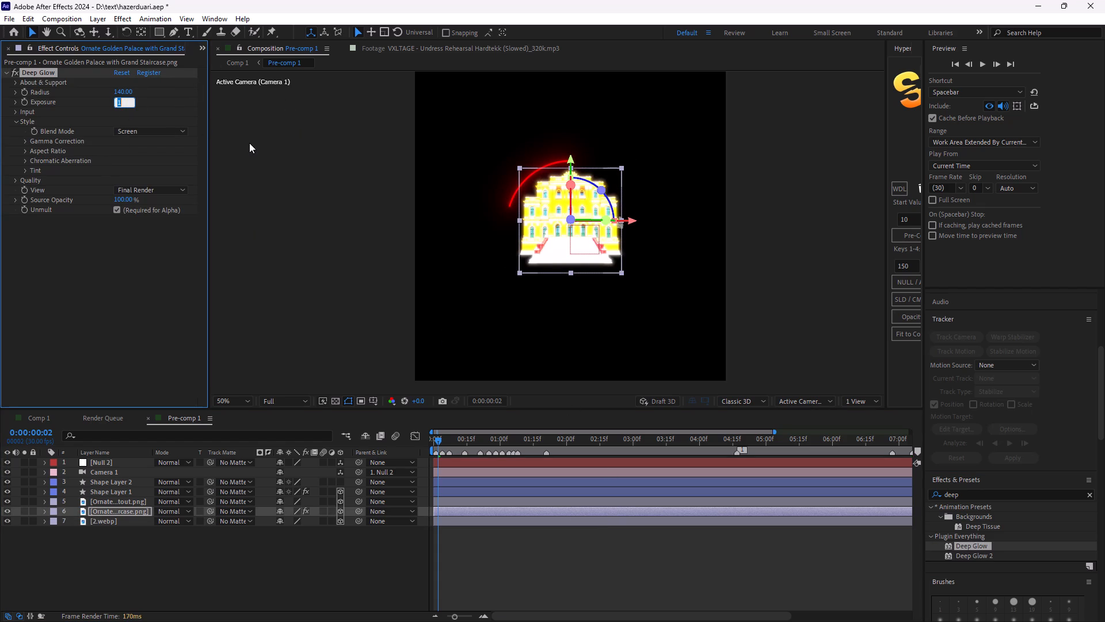
pyautogui.press('BackSpace')
pyautogui.write('.1')
pyautogui.press('Return')
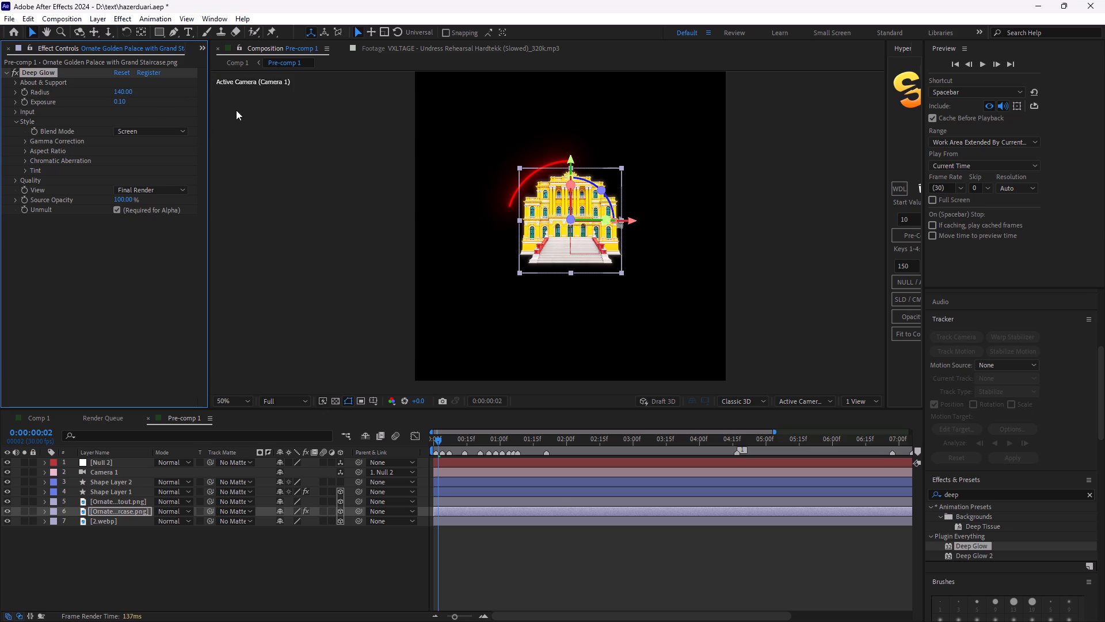
# At frame 17, search the effects for "light sw" and apply CC Light Sweep to the golden palace layer.
pyautogui.moveTo(443, 445); pyautogui.dragTo(443, 445)
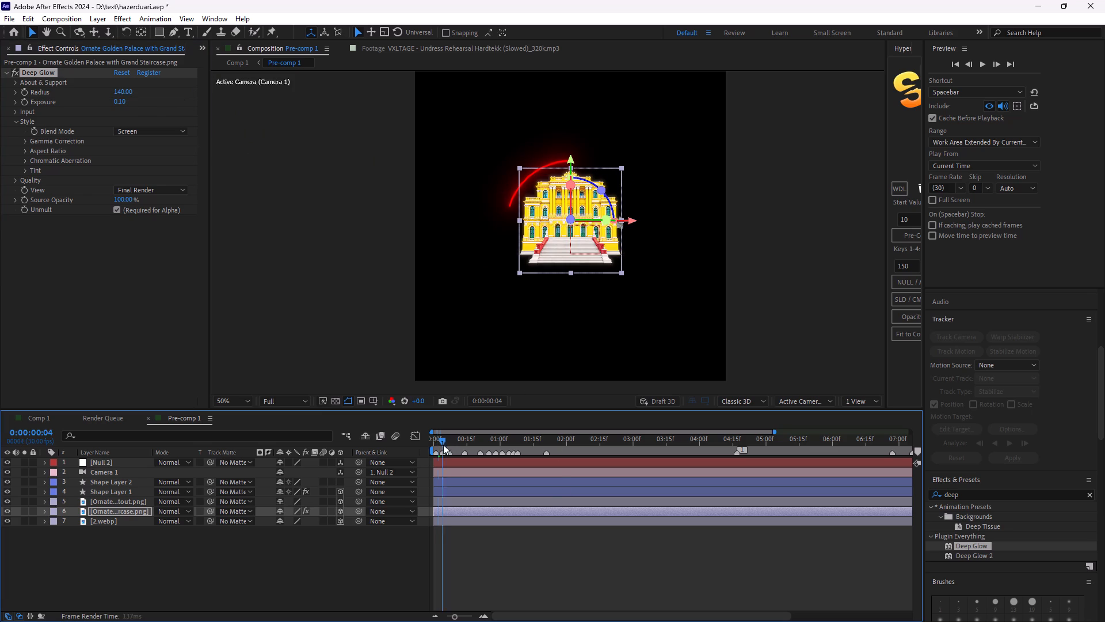
pyautogui.moveTo(443, 445); pyautogui.dragTo(471, 451)
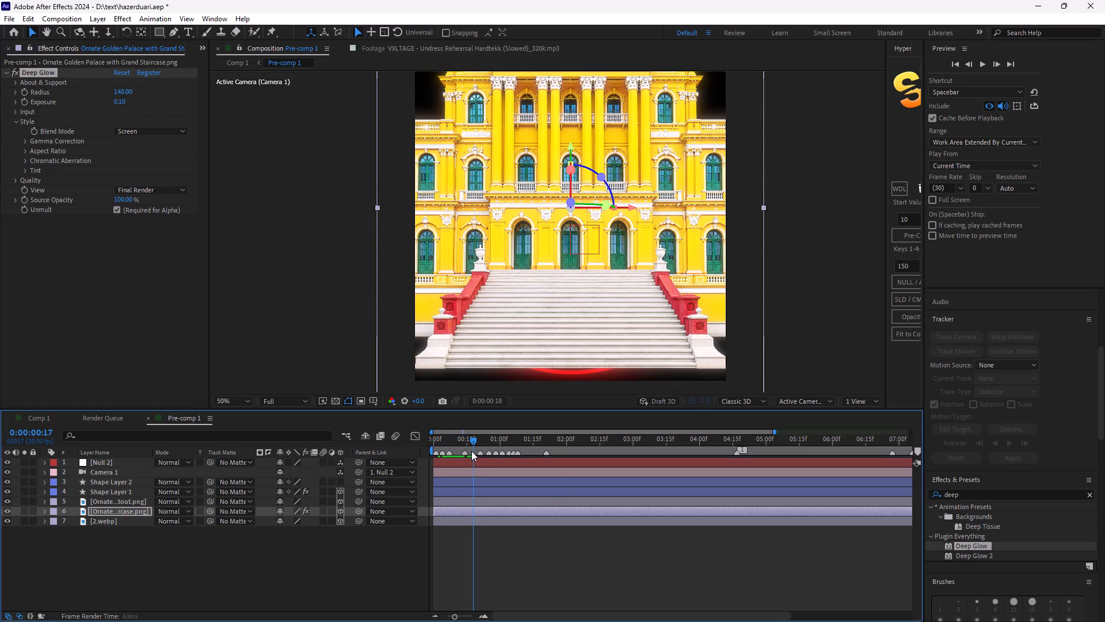
pyautogui.moveTo(471, 451); pyautogui.dragTo(470, 451)
pyautogui.moveTo(987, 492); pyautogui.dragTo(899, 488)
pyautogui.press('BackSpace')
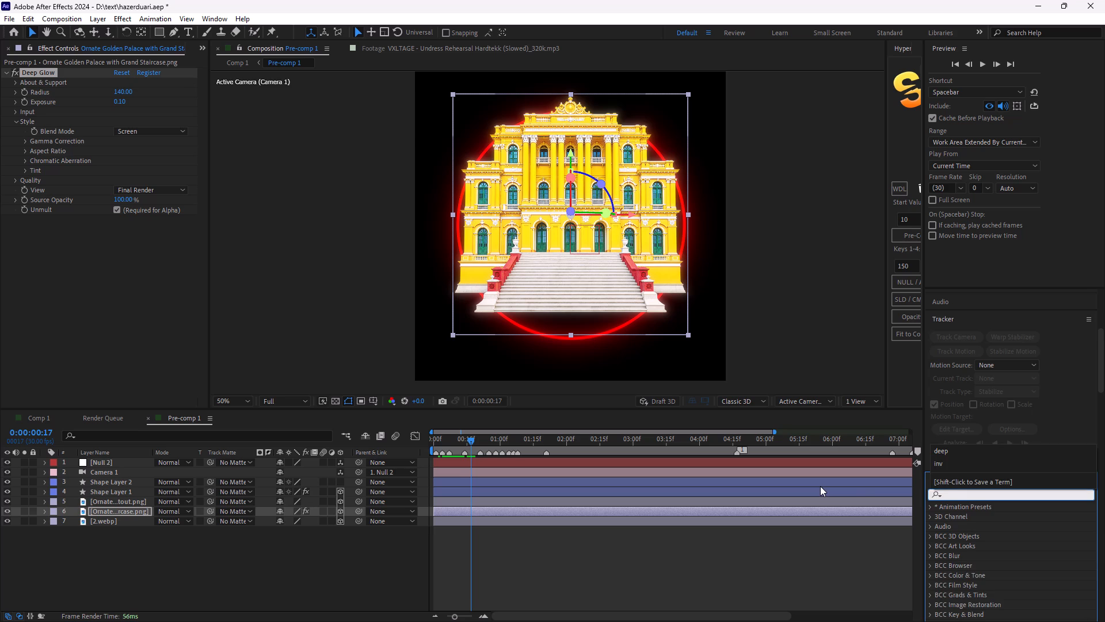
pyautogui.write('li')
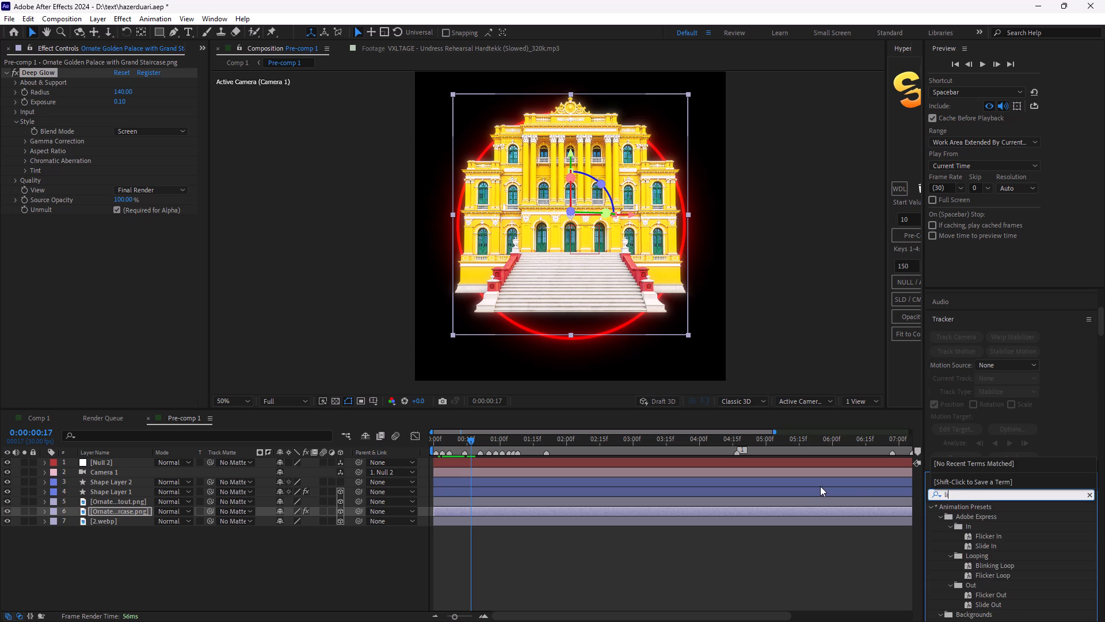
pyautogui.write('ght')
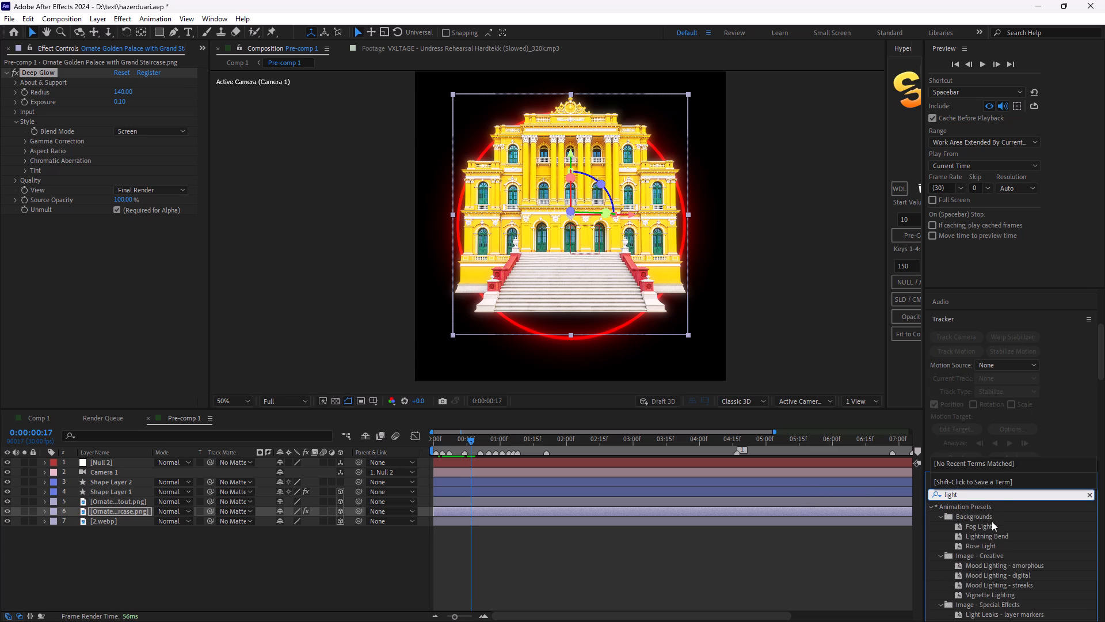
pyautogui.press('space')
pyautogui.press('s')
pyautogui.press('w')
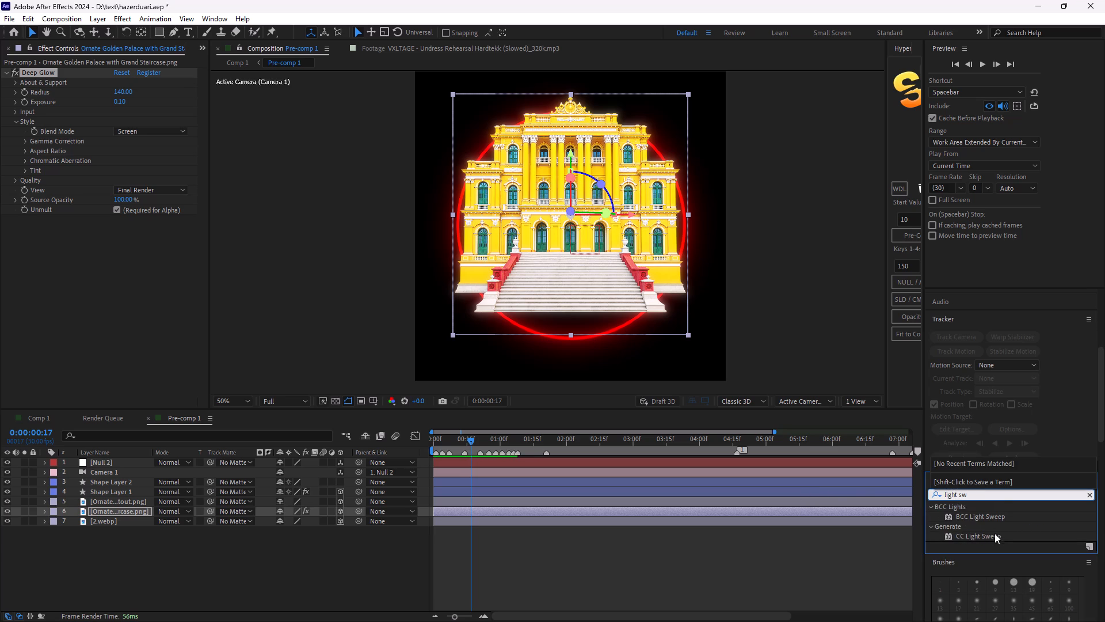
pyautogui.moveTo(993, 537); pyautogui.dragTo(606, 512)
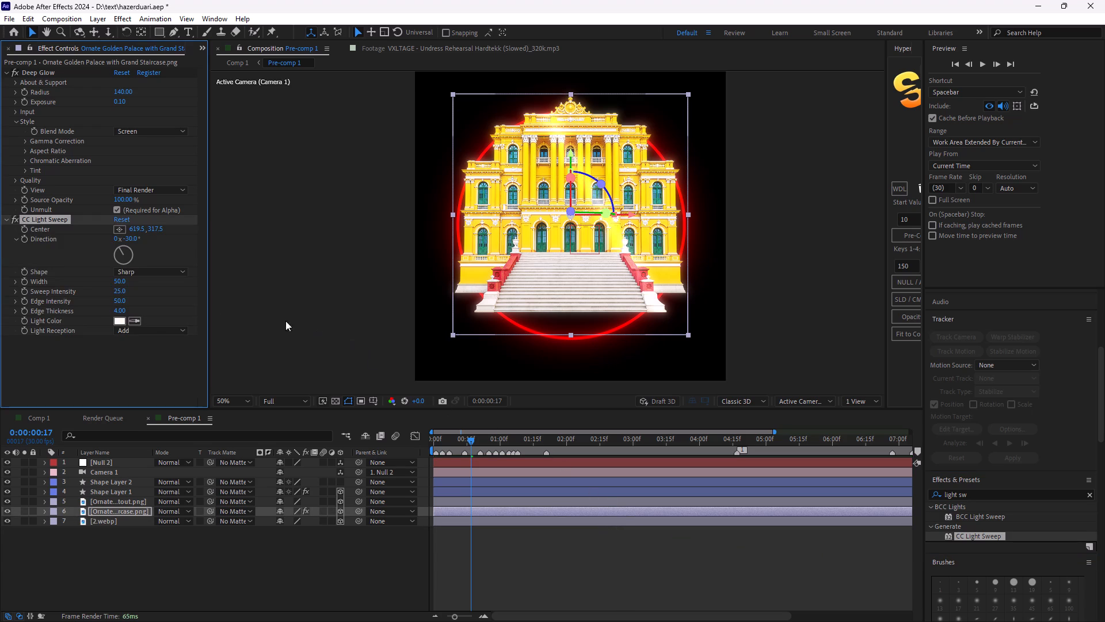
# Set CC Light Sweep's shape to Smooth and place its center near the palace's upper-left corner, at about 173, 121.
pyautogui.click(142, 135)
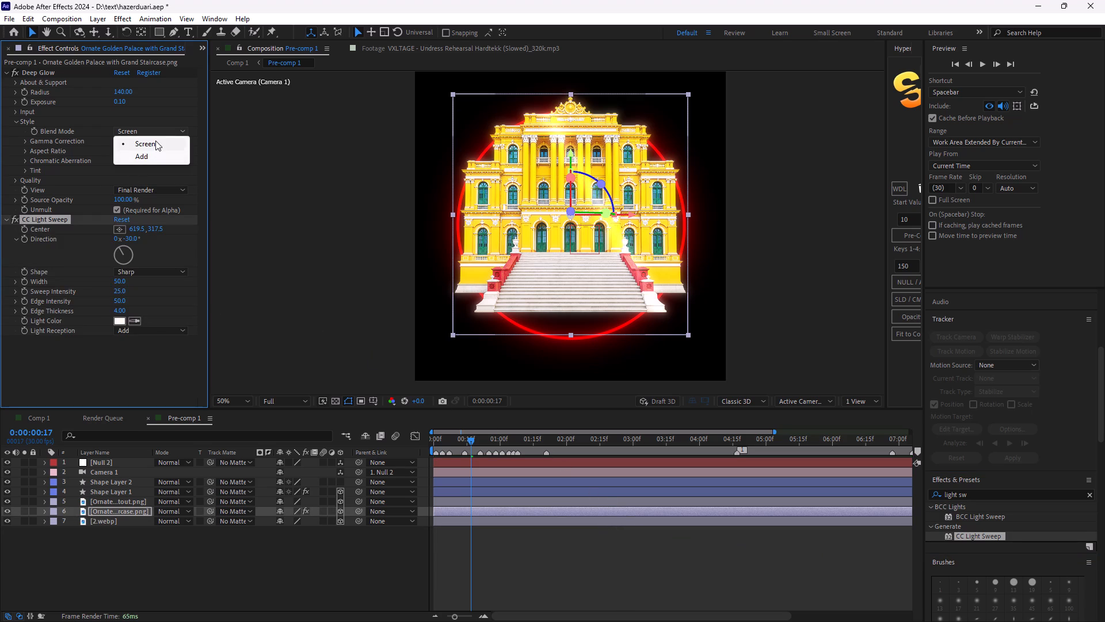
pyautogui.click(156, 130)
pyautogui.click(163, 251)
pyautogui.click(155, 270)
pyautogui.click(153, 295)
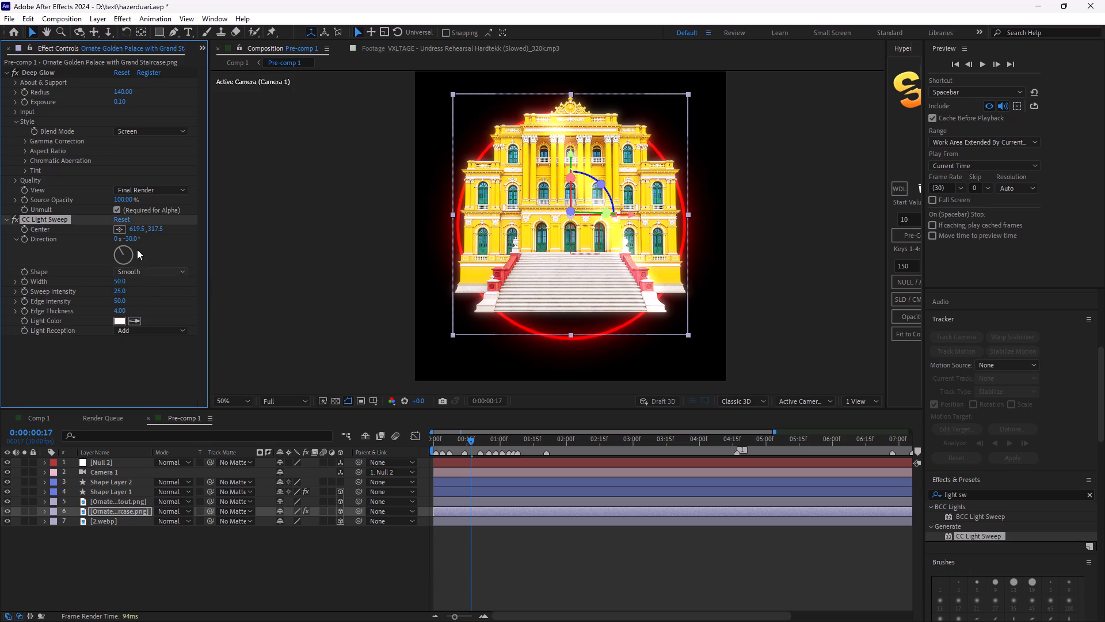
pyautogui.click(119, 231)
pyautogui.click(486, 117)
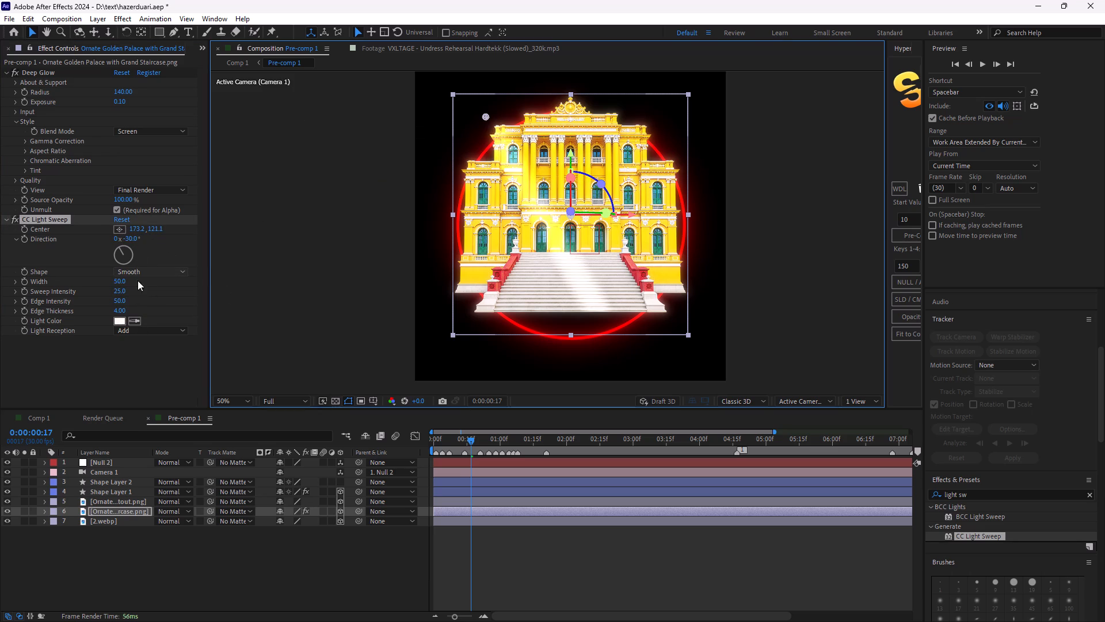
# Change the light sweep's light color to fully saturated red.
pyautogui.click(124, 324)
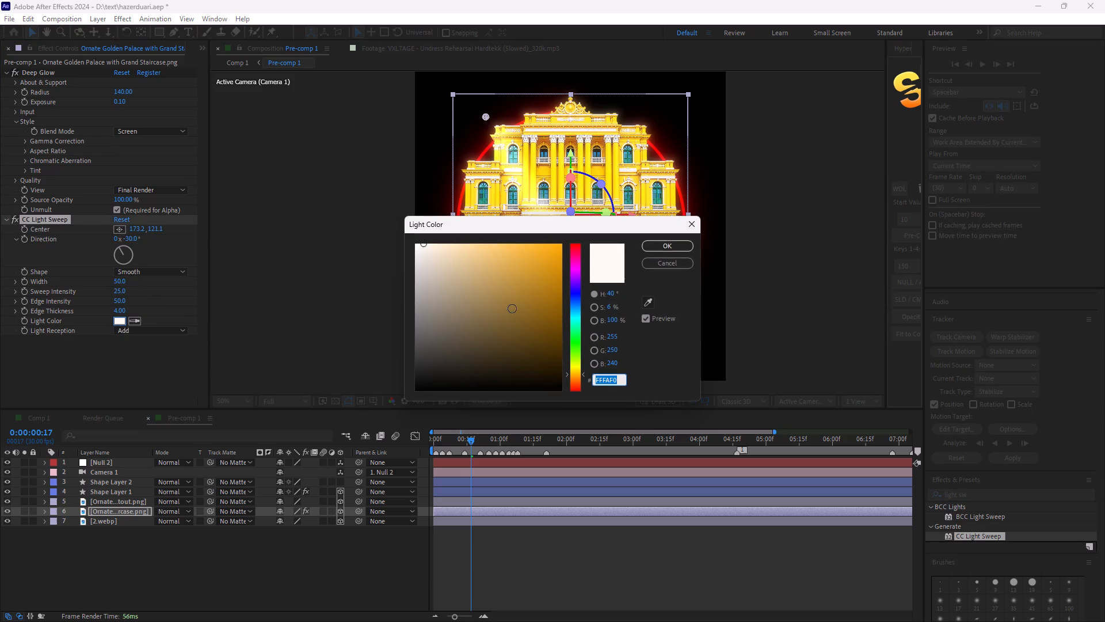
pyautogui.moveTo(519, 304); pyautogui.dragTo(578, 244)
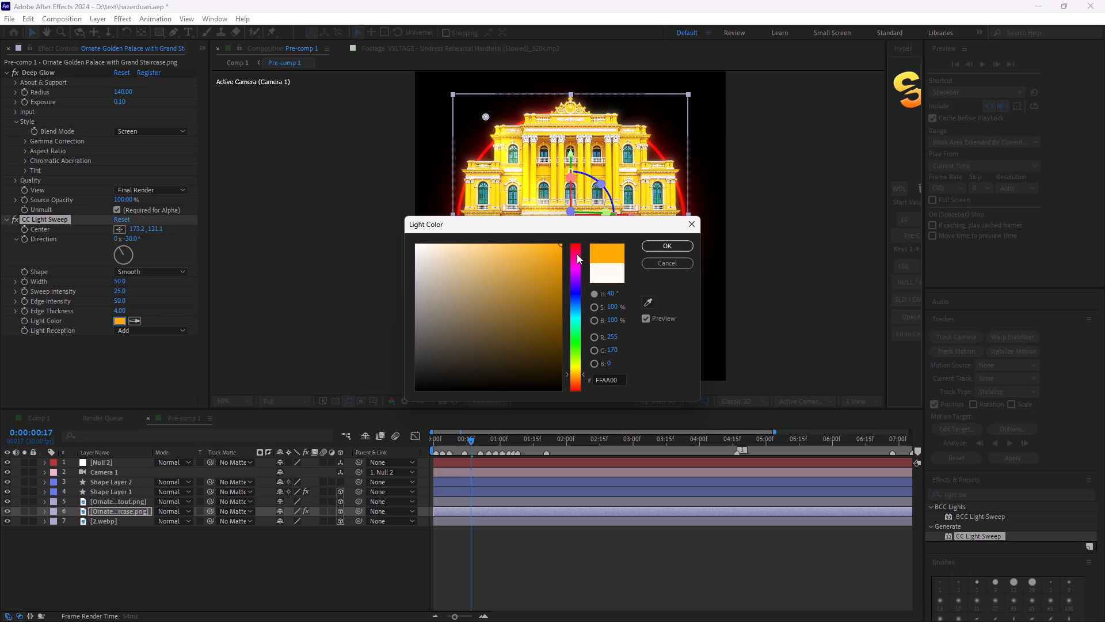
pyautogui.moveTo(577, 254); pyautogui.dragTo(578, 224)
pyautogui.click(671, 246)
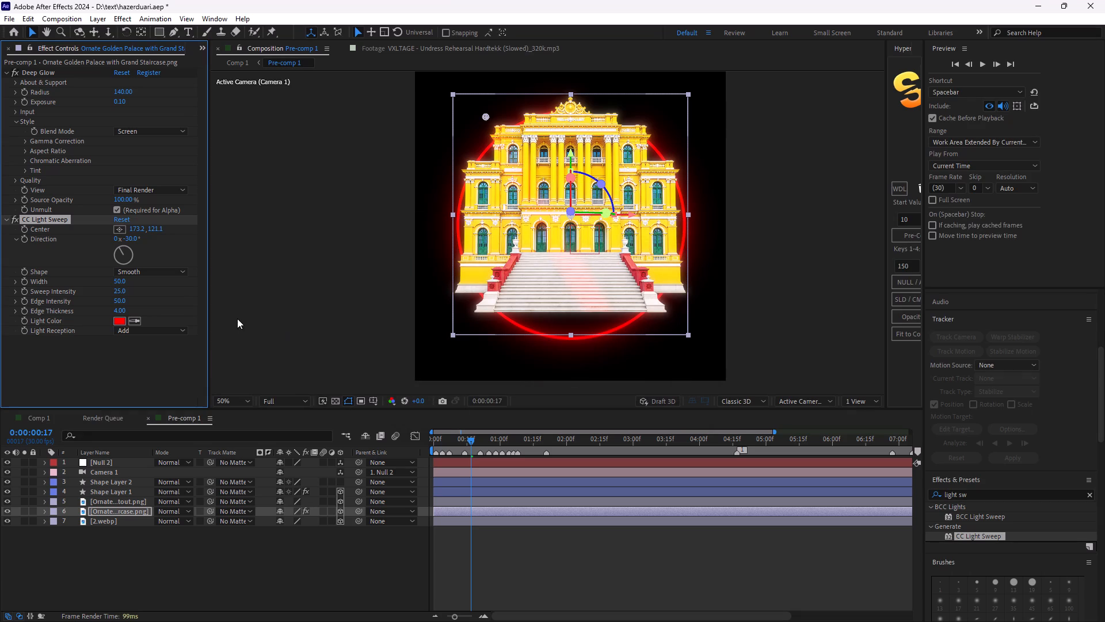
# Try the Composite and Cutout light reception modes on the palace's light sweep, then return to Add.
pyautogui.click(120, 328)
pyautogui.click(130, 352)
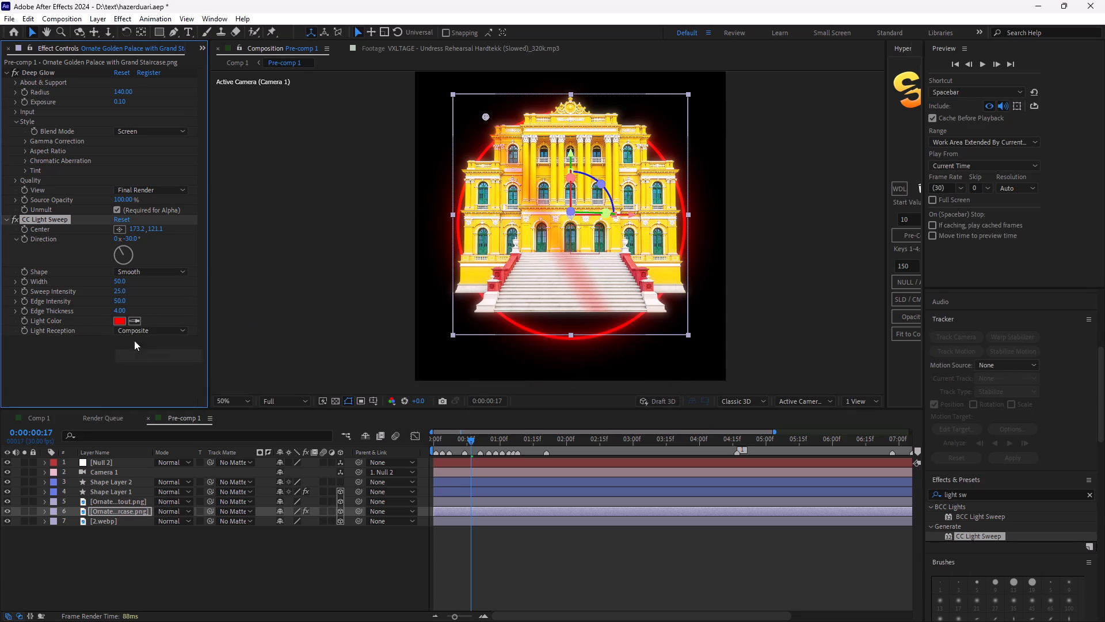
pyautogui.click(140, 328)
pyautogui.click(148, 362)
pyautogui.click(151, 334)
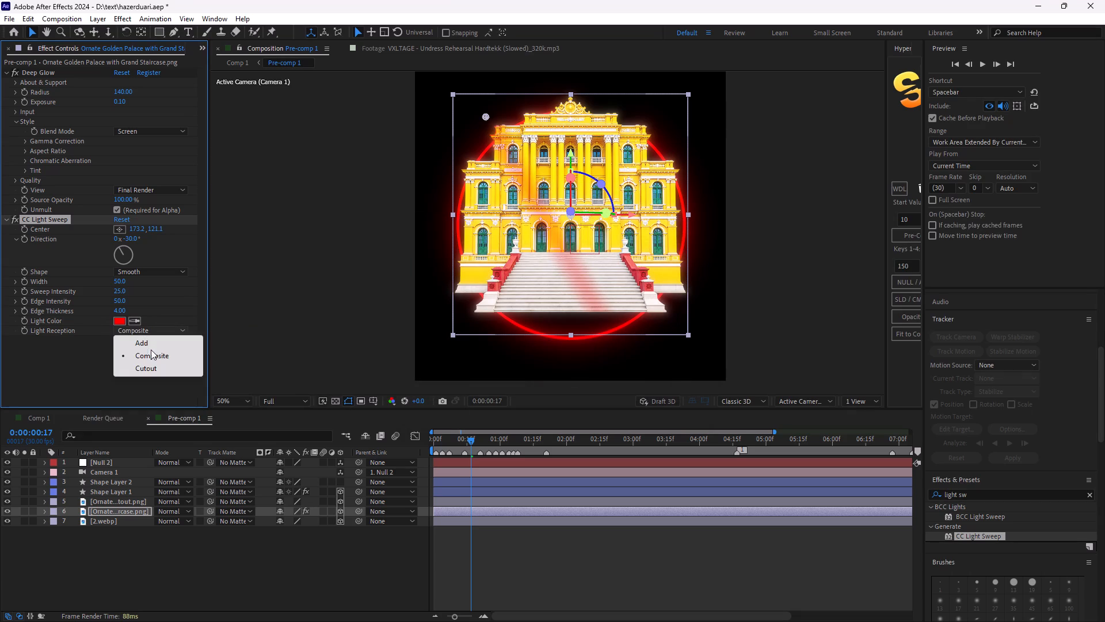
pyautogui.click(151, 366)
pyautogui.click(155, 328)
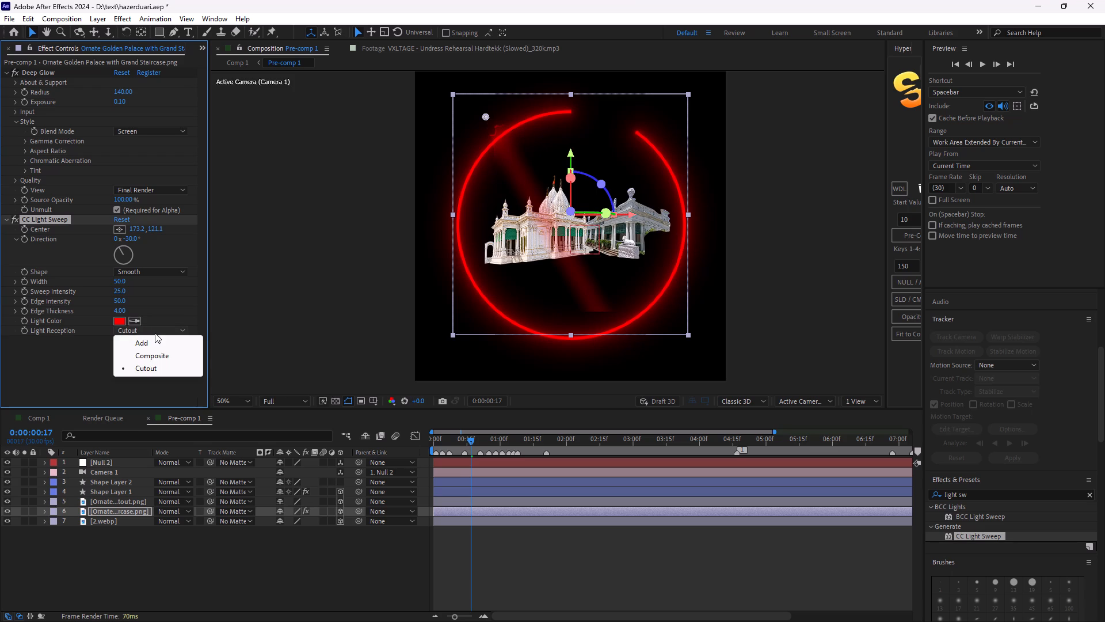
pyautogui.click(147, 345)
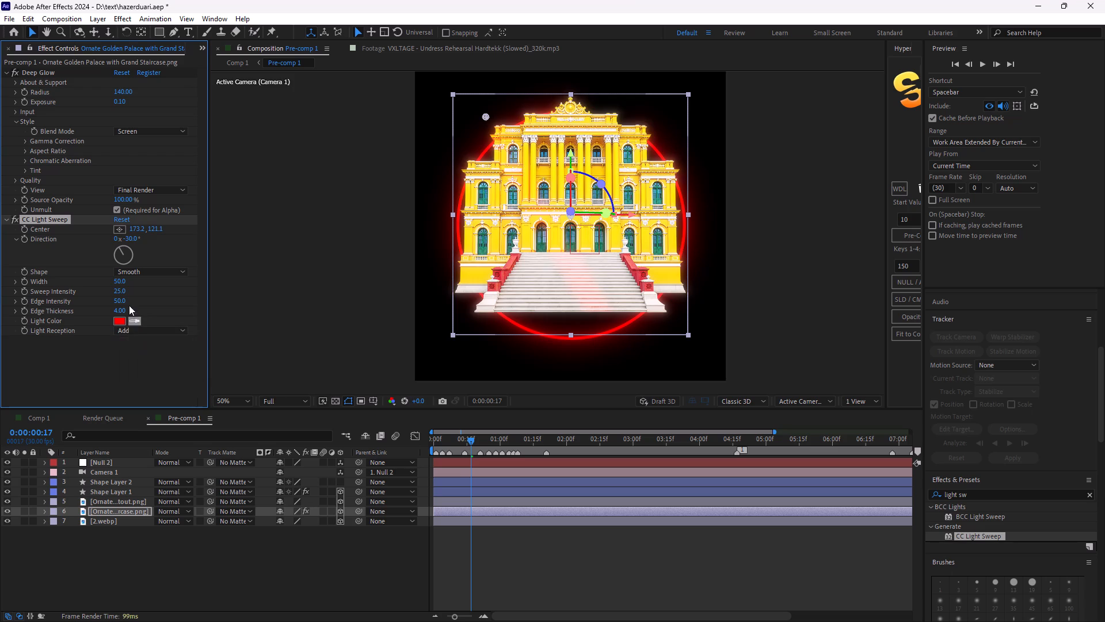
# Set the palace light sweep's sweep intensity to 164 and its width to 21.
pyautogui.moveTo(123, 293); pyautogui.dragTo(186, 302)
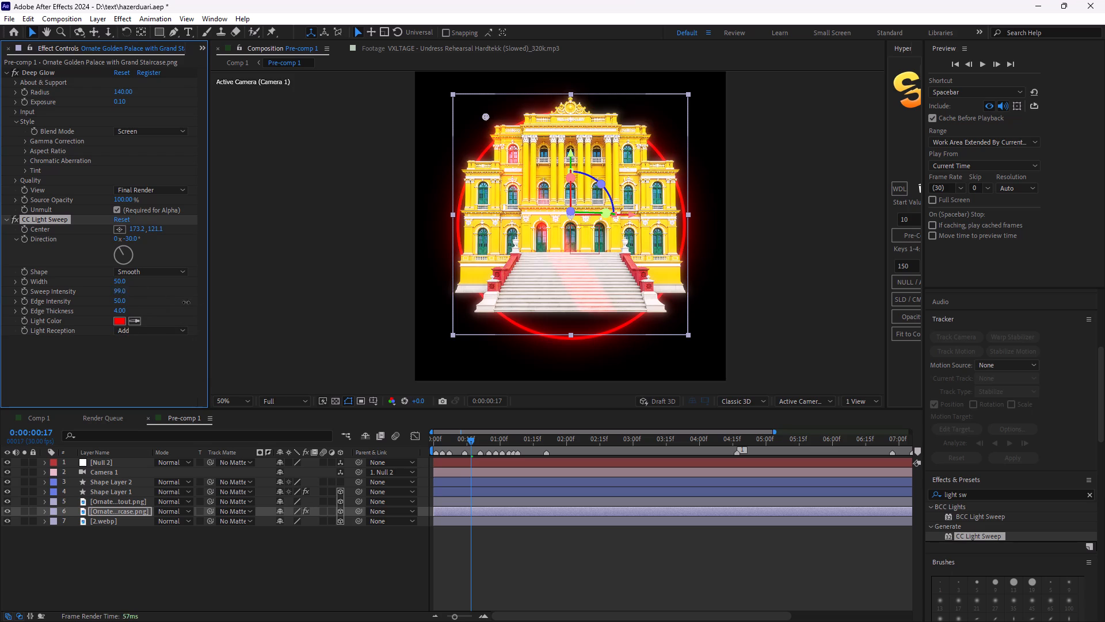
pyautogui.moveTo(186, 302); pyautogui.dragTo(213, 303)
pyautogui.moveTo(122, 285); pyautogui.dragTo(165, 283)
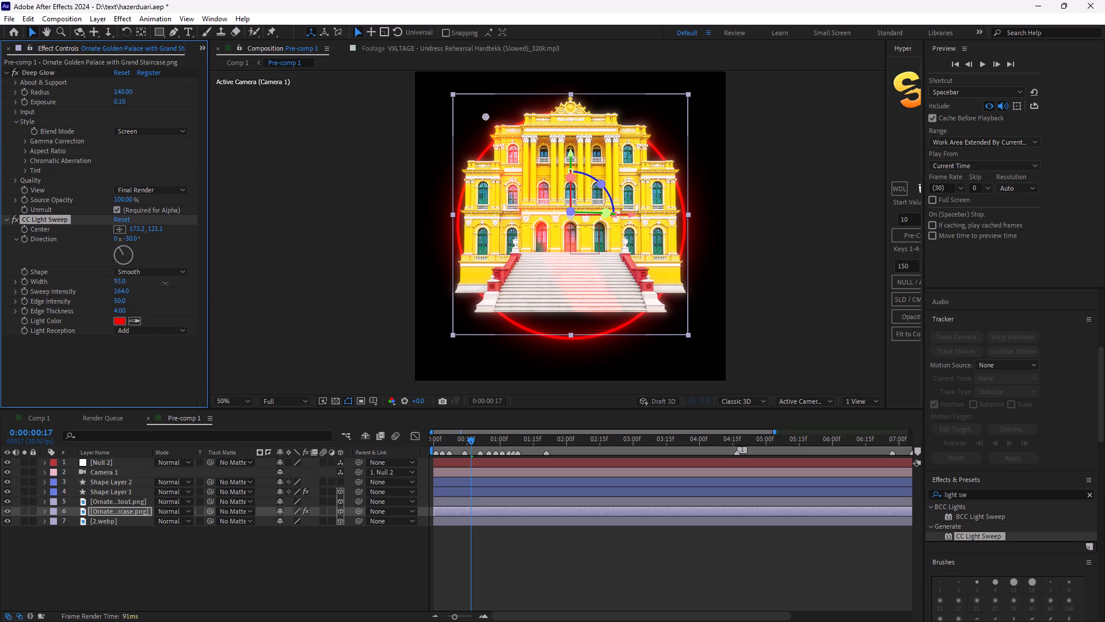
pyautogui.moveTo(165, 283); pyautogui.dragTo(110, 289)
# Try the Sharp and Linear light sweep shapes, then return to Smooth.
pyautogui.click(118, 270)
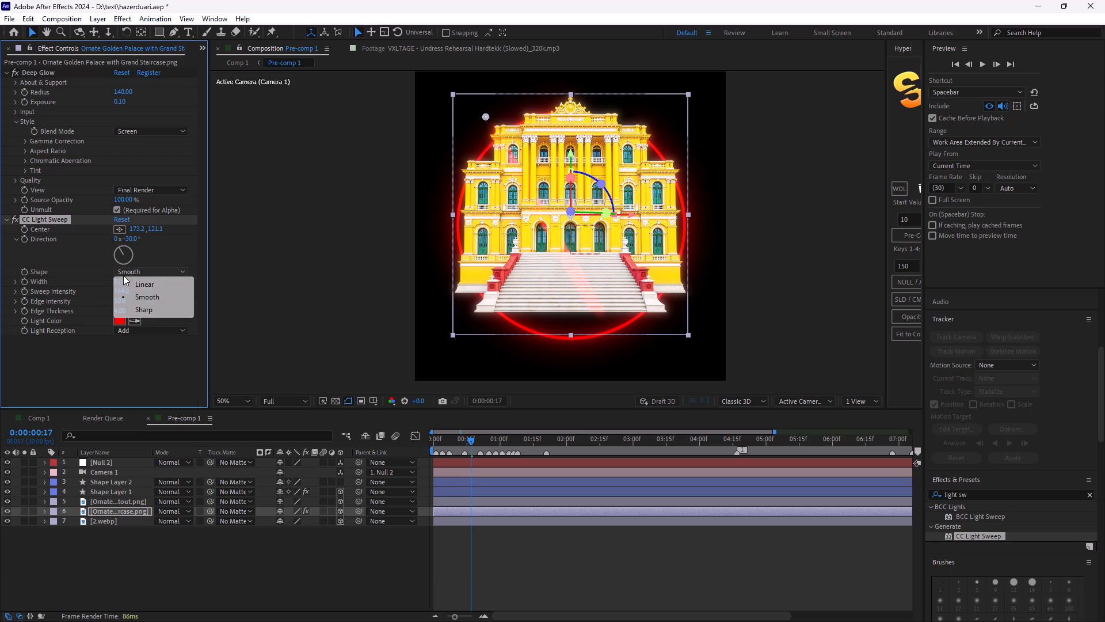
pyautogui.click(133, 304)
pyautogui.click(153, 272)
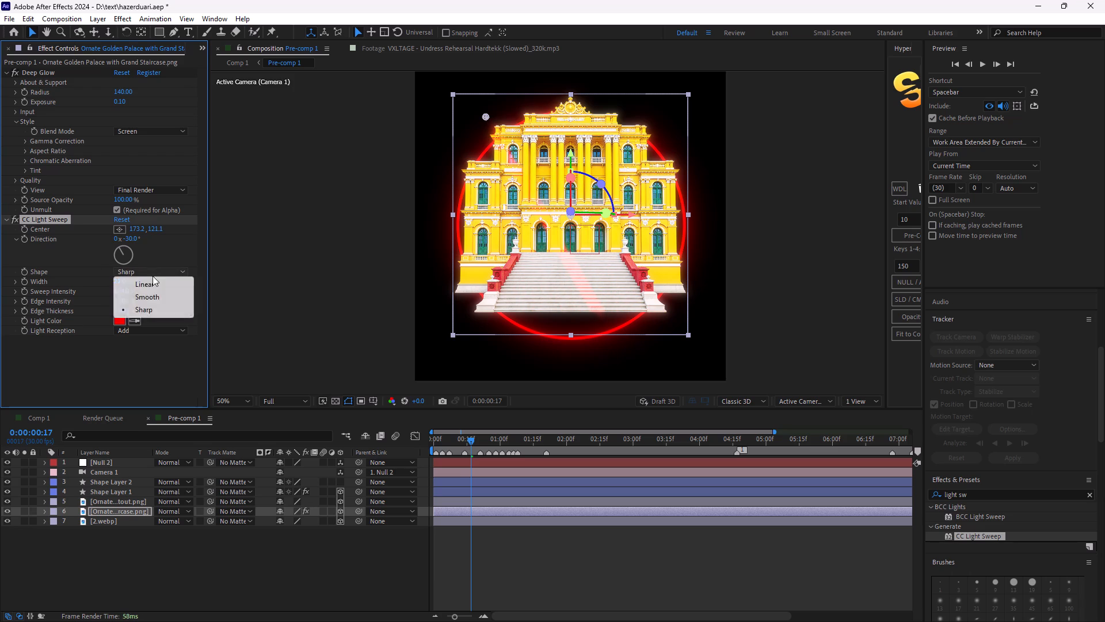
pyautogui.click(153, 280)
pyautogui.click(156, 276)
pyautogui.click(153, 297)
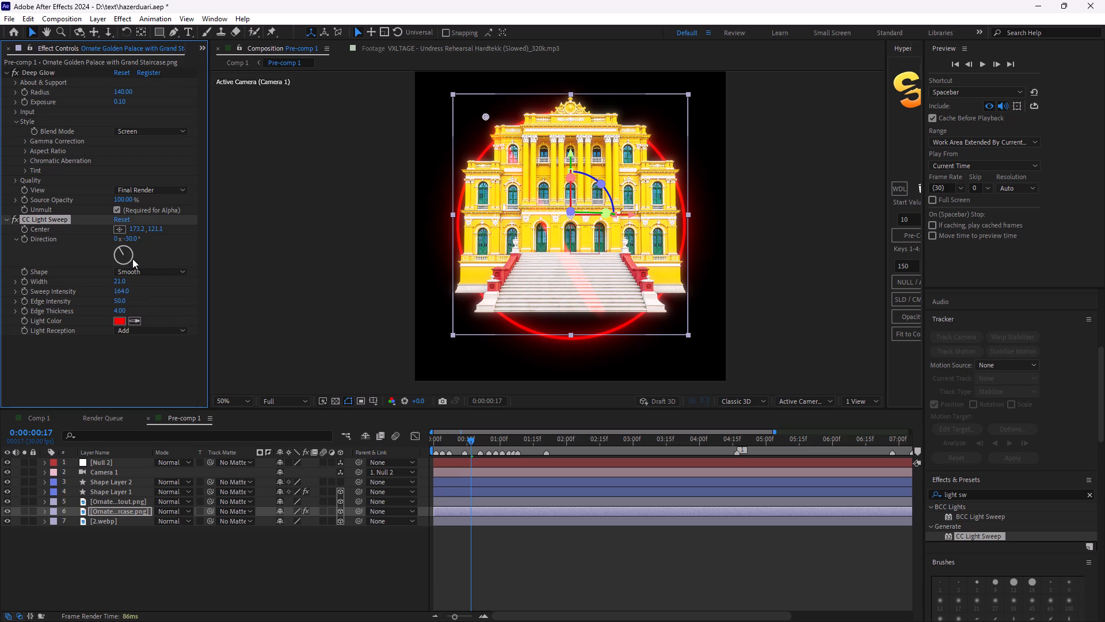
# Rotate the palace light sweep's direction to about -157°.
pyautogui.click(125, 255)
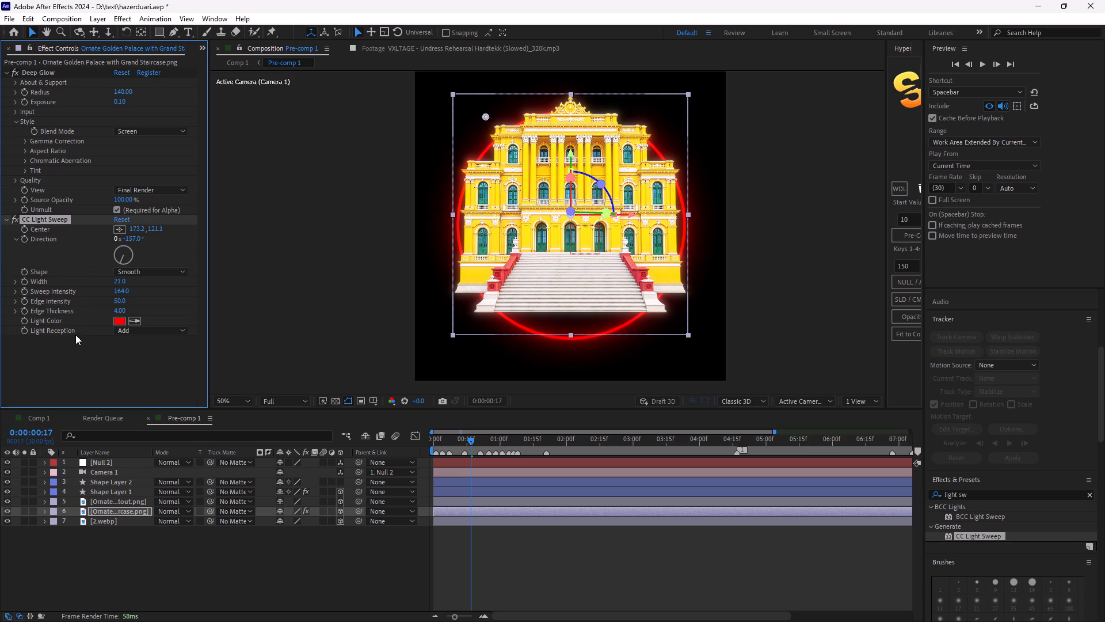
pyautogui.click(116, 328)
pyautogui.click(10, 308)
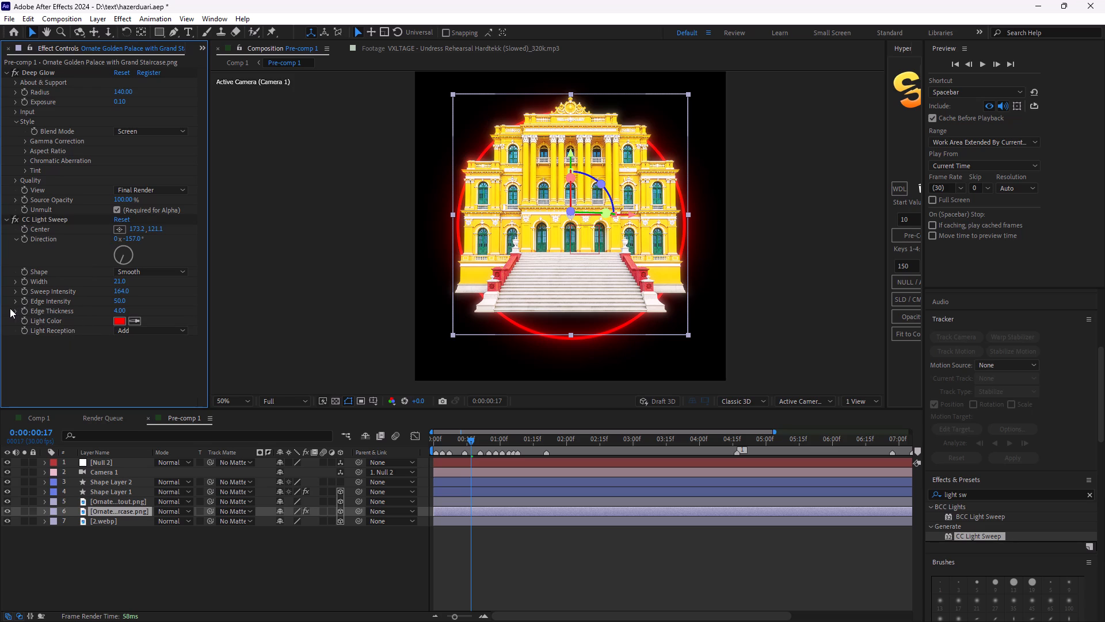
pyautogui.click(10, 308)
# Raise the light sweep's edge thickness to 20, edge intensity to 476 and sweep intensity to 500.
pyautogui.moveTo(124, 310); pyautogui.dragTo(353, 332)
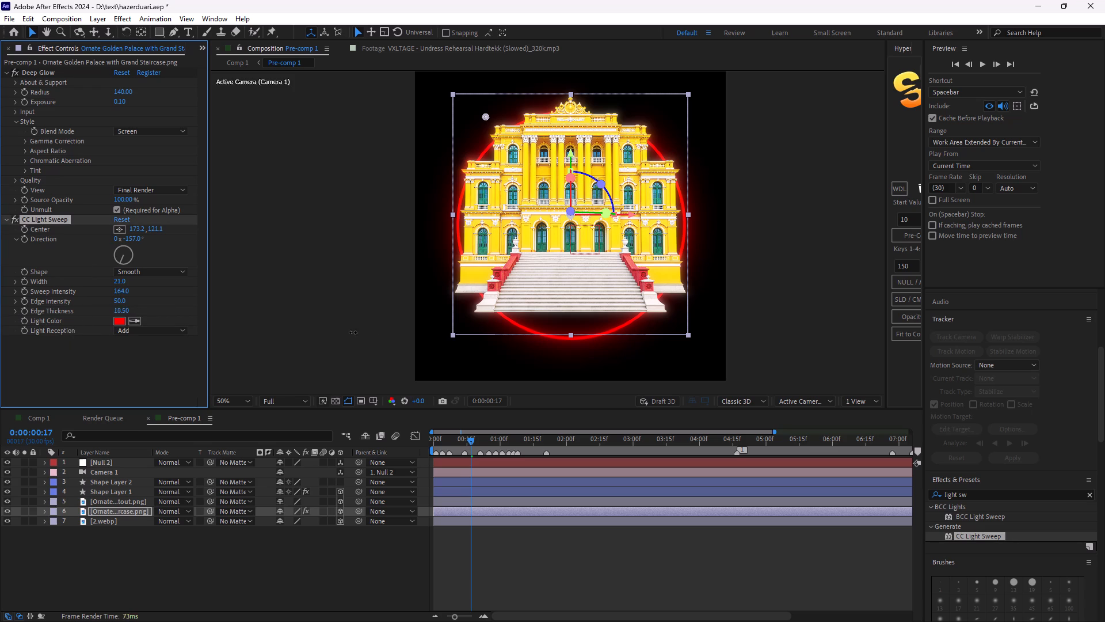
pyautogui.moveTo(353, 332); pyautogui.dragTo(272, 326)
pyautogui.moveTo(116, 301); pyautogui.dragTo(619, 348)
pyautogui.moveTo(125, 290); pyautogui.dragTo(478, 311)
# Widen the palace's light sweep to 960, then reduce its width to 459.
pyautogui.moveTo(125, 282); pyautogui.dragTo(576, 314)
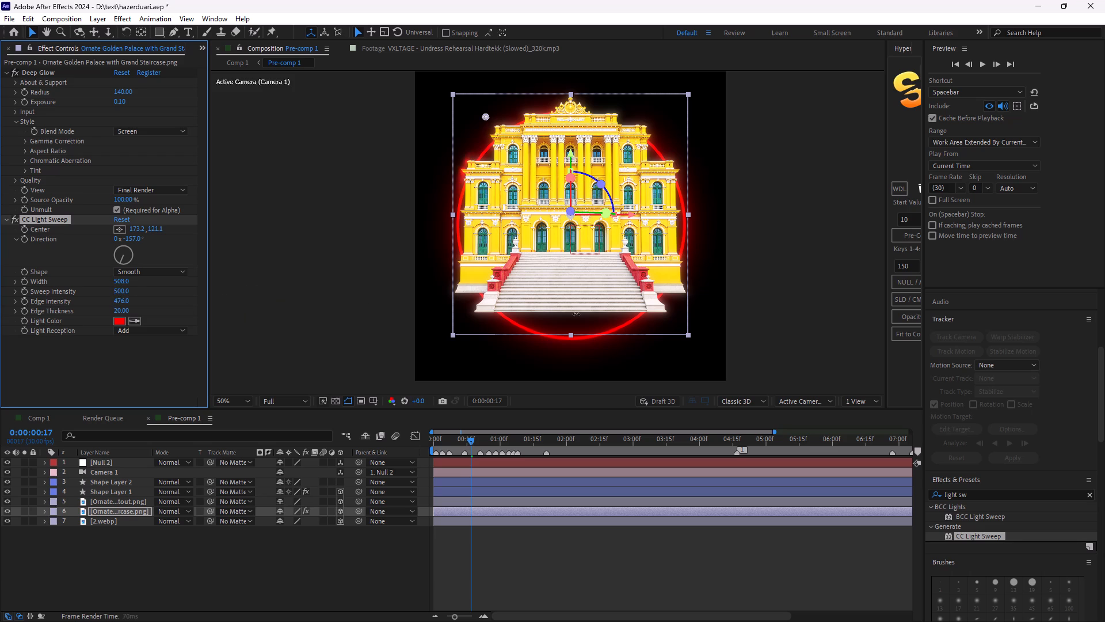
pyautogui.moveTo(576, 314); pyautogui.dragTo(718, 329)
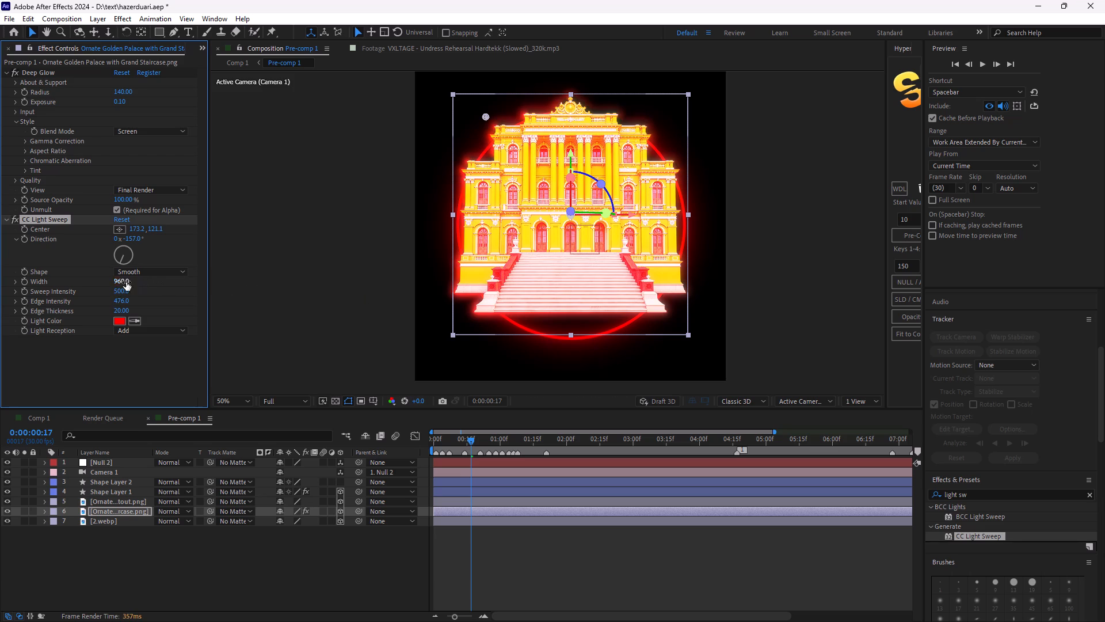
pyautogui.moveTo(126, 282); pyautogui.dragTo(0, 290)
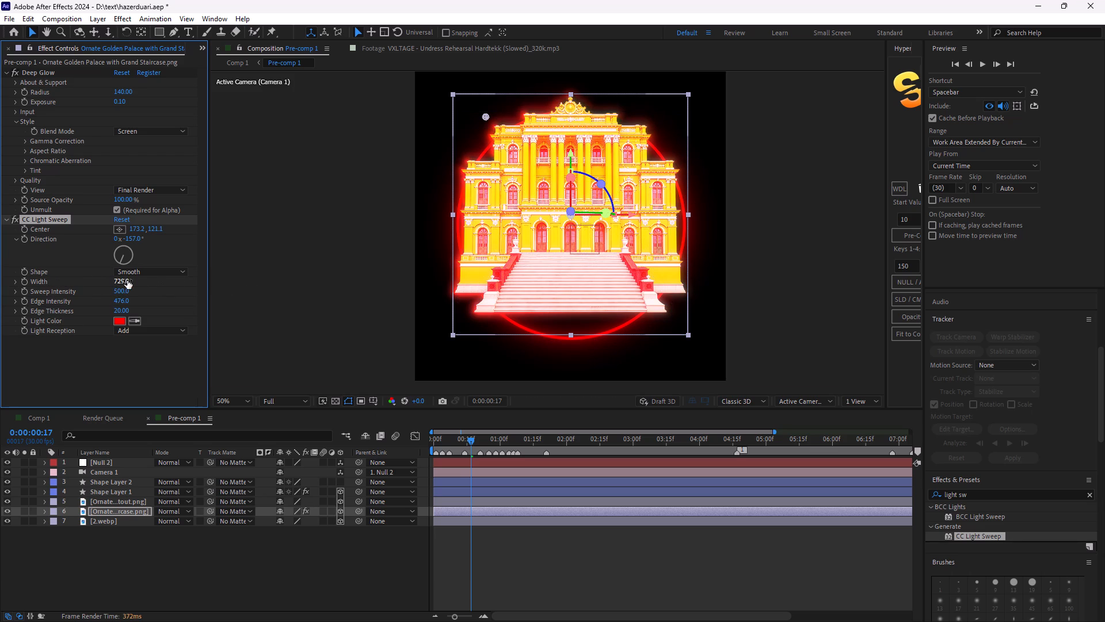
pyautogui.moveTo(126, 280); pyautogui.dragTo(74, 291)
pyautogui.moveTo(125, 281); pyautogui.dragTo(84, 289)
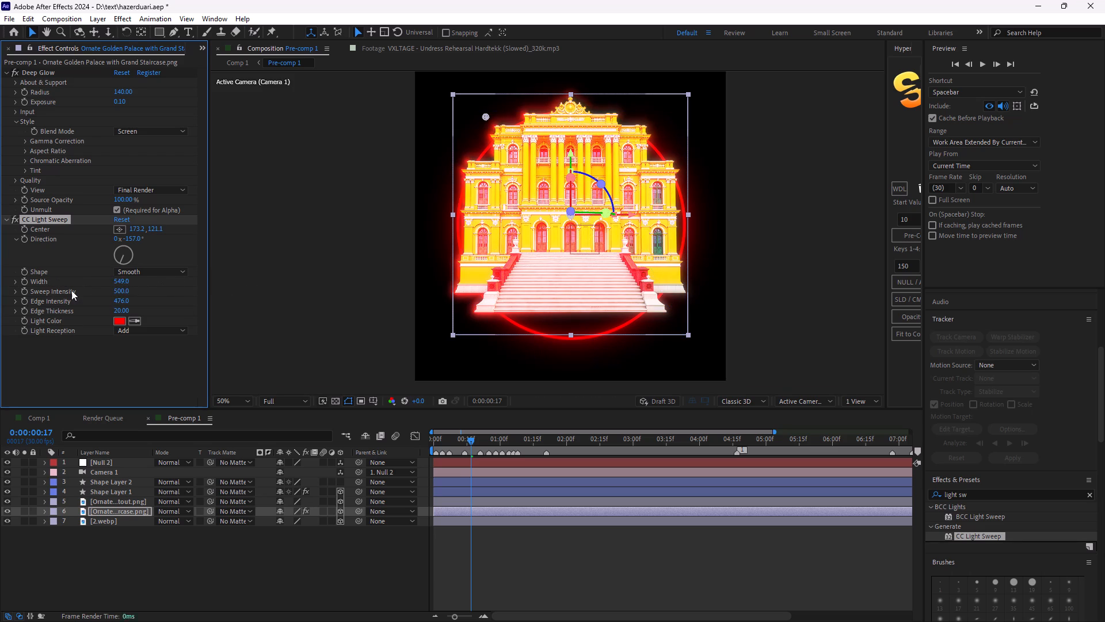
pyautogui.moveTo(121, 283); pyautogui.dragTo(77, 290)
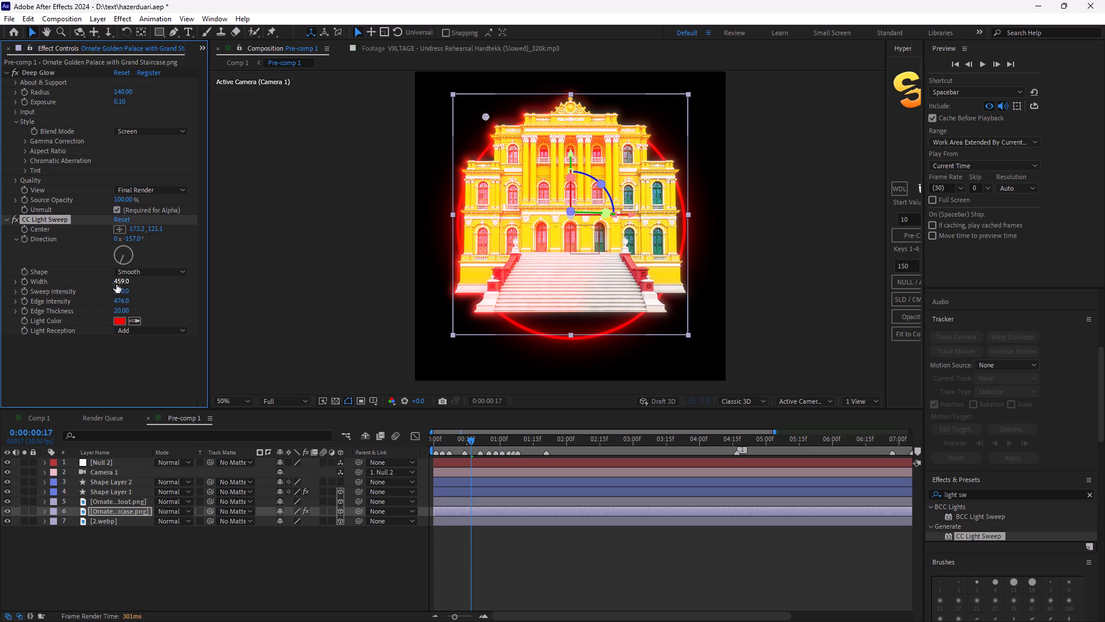
# Delete the CC Light Sweep effect from the golden palace layer.
pyautogui.click(49, 227)
pyautogui.press('Delete')
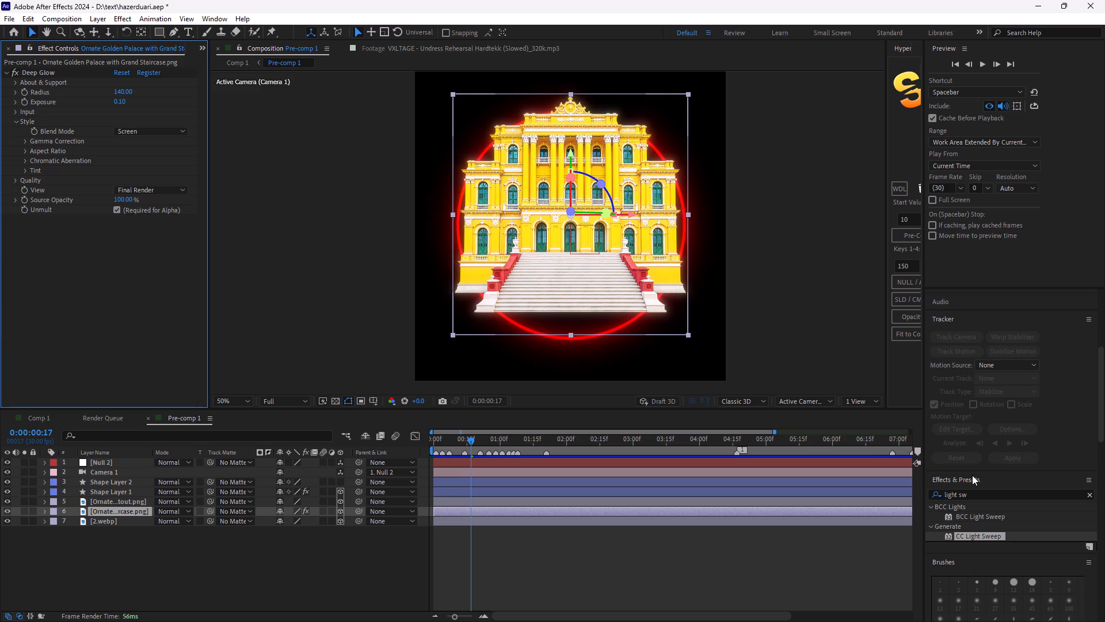
# Reapply CC Light Sweep to the golden palace layer and move it above Deep Glow in the effect order.
pyautogui.moveTo(983, 540); pyautogui.dragTo(283, 394)
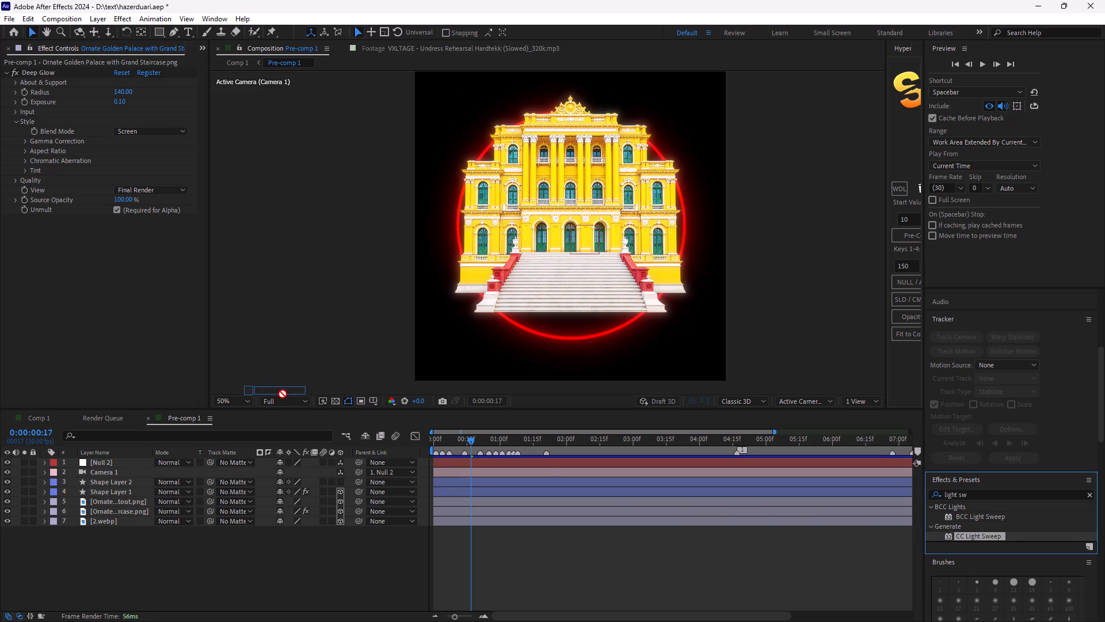
pyautogui.moveTo(283, 394); pyautogui.dragTo(252, 348)
pyautogui.moveTo(979, 534); pyautogui.dragTo(147, 324)
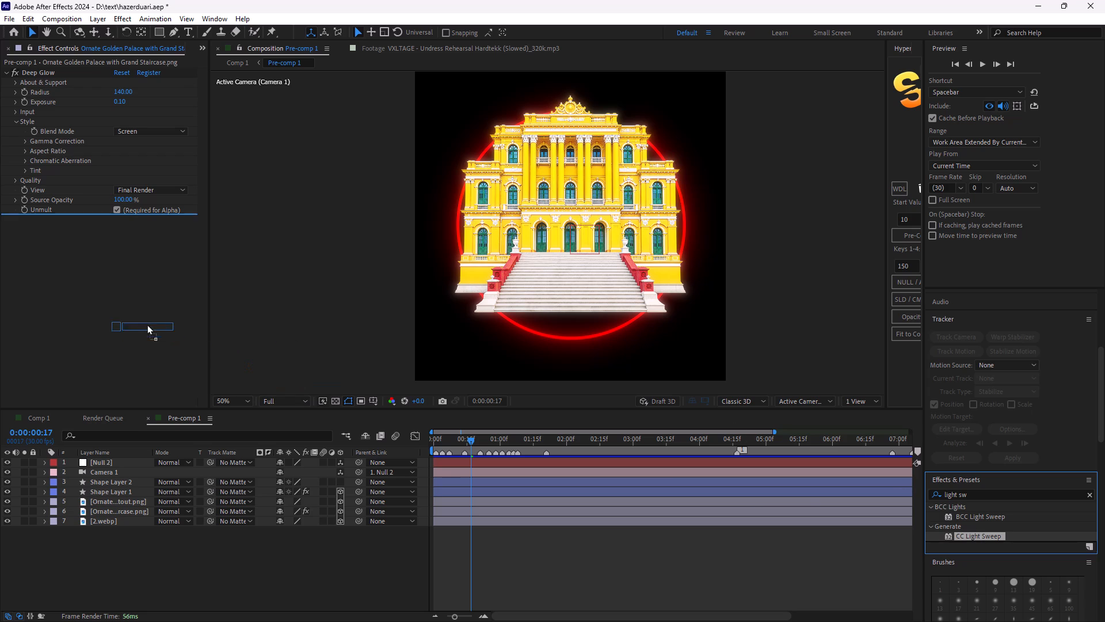
pyautogui.moveTo(147, 324); pyautogui.dragTo(147, 316)
pyautogui.moveTo(61, 222); pyautogui.dragTo(46, 71)
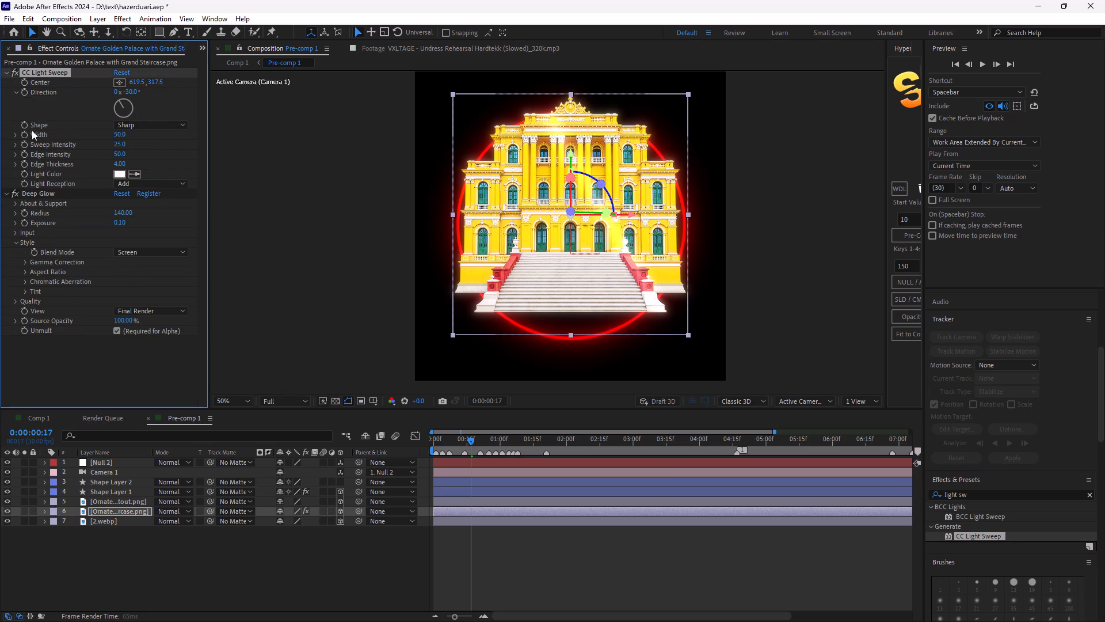
# Turn off the Deep Glow effect on the golden palace layer.
pyautogui.click(13, 194)
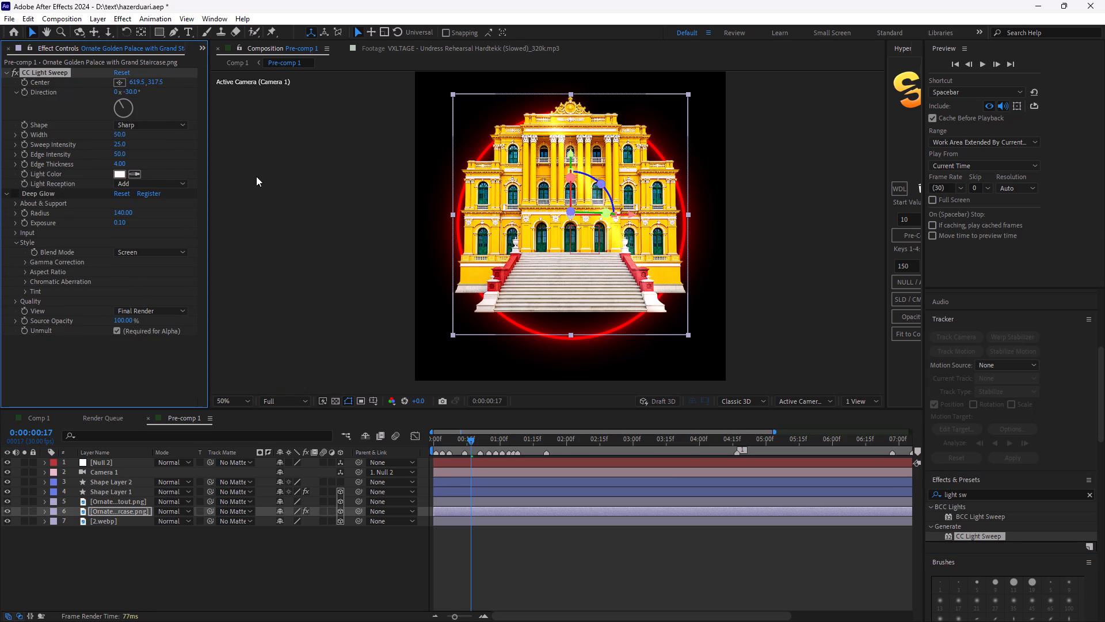
# Set the new light sweep's shape to Smooth and place its center on the palace's upper-left side, at about 276, 97.
pyautogui.click(138, 122)
pyautogui.click(146, 149)
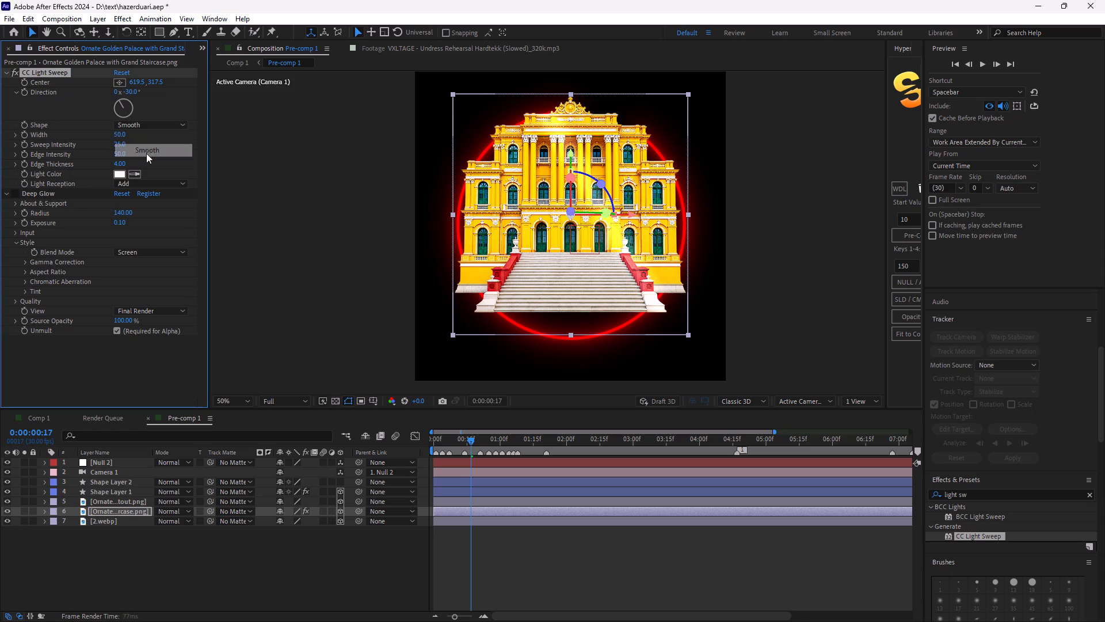
pyautogui.click(121, 84)
pyautogui.click(505, 112)
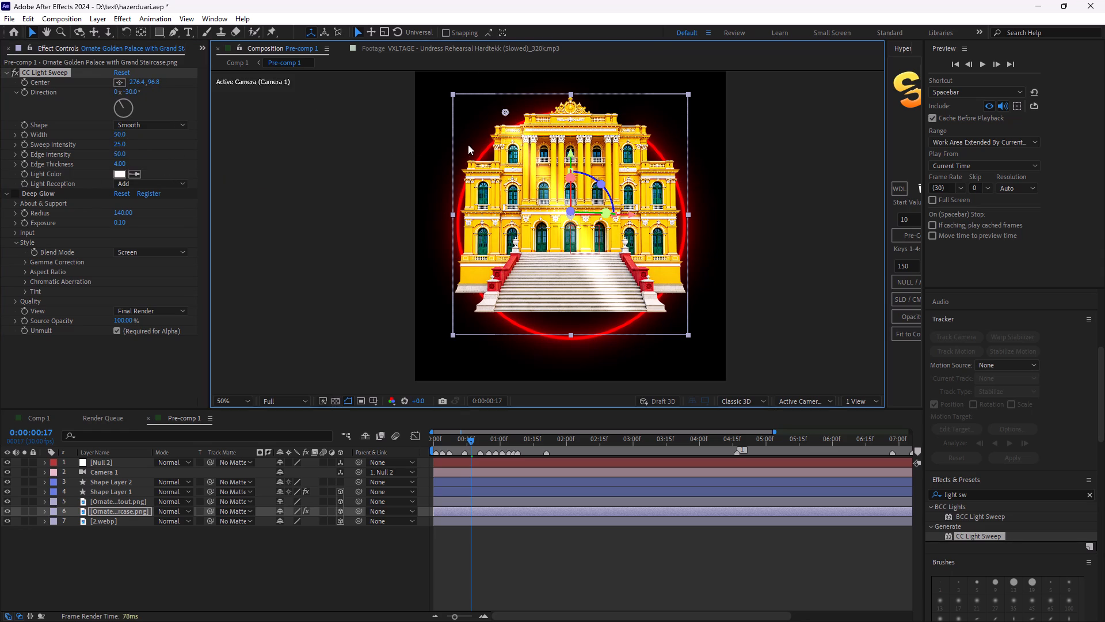
# Set the palace's light sweep to width 101, sweep intensity 120, edge intensity 8 and edge thickness 0.
pyautogui.moveTo(121, 136); pyautogui.dragTo(138, 136)
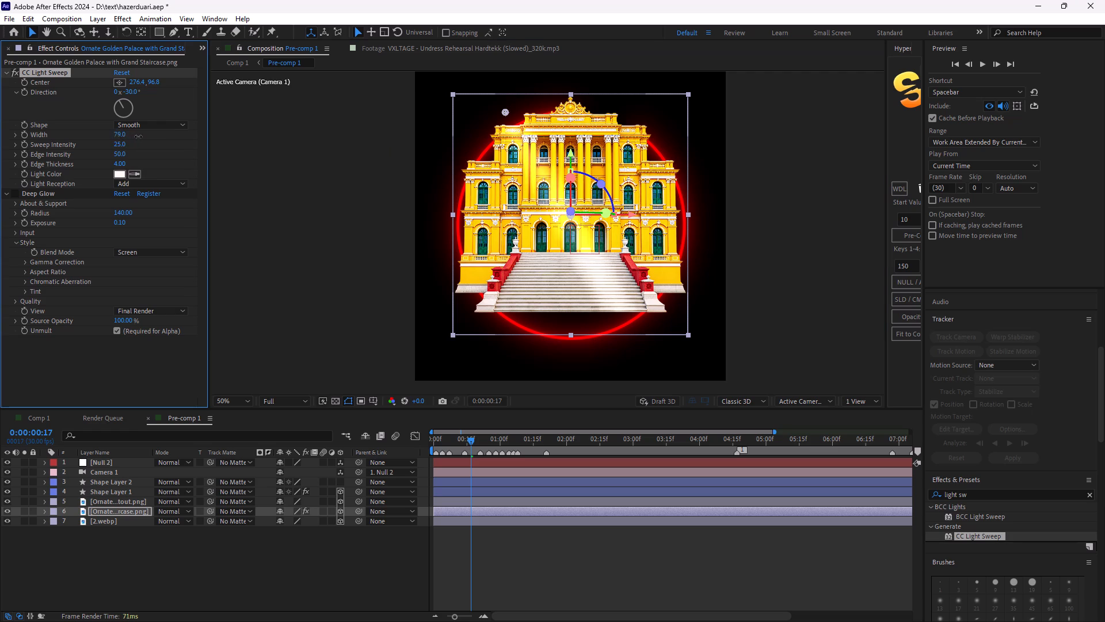
pyautogui.moveTo(138, 136); pyautogui.dragTo(149, 135)
pyautogui.moveTo(124, 143); pyautogui.dragTo(125, 143)
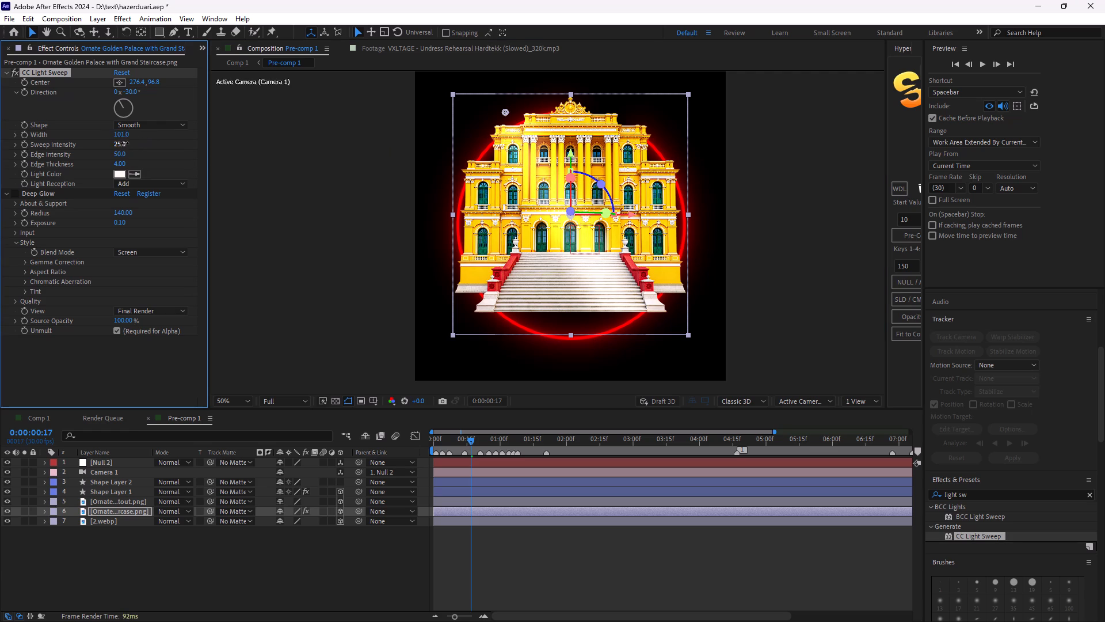
pyautogui.moveTo(125, 143); pyautogui.dragTo(182, 141)
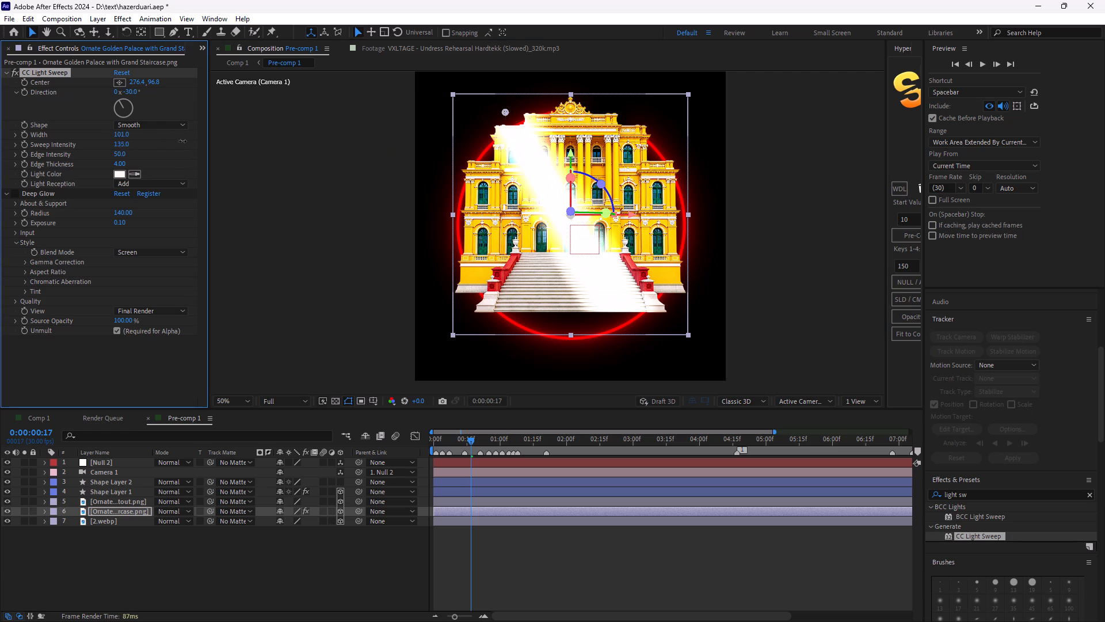
pyautogui.moveTo(182, 141); pyautogui.dragTo(177, 141)
pyautogui.moveTo(125, 151); pyautogui.dragTo(148, 151)
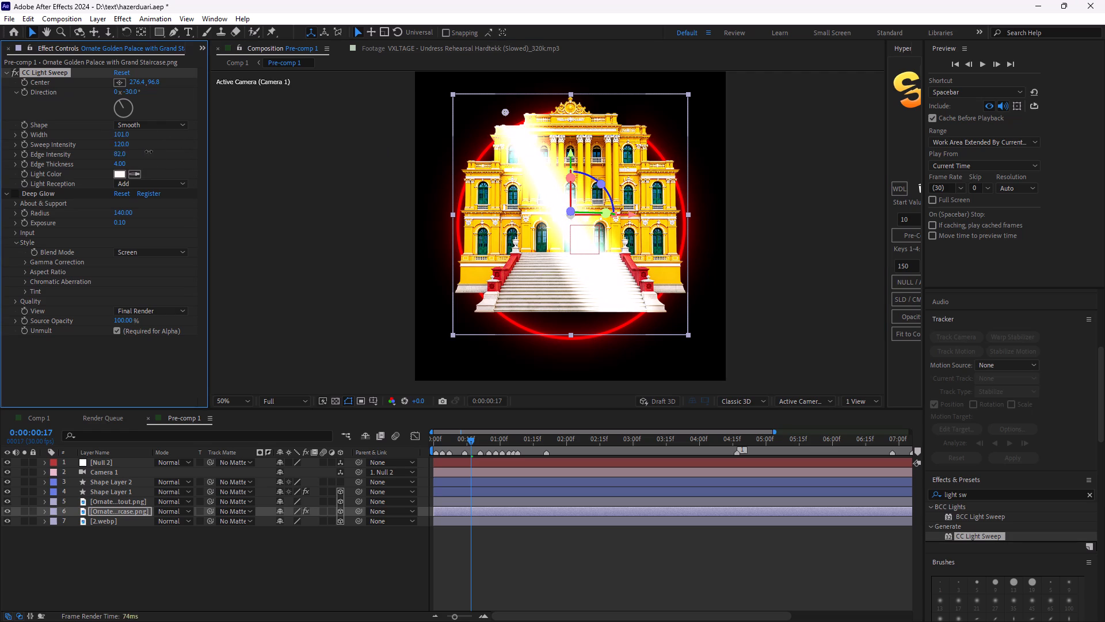
pyautogui.moveTo(148, 151); pyautogui.dragTo(6, 157)
pyautogui.moveTo(118, 163); pyautogui.dragTo(110, 170)
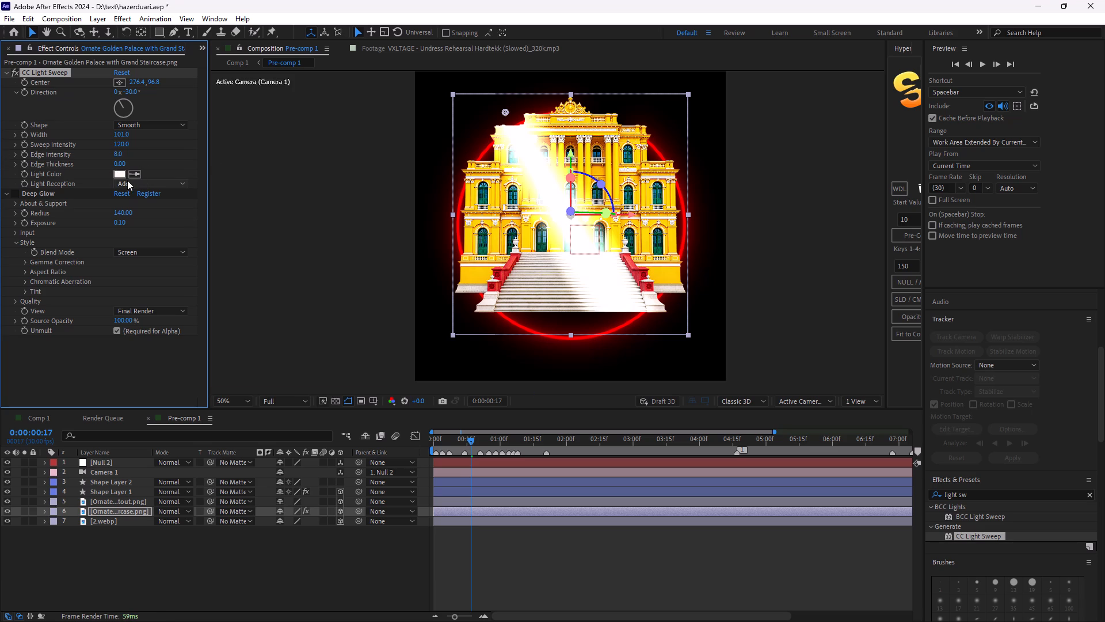
# Change the palace light sweep's color to a strong, fully saturated red.
pyautogui.click(119, 178)
pyautogui.moveTo(455, 278); pyautogui.dragTo(720, 255)
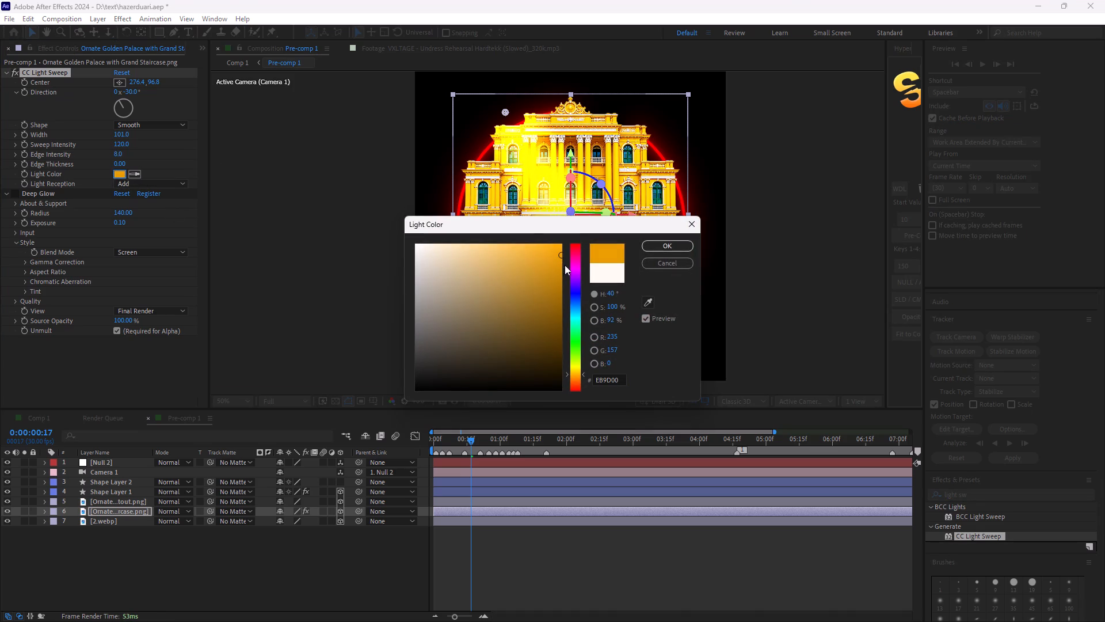
pyautogui.moveTo(573, 249); pyautogui.dragTo(573, 215)
pyautogui.click(662, 247)
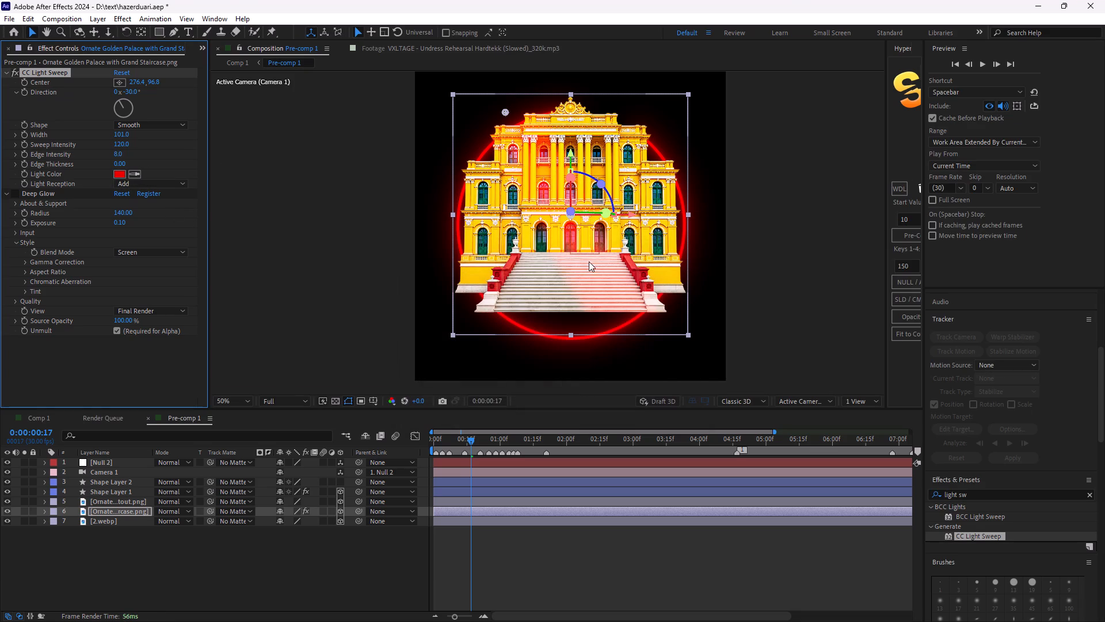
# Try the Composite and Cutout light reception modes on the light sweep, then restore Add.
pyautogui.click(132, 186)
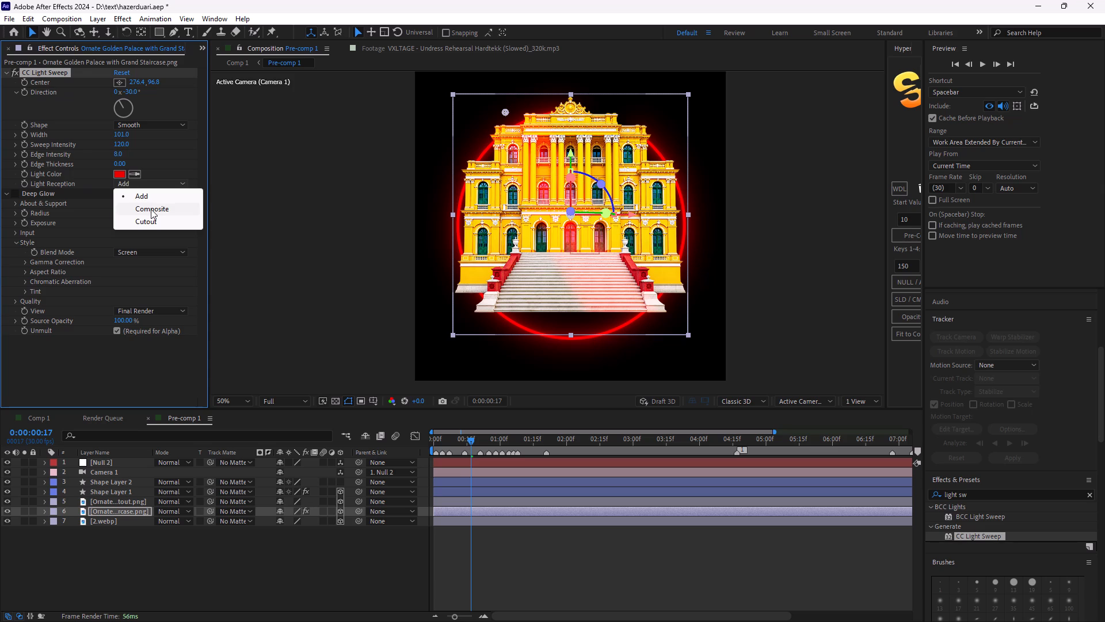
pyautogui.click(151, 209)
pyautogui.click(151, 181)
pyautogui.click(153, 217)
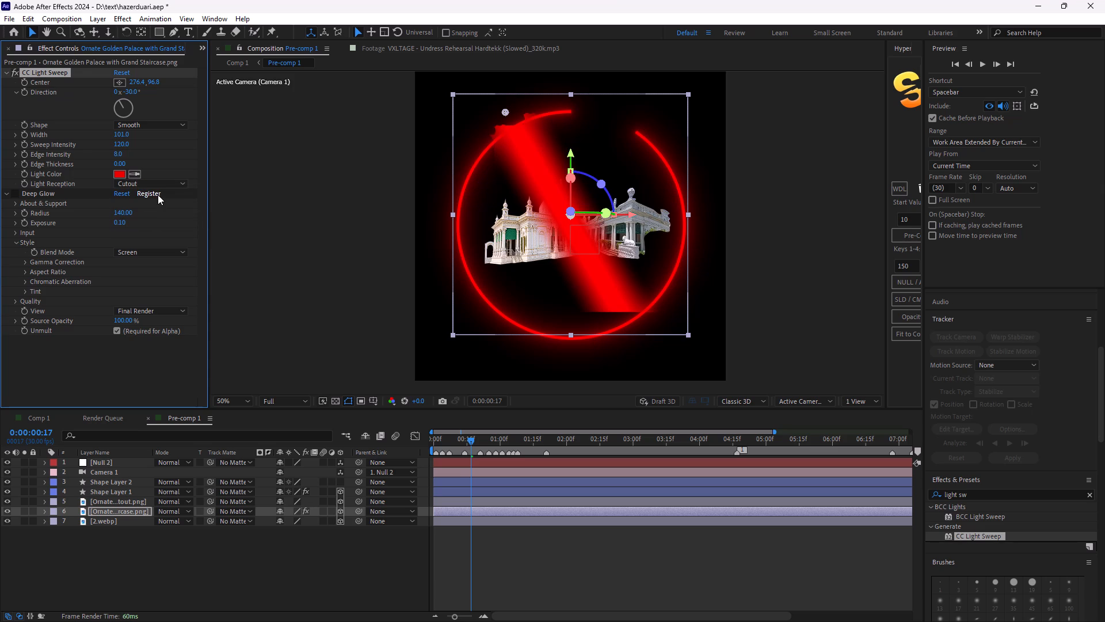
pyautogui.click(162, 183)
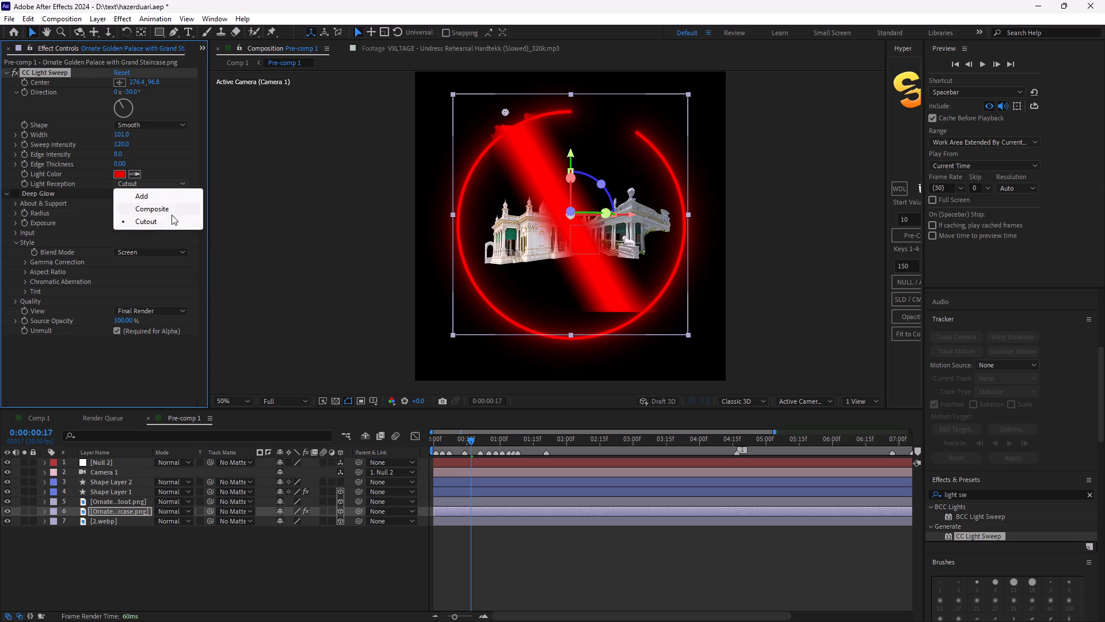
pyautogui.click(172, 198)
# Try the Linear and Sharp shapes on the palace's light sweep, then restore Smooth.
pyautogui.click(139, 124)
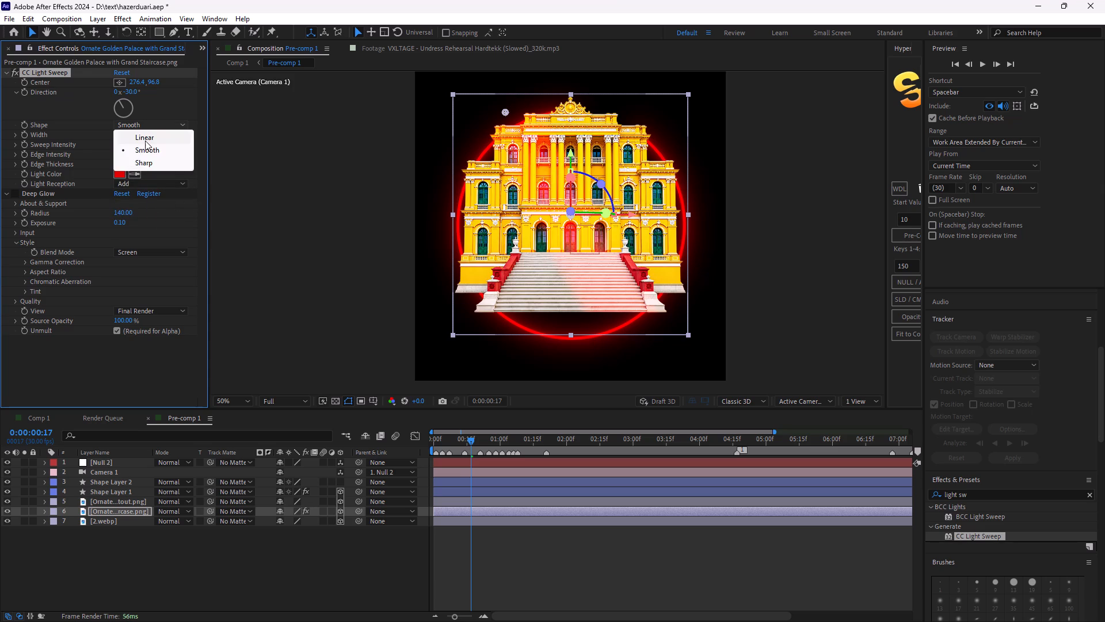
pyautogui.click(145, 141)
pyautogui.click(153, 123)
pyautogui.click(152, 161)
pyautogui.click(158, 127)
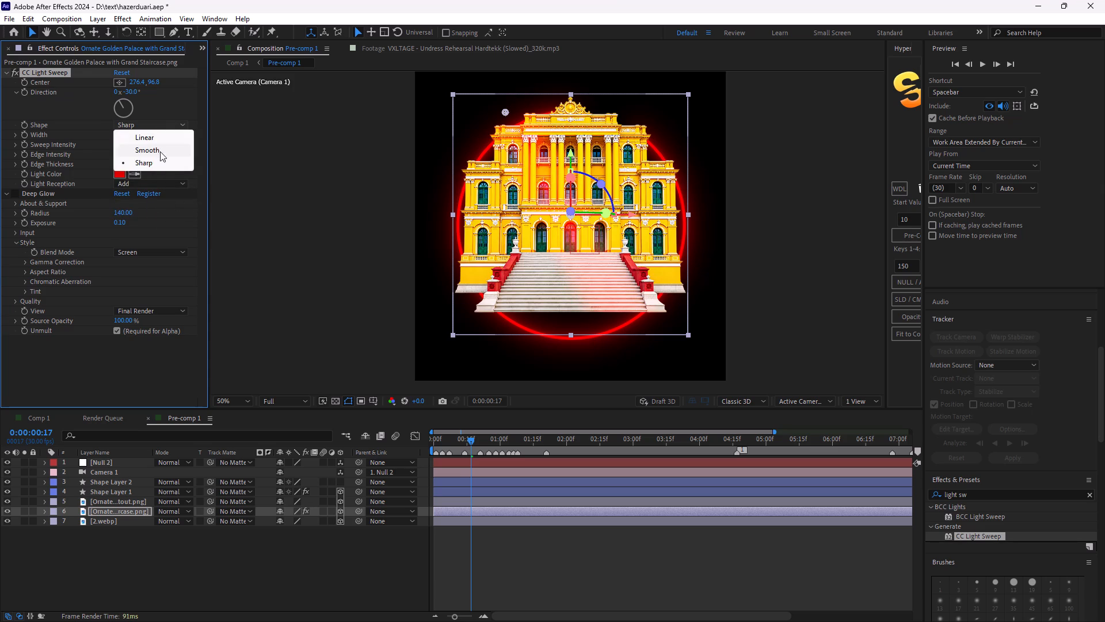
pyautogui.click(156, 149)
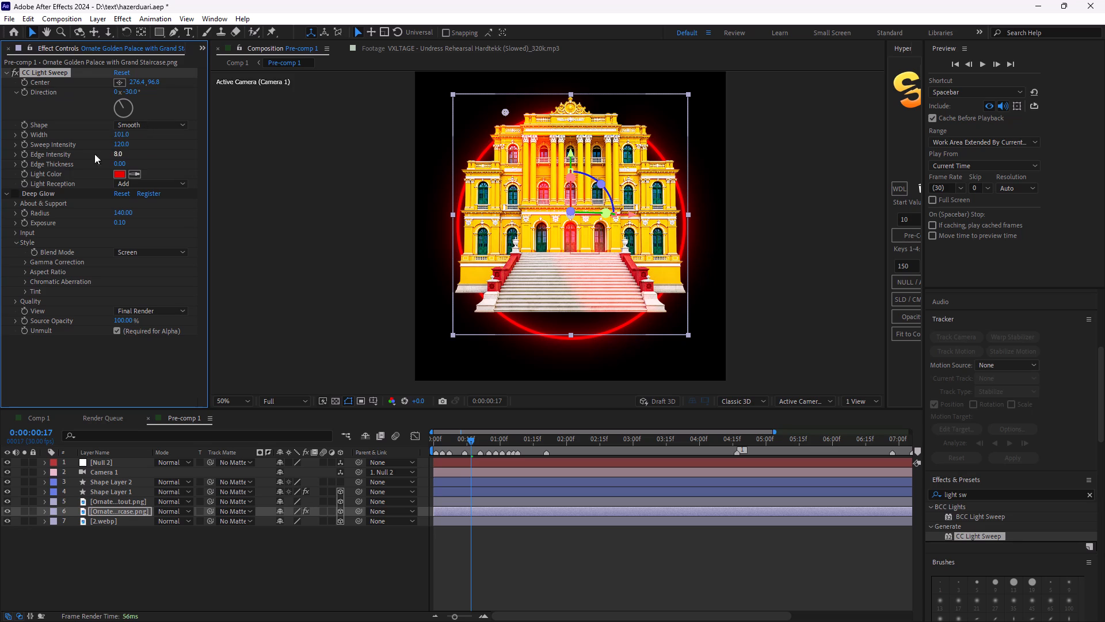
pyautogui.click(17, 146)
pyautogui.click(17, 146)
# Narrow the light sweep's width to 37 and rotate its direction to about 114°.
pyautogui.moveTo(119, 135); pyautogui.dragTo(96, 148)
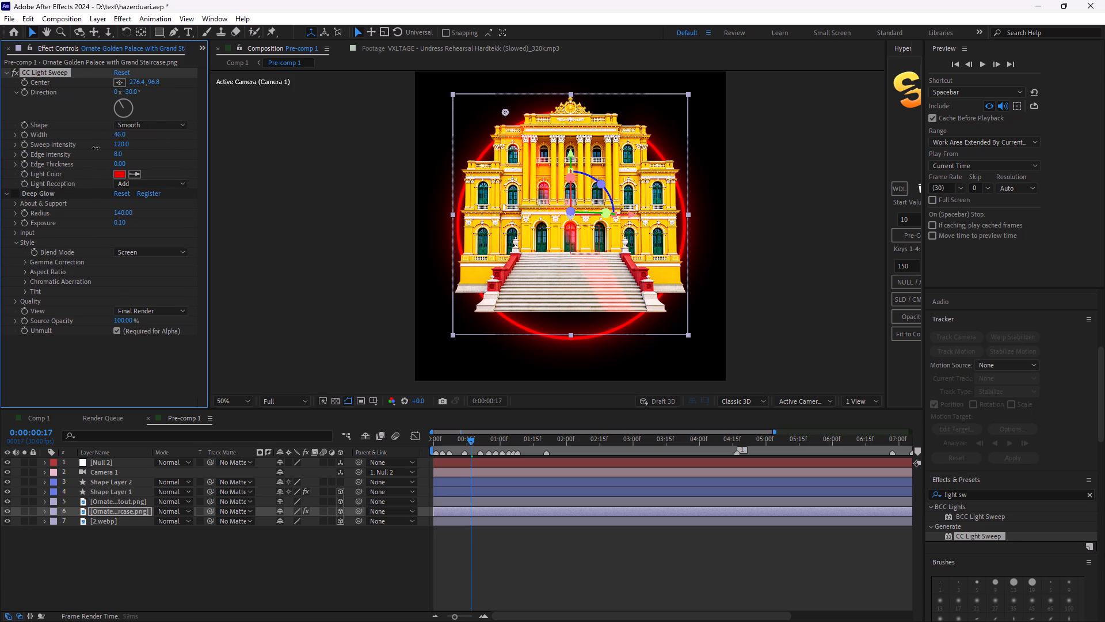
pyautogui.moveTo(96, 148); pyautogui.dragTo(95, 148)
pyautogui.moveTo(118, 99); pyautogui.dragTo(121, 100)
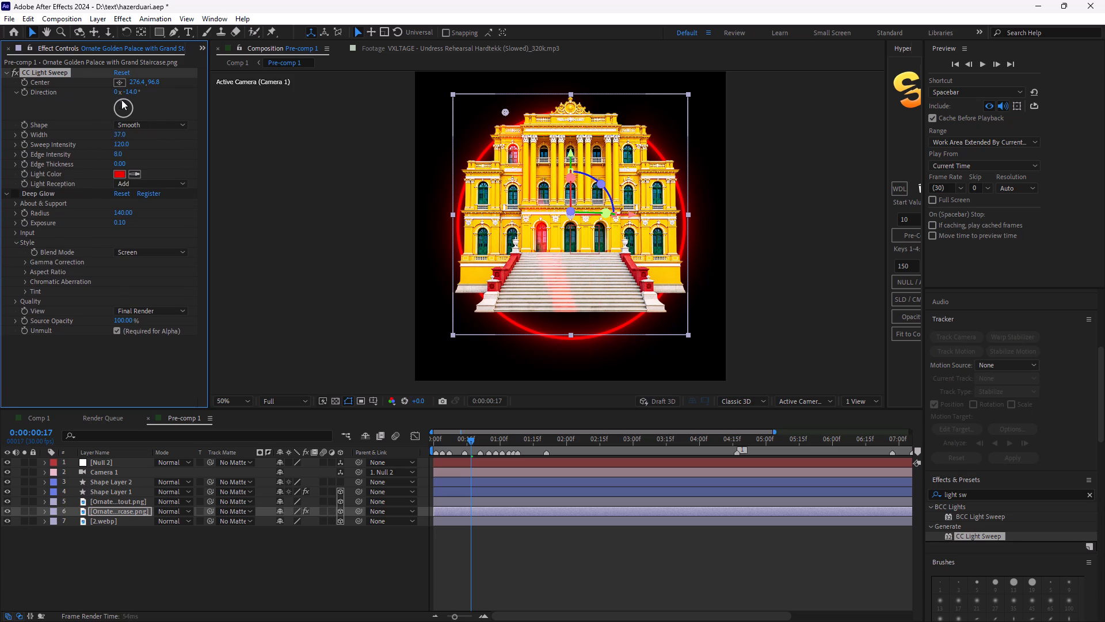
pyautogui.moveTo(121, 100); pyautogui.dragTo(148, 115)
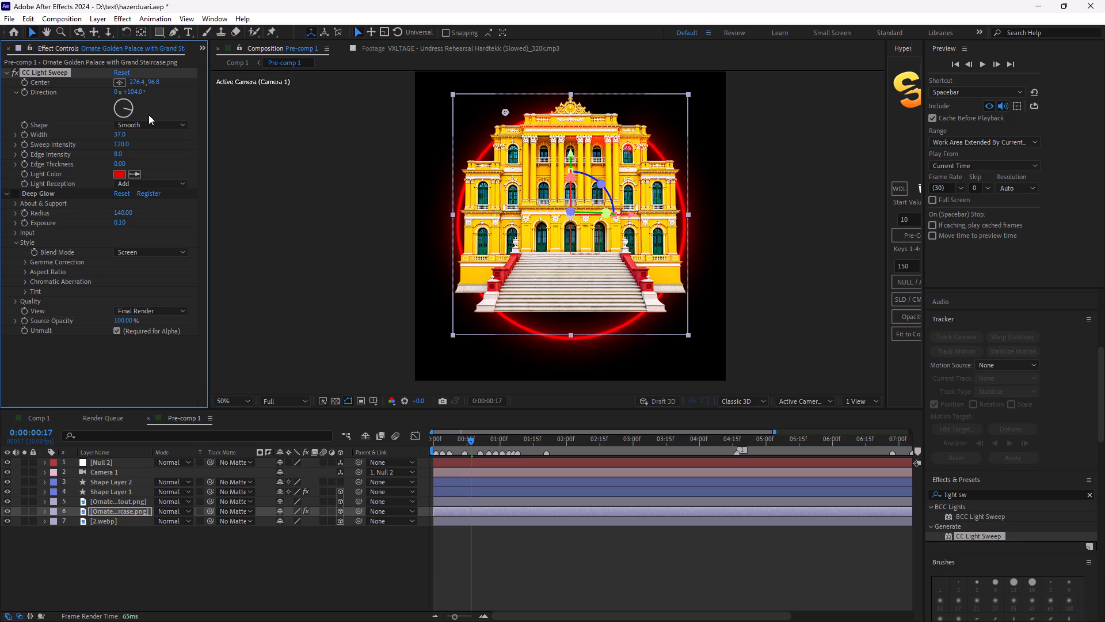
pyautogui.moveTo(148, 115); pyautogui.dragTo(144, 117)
# Move the light sweep's center to the palace's upper-right side, at about 1011, 48.
pyautogui.moveTo(503, 115); pyautogui.dragTo(477, 107)
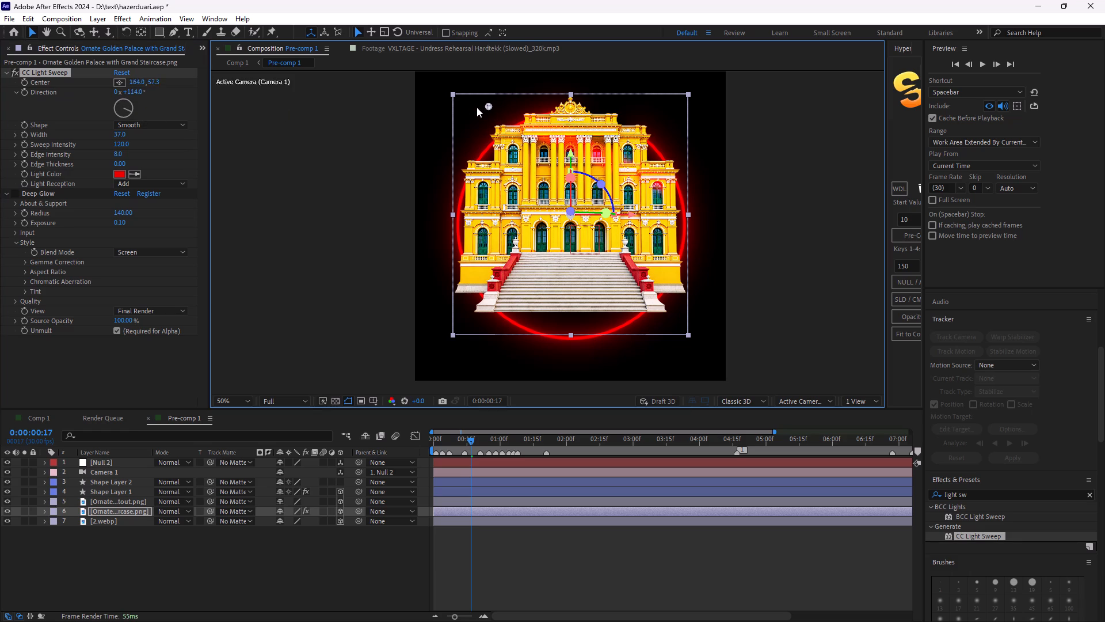
pyautogui.moveTo(477, 107); pyautogui.dragTo(639, 109)
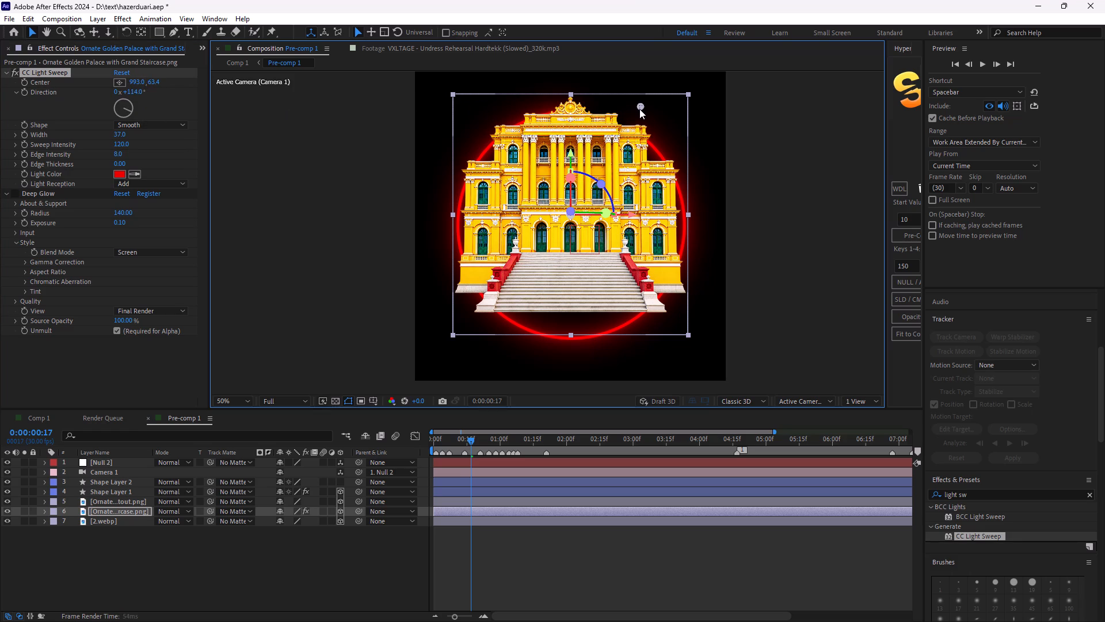
pyautogui.moveTo(639, 109); pyautogui.dragTo(623, 112)
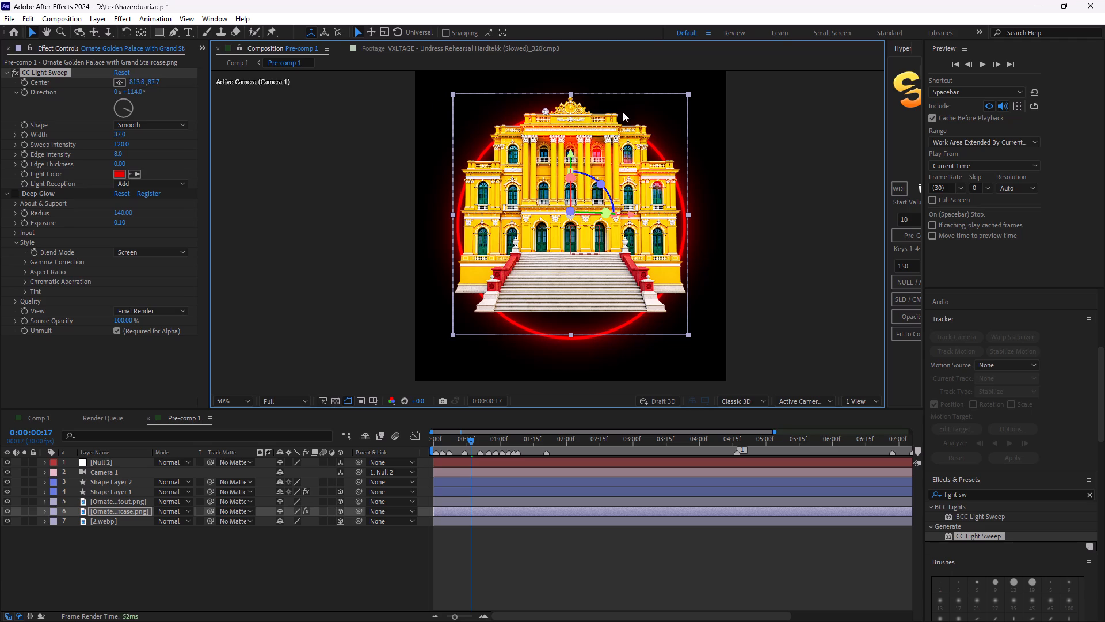
pyautogui.moveTo(623, 112); pyautogui.dragTo(642, 106)
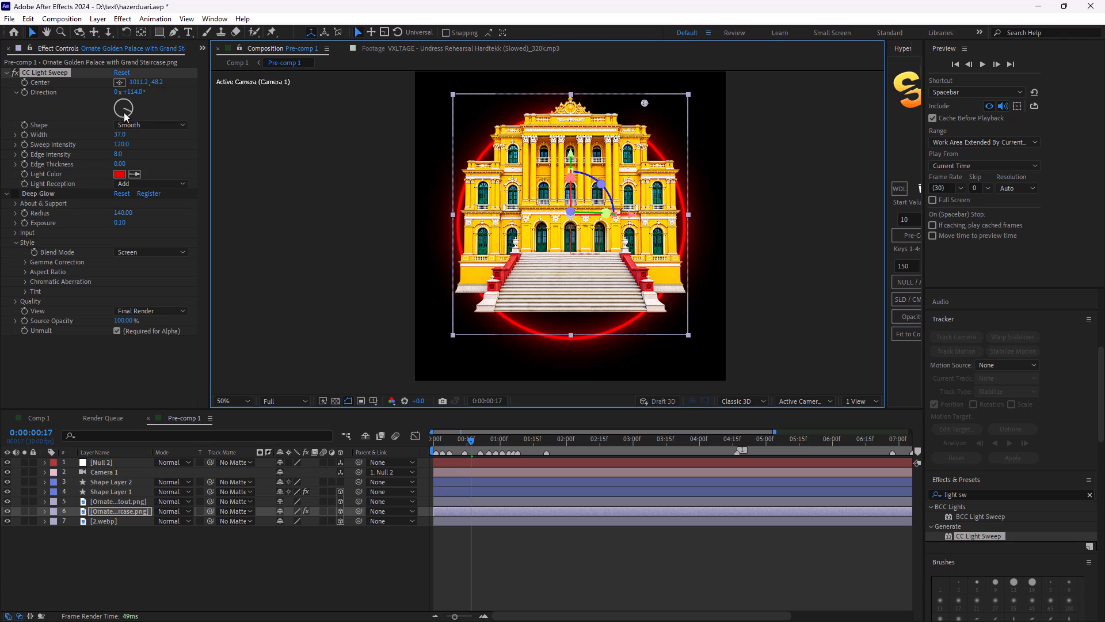
# Rotate the light sweep's direction to about 260° and set its width to 234 and sweep intensity to 141.
pyautogui.moveTo(126, 109); pyautogui.dragTo(104, 112)
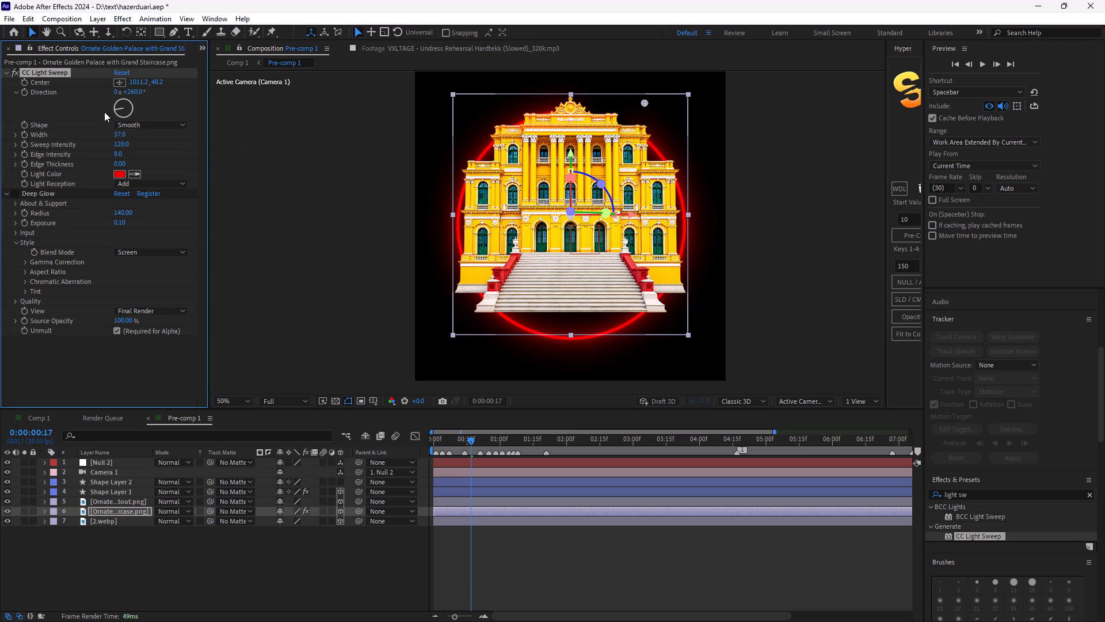
pyautogui.moveTo(104, 112); pyautogui.dragTo(105, 111)
pyautogui.moveTo(121, 131); pyautogui.dragTo(319, 144)
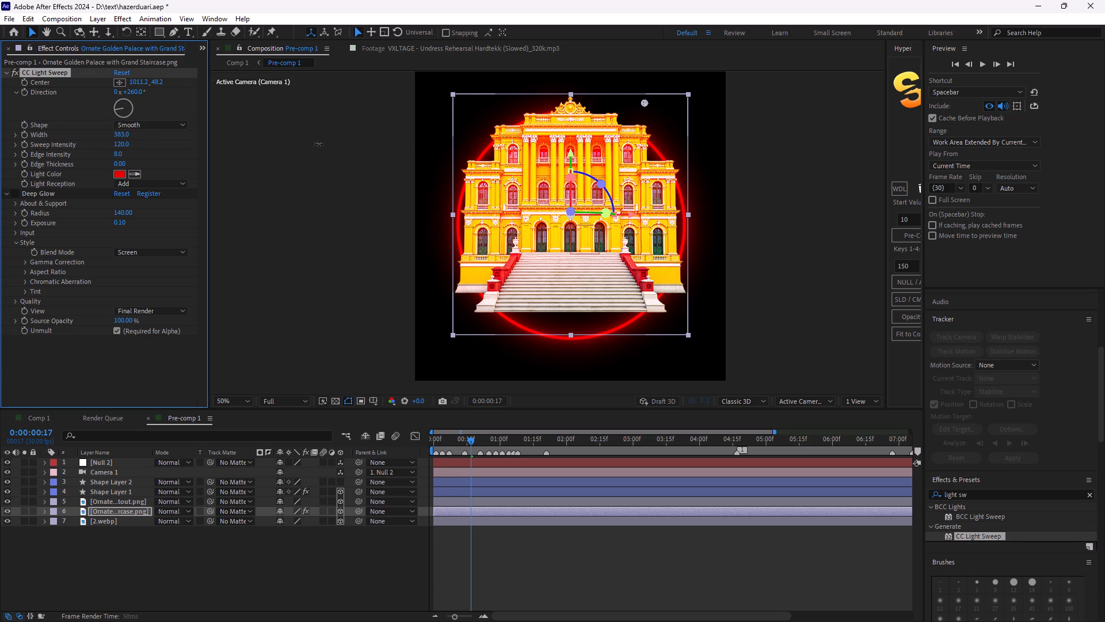
pyautogui.moveTo(319, 144); pyautogui.dragTo(246, 143)
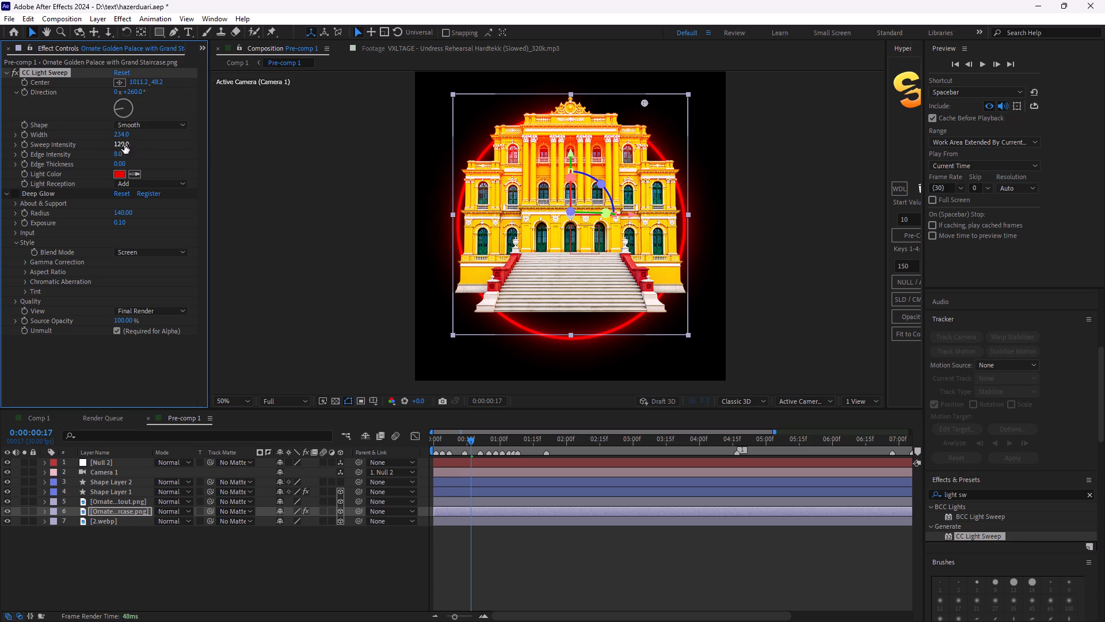
pyautogui.moveTo(124, 145); pyautogui.dragTo(136, 145)
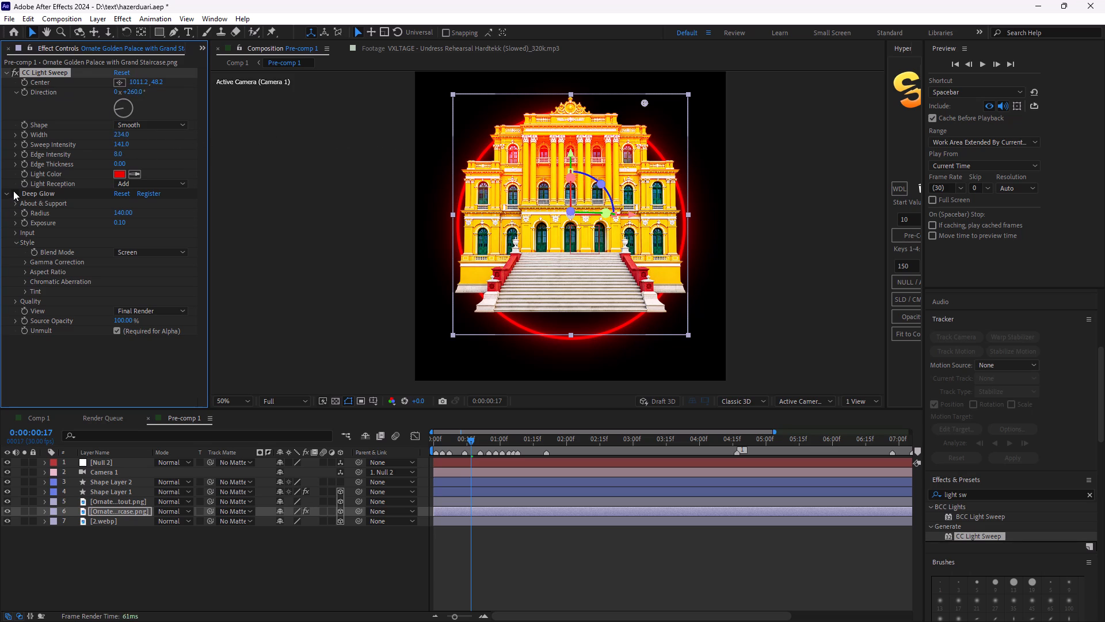
# Turn Deep Glow back on for the golden palace layer and move it above CC Light Sweep in the effect order.
pyautogui.click(13, 190)
pyautogui.click(13, 190)
pyautogui.click(13, 190)
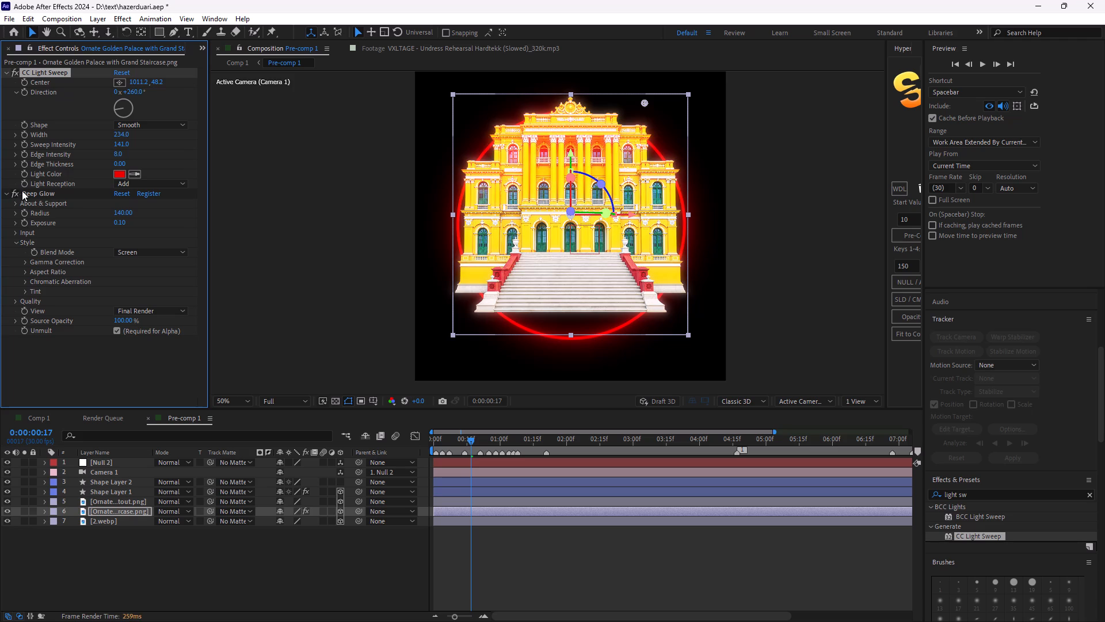
pyautogui.moveTo(43, 191); pyautogui.dragTo(52, 69)
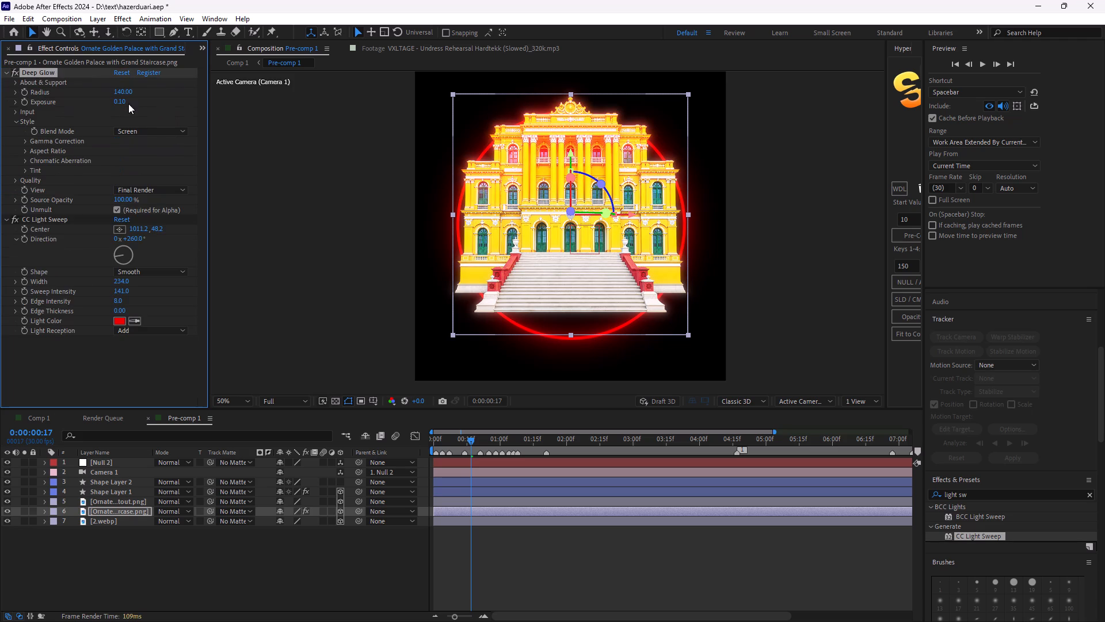
# Preview the fly-through and scrub between frames 5 and 17 to check the palace's glow and light sweep.
pyautogui.scroll(-2, 547, 221)
pyautogui.scroll(1, 551, 234)
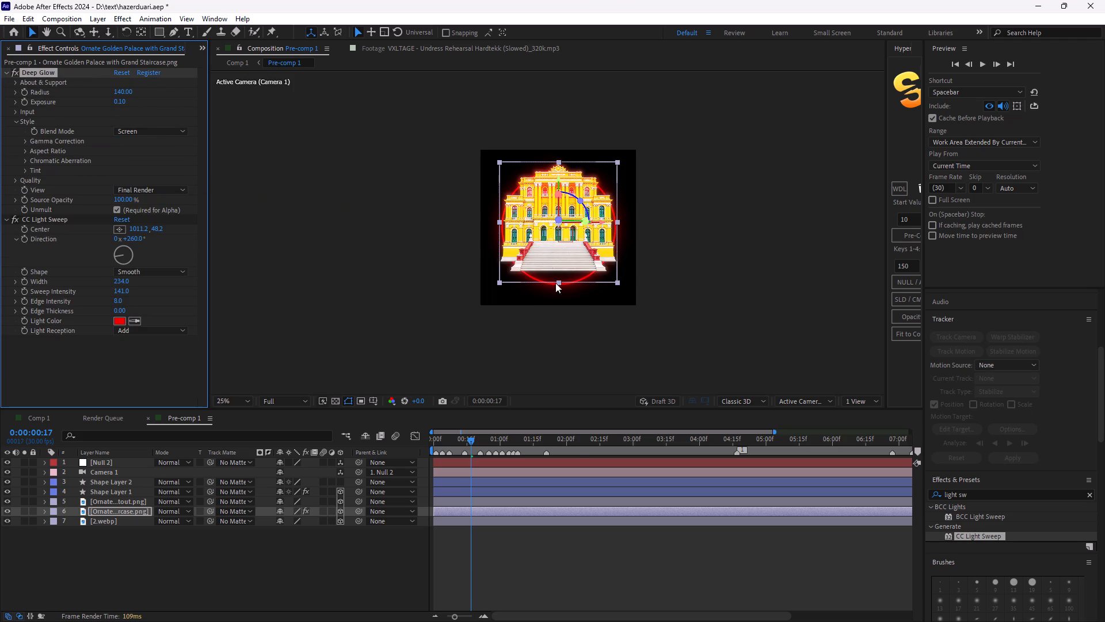
pyautogui.click(593, 552)
pyautogui.press('space')
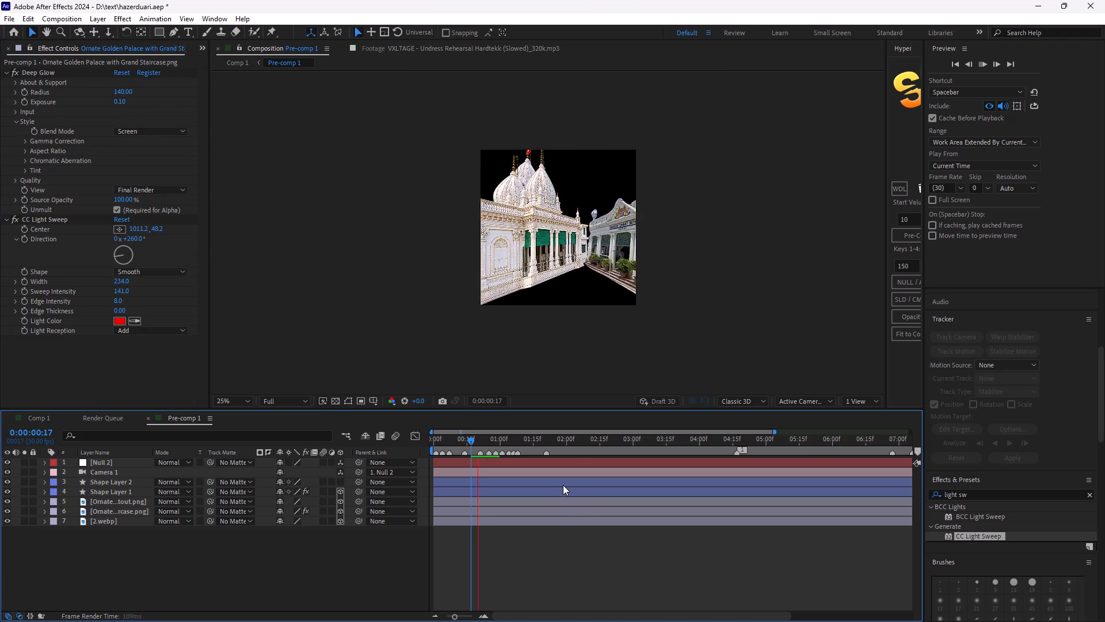
pyautogui.press('space')
pyautogui.moveTo(478, 442); pyautogui.dragTo(444, 442)
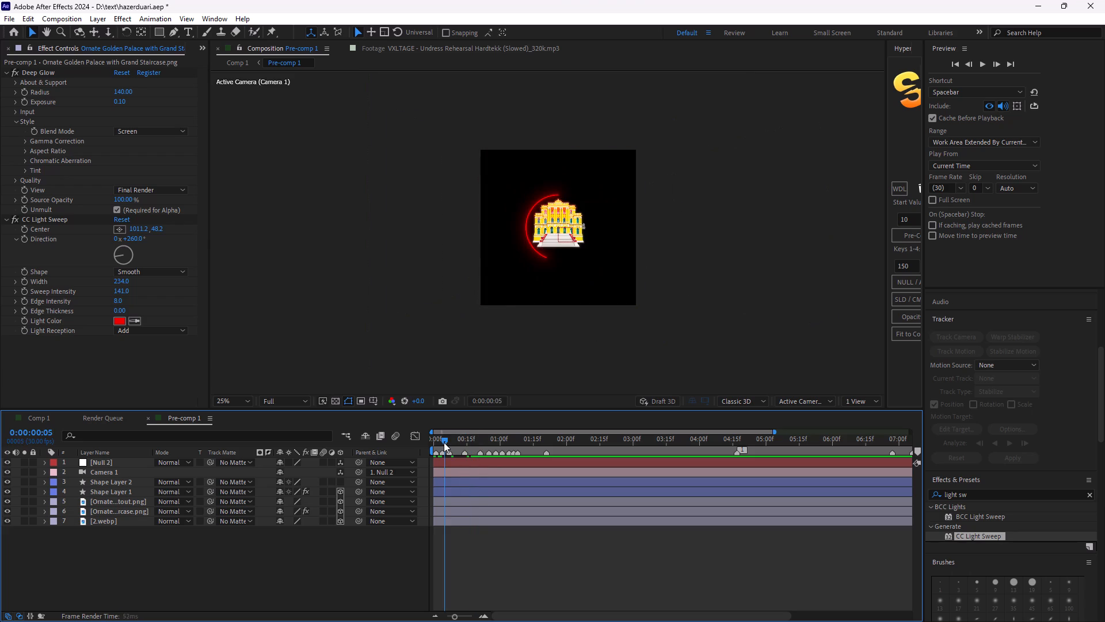
pyautogui.moveTo(444, 442); pyautogui.dragTo(470, 443)
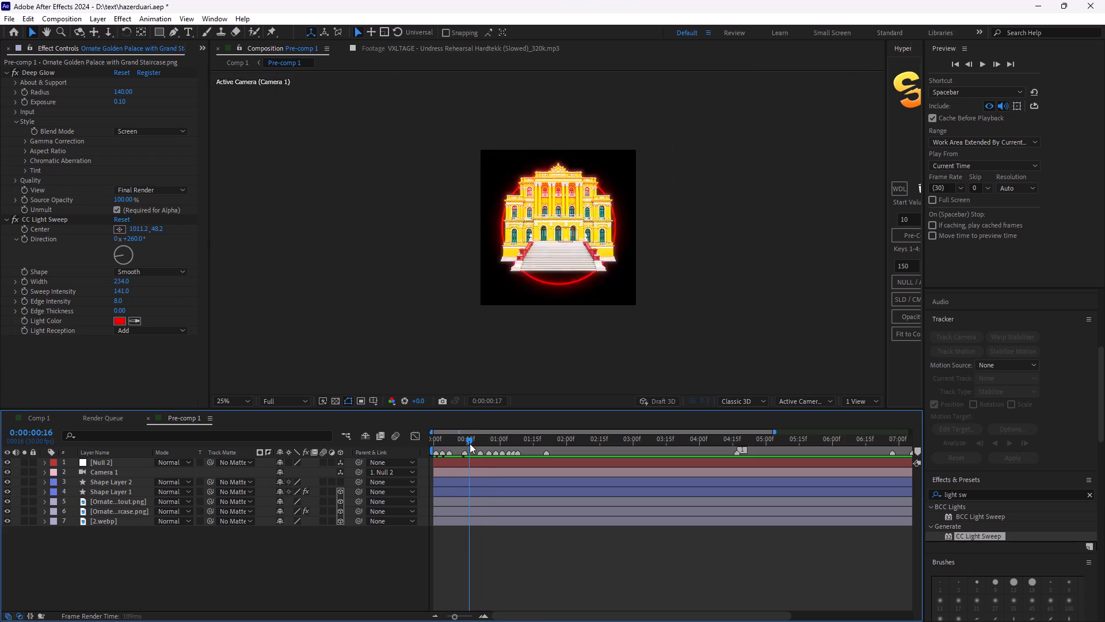
pyautogui.moveTo(470, 443); pyautogui.dragTo(470, 445)
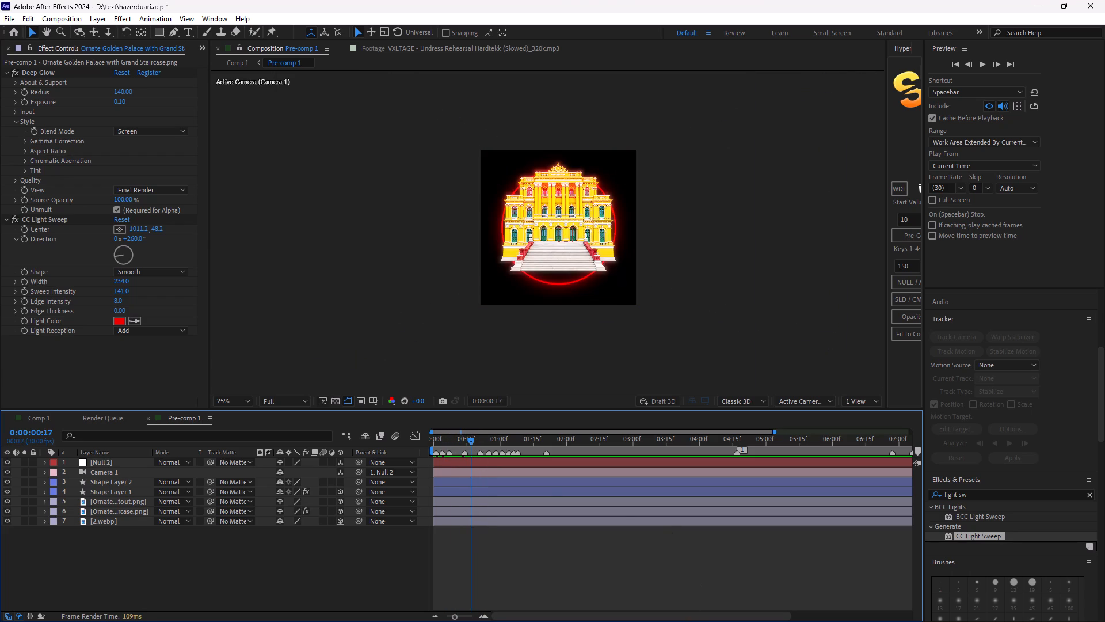